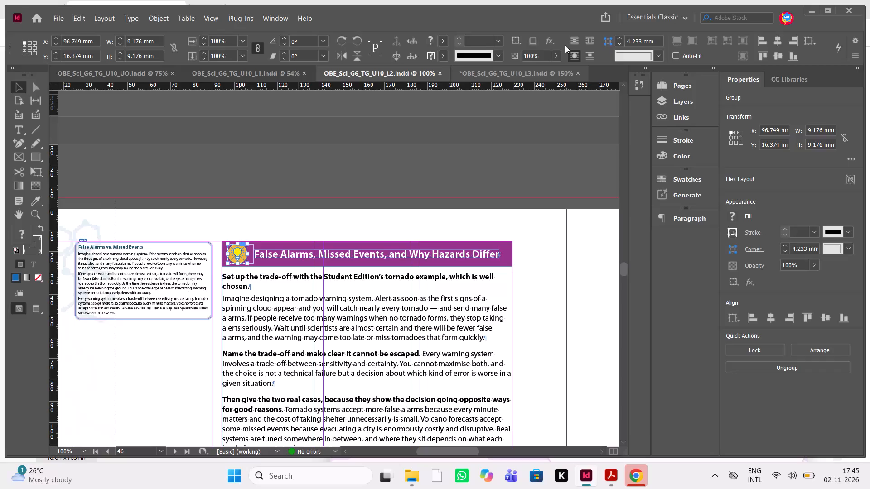
Paste the copied light-bulb icon into page 77 of the L3 document and move it onto the start of the Lesson Check — Answers banner.
left_click(526, 72)
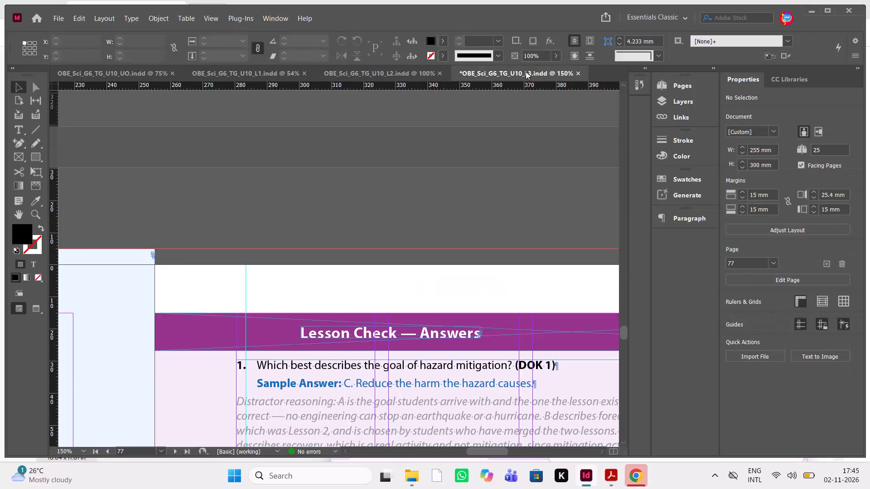
scroll(343, 314, "down", 2)
scroll(343, 314, "up", 1)
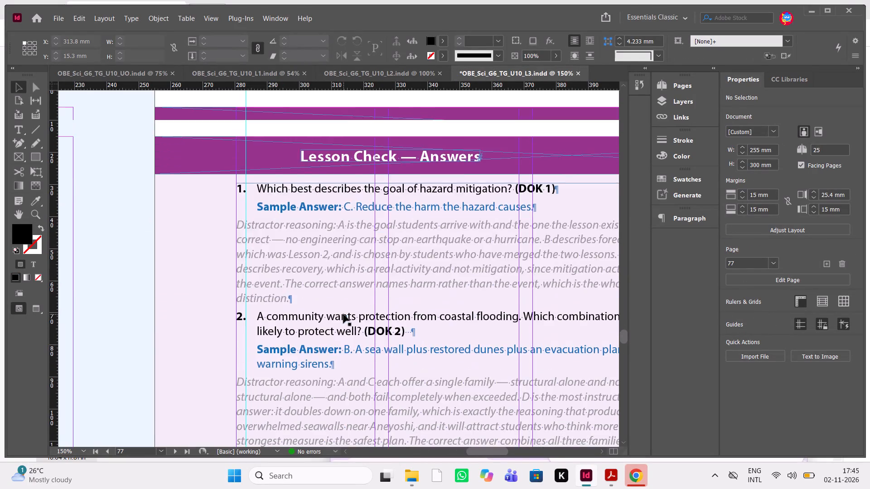
scroll(343, 314, "up", 1)
scroll(343, 314, "down", 1)
key("ctrl+v")
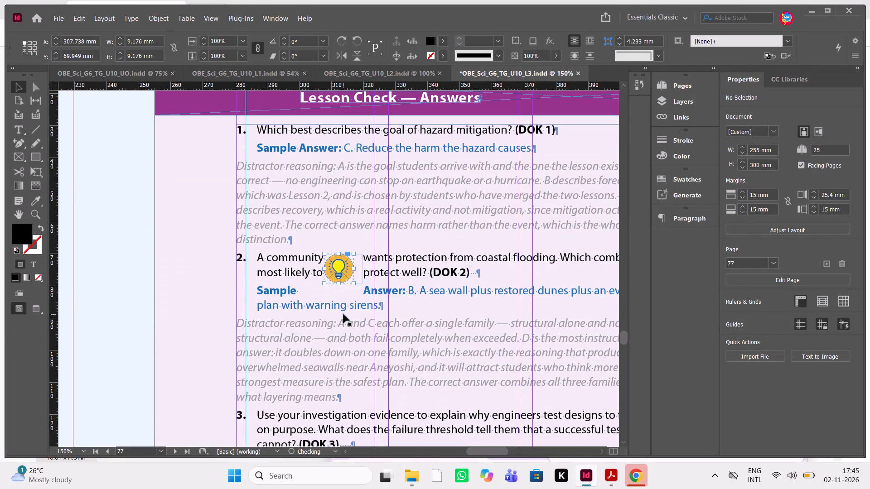
scroll(397, 283, "up", 1)
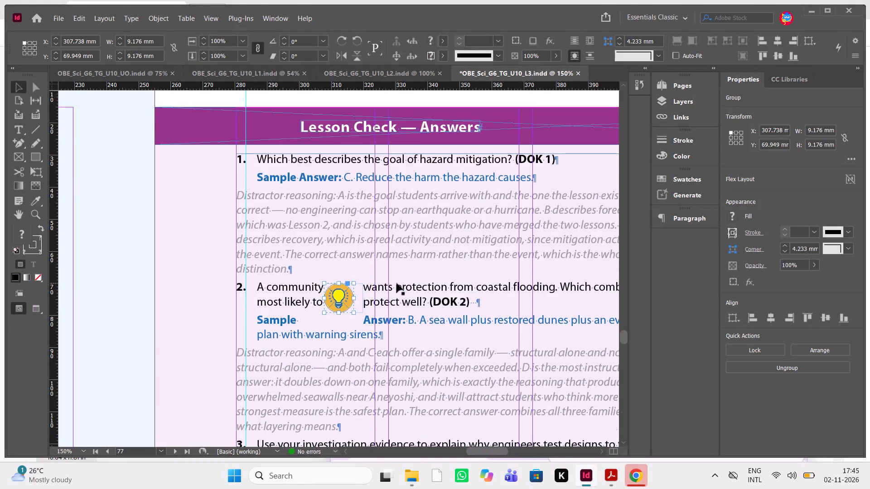
scroll(397, 283, "up", 1)
left_click_drag(345, 327, 274, 177)
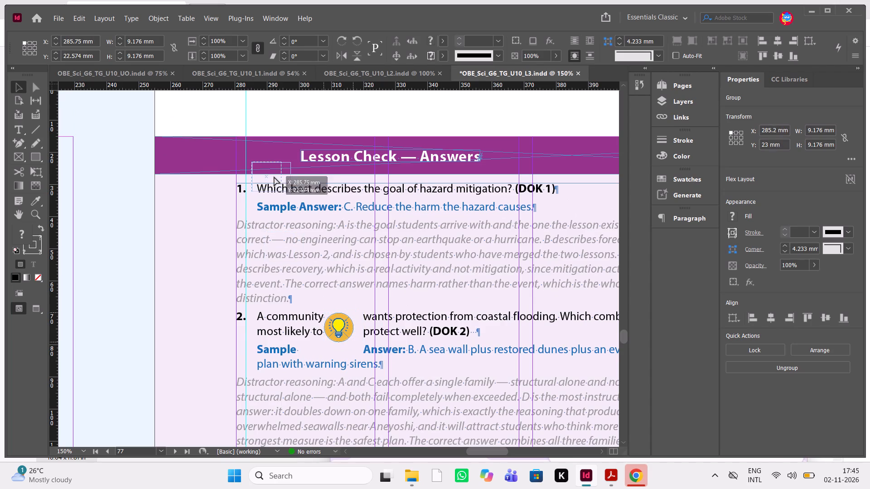
left_click_drag(274, 177, 251, 156)
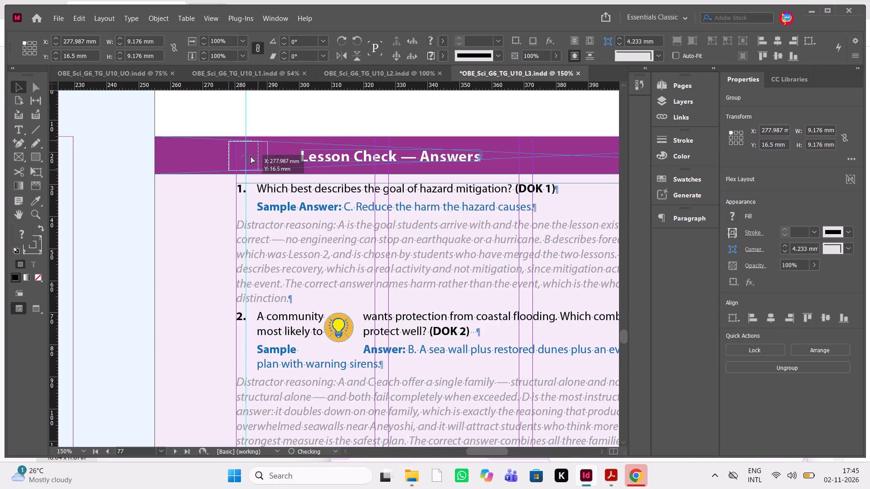
left_click_drag(251, 156, 257, 158)
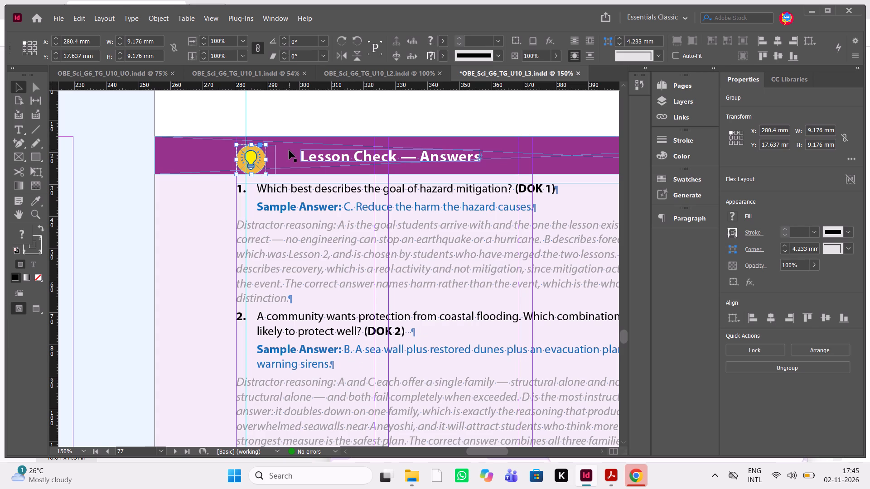
Nudge the light-bulb icon up and slightly left within the purple banner, to X 279.4 mm and Y 15.887 mm.
key("Up")
key("Up")
key("Up")
key("Up")
key("Up")
key("Up")
key("Up")
key("Up")
key("Up")
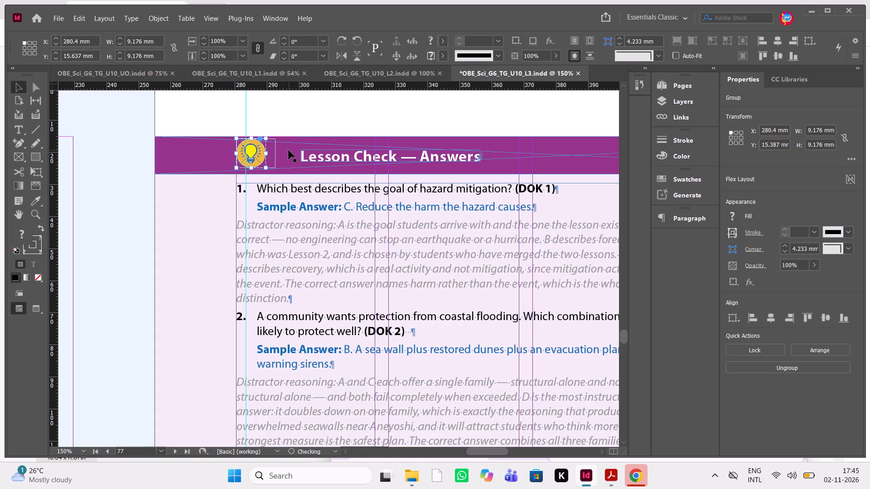
key("Up")
key("Left")
key("Left")
key("Left")
key("Left")
key("Down")
key("Down")
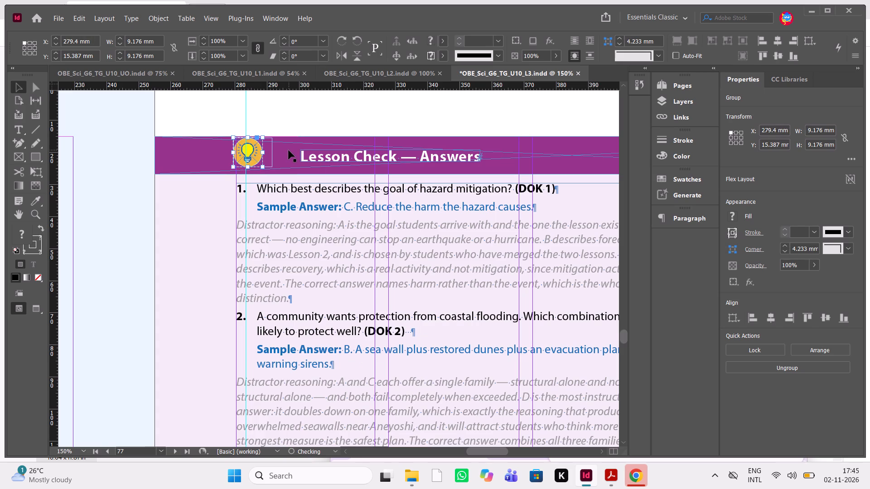
key("Down")
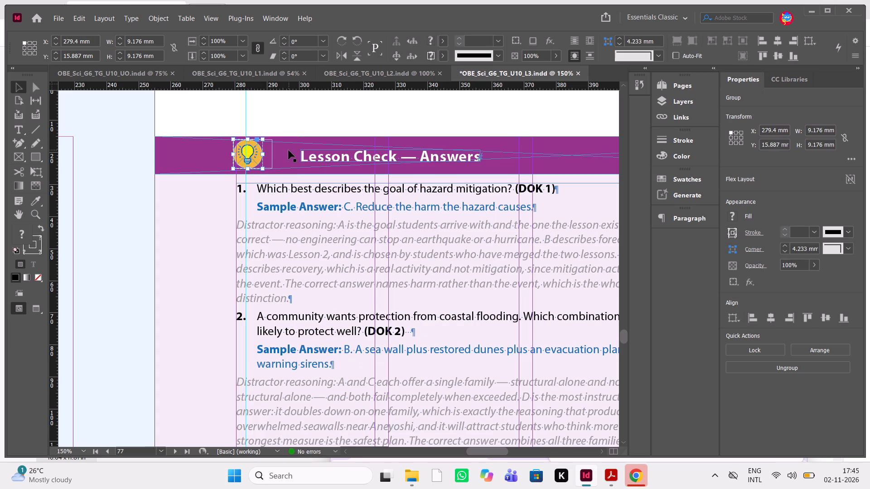
left_click(368, 105)
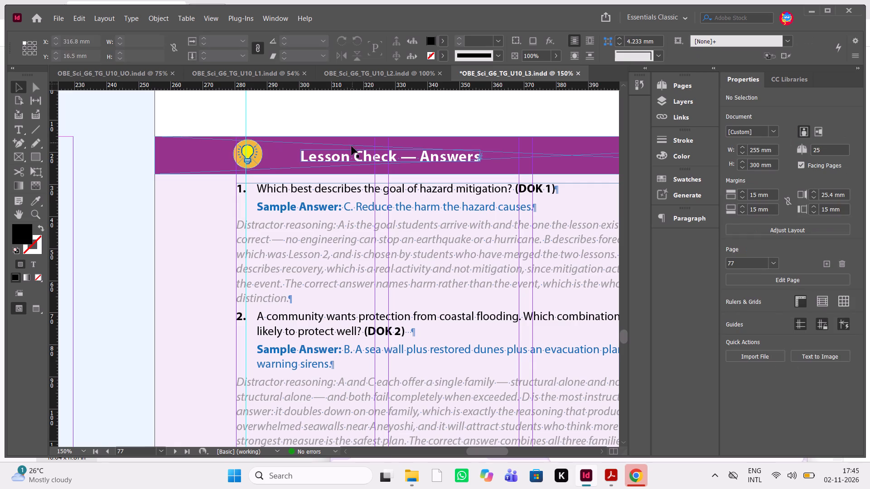
Shift the Lesson Check — Answers heading frame left to X 291.65 mm, just beside the light-bulb icon.
left_click(343, 162)
key("shift+Left")
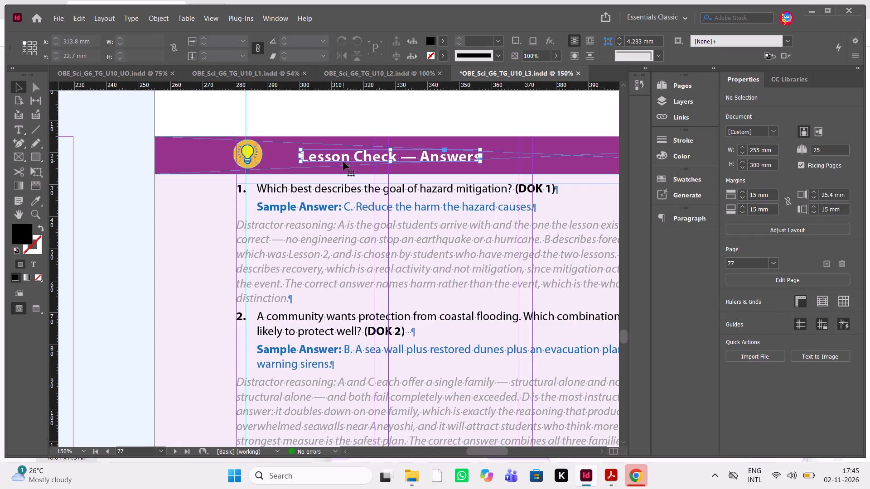
key("shift+Left")
key("shift+Left")
key("shift+Left")
key("Right")
key("Right")
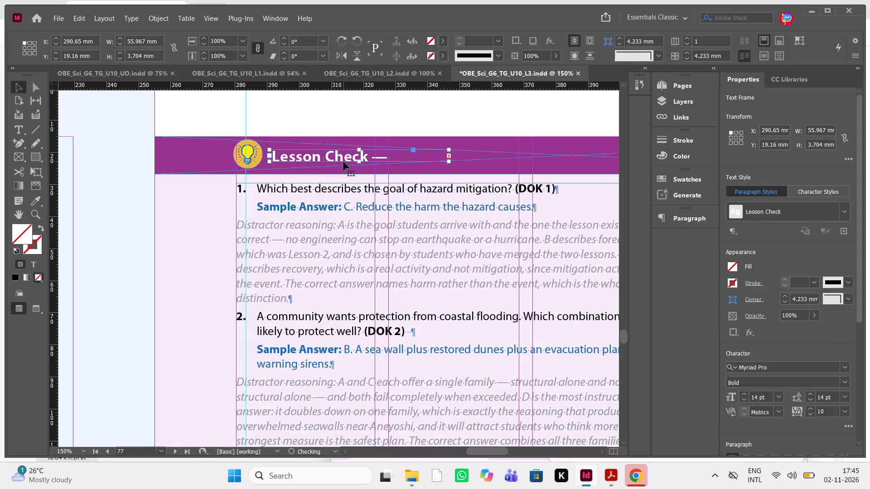
key("Right")
key("Right")
key("Right")
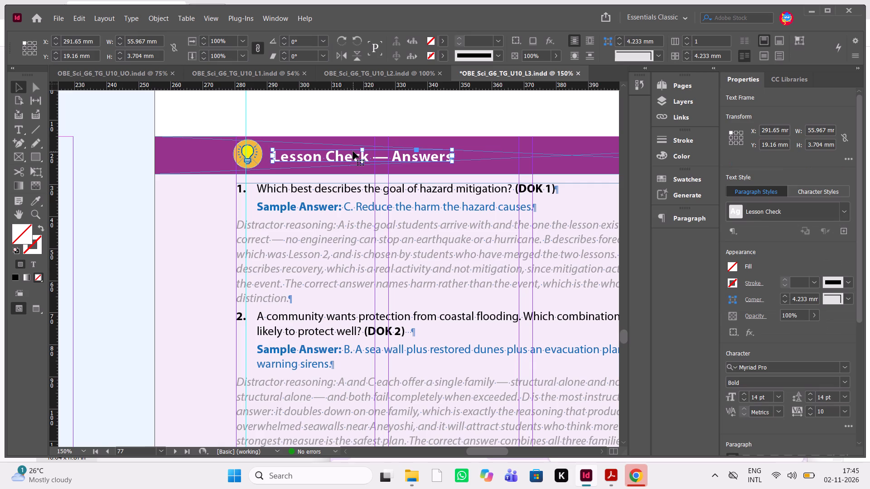
left_click(411, 124)
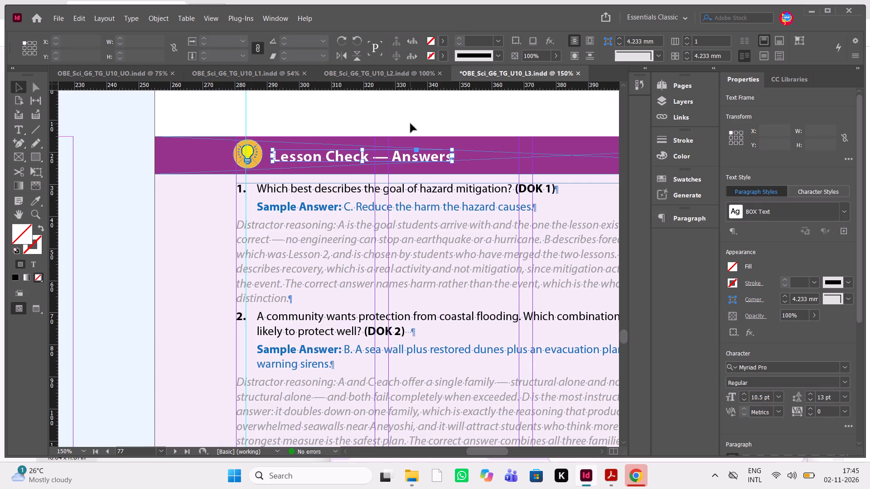
Switch to the Preview screen mode and select the Lesson Check — Answers heading frame.
key("w")
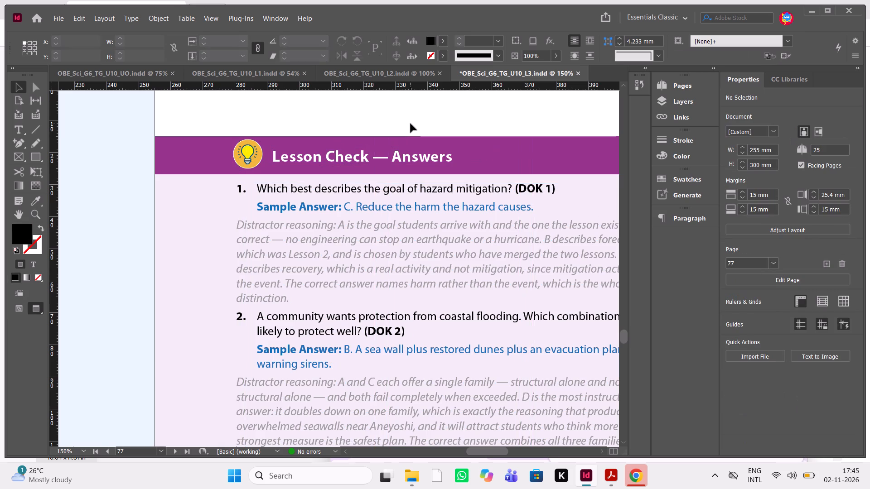
left_click(344, 156)
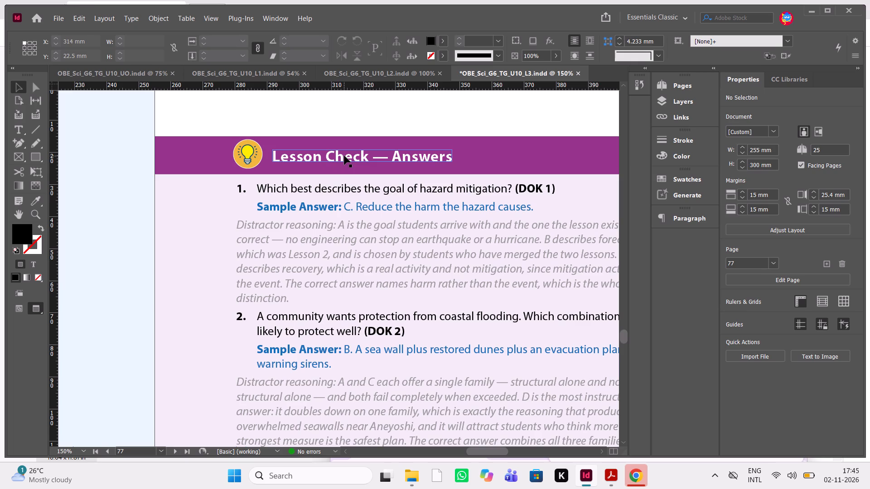
Nudge the Lesson Check — Answers heading frame left toward the light-bulb icon, undoing the last nudge to settle at X 290.65 mm.
key("Left")
key("Left")
key("Left")
key("Left")
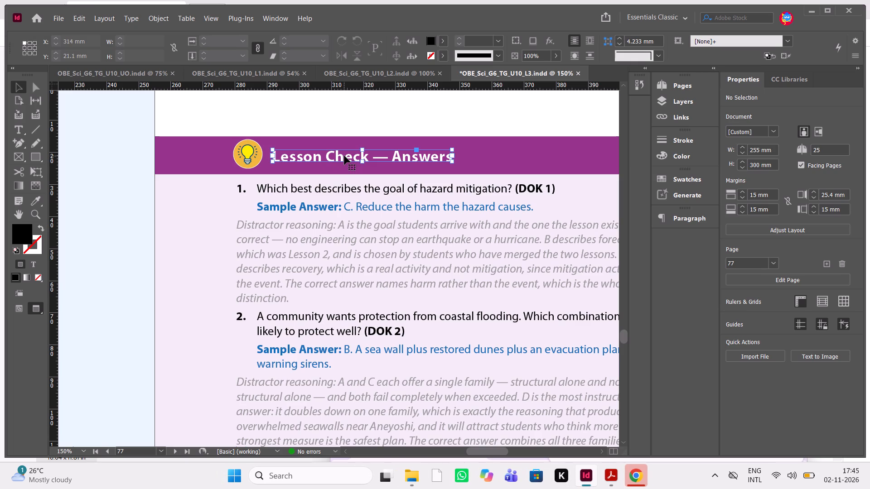
key("Left")
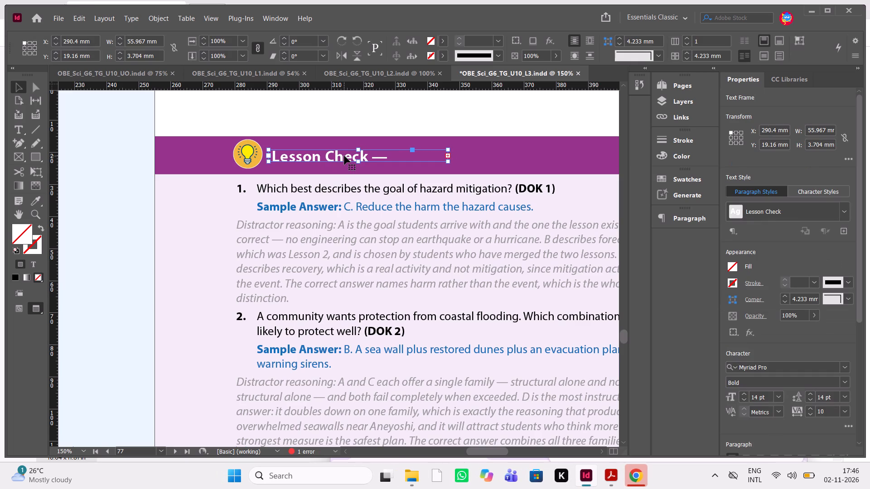
left_click(443, 123)
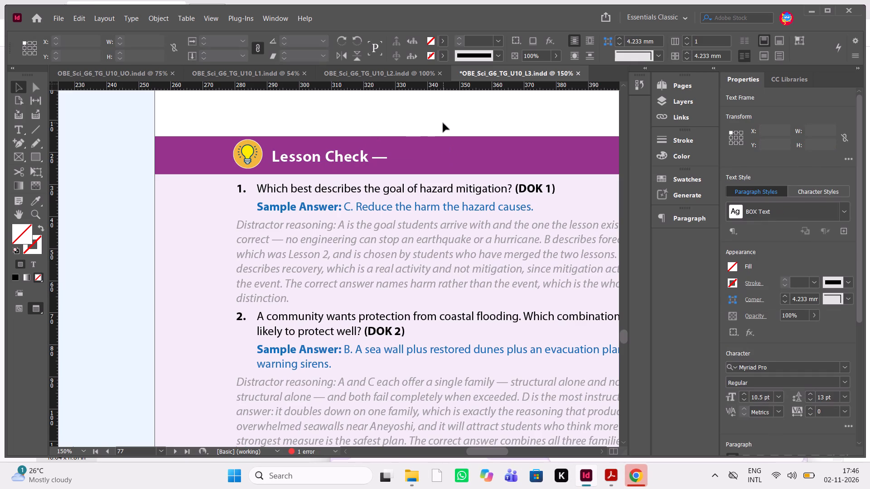
key("ctrl+z")
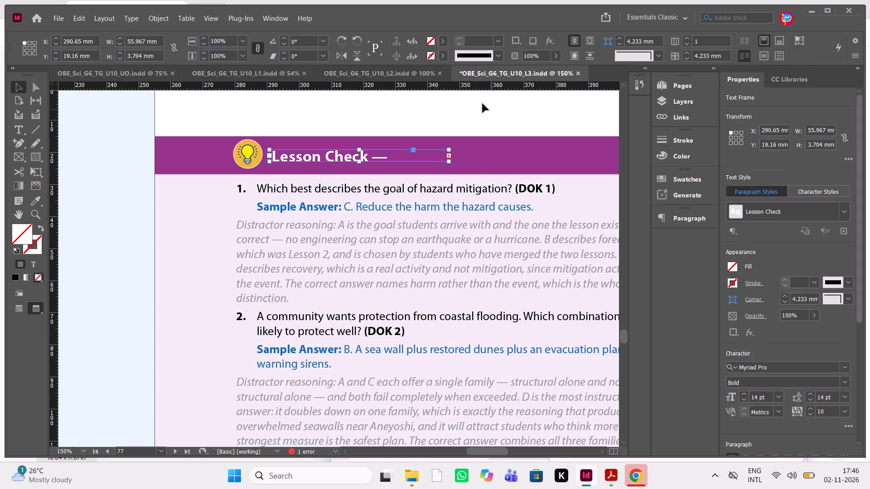
Return to the Normal screen mode and extend the Lesson Check heading frame's right edge to a width of about 71.3 mm.
key("Escape")
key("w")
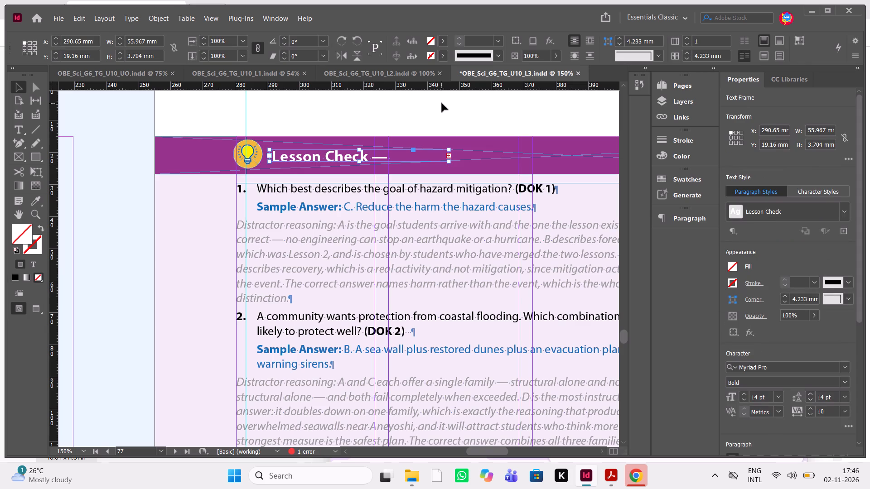
left_click_drag(450, 163, 498, 161)
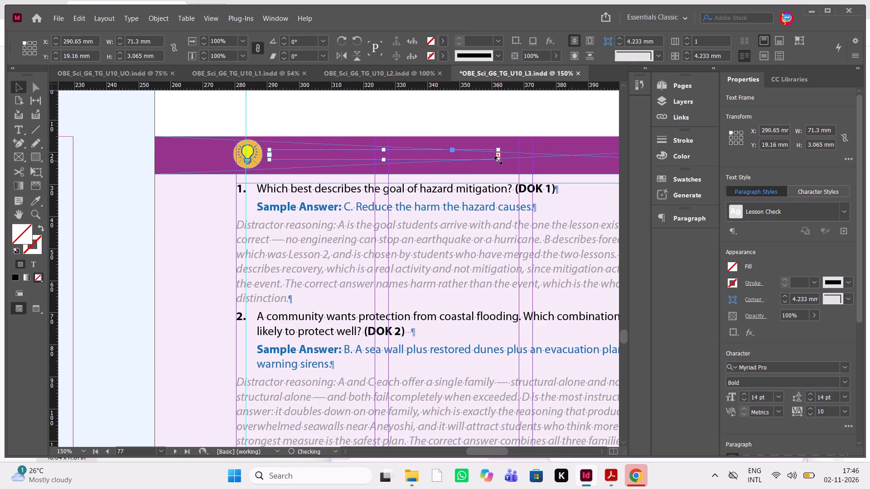
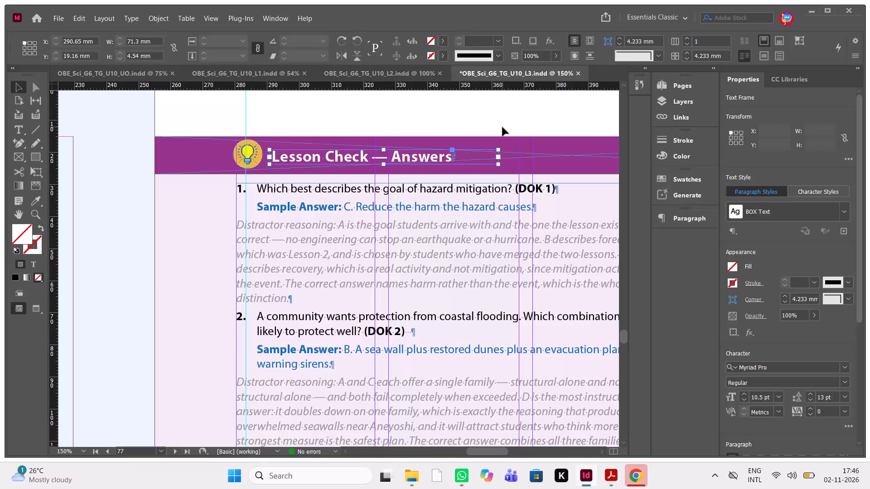
Check the banner without guides, and nudge the Lesson Check — Answers heading frame up to Y 18.41 mm beside the light-bulb icon.
left_click(551, 119)
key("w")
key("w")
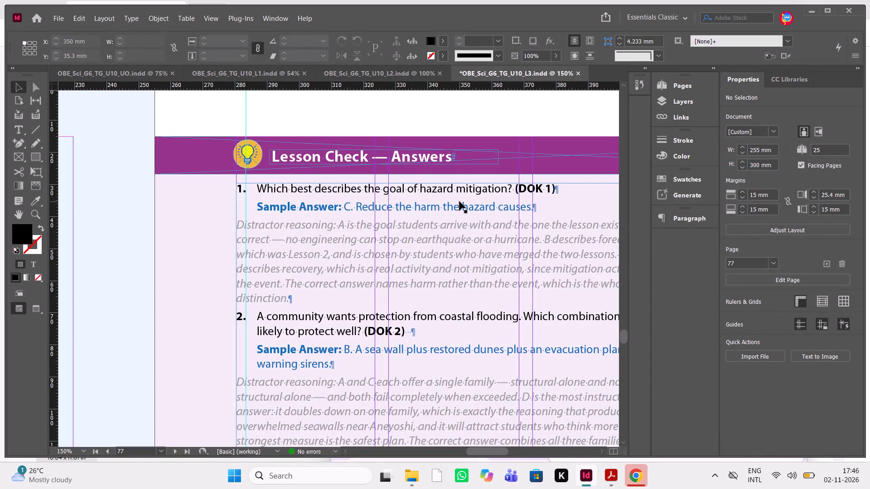
left_click(347, 158)
key("Up")
key("Up")
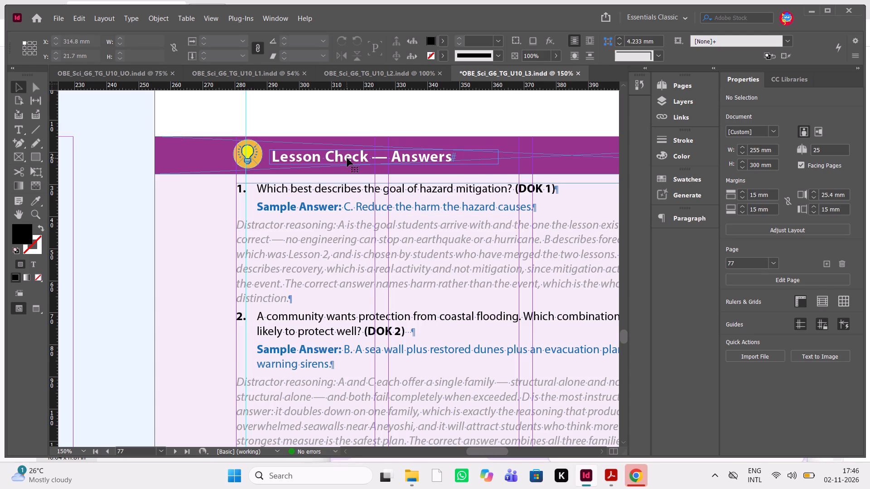
key("Up")
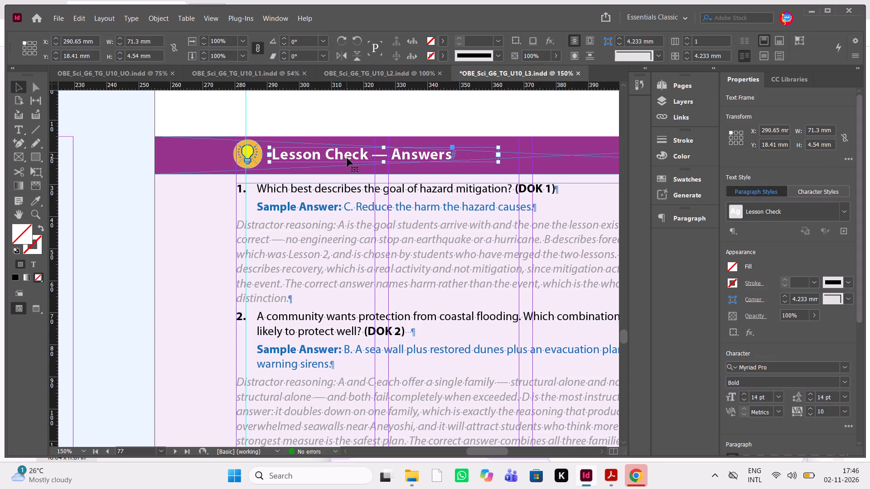
Nudge the Lesson Check — Answers heading frame slightly up within the purple banner, to Y 18.16 mm.
key("Down")
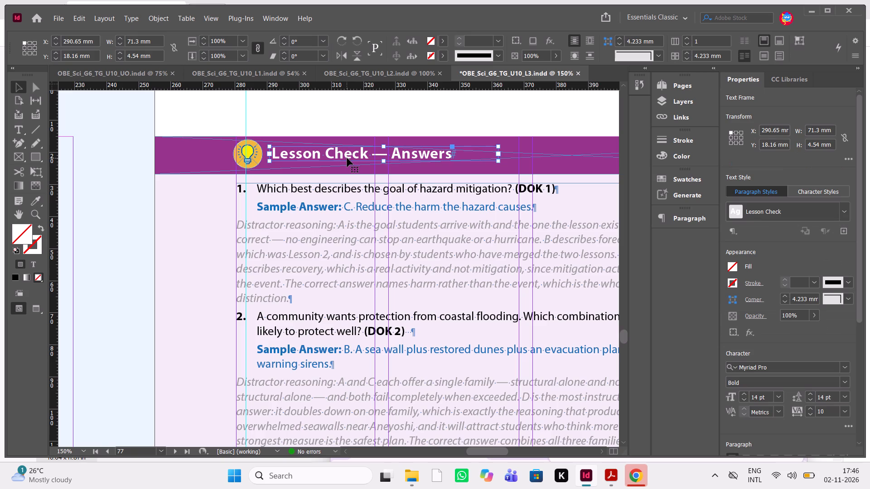
key("Up")
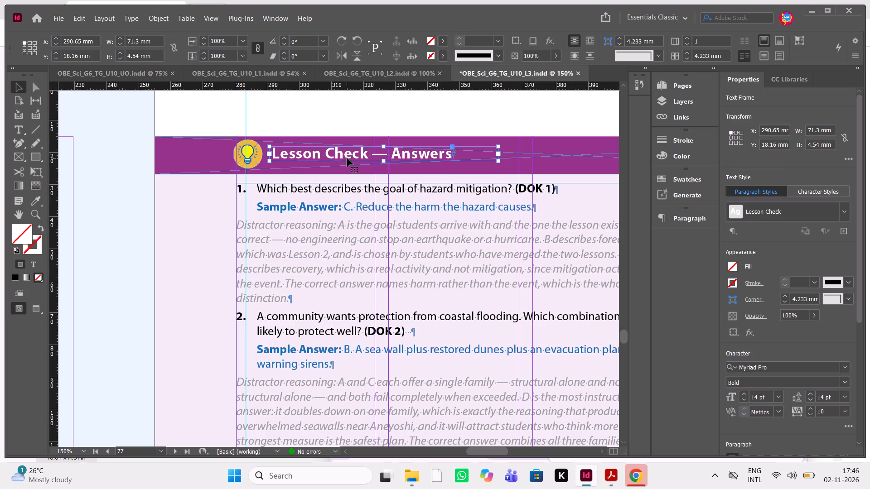
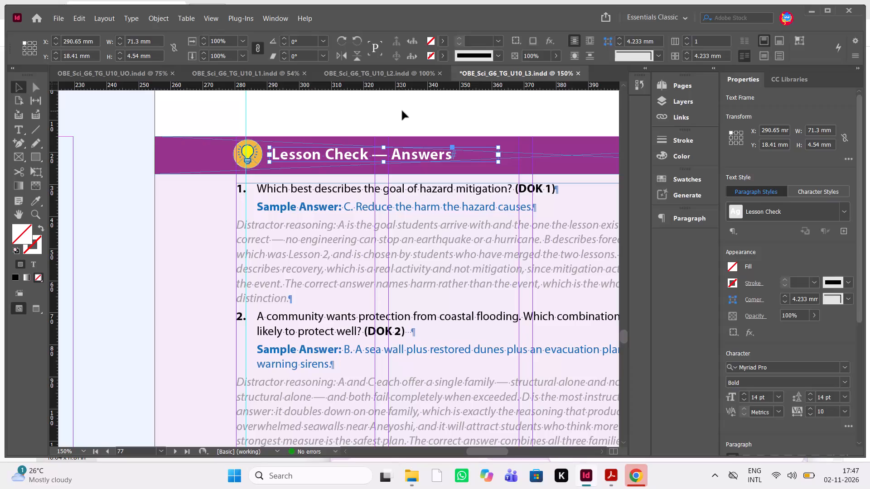
Check the Lesson Check — Answers banner in preview mode and return to the normal layout view.
key("w")
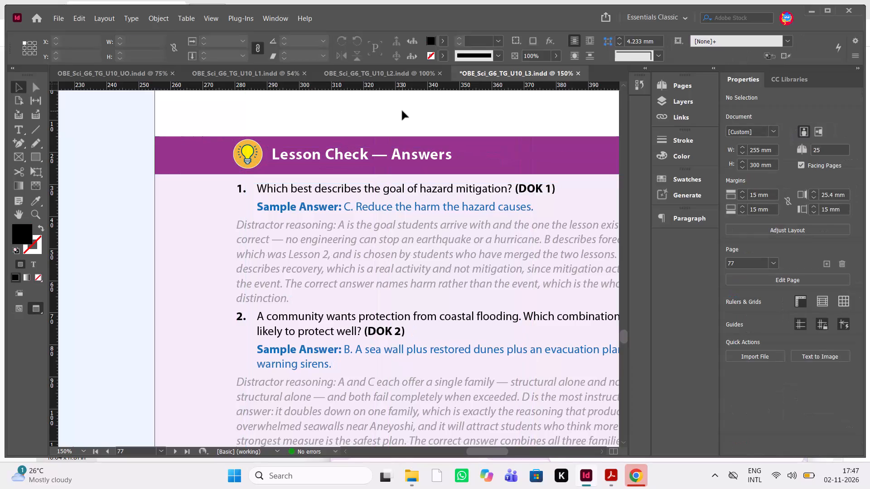
key("w")
type("wwww")
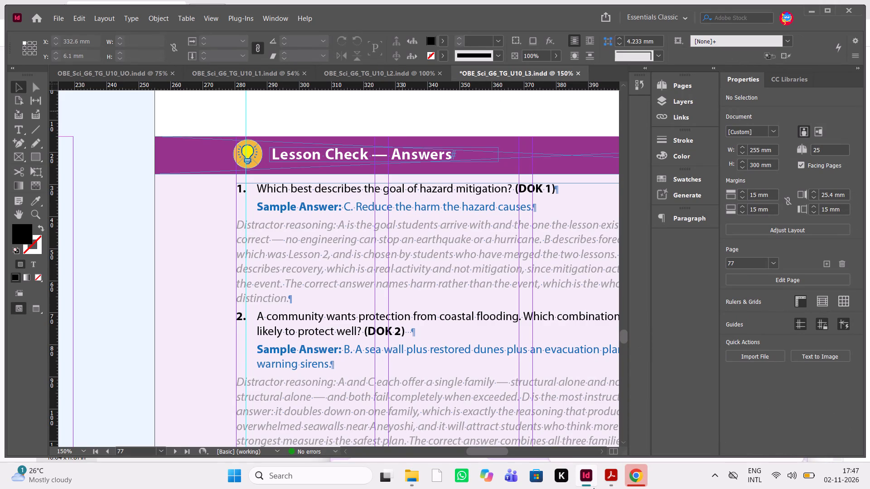
Switch to Chrome, remove the newly added Adobe Acrobat extension, and close the browser window.
left_click(606, 483)
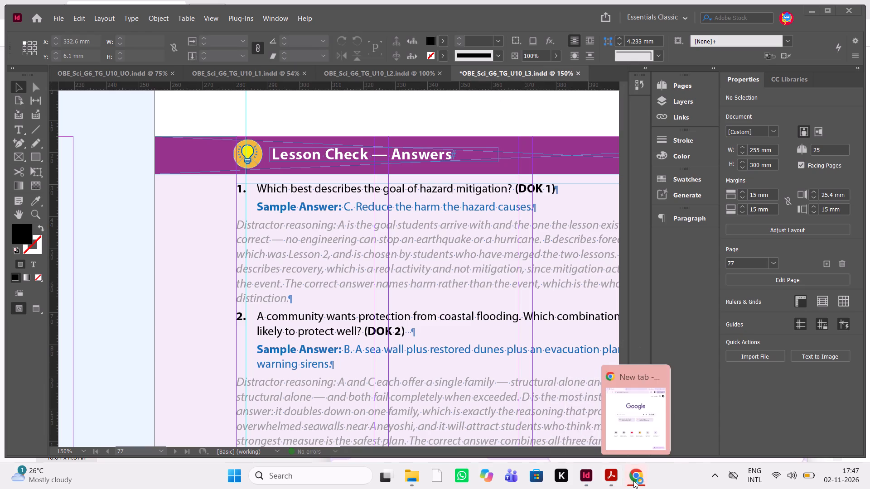
left_click(633, 480)
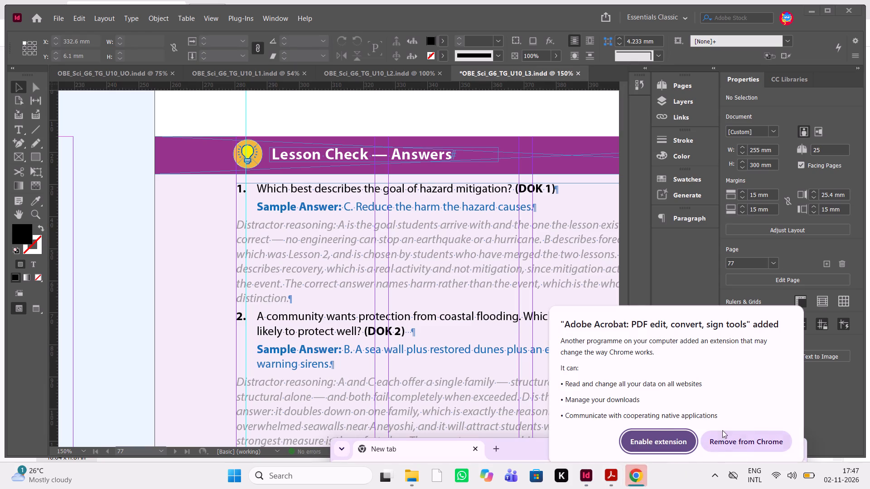
left_click(743, 436)
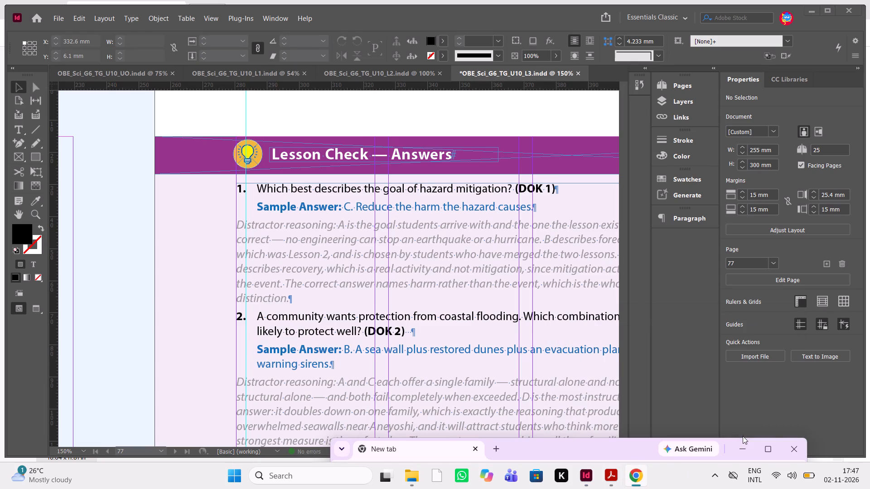
left_click(633, 473)
left_click(633, 473)
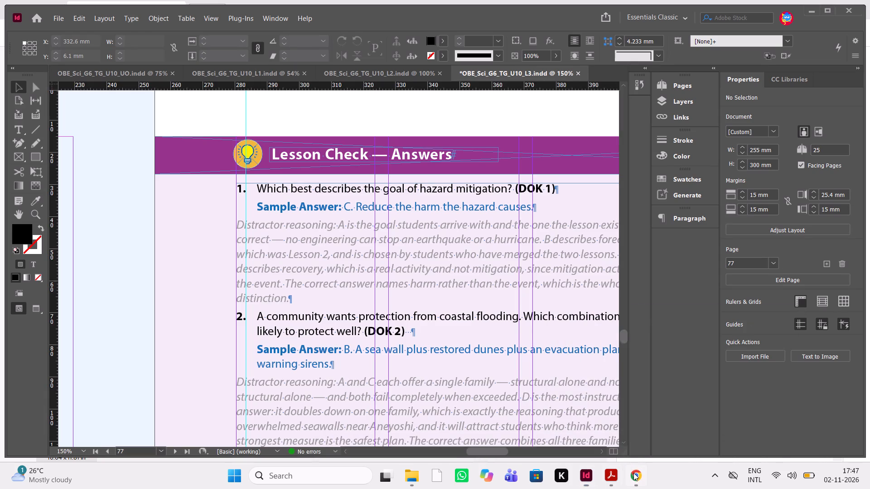
left_click(792, 451)
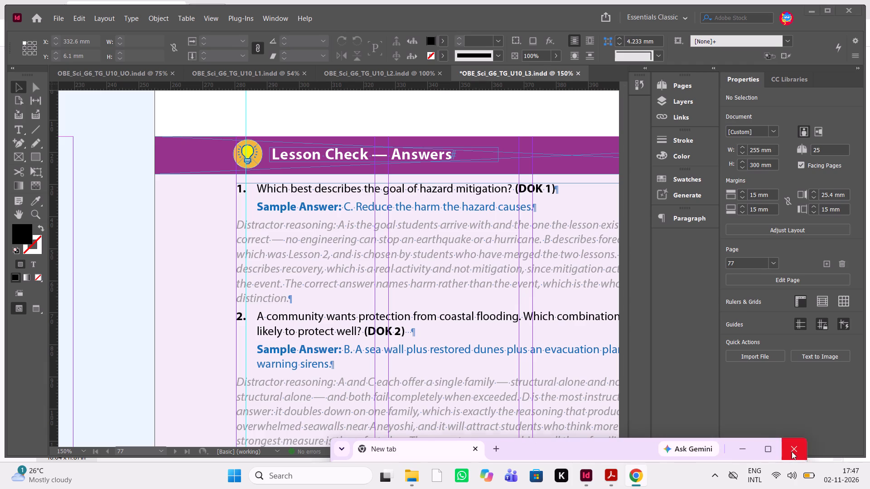
Following the PDF's page 56 comment, switch to InDesign's L2 document and delete "Question — Sample Discussion" from the Reflection heading on page 57.
left_click(629, 479)
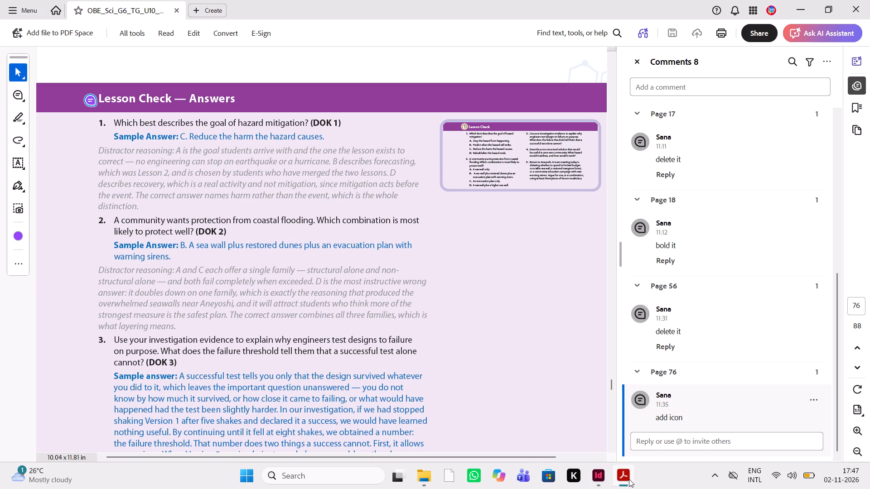
left_click(741, 355)
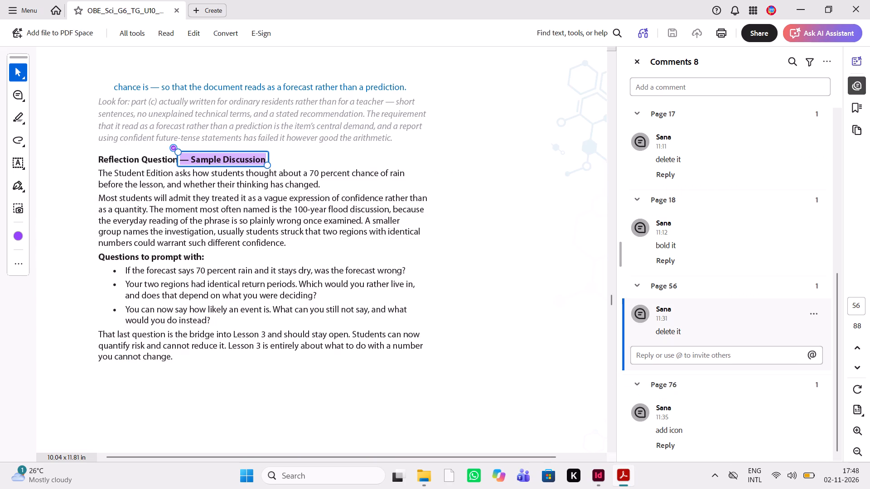
scroll(499, 272, "down", 4)
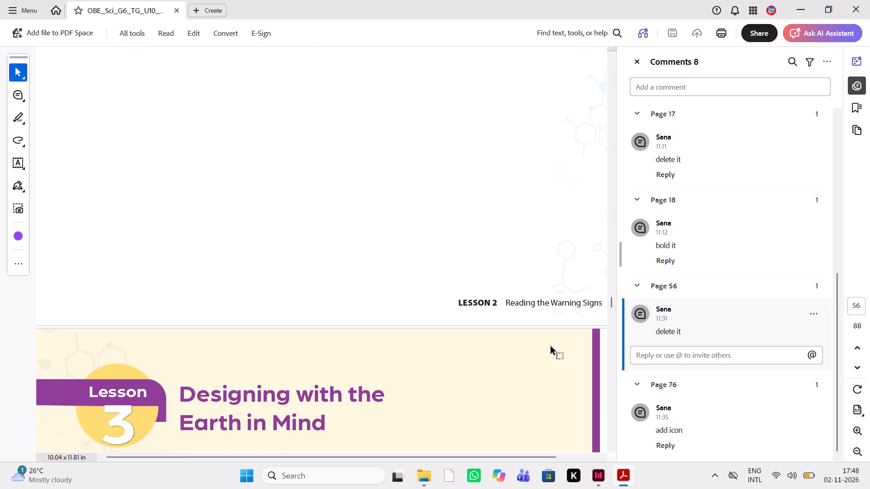
left_click(601, 471)
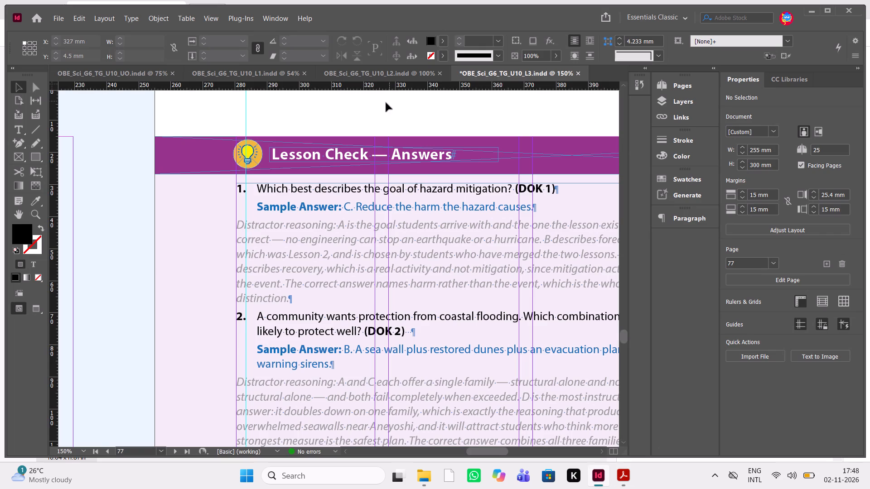
left_click(421, 72)
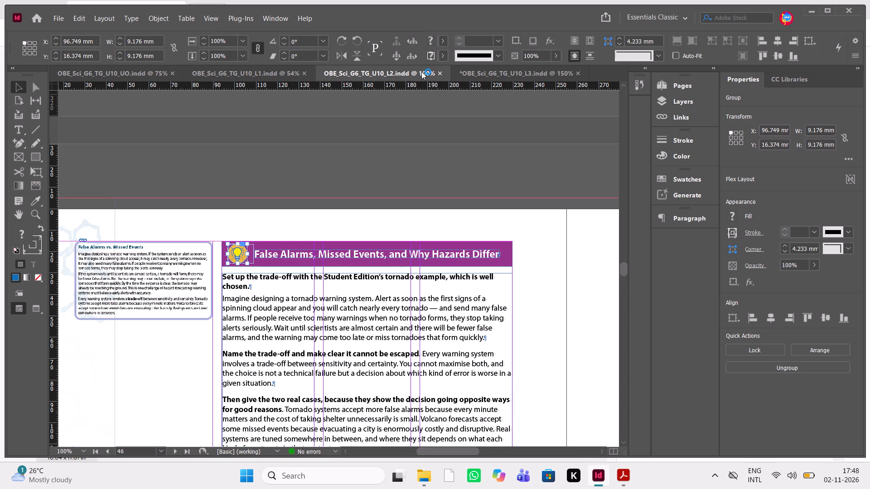
scroll(421, 260, "down", 17)
scroll(421, 260, "down", 8)
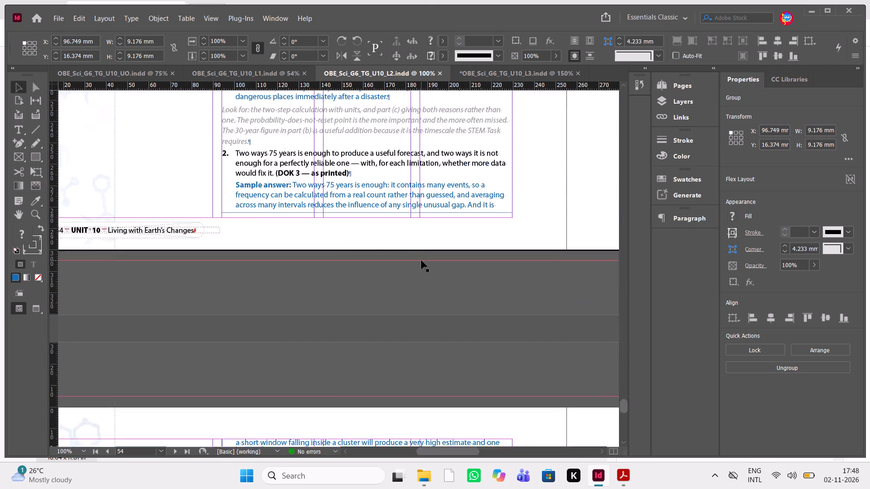
scroll(421, 260, "down", 20)
scroll(421, 260, "down", 20)
scroll(421, 260, "down", 20)
scroll(421, 260, "left", 3)
scroll(421, 260, "down", 2)
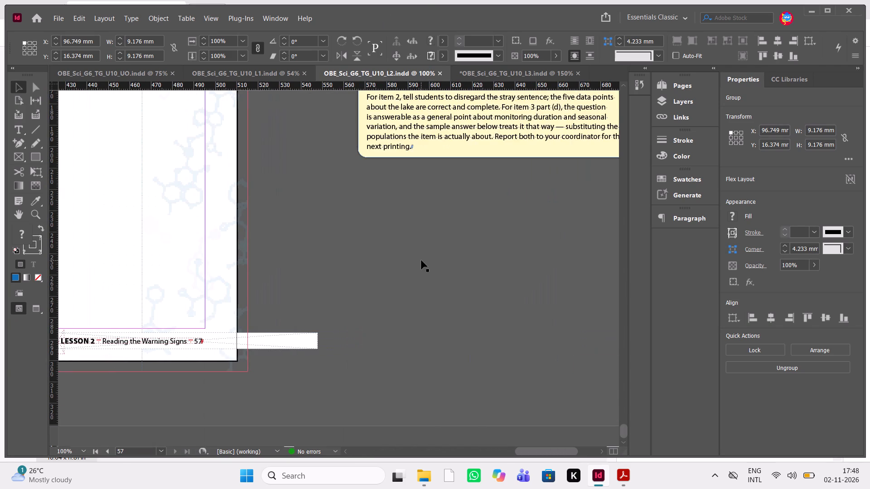
scroll(421, 260, "down", 2)
scroll(421, 260, "up", 3)
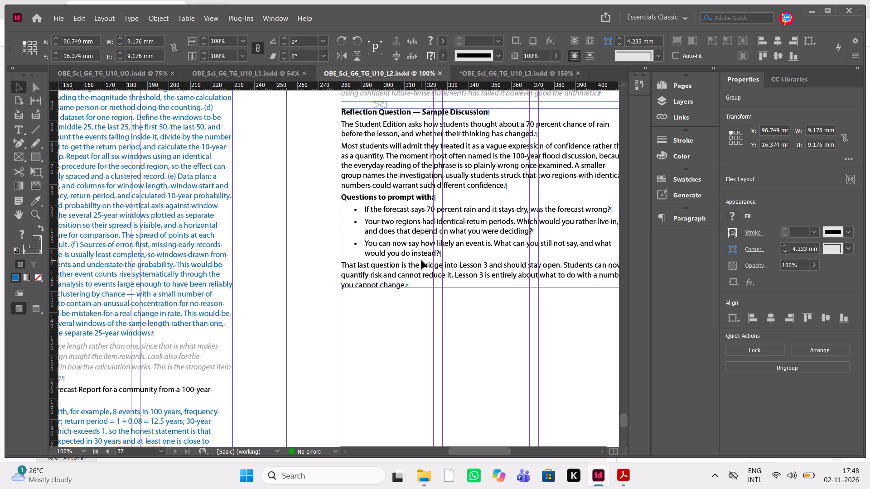
double_click(444, 245)
left_click_drag(455, 147, 499, 112)
left_click_drag(499, 112, 439, 113)
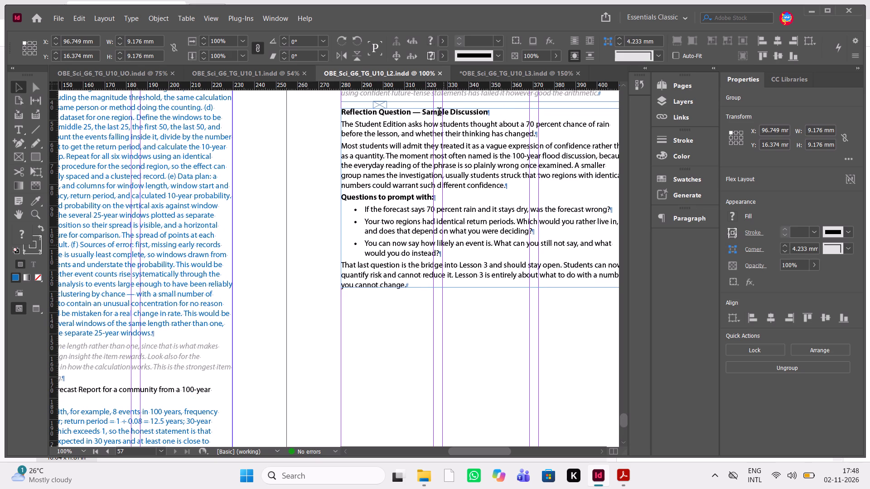
left_click_drag(439, 113, 421, 114)
double_click(421, 114)
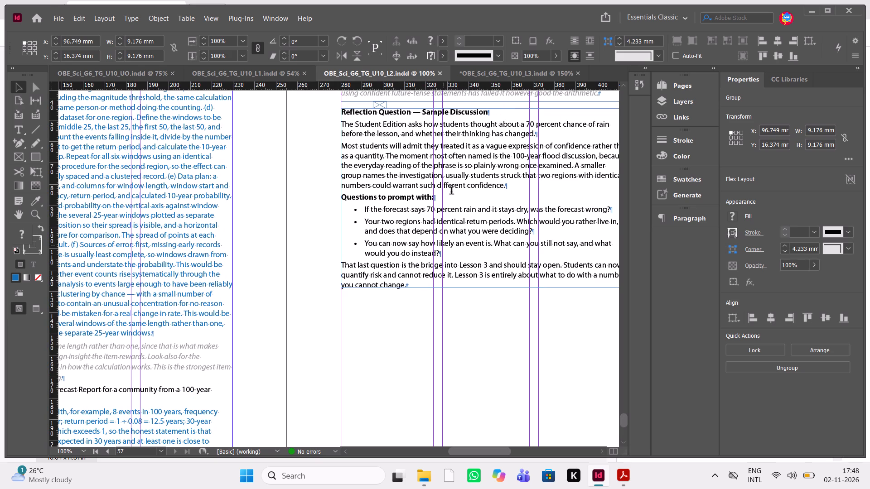
left_click(451, 192)
left_click_drag(503, 114, 456, 109)
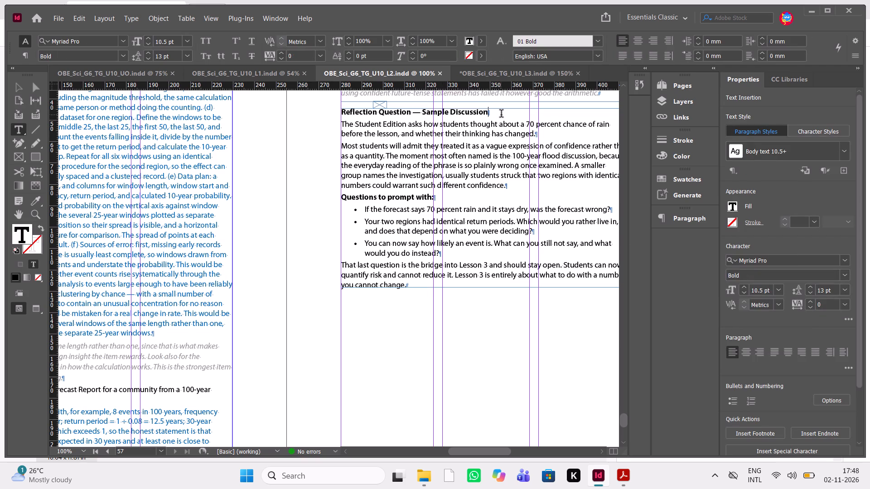
left_click_drag(501, 115, 378, 115)
key("Delete")
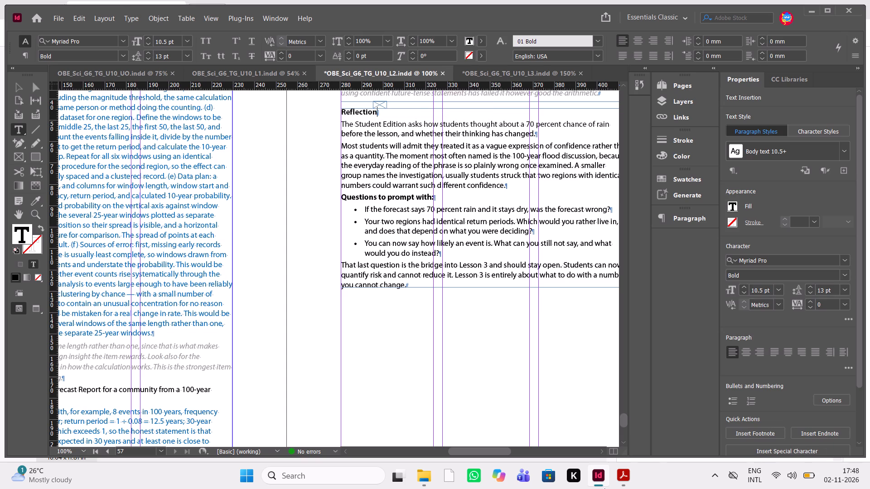
Switch to Acrobat, review the page 18 and page 56 comments with their marked text, and return to InDesign.
left_click(619, 479)
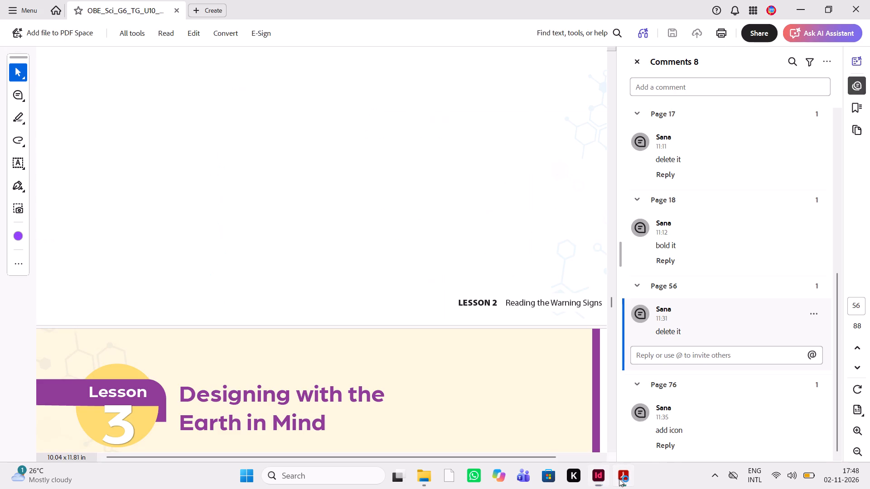
left_click(722, 249)
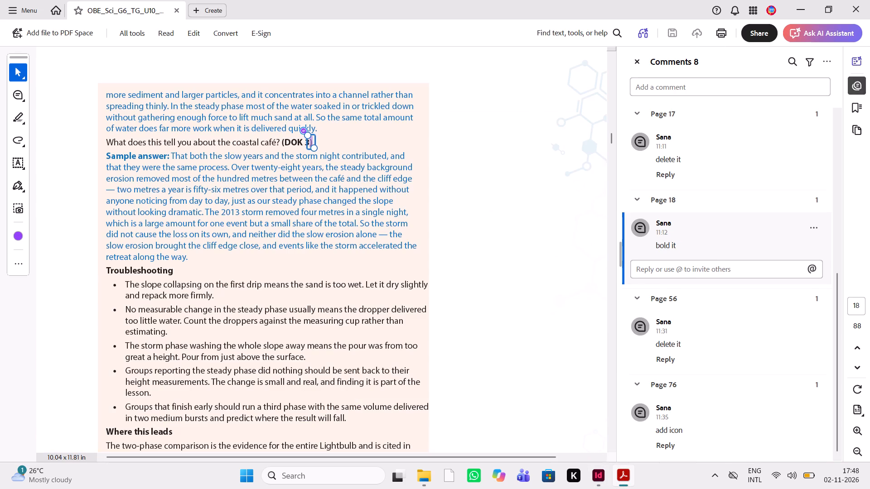
left_click(686, 329)
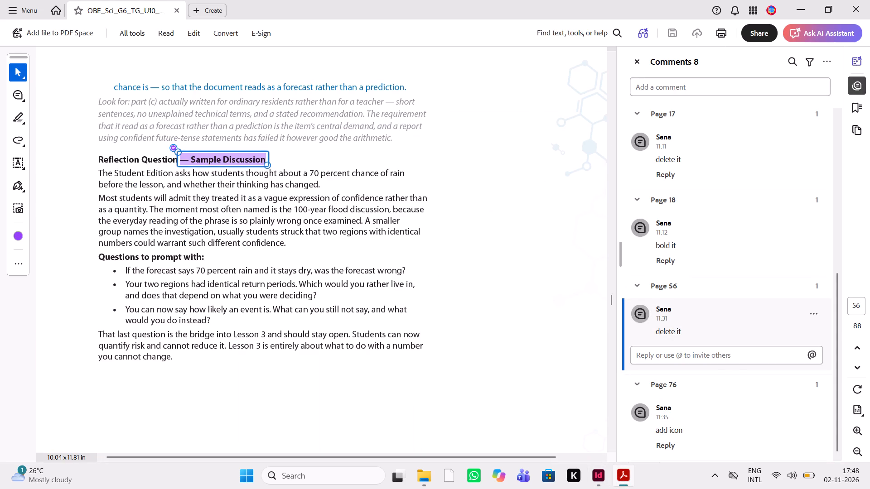
left_click(703, 256)
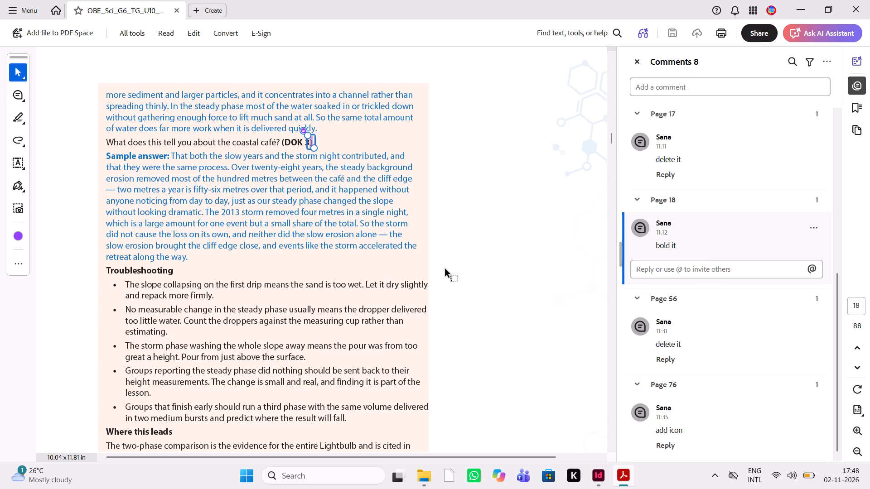
scroll(446, 269, "down", 5)
scroll(446, 269, "up", 3)
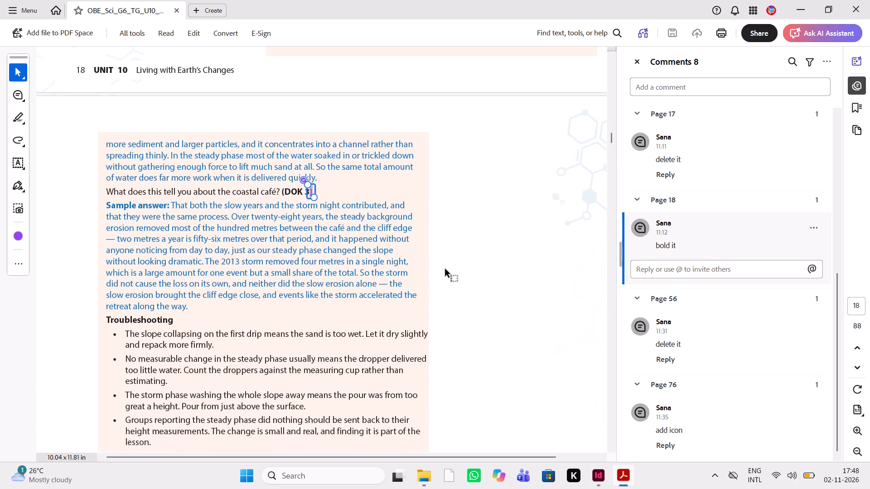
left_click(598, 485)
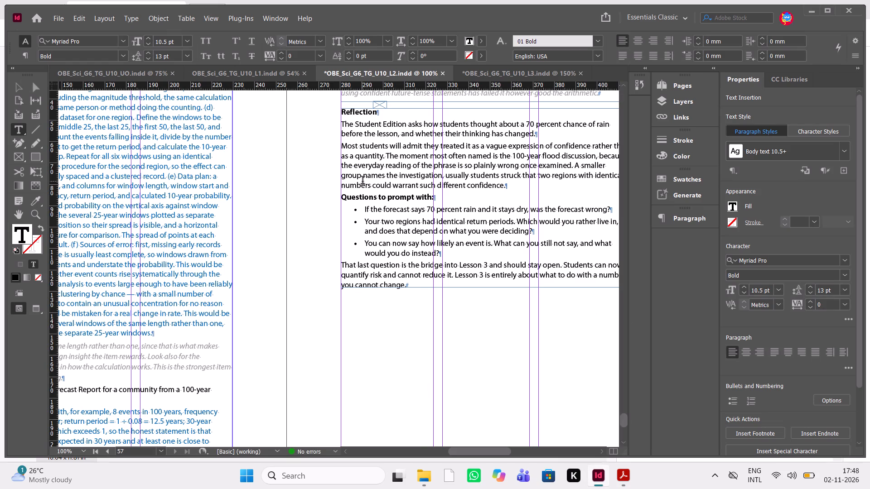
In the L1 document, delete the grey italic paragraph beginning "the before-state referenced" above "Which phase moved more sand" on page 18.
left_click(267, 79)
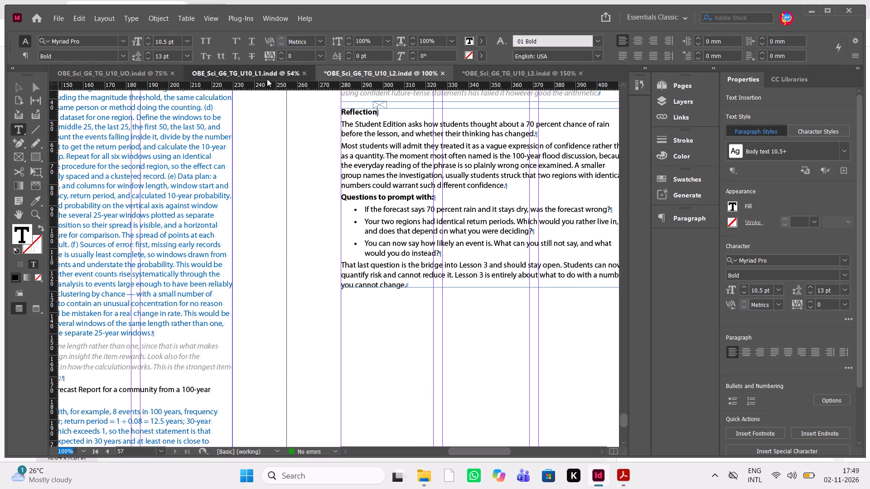
scroll(369, 185, "up", 11)
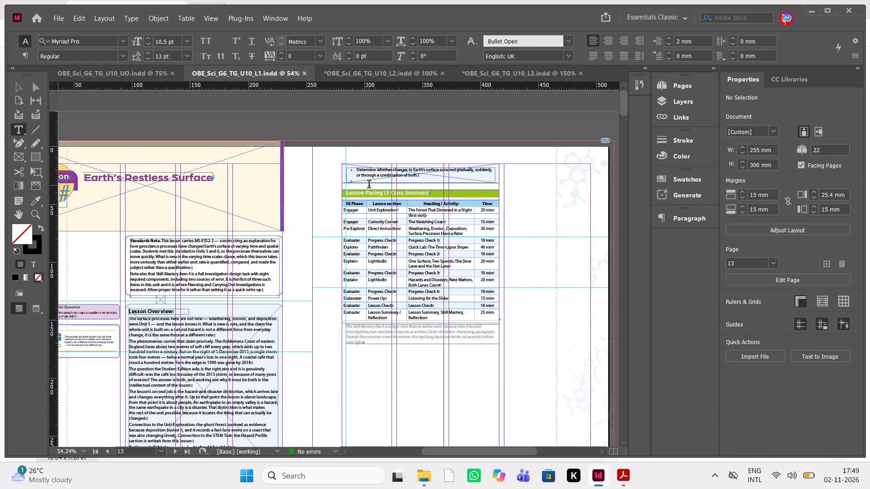
scroll(369, 185, "up", 1)
scroll(369, 185, "down", 6)
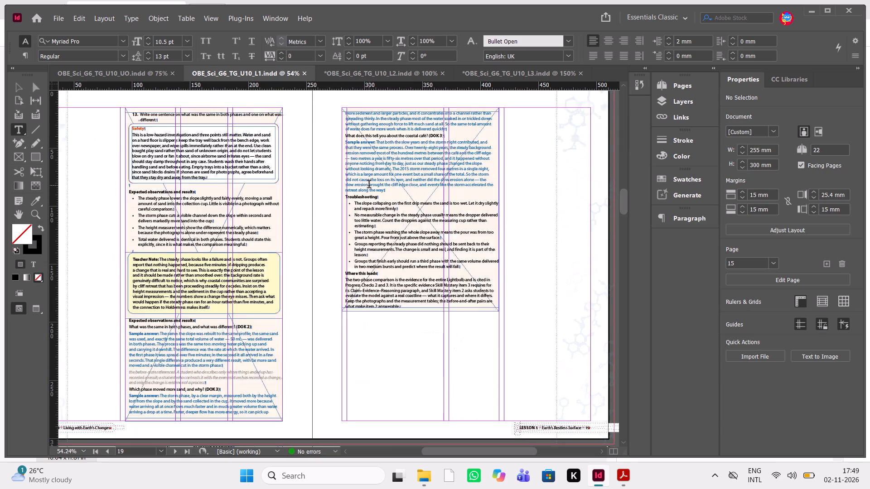
scroll(369, 185, "down", 5)
scroll(369, 185, "up", 3)
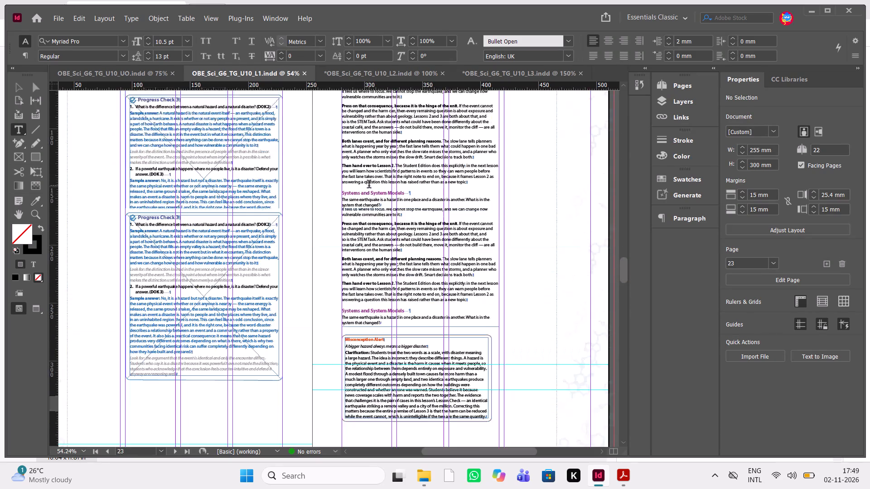
scroll(369, 185, "up", 5)
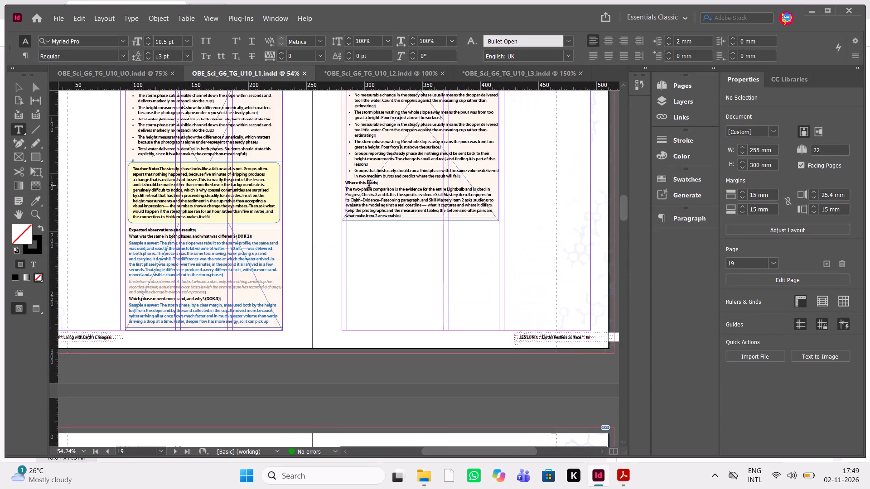
scroll(369, 185, "down", 1)
key("ctrl+equal")
key("ctrl+equal")
key("ctrl+equal")
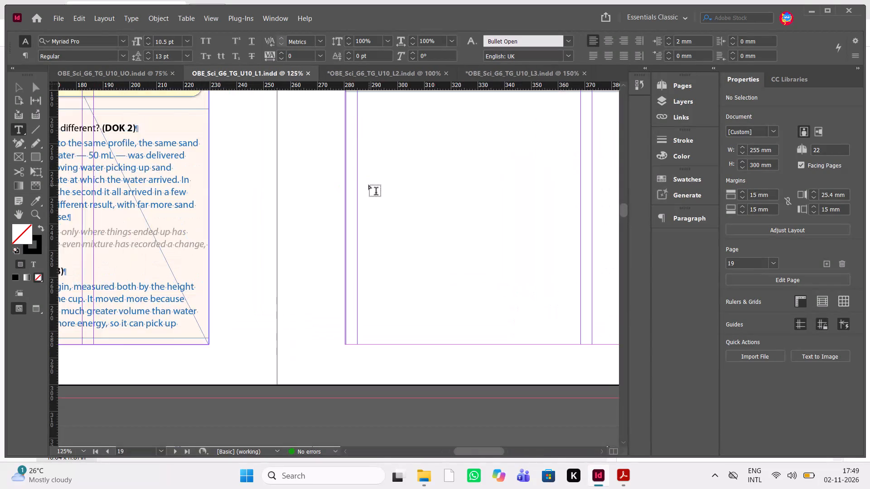
scroll(369, 185, "right", 2)
scroll(369, 185, "left", 2)
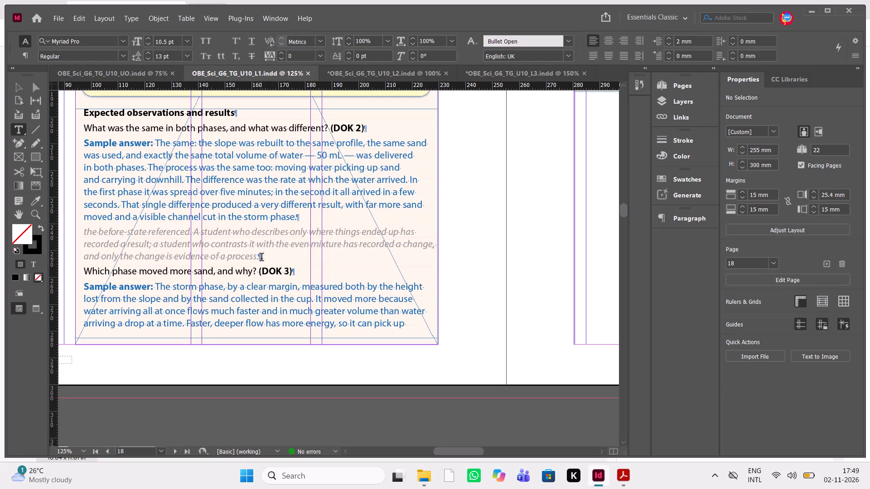
left_click_drag(268, 254, 59, 233)
key("Delete")
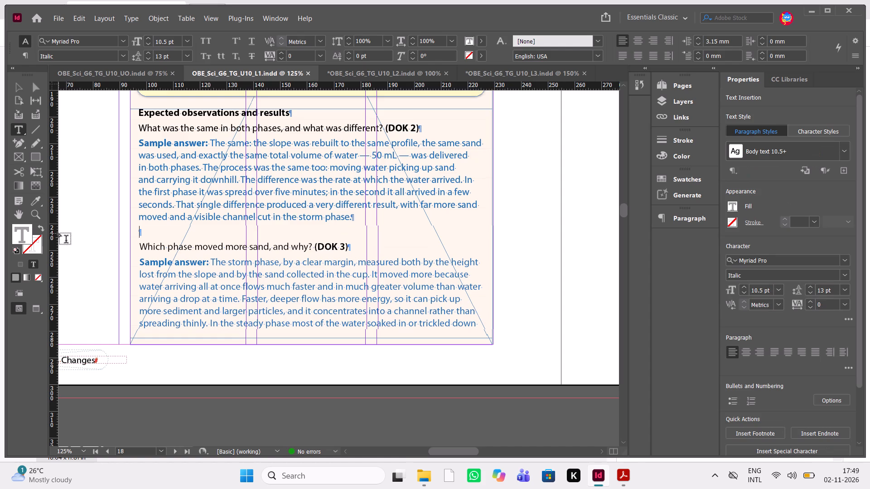
Locate the question "What does this tell you about the coastal café?" on page 19 of the L1 document.
scroll(214, 271, "up", 1)
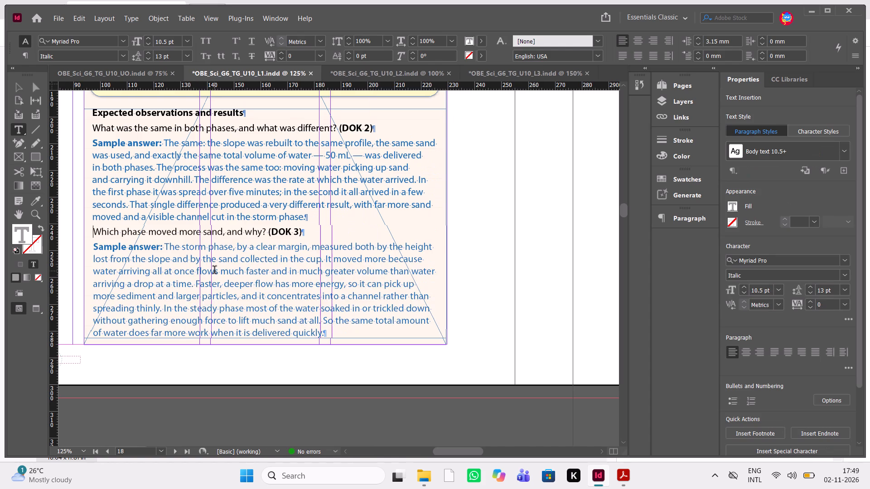
scroll(214, 271, "up", 6)
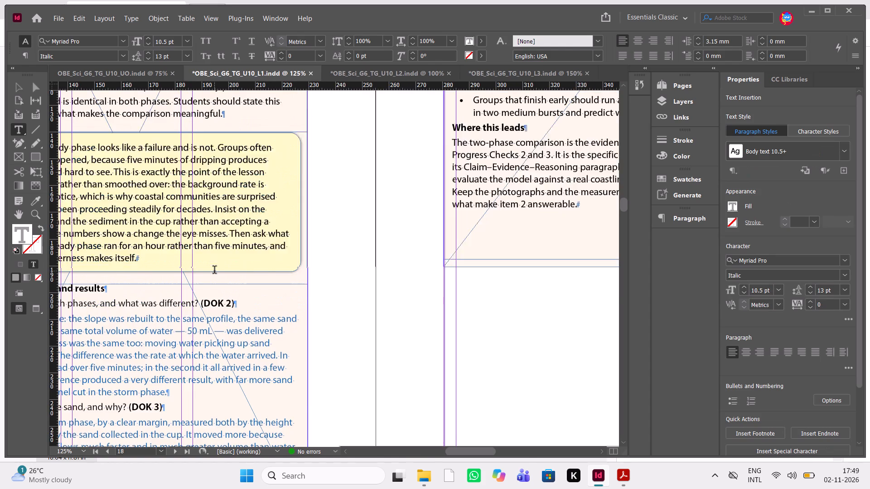
scroll(214, 271, "up", 8)
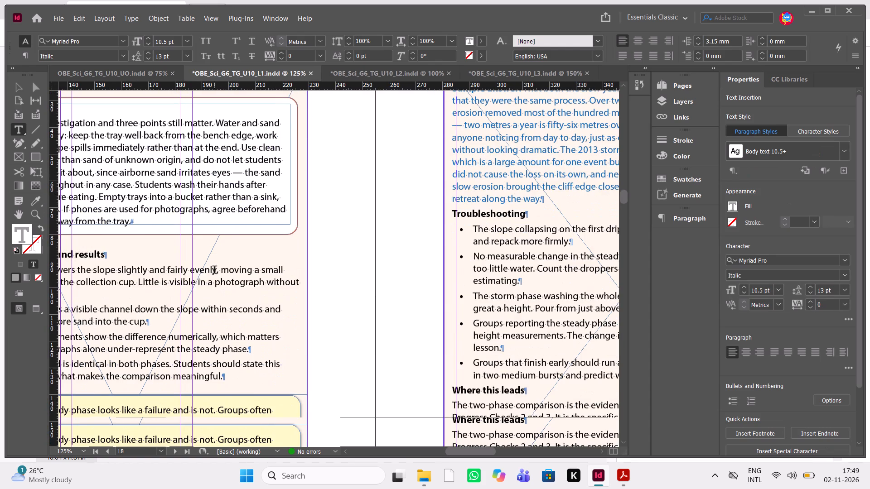
scroll(214, 271, "up", 7)
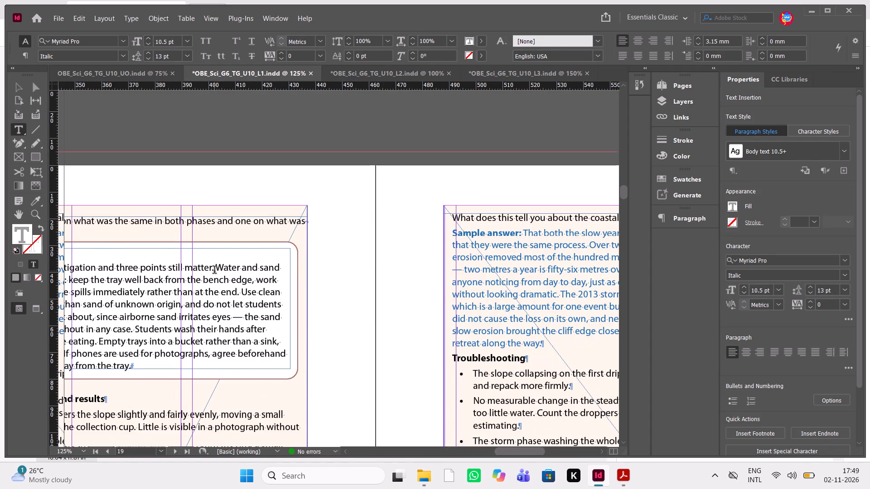
scroll(281, 283, "left", 5)
scroll(277, 372, "left", 12)
scroll(269, 369, "right", 1)
scroll(269, 369, "left", 3)
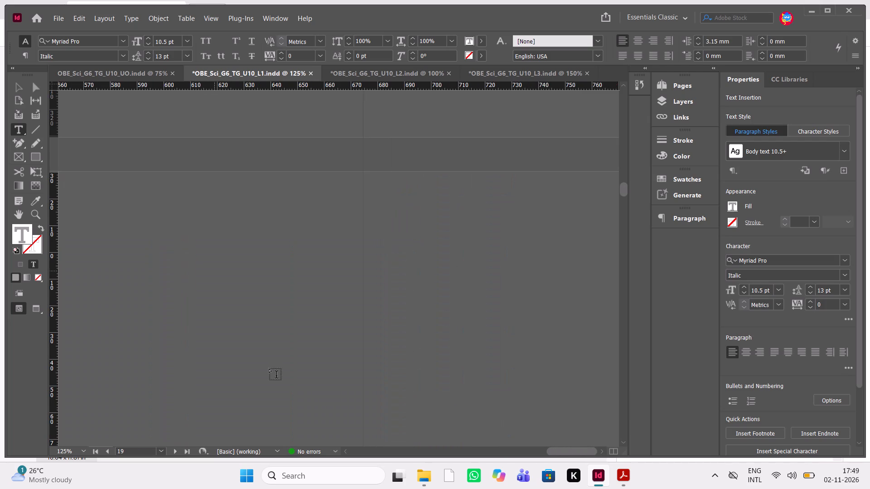
scroll(269, 369, "right", 5)
scroll(269, 369, "down", 2)
key("ctrl+minus")
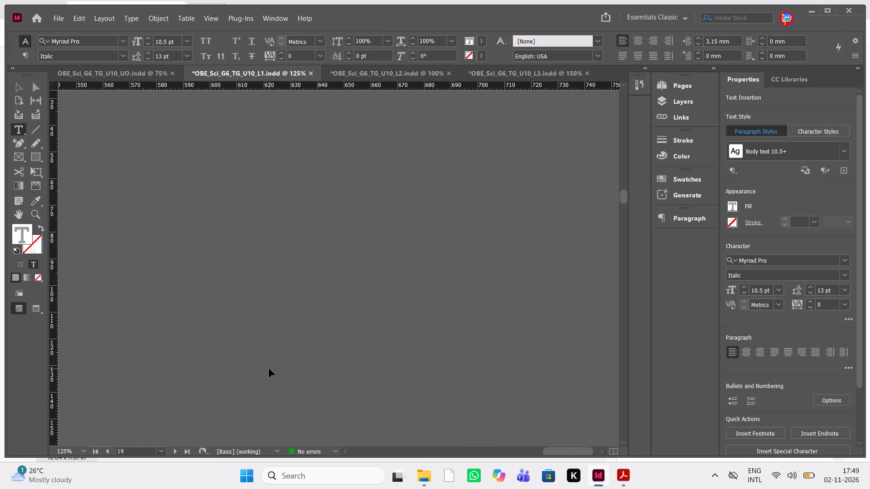
left_click(269, 369, "ctrl")
key("ctrl+minus")
key("ctrl+minus")
key("ctrl+minus")
key("ctrl+minus")
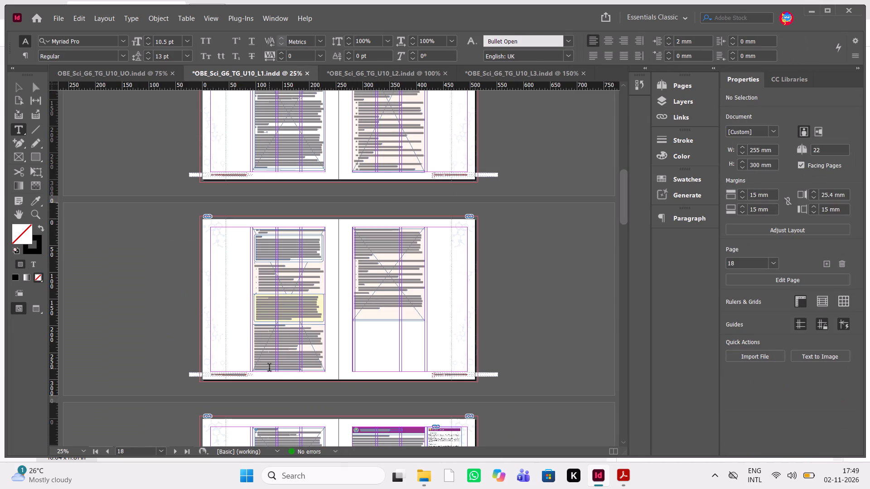
key("ctrl+equal")
key("ctrl+equal")
key("ctrl+equal")
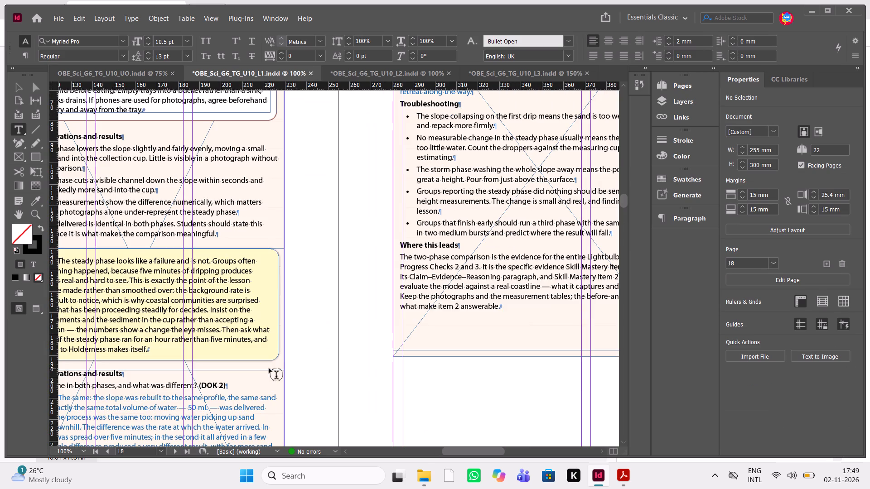
key("ctrl+equal")
scroll(424, 337, "up", 1)
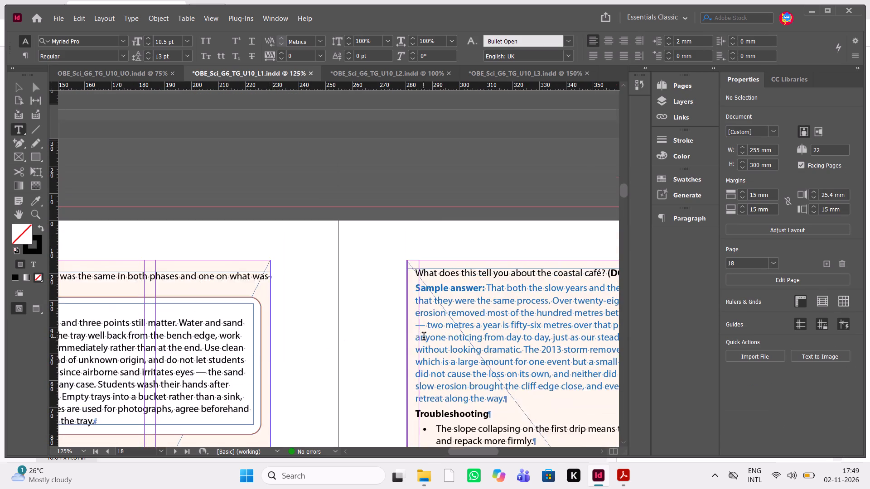
scroll(424, 337, "up", 1)
scroll(424, 337, "down", 1)
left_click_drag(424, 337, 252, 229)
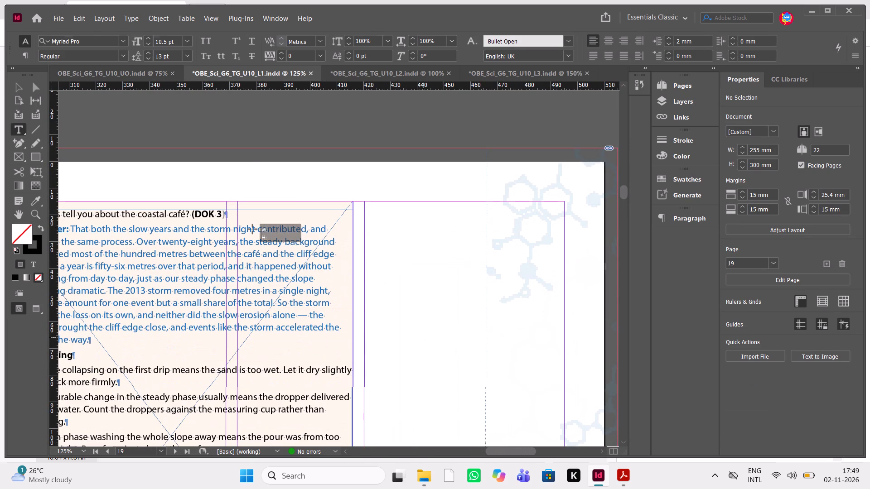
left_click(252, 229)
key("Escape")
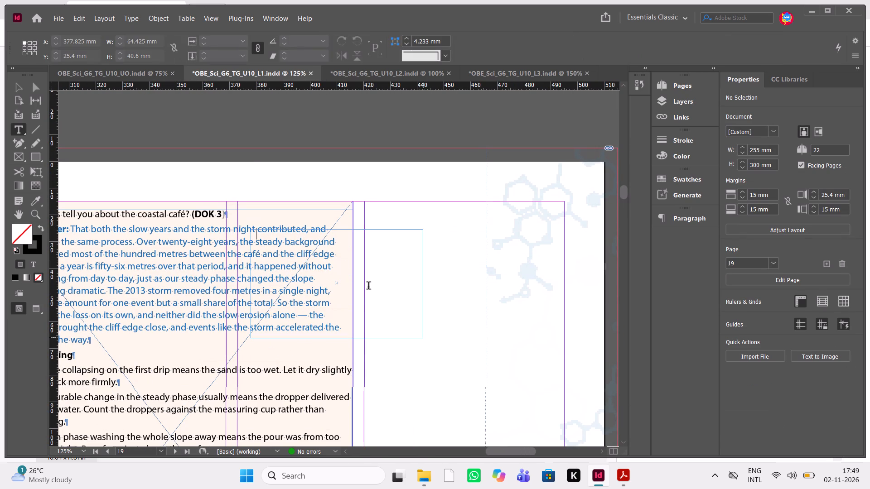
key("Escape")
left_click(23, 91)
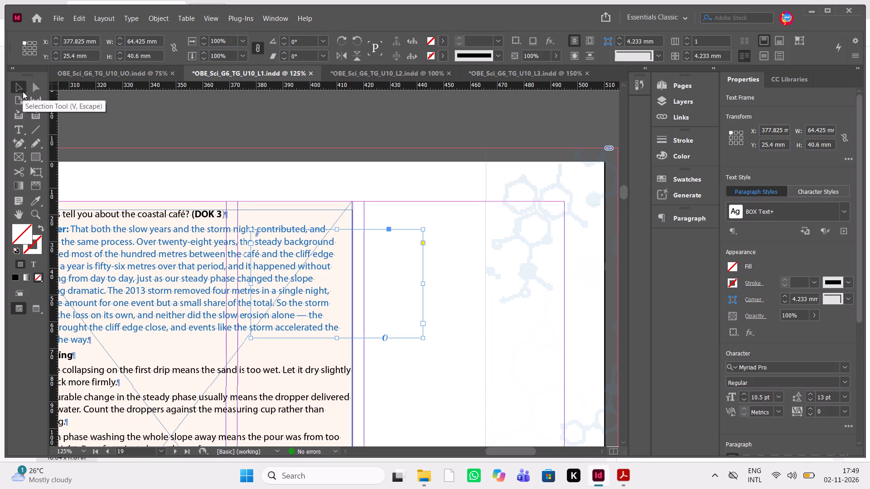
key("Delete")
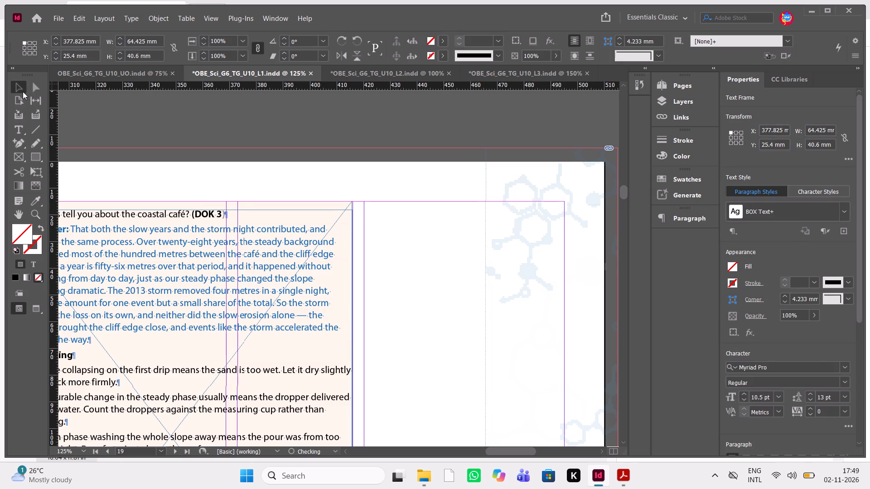
Colour the closing parenthesis after "DOK 3" in the page 19 coastal café question solid [Black] at 100% tint.
triple_click(224, 215)
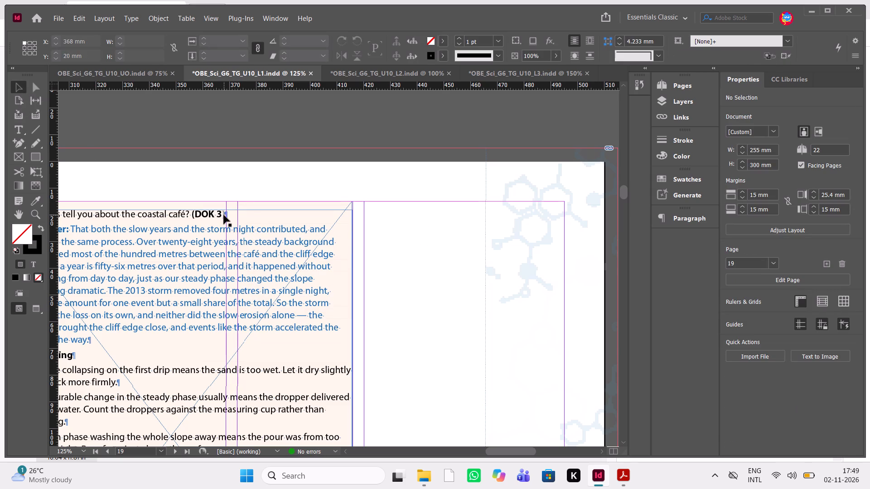
left_click(242, 218)
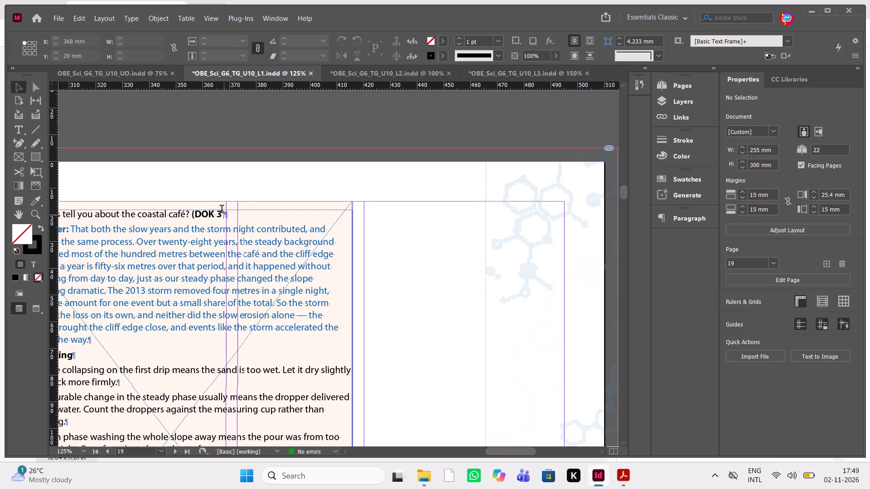
double_click(221, 210)
left_click(246, 262)
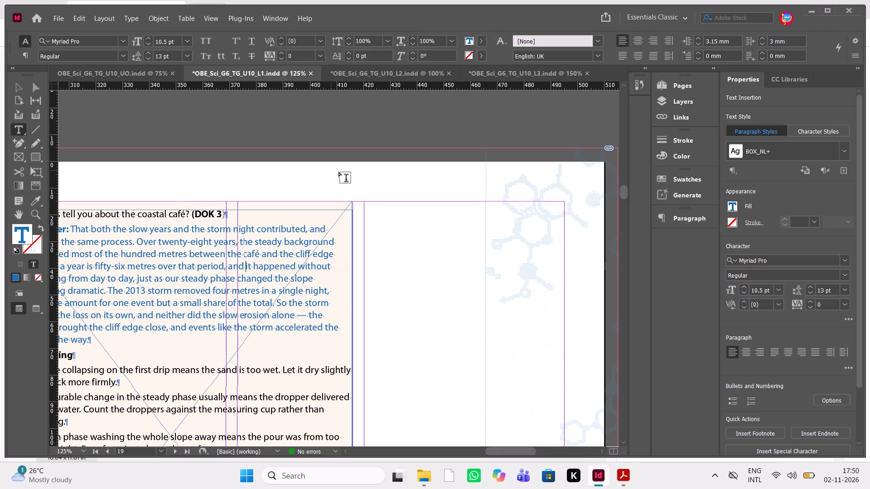
left_click(223, 212)
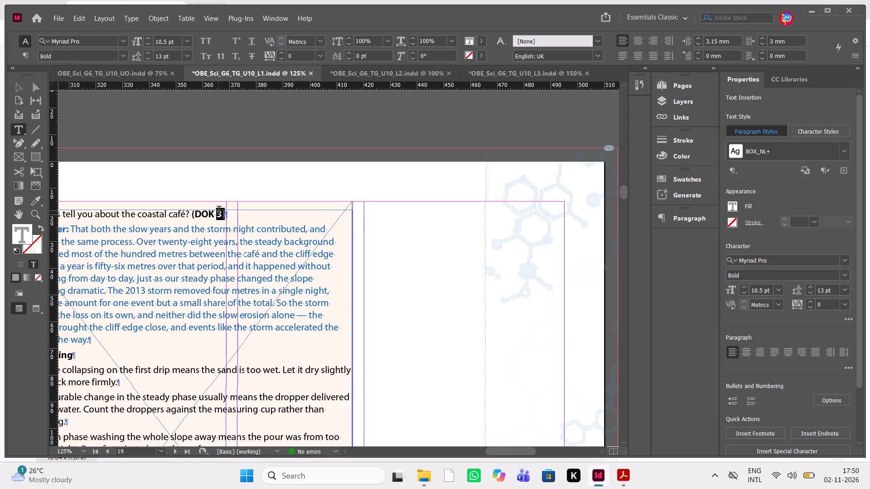
left_click(684, 182)
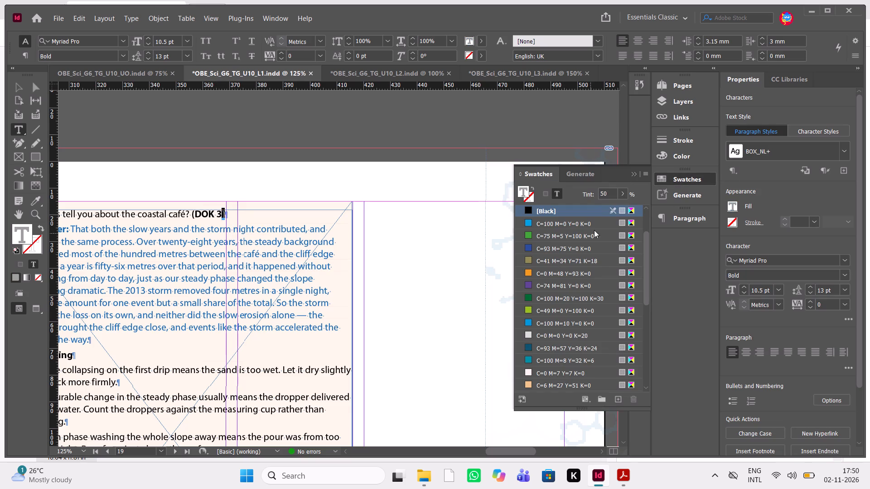
left_click(587, 214)
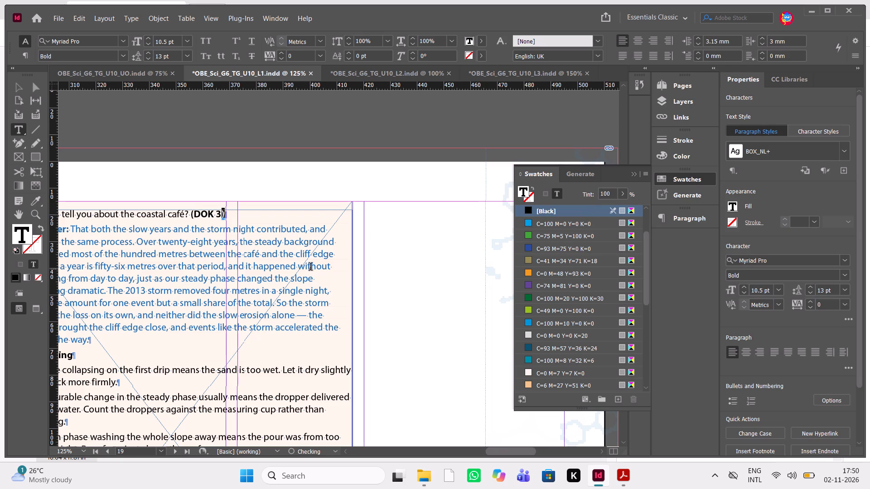
left_click(310, 266)
scroll(310, 266, "right", 1)
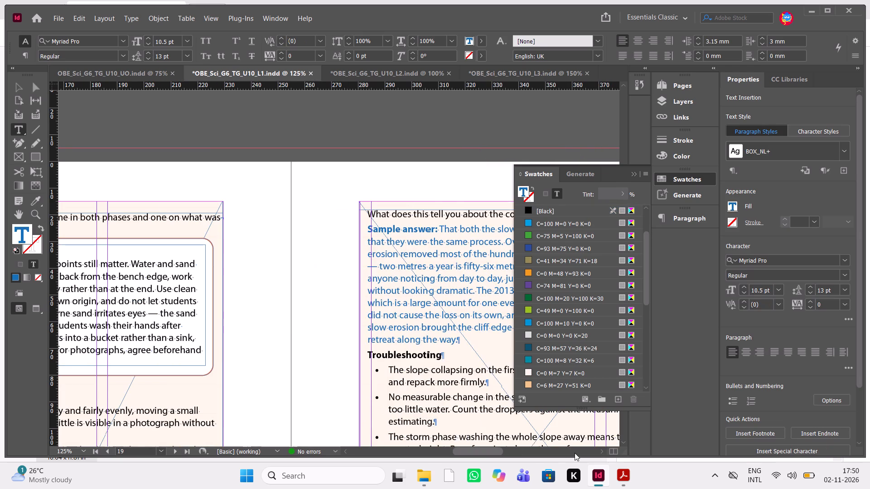
Switch to Acrobat, review the page 17 and page 2 comments with their marked text, and activate InDesign's UO document in between.
left_click(619, 479)
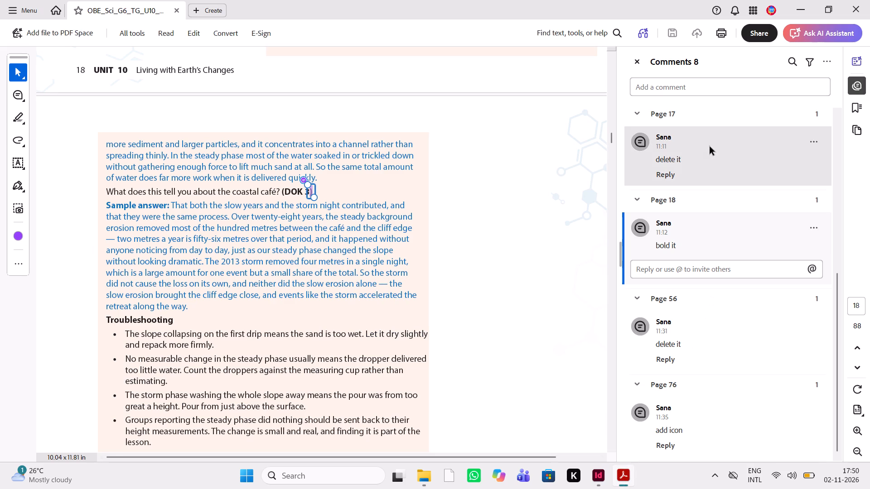
left_click(703, 163)
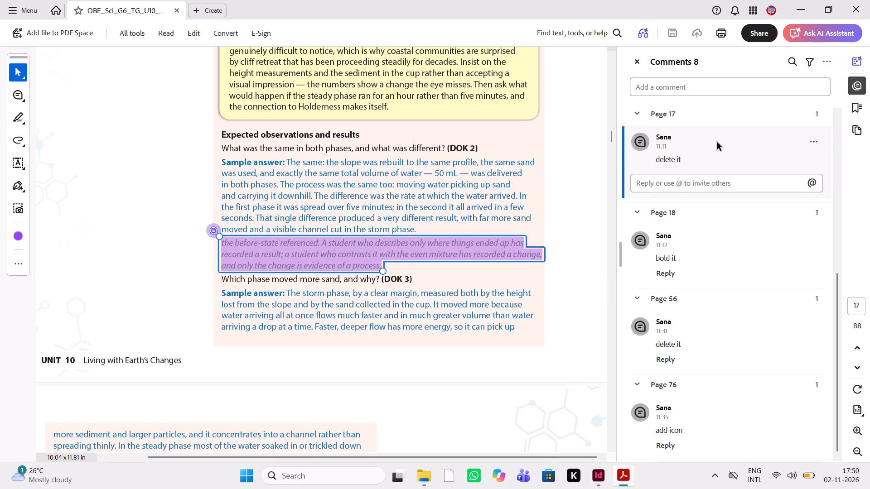
scroll(710, 140, "up", 1)
left_click(695, 155)
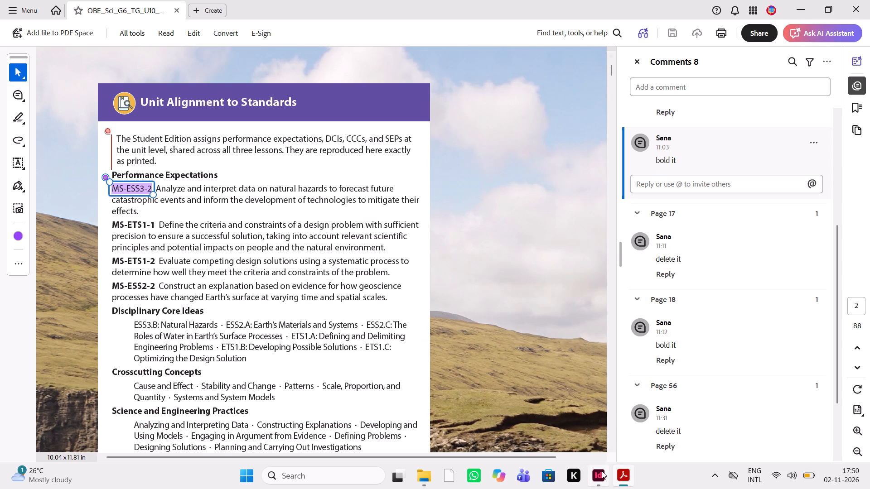
left_click(599, 472)
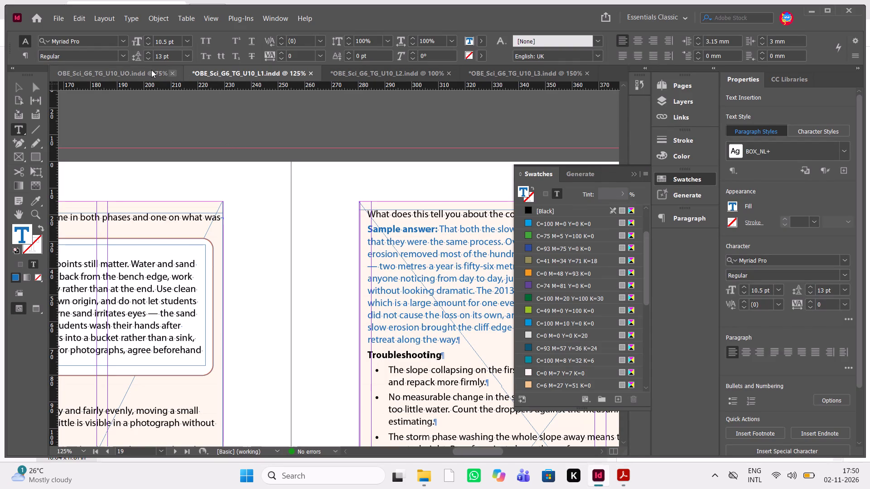
left_click(151, 70)
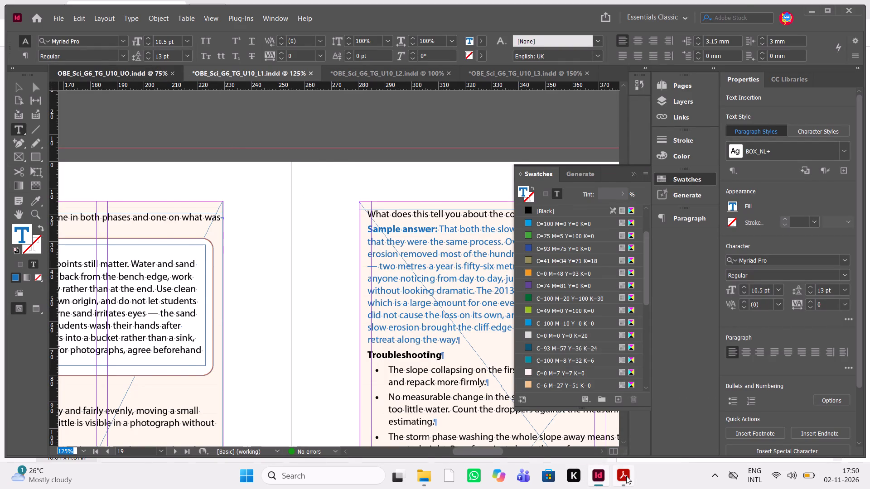
left_click(626, 476)
scroll(551, 248, "down", 2)
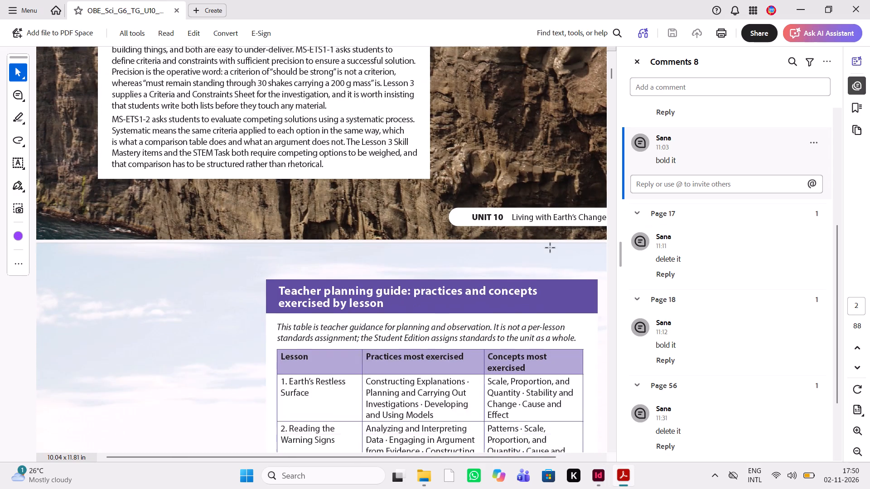
scroll(551, 248, "down", 1)
scroll(551, 248, "up", 1)
scroll(812, 230, "up", 4)
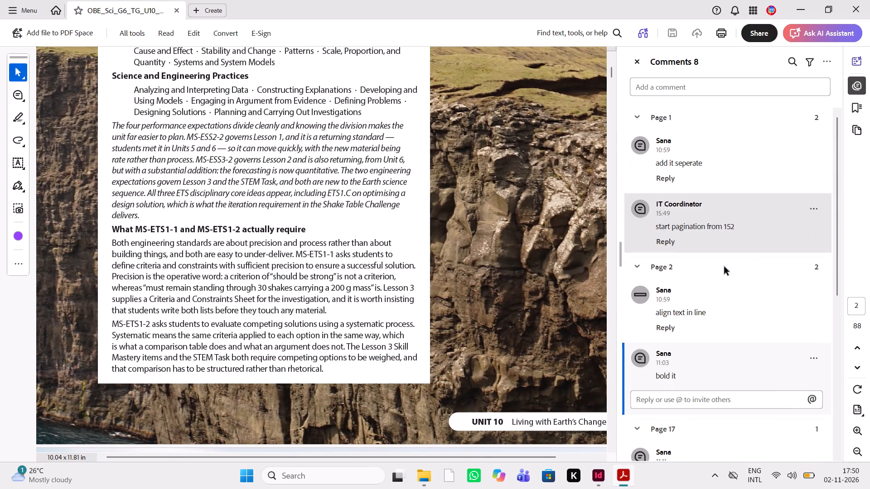
left_click(697, 317)
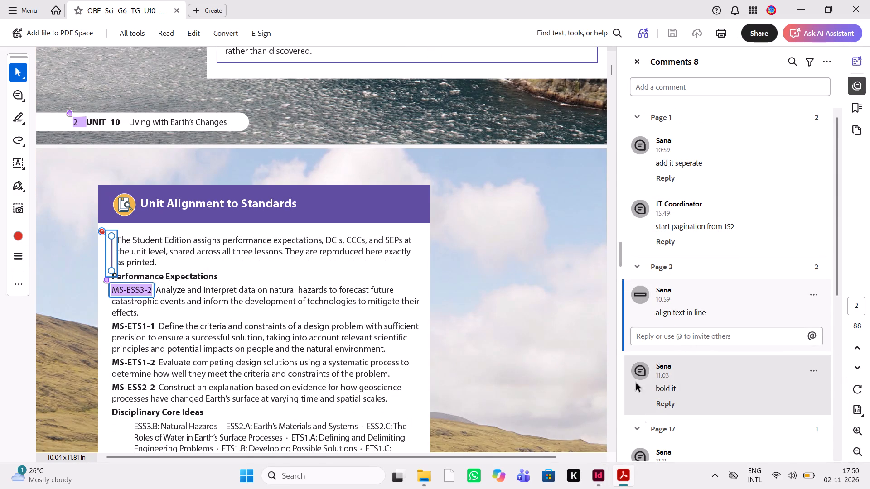
Switch to InDesign's UO document and bold the code MS-ESS3-2 under Performance Expectations on page 3.
left_click(609, 481)
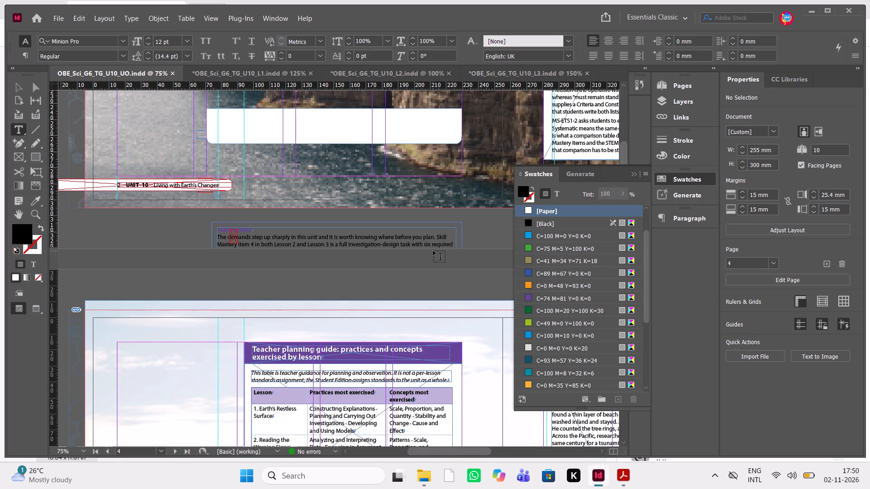
scroll(433, 251, "up", 5)
scroll(433, 251, "down", 1)
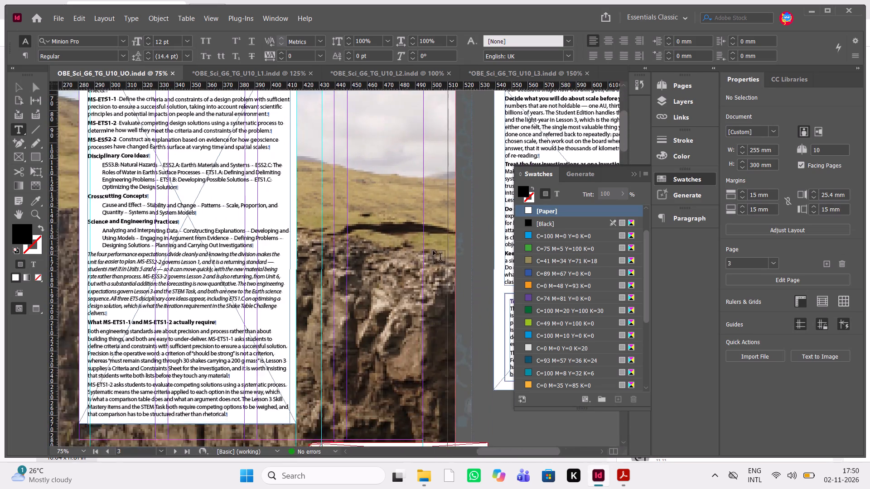
scroll(433, 251, "down", 1)
scroll(433, 251, "up", 1)
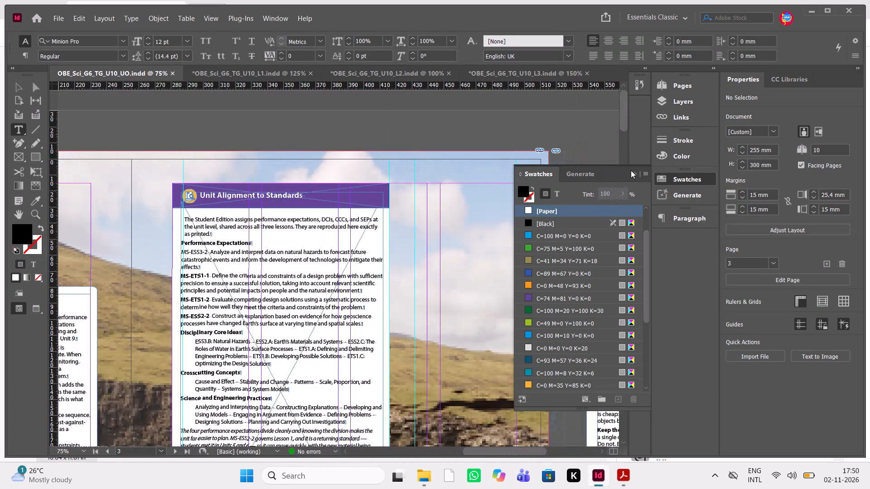
left_click(631, 170)
left_click(635, 174)
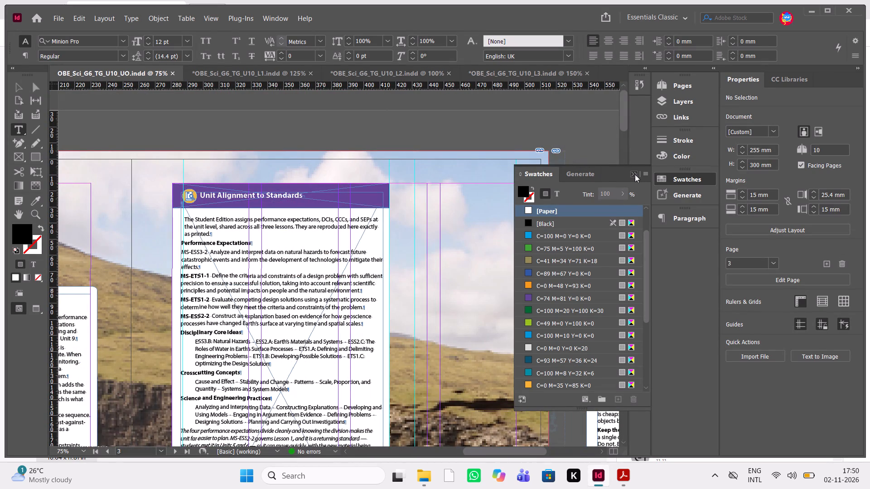
key("ctrl+equal")
key("ctrl+equal")
key("ctrl+equal")
scroll(362, 360, "right", 1)
left_click_drag(215, 237, 156, 244)
key("ctrl+shift+b")
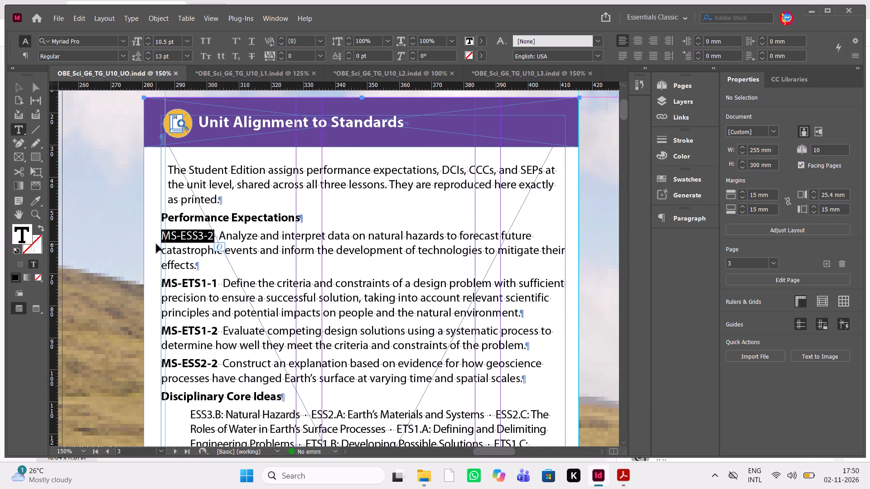
key("ctrl+shift+b")
key("ctrl+shift+b")
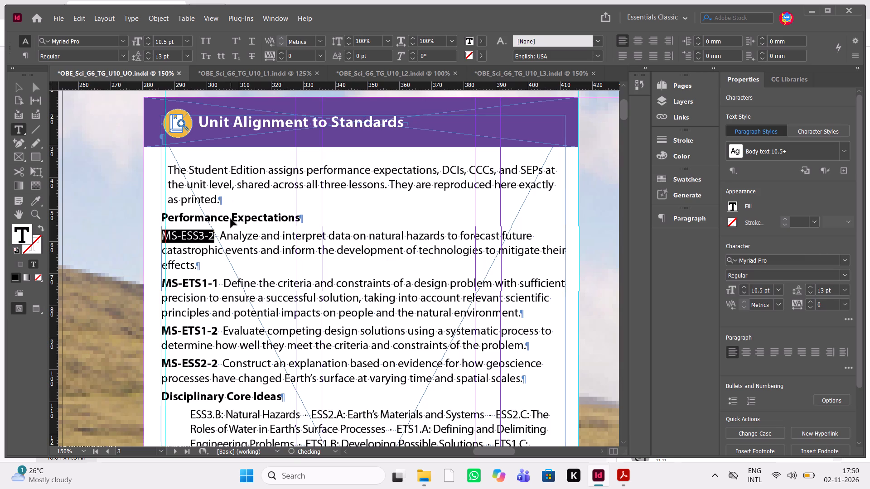
Set the left indent of the paragraph beginning "The Student Edition assigns" to 0.353 mm to align it with the text below.
left_click_drag(233, 197, 162, 178)
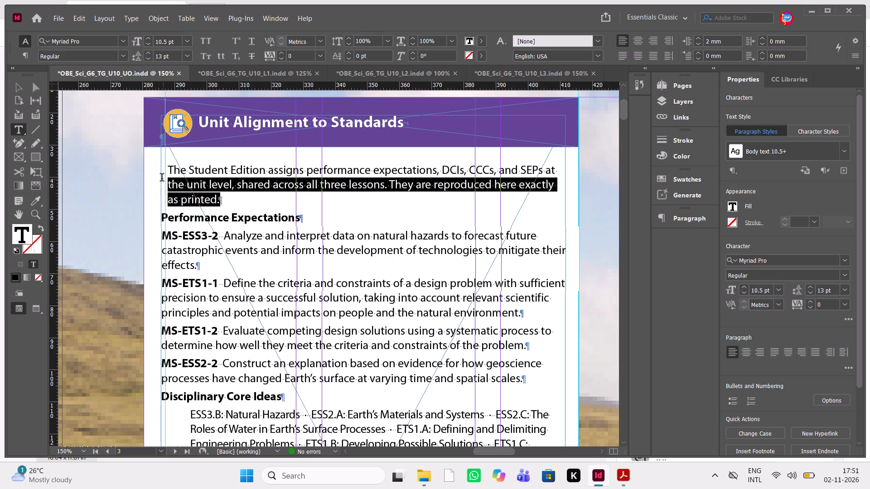
left_click_drag(162, 178, 162, 171)
key("ctrl+shift+t")
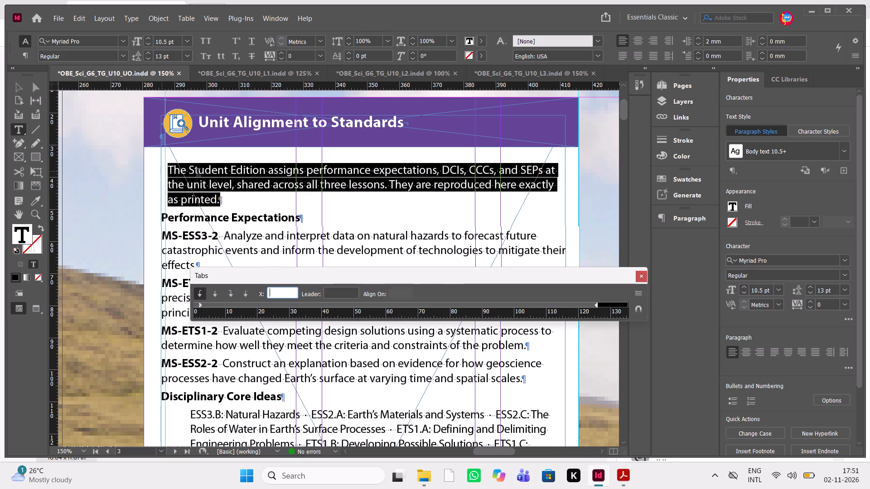
left_click(199, 307)
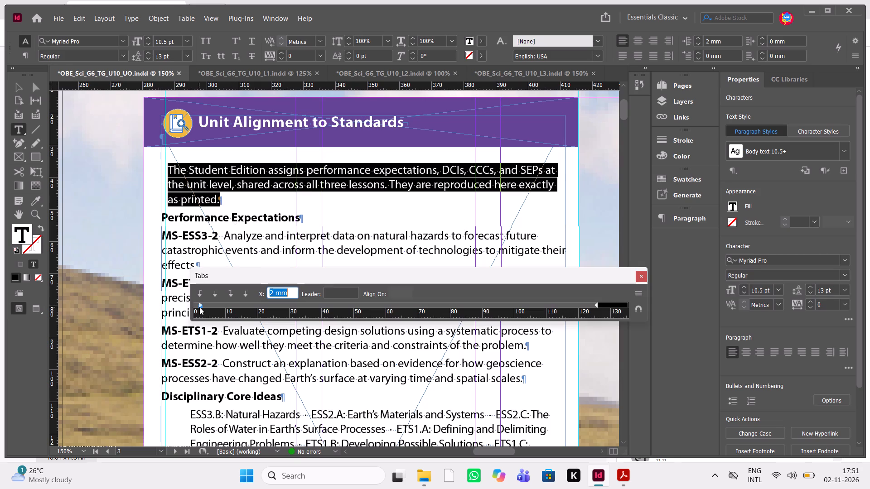
left_click_drag(199, 307, 185, 312)
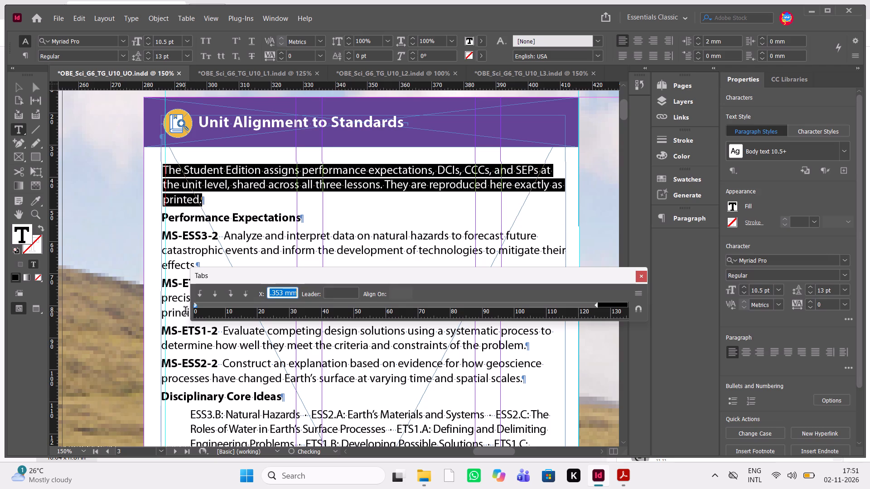
left_click(640, 279)
left_click(232, 259)
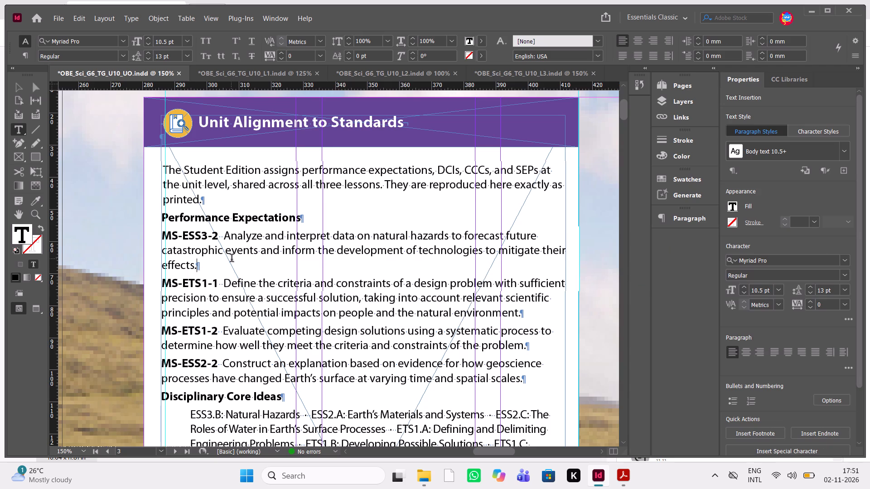
left_click(238, 193)
key("w")
key("BackSpace")
key("Escape")
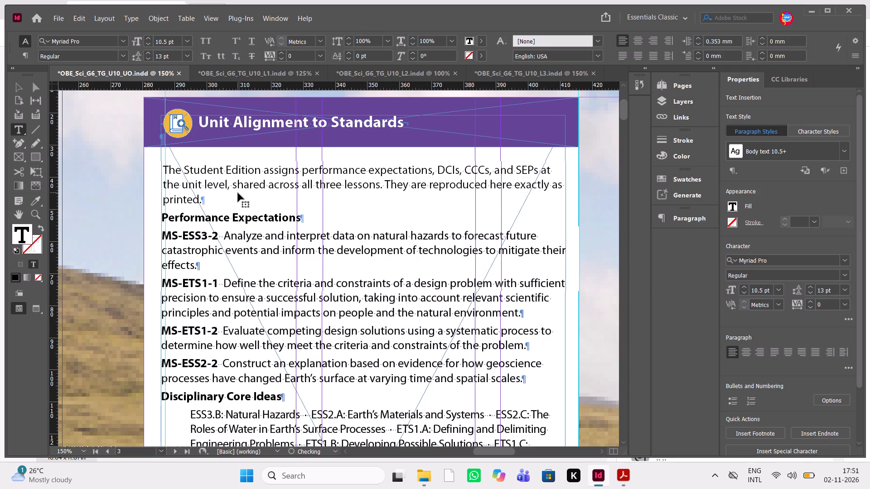
left_click(131, 179)
key("w")
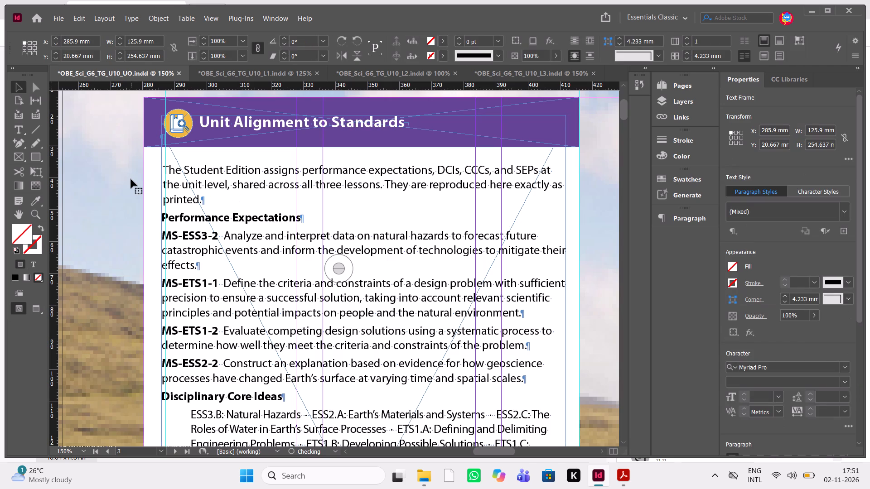
key("w")
Set both bottom corners of the empty white box below "Estimated unit length" on page 2 to the None shape.
scroll(131, 179, "down", 1)
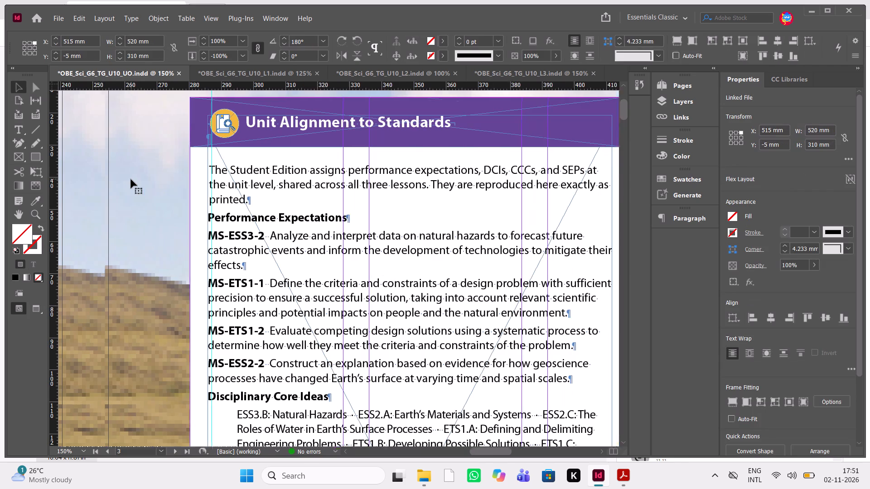
scroll(131, 179, "down", 1)
scroll(131, 179, "left", 1)
scroll(131, 179, "down", 1)
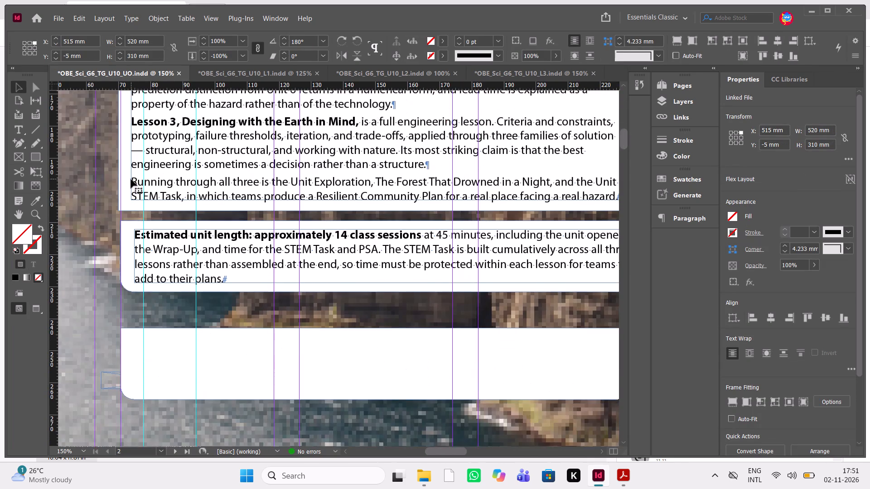
scroll(131, 179, "down", 1)
scroll(131, 179, "up", 1)
scroll(131, 179, "left", 1)
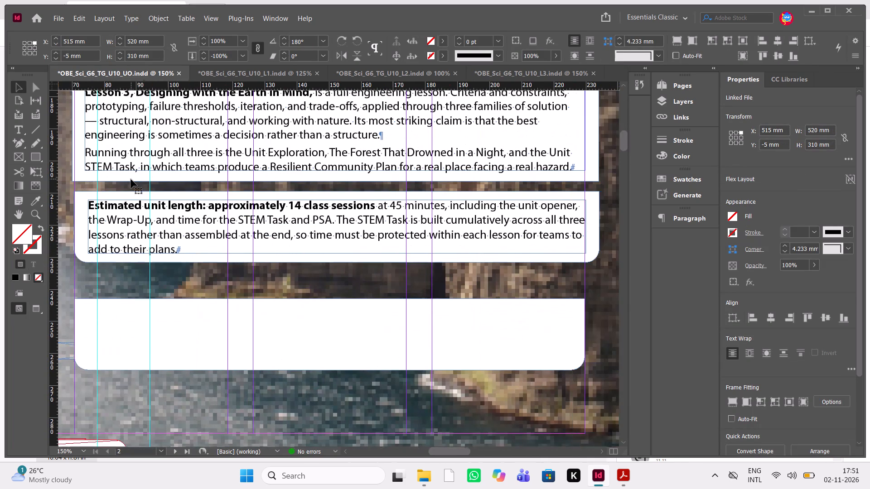
scroll(131, 179, "left", 1)
scroll(232, 229, "down", 1)
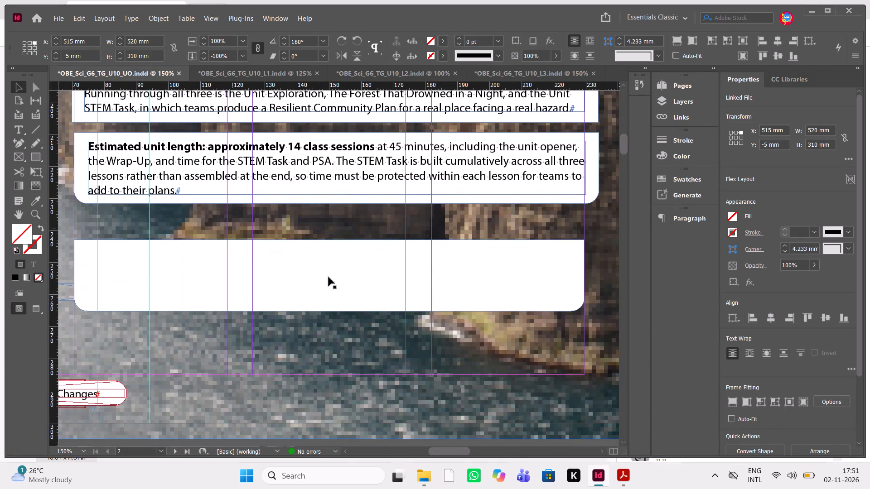
left_click(334, 300)
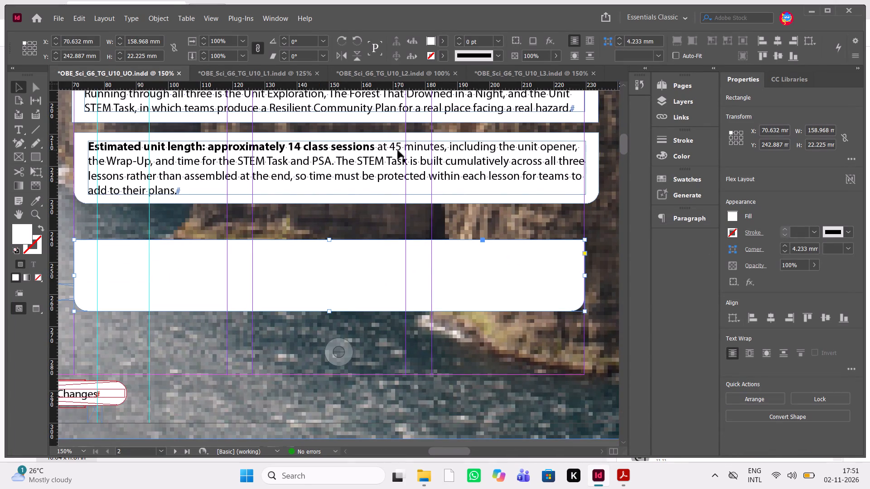
left_click(165, 14)
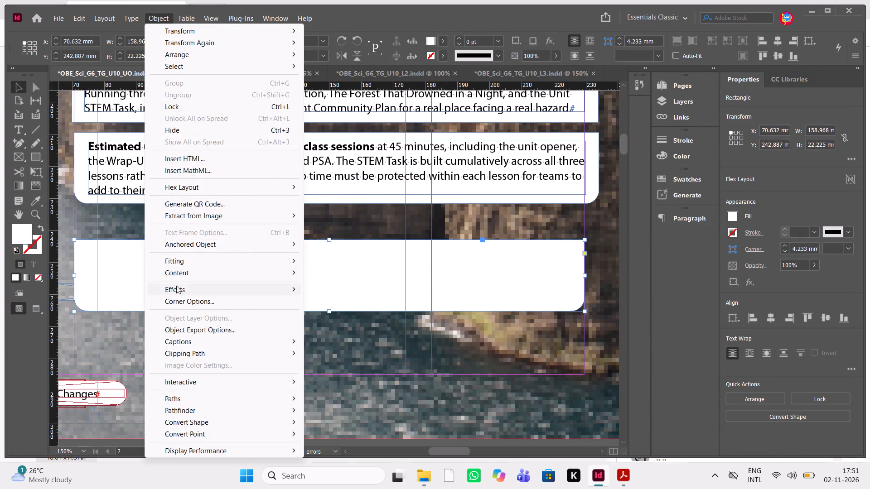
left_click(184, 301)
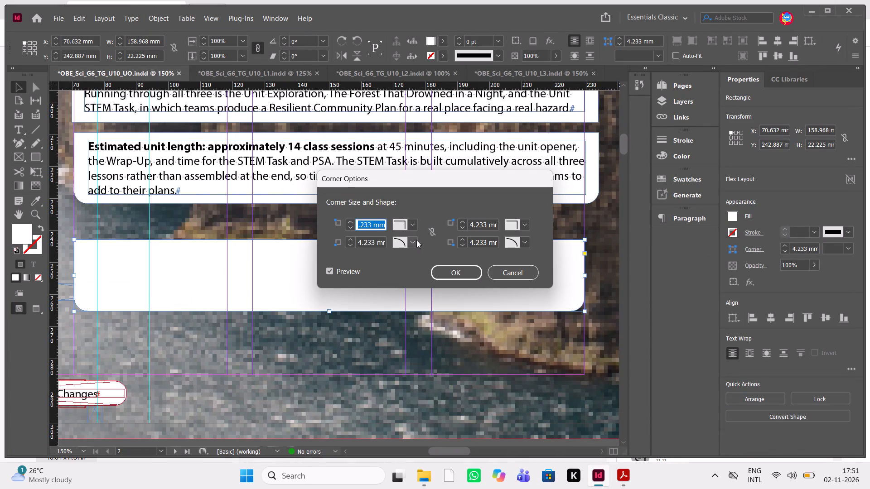
left_click(411, 240)
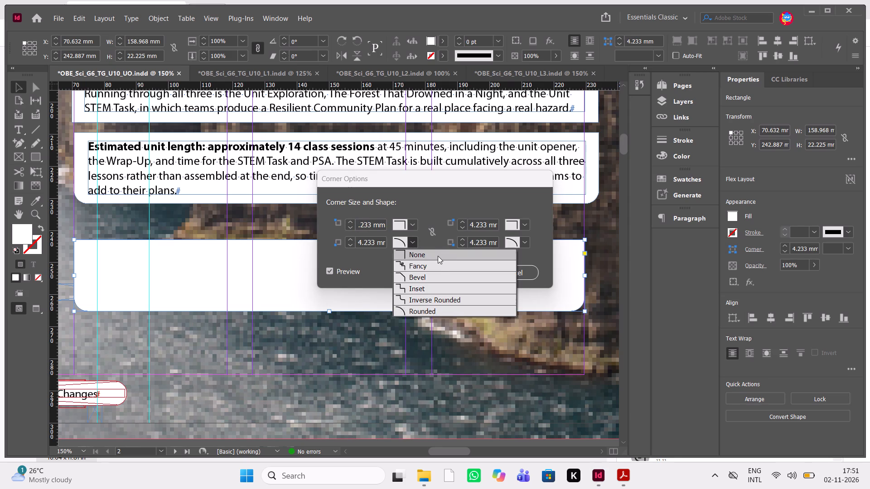
left_click(438, 256)
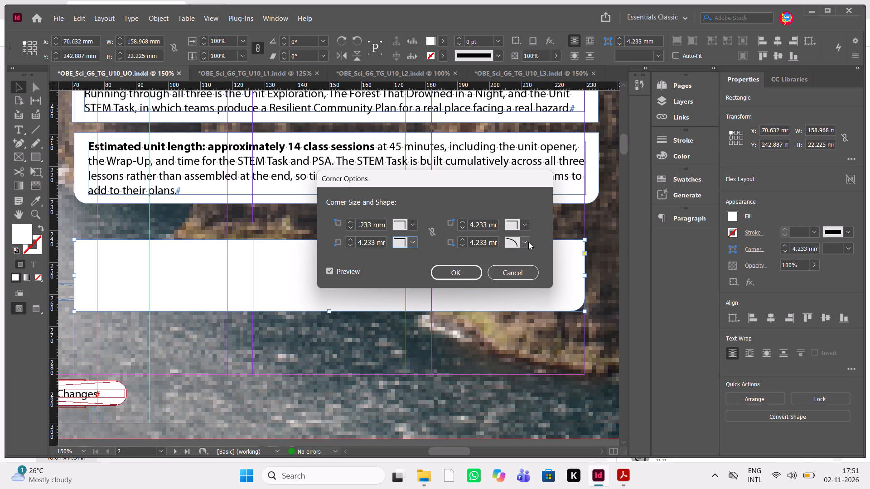
left_click(528, 242)
left_click(555, 252)
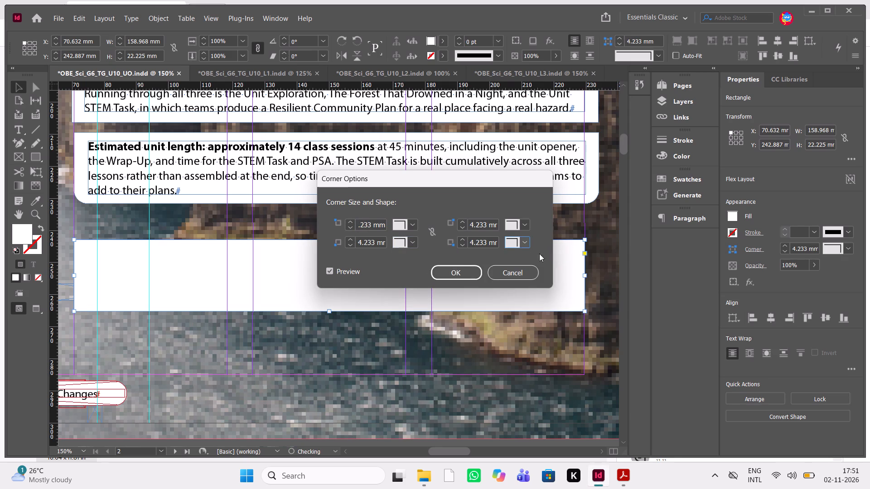
left_click(459, 272)
Extend the empty white box on page 2 downward to a height of about 42 mm.
scroll(436, 309, "down", 1)
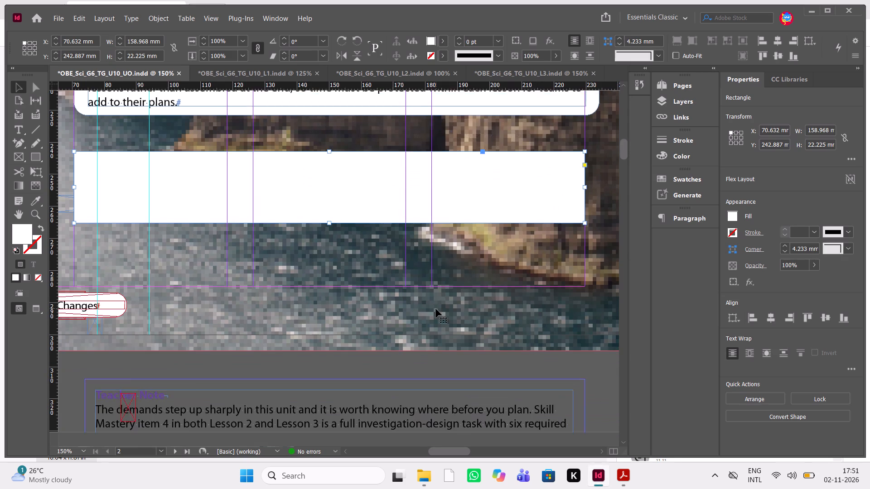
scroll(436, 309, "down", 1)
left_click_drag(421, 222, 422, 285)
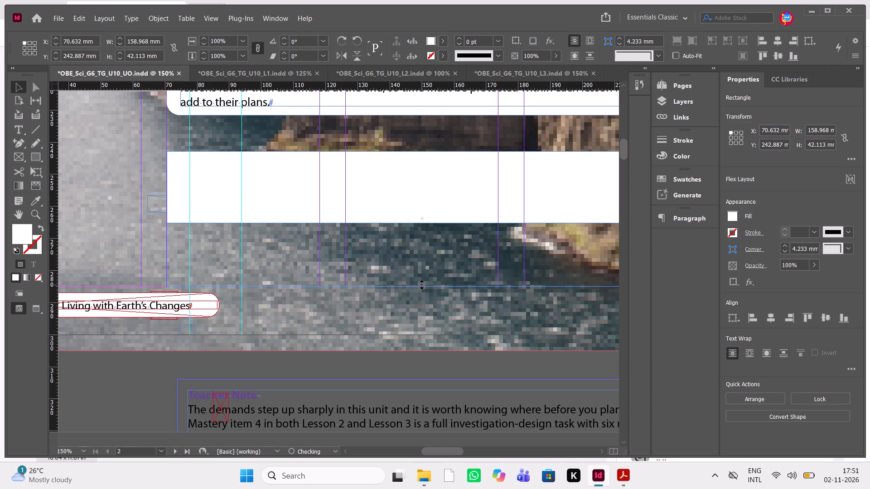
Move the Teacher Note text and its frames from below page 2 onto the white box, at about X 70.65 mm, Y 241.3 mm.
scroll(422, 285, "left", 1)
scroll(422, 285, "down", 1)
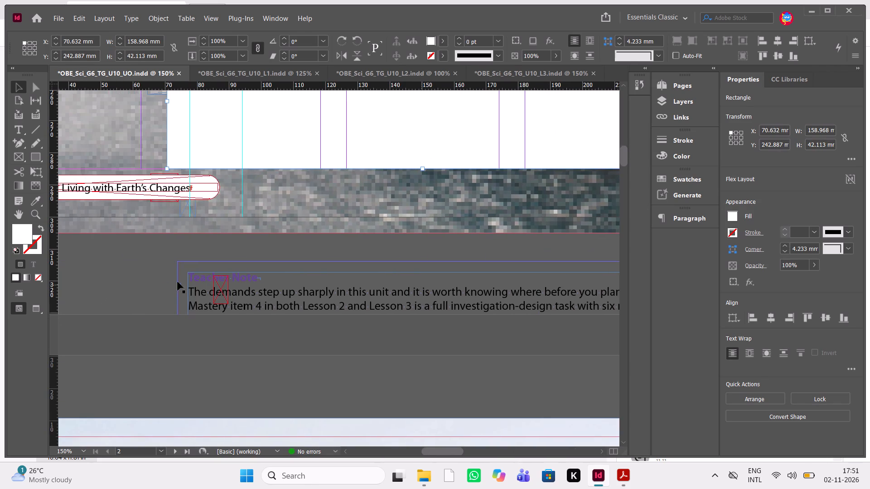
left_click_drag(161, 268, 343, 313)
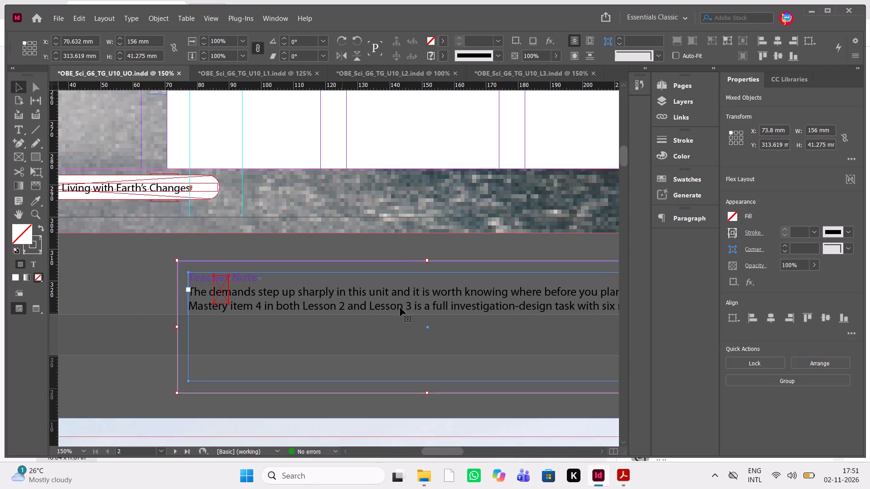
scroll(400, 307, "up", 1)
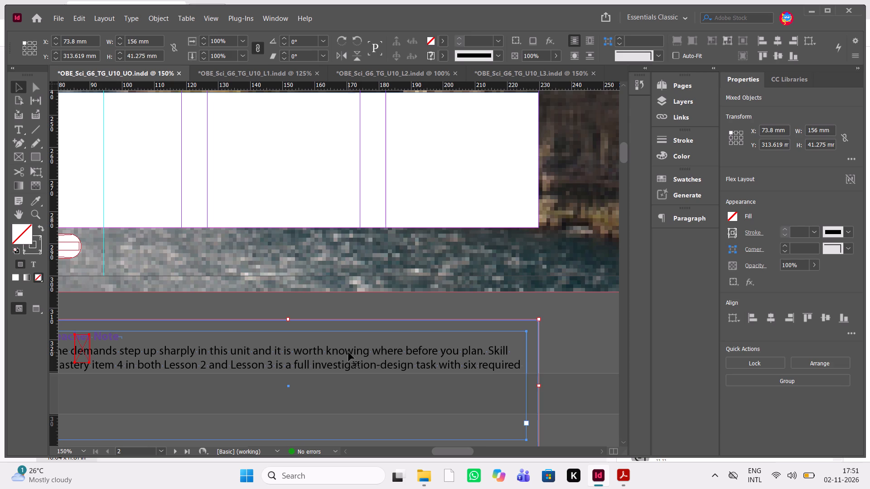
left_click_drag(348, 352, 338, 77)
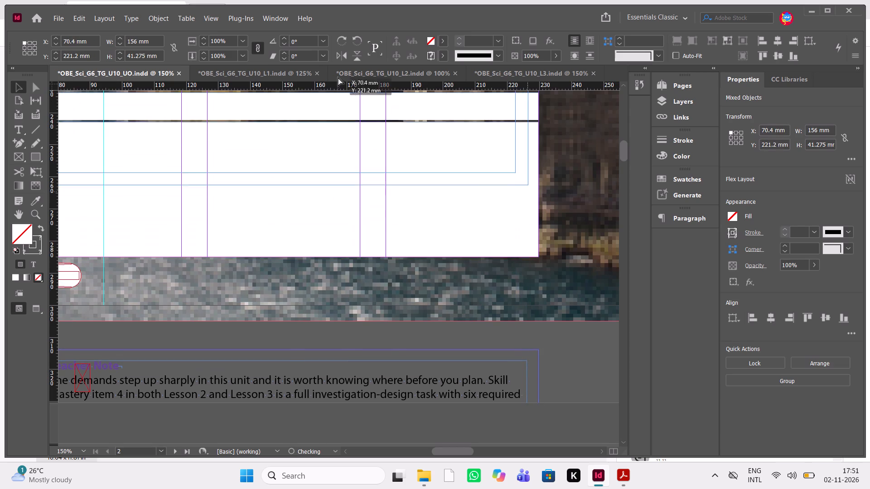
left_click_drag(338, 77, 340, 192)
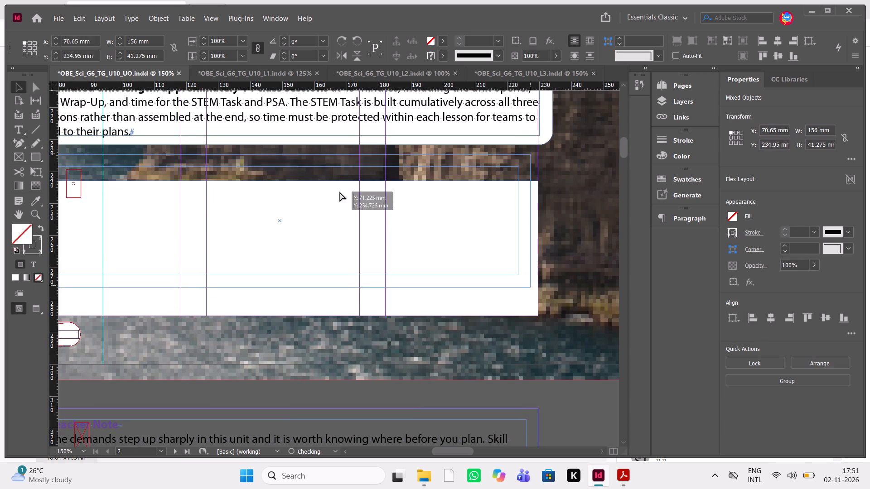
left_click_drag(340, 192, 339, 208)
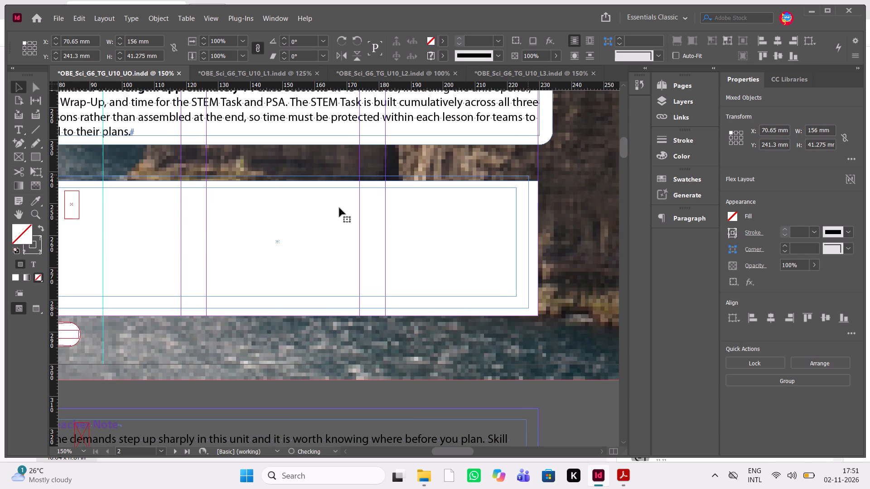
scroll(339, 208, "right", 1)
scroll(339, 208, "down", 1)
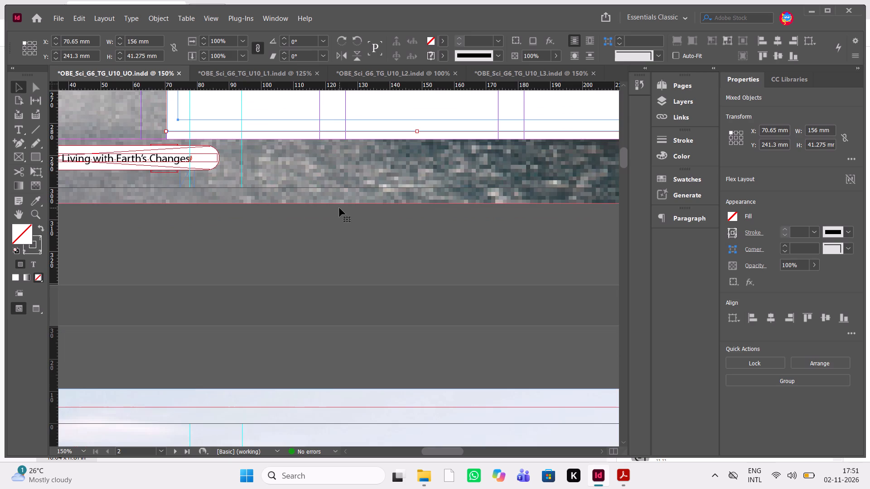
scroll(339, 208, "up", 1)
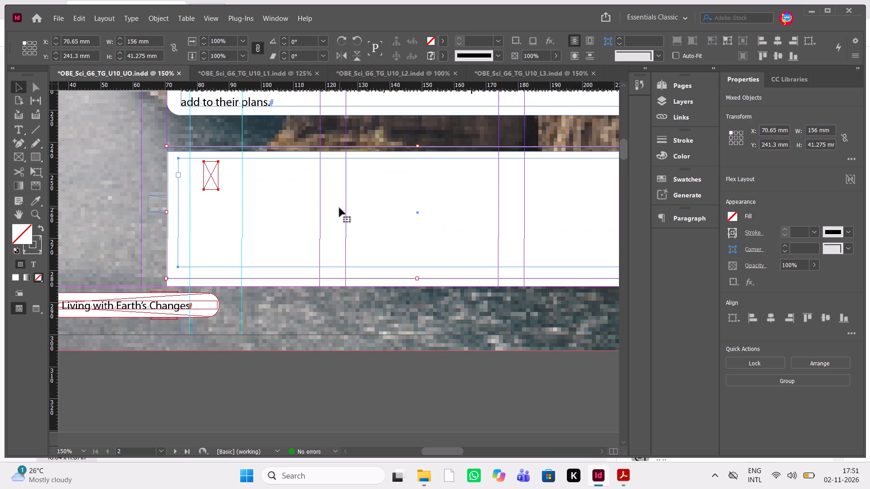
Undo the last Teacher Note move, and cut and re-paste its text and frames so they stack above the white box on page 2.
key("ctrl+z")
scroll(339, 208, "down", 1)
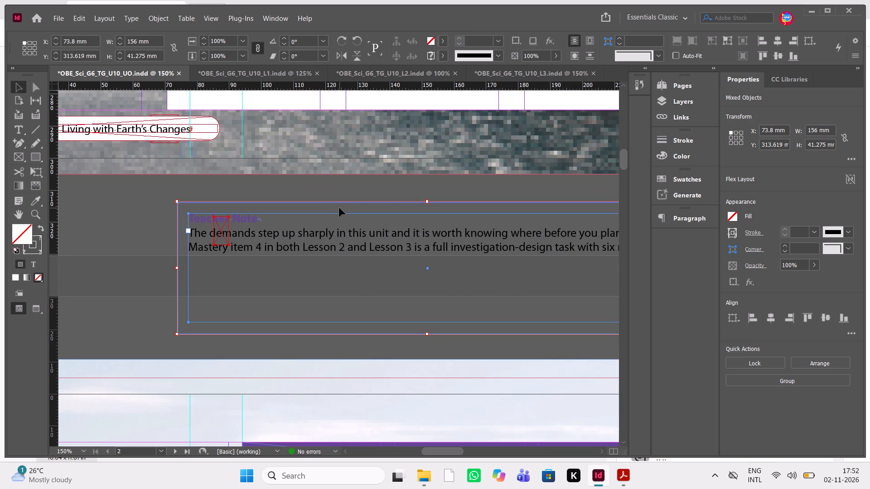
key("ctrl+x")
scroll(339, 208, "up", 1)
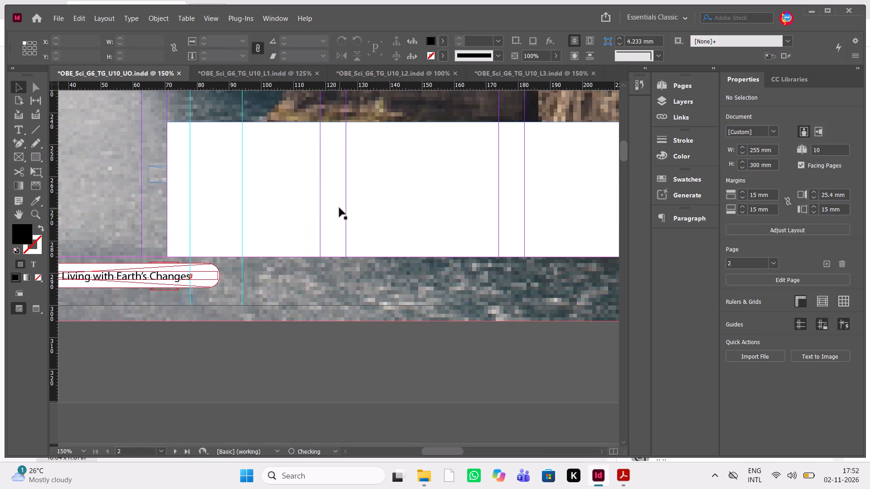
key("ctrl+v")
Position the pasted Teacher Note text and frames on the white box at about X 71.17 mm, Y 243.46 mm.
scroll(339, 208, "up", 1)
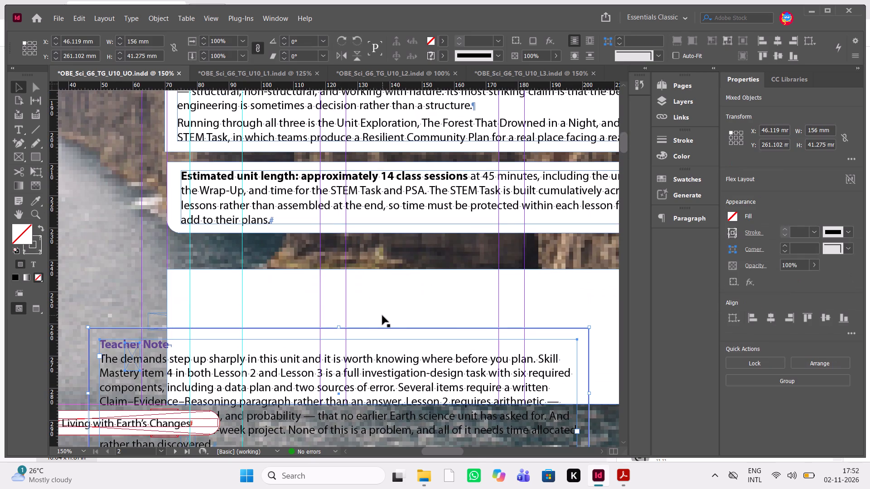
key("shift+Right")
key("shift+Right")
key("shift+Right")
key("shift+Right")
key("shift+Right")
key("shift+Right")
key("shift+Right")
key("shift+Right")
key("shift+Right")
key("shift+Right")
key("shift+Right")
key("shift+Right")
key("shift+Right")
key("shift+Up")
key("shift+Up")
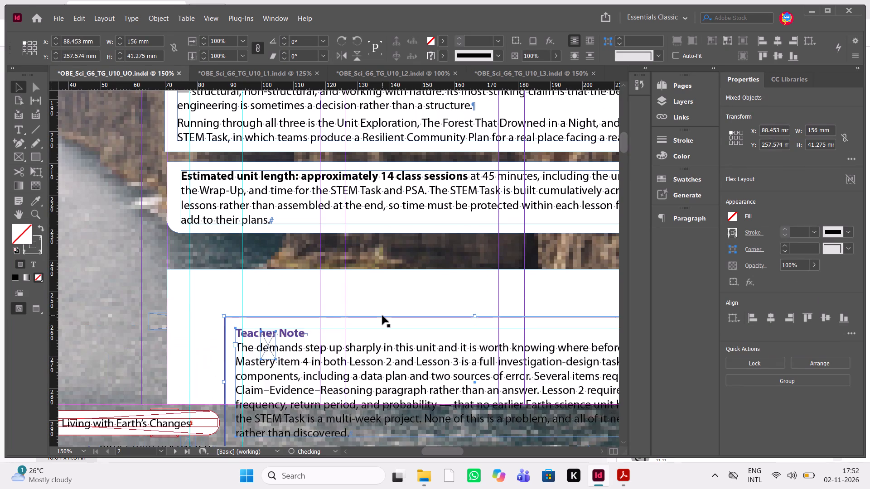
key("shift+Up")
key("shift+Up")
key("shift+Up")
key("shift+Left")
key("shift+Left")
key("shift+Left")
key("shift+Left")
key("shift+Left")
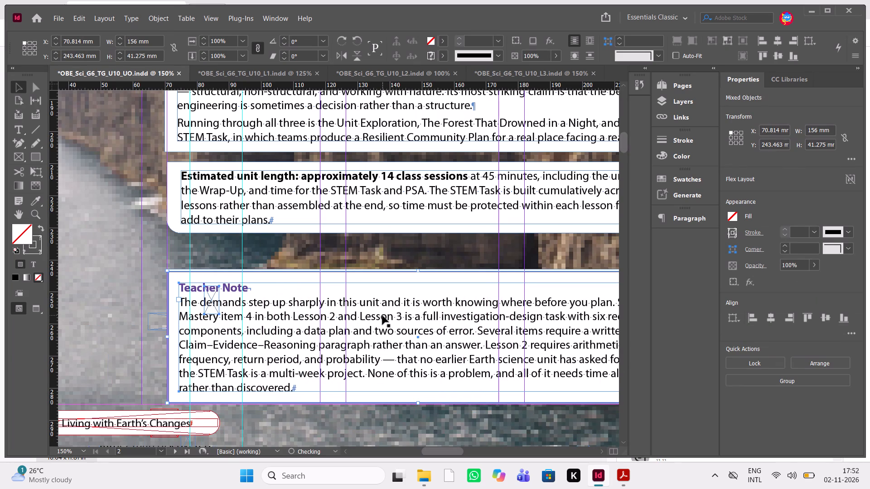
key("Right")
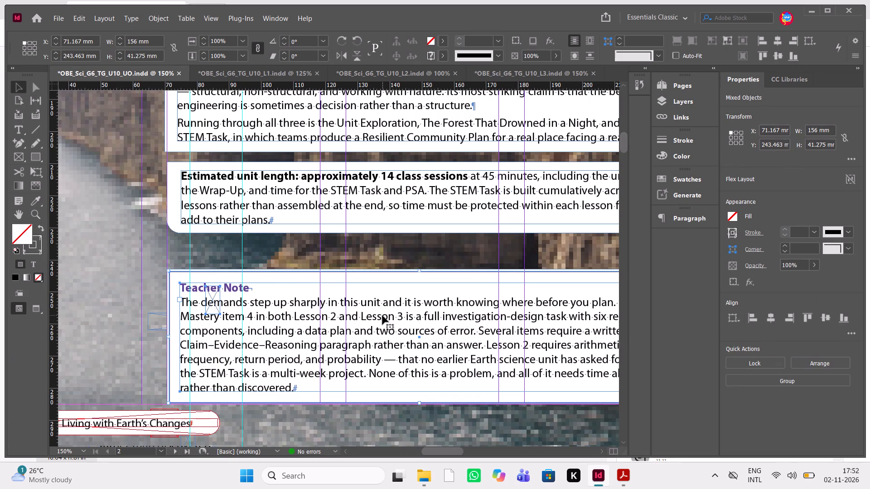
Extend the top edge of the white box behind the Teacher Note up to Y 233.8 mm, for a height of about 51.2 mm.
scroll(382, 316, "left", 1)
scroll(382, 316, "down", 1)
scroll(382, 316, "up", 1)
scroll(382, 316, "right", 1)
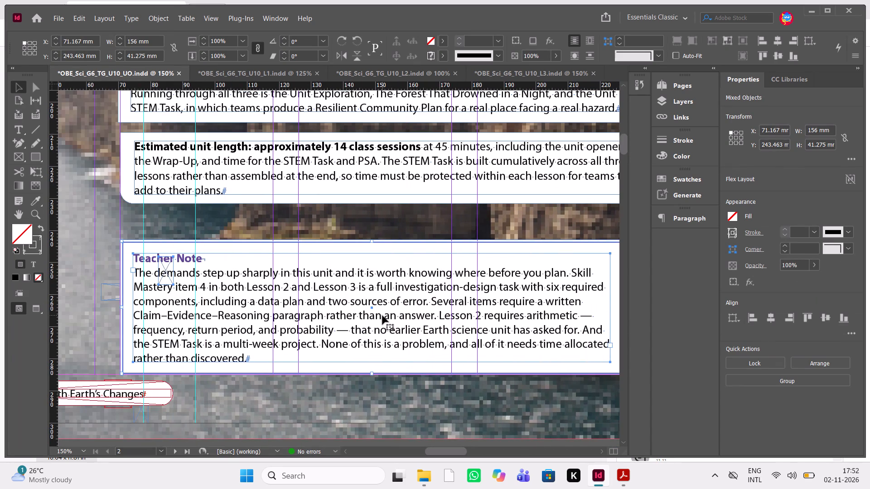
scroll(586, 250, "left", 1)
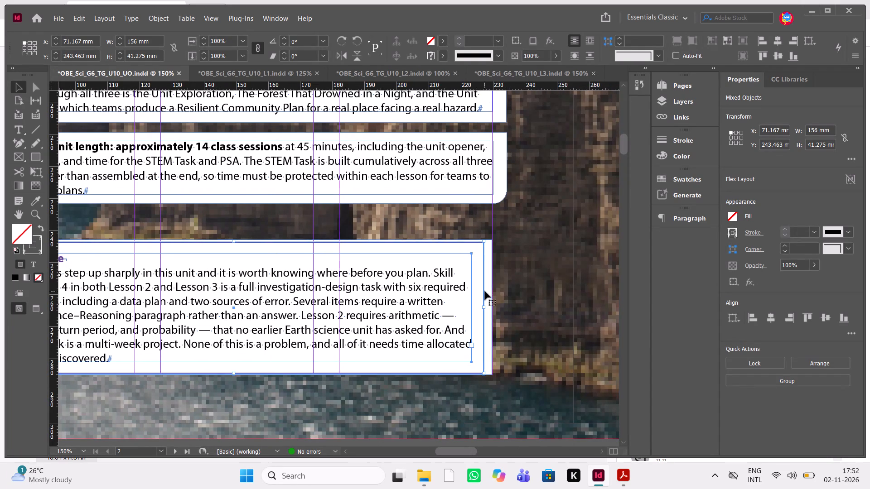
left_click(490, 287)
scroll(490, 287, "right", 1)
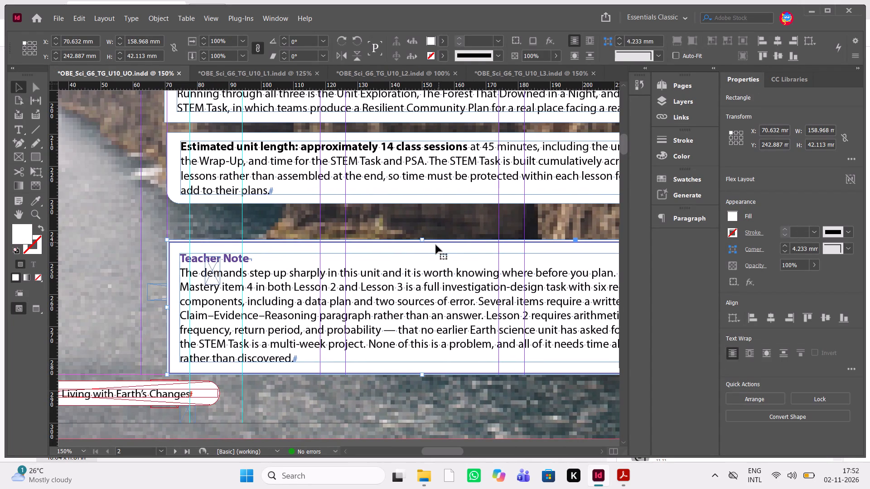
left_click_drag(422, 240, 420, 217)
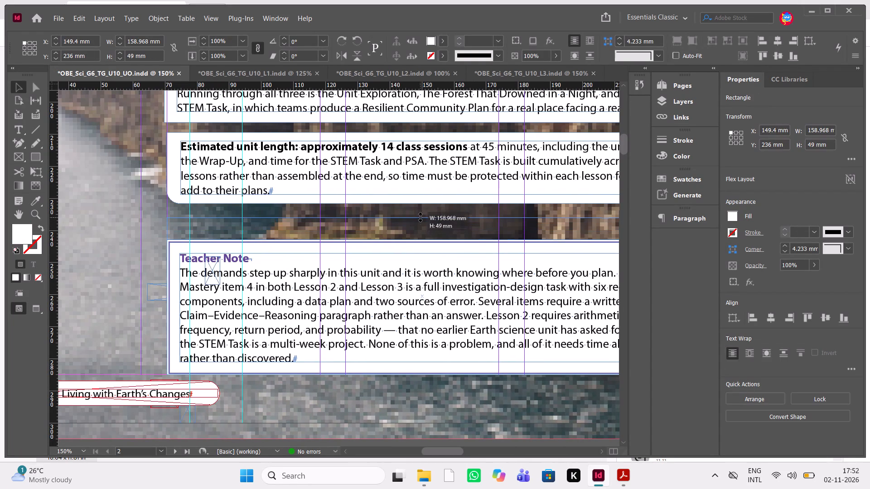
left_click_drag(420, 217, 432, 213)
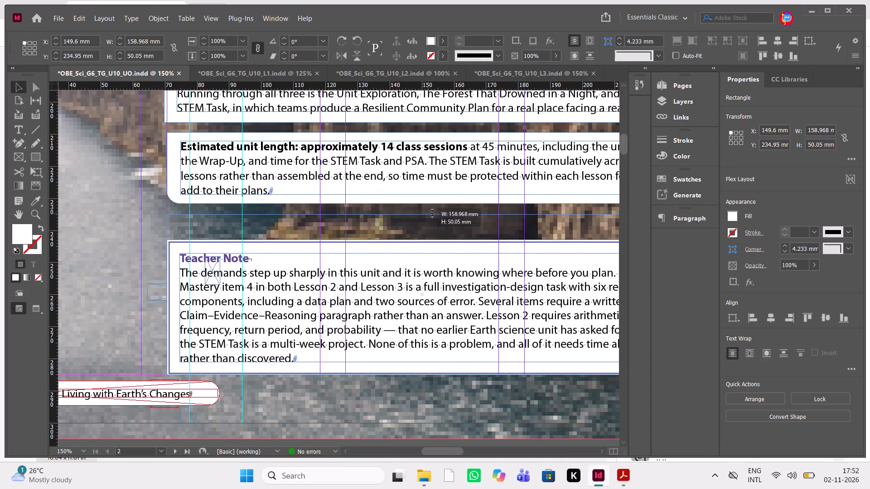
left_click_drag(432, 213, 441, 211)
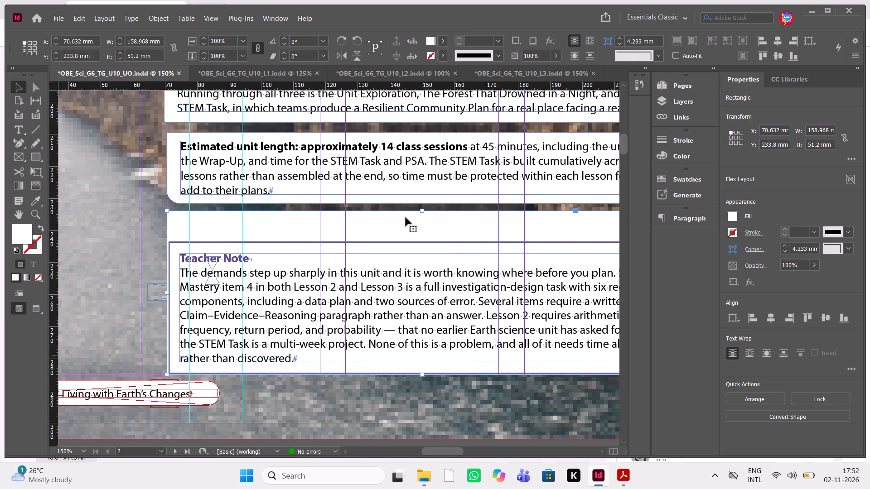
Move the Teacher Note text and frames up within the white box to about Y 235.7 mm.
left_click(146, 284)
left_click(173, 300)
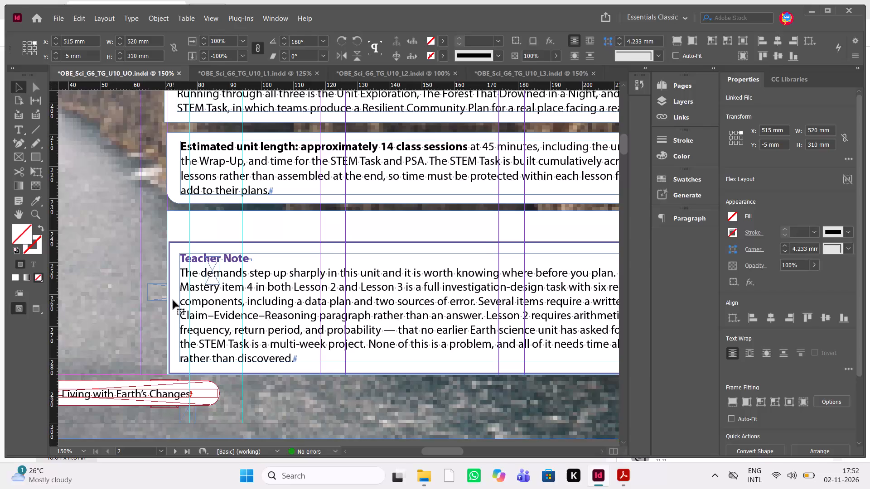
left_click(305, 417)
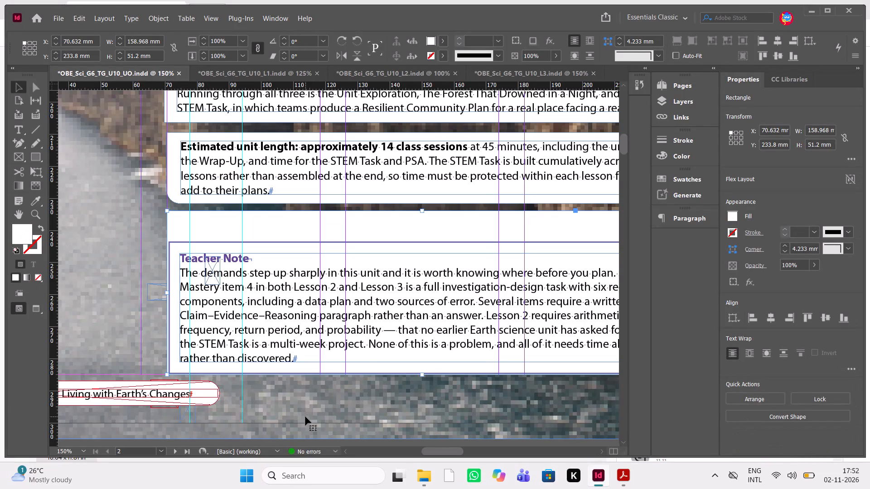
left_click(393, 326)
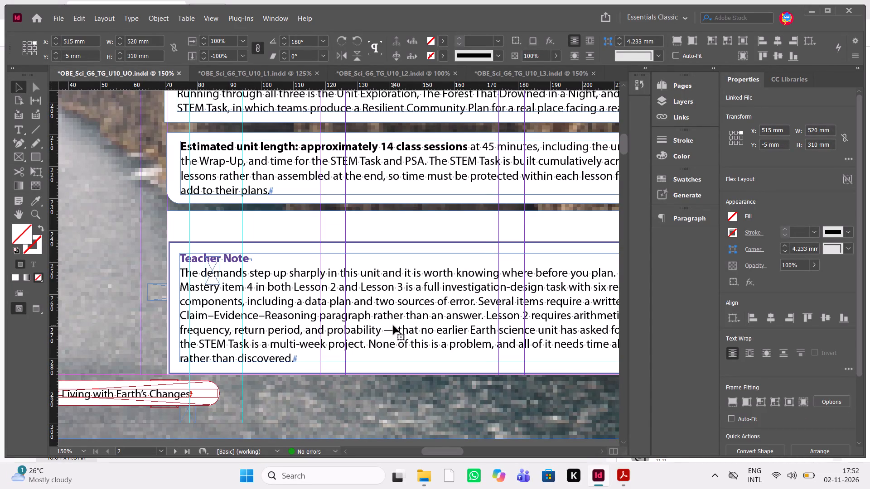
left_click(399, 242, "shift")
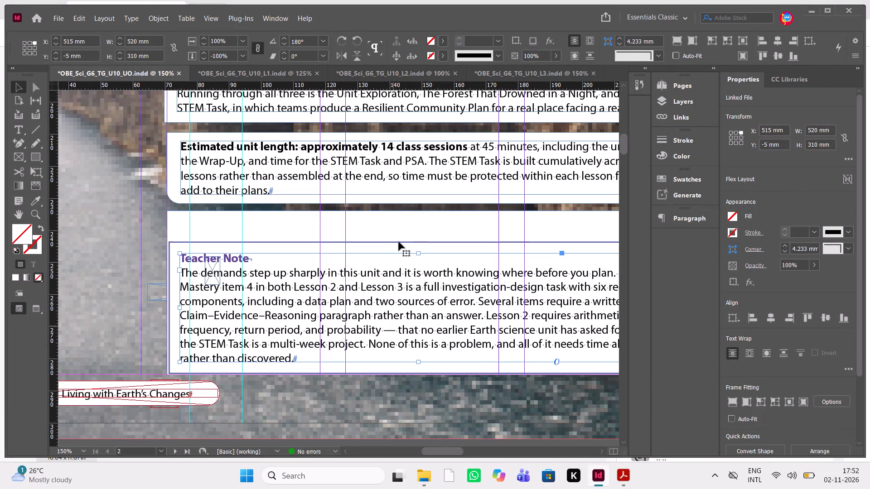
key("shift+Up")
key("shift+Down")
key("shift+Up")
key("shift+Up")
key("shift+Up")
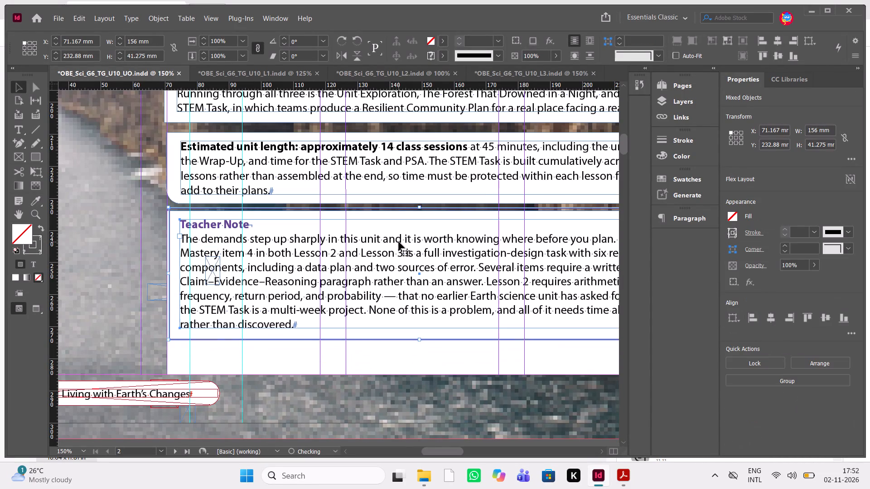
key("shift+Down")
key("Up")
key("Up")
key("Up")
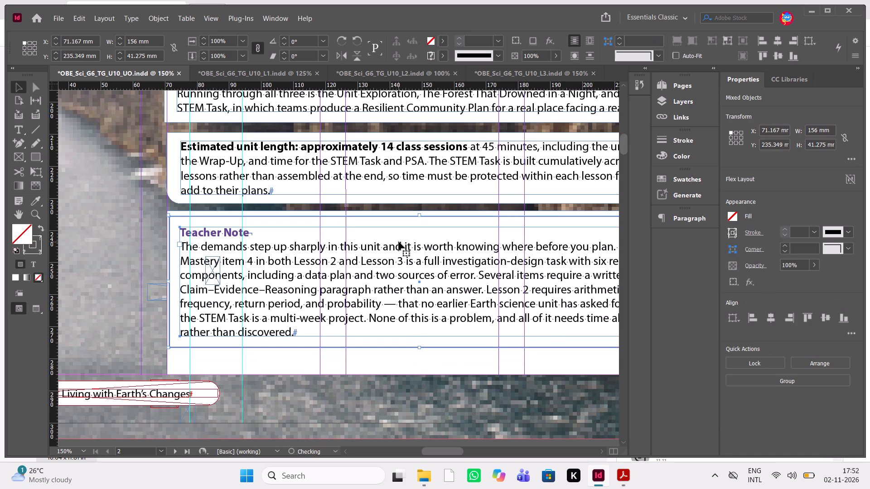
key("Down")
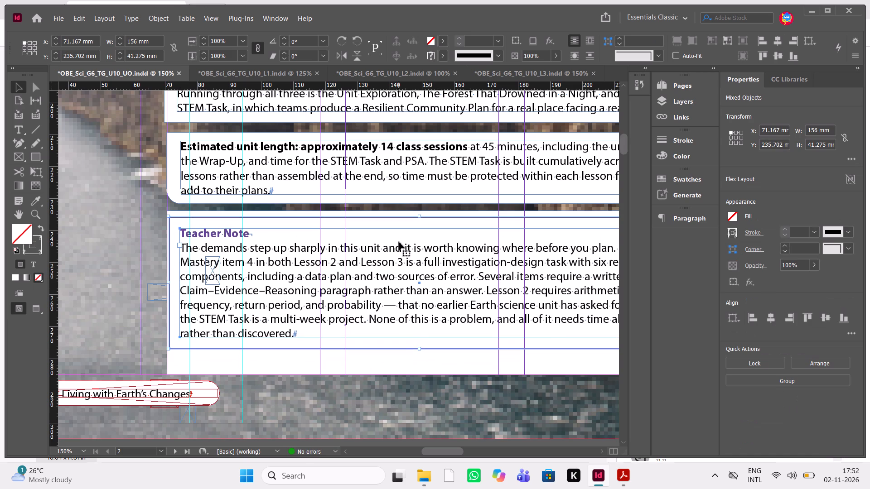
Raise the bottom edge of the white box behind the Teacher Note to reduce its height to about 45.6 mm.
scroll(347, 260, "down", 1)
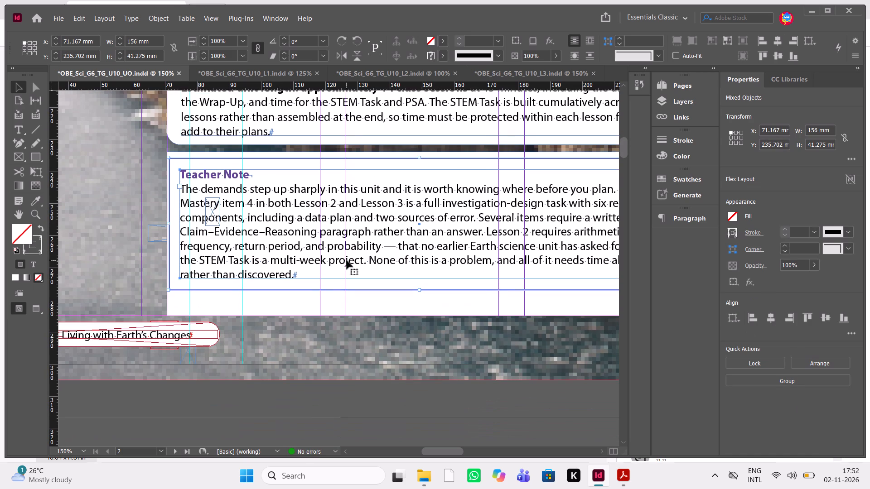
left_click(333, 407)
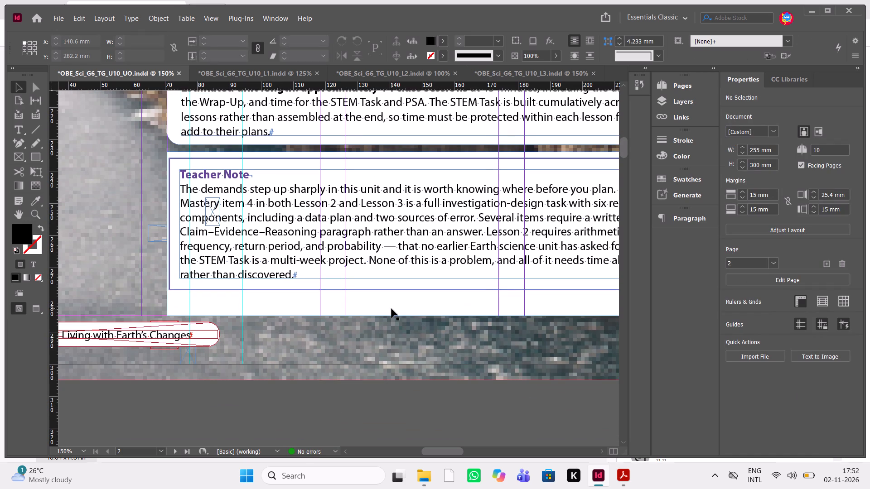
left_click(391, 309)
left_click_drag(423, 315, 425, 299)
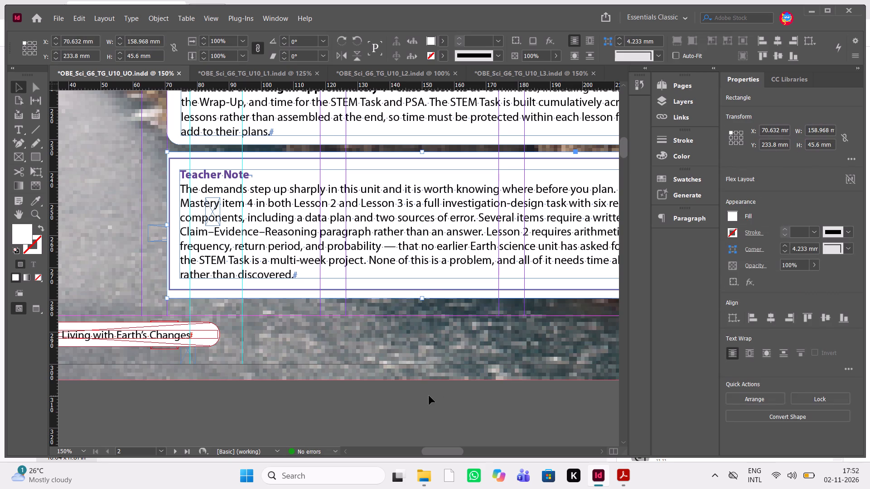
left_click(429, 396)
Preview page 2 without guides and examine the Teacher Note's spacing and alignment inside the white box.
key("w")
scroll(429, 396, "left", 1)
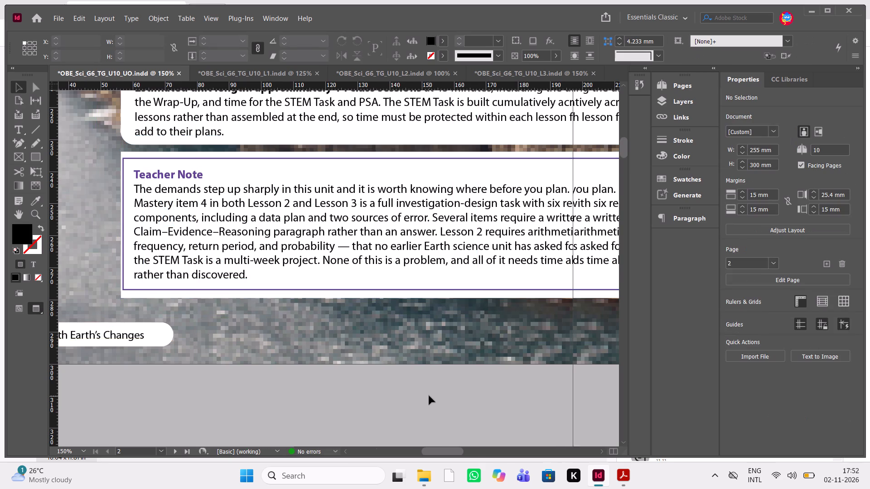
scroll(429, 396, "left", 1)
scroll(429, 396, "right", 1)
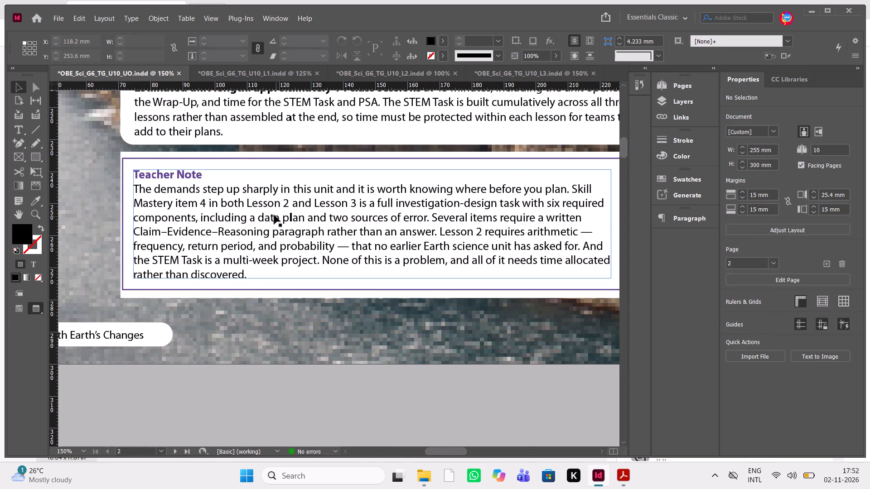
left_click(274, 215)
left_click(274, 215)
scroll(274, 215, "left", 2)
key("ctrl+minus")
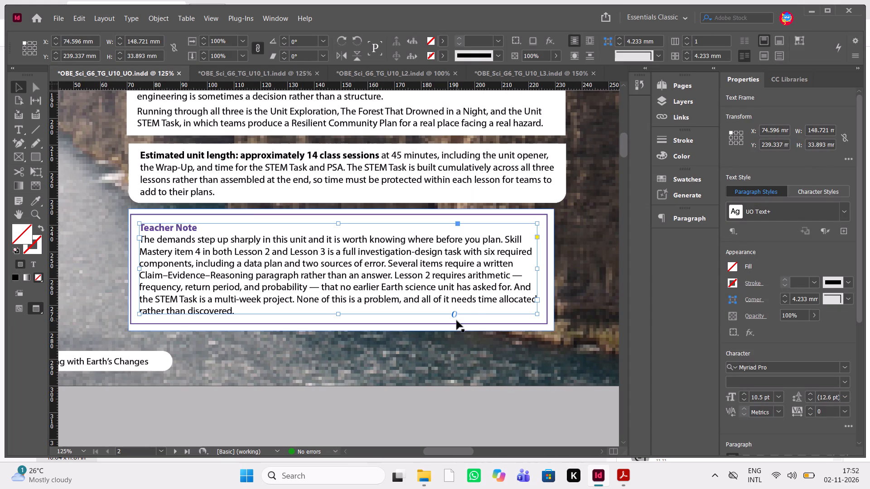
Nudge the Teacher Note text and purple frame right to about X 72.23 mm to centre them in the white box, and restore the guides.
left_click(457, 321, "shift")
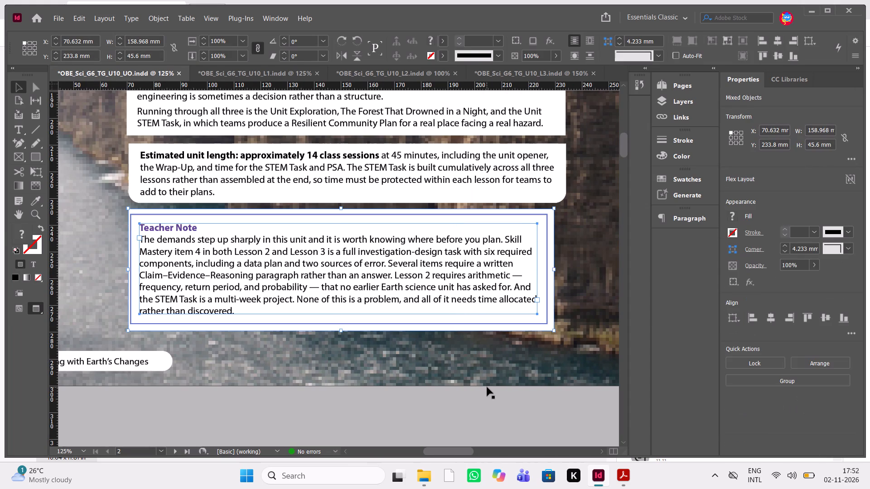
left_click(487, 387)
left_click(535, 322)
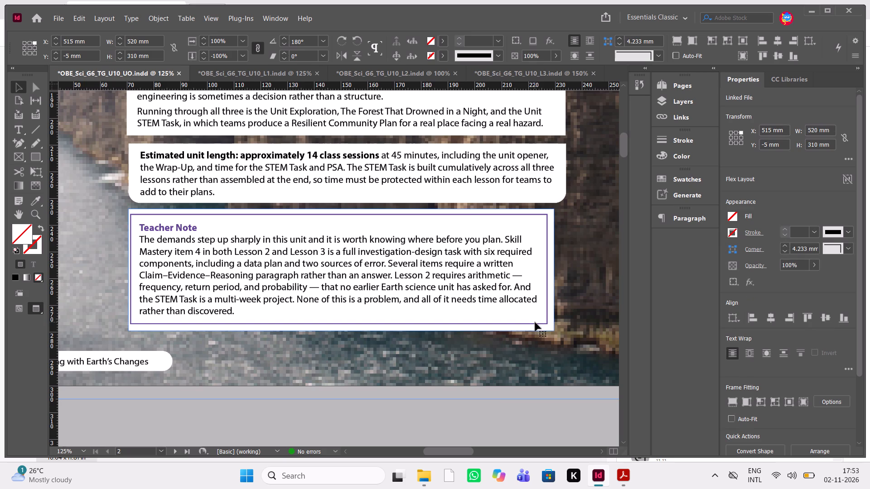
left_click(493, 407)
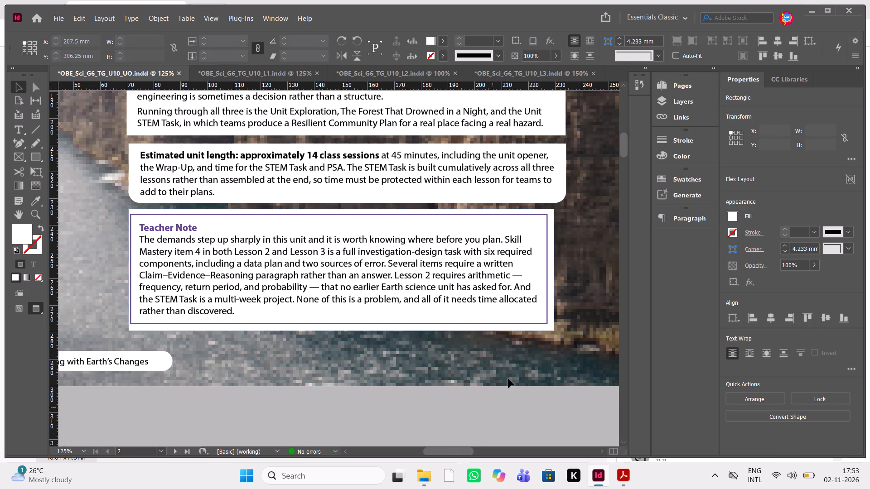
left_click(539, 321)
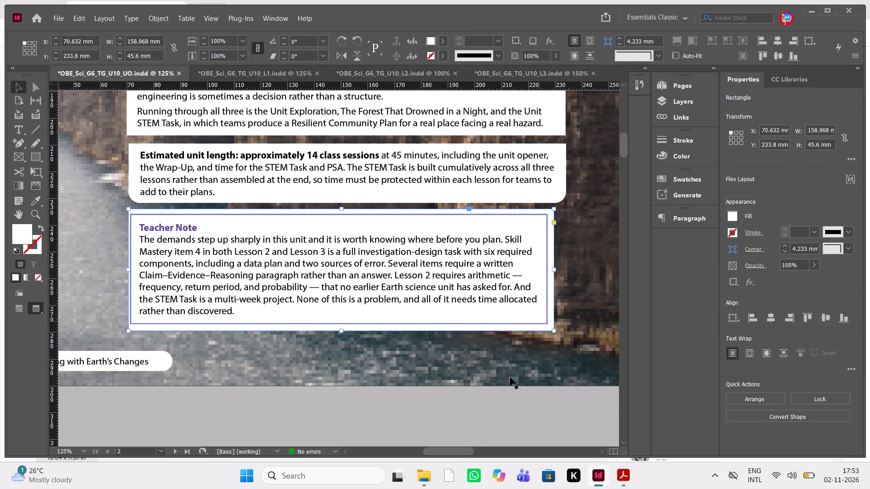
left_click(474, 424)
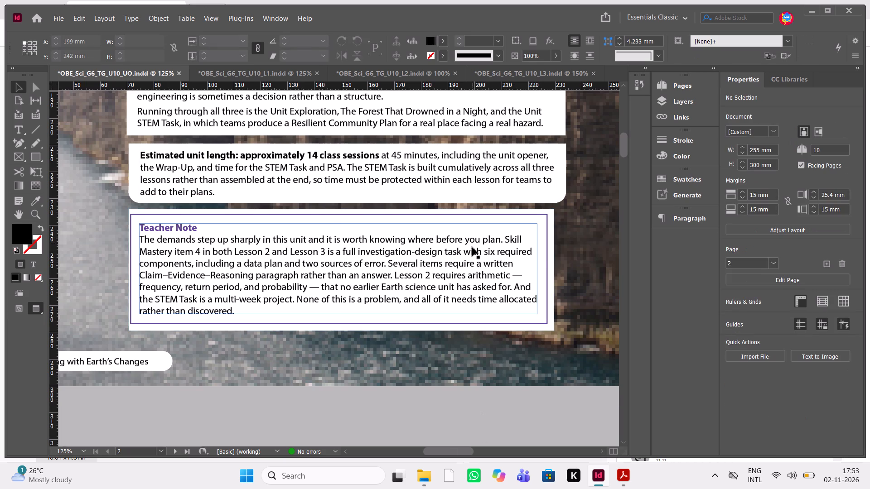
left_click(472, 247)
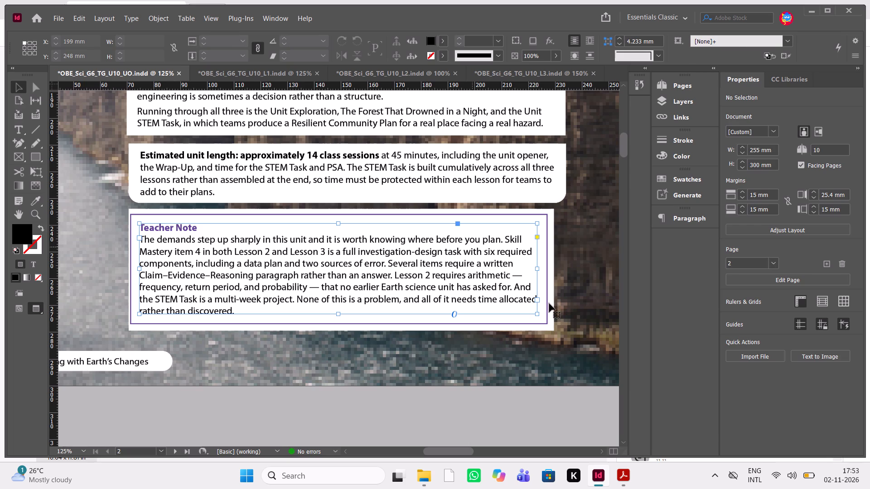
left_click(546, 307, "shift")
key("Right")
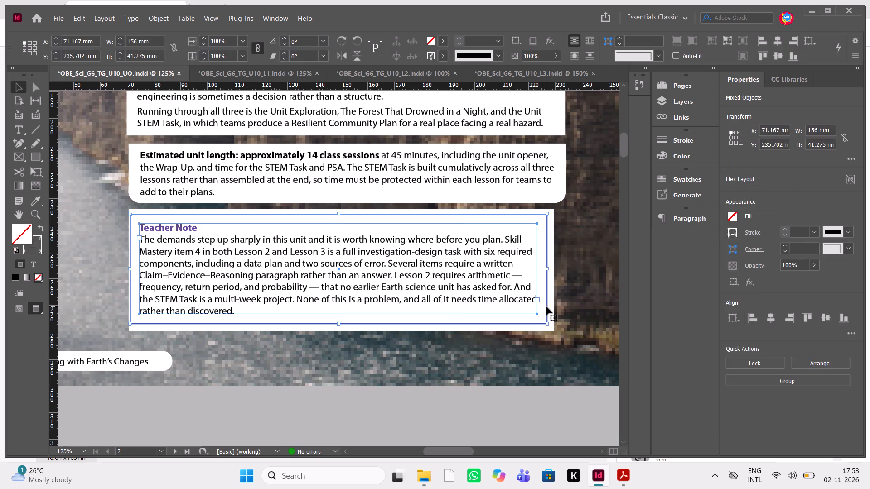
key("Right")
key("Right")
key("Right")
key("Left")
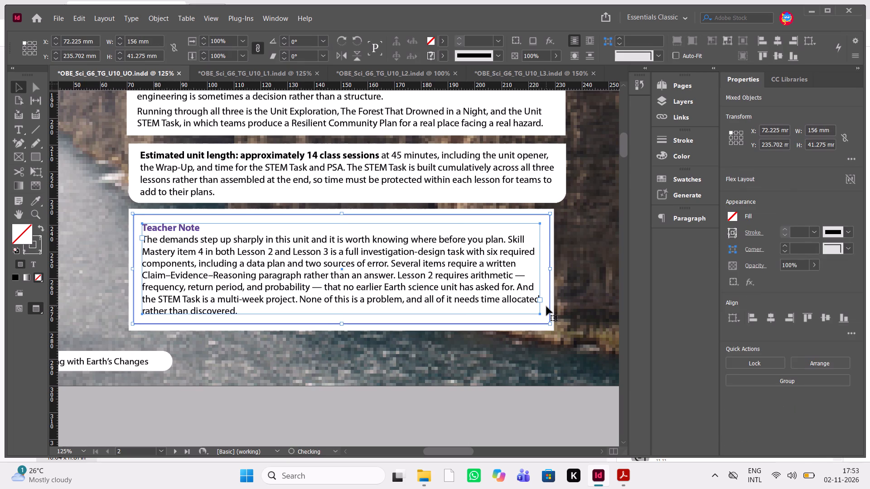
left_click(439, 429)
type("www")
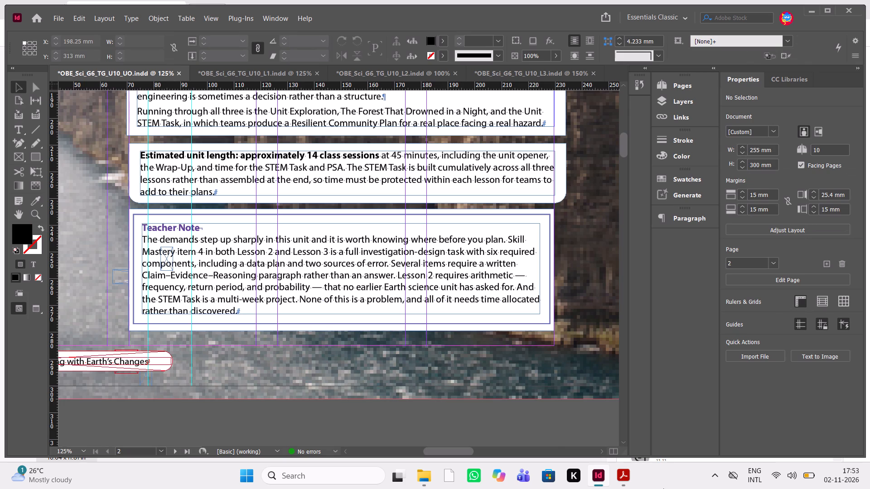
Switch to Acrobat and check the reviewer's comments around page 2 of the PDF.
left_click(619, 484)
scroll(713, 196, "up", 14)
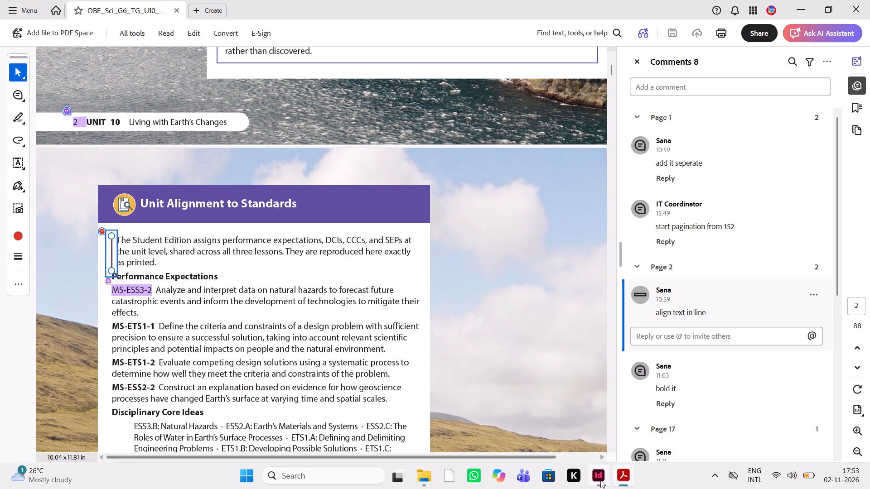
Switch back to InDesign and set the unit opener document's first spread to start page numbering at 152.
left_click(600, 480)
scroll(541, 170, "up", 20)
scroll(541, 170, "up", 8)
scroll(541, 170, "down", 1)
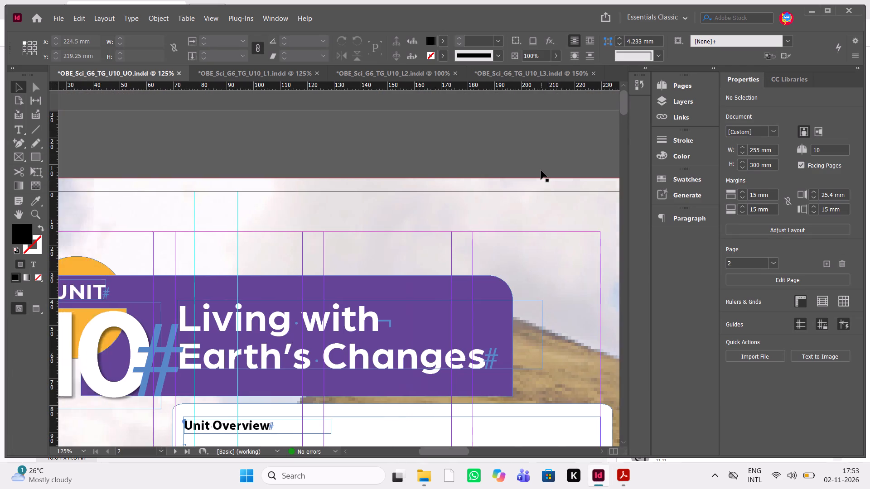
scroll(541, 170, "down", 3)
scroll(541, 170, "up", 18)
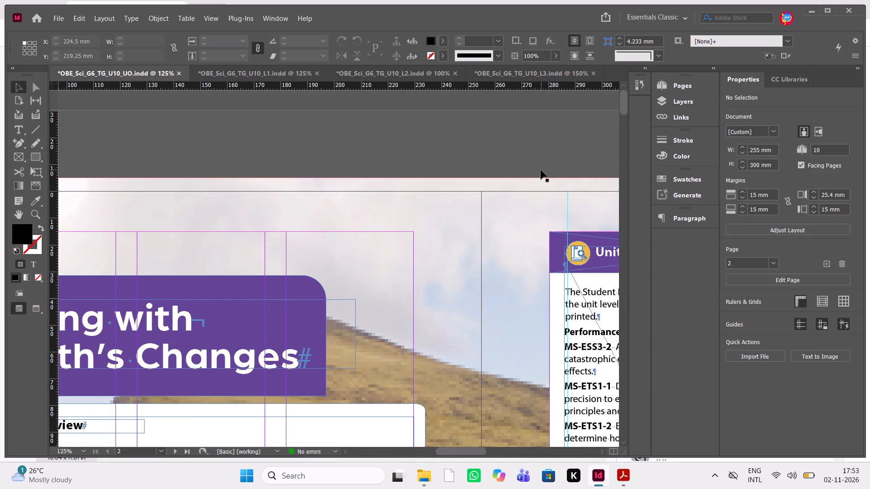
key("ctrl+minus")
key("ctrl+minus")
key("ctrl+minus")
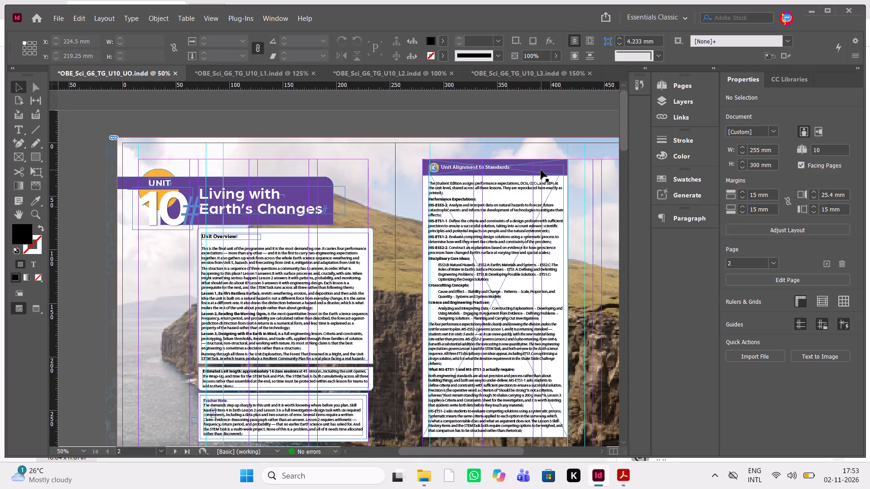
key("F12")
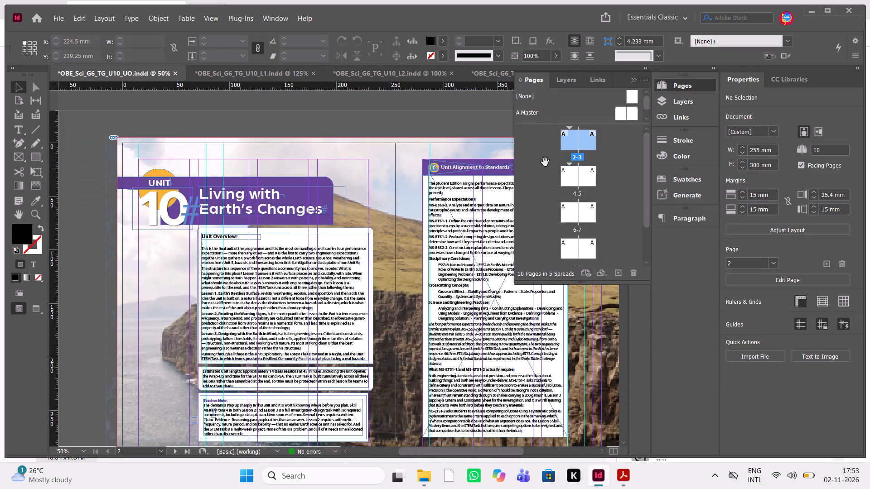
scroll(582, 197, "up", 9)
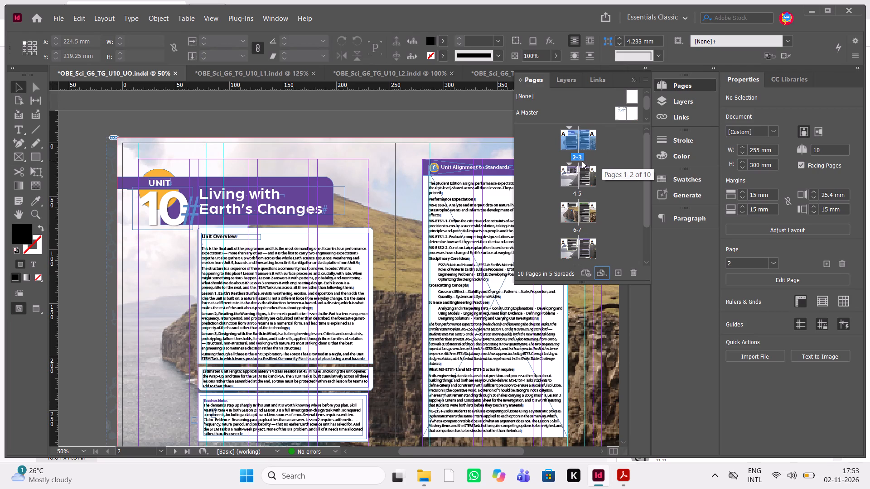
left_click(582, 161)
right_click(582, 161)
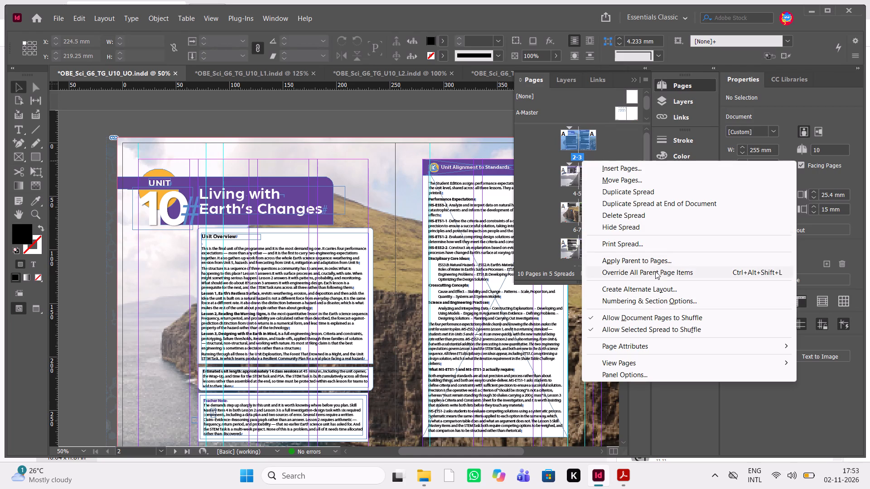
left_click(644, 298)
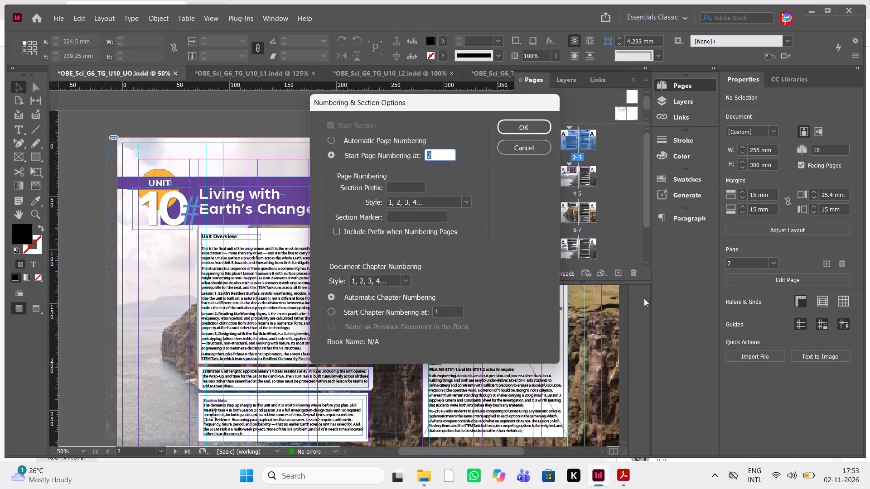
key("BackSpace")
type("152")
key("Return")
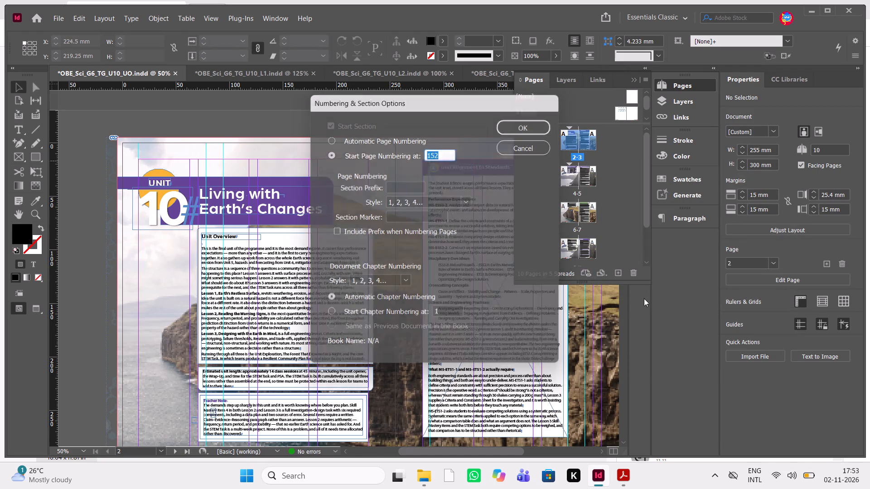
Set the section on the unit opener's second spread, 4-5, to start page numbering at 154.
scroll(608, 156, "down", 4)
scroll(608, 156, "up", 11)
left_click(615, 199)
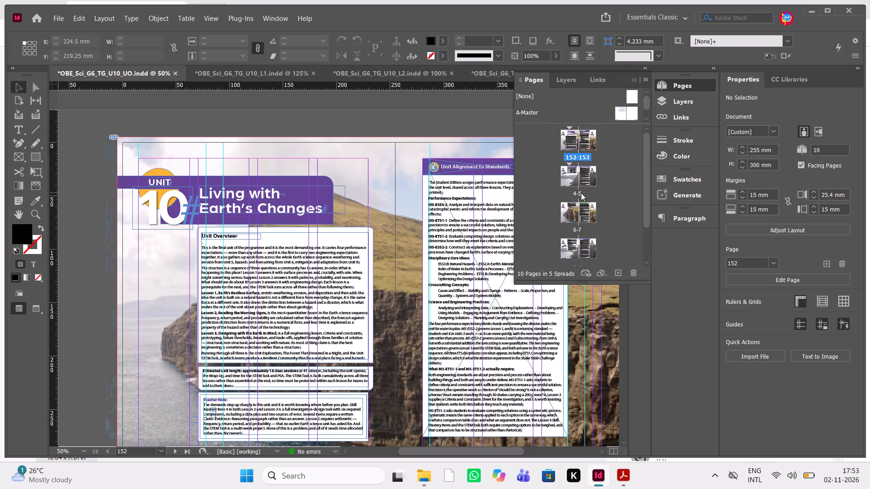
left_click(581, 193)
right_click(581, 193)
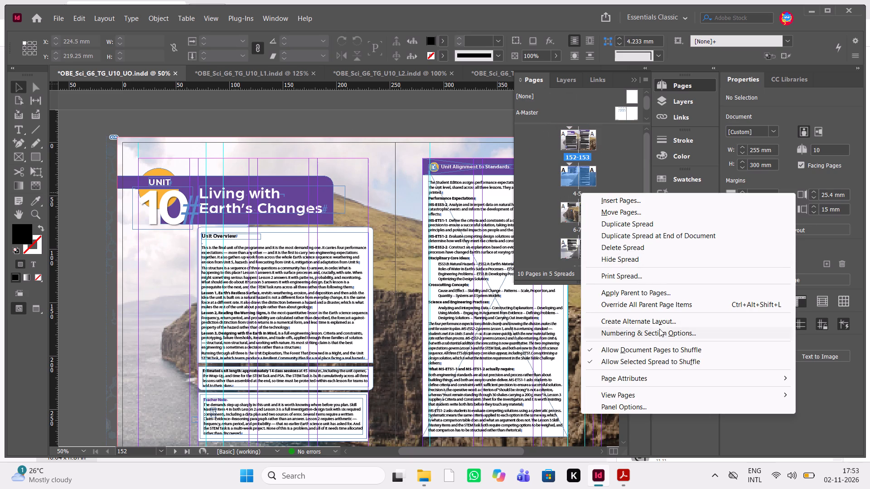
left_click(653, 334)
key("BackSpace")
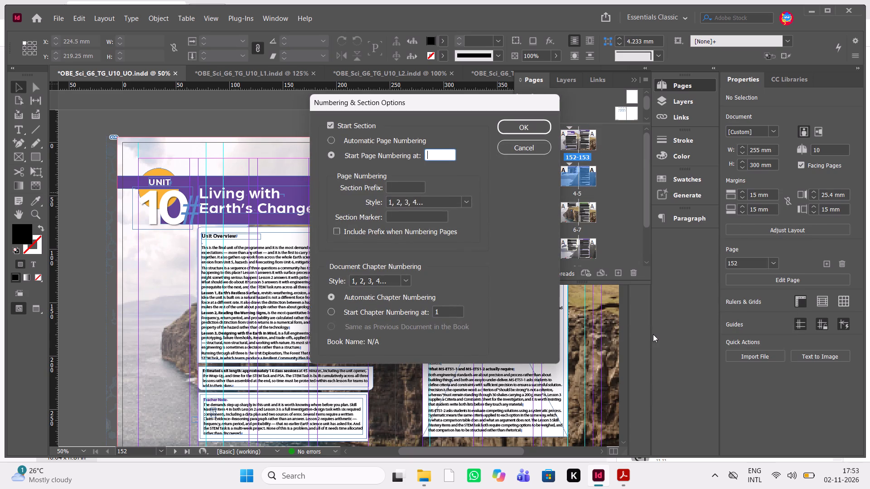
type("12")
key("BackSpace")
type("54")
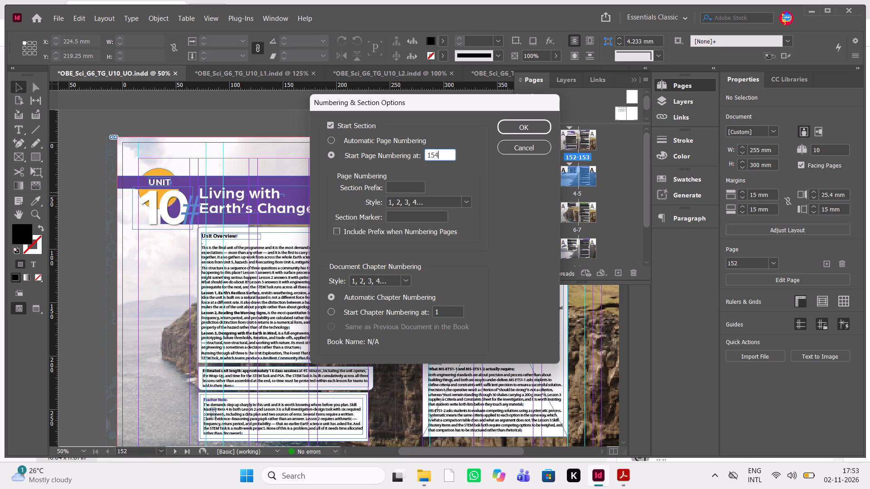
left_click(536, 125)
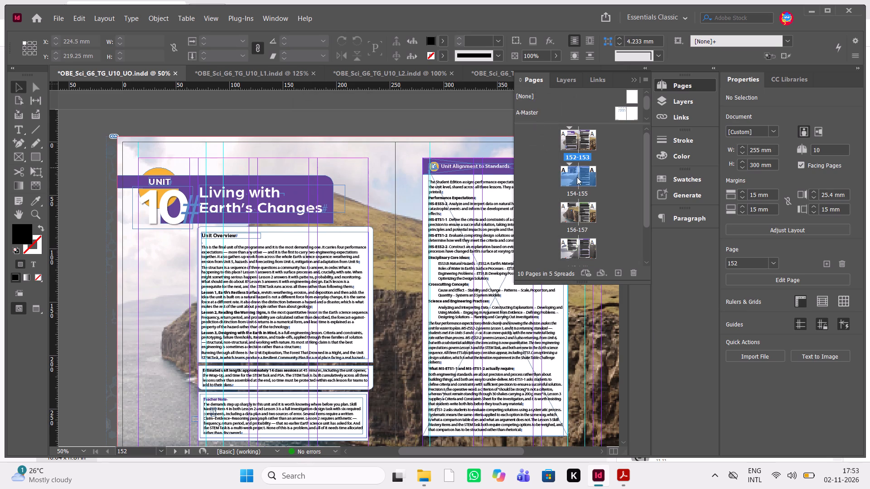
Examine the unit opener's page numbering through to its last spread and look over its pages.
scroll(614, 218, "down", 1)
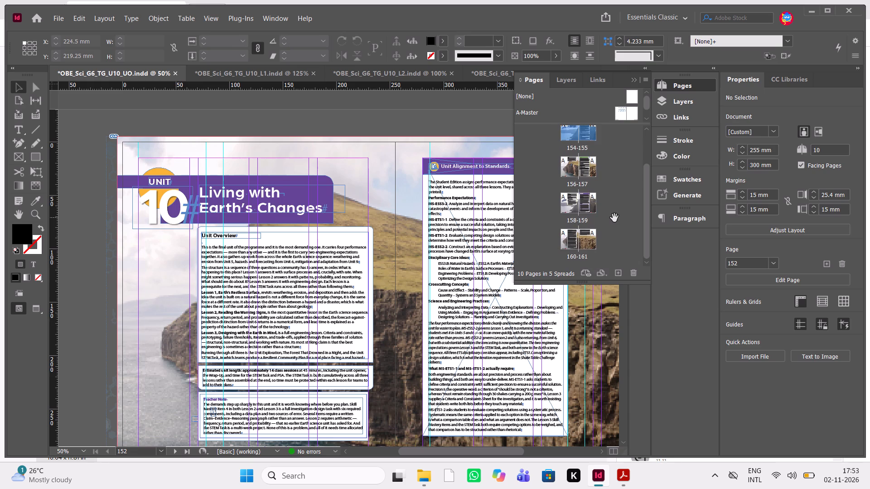
scroll(614, 218, "down", 3)
left_click(633, 80)
scroll(469, 287, "down", 3)
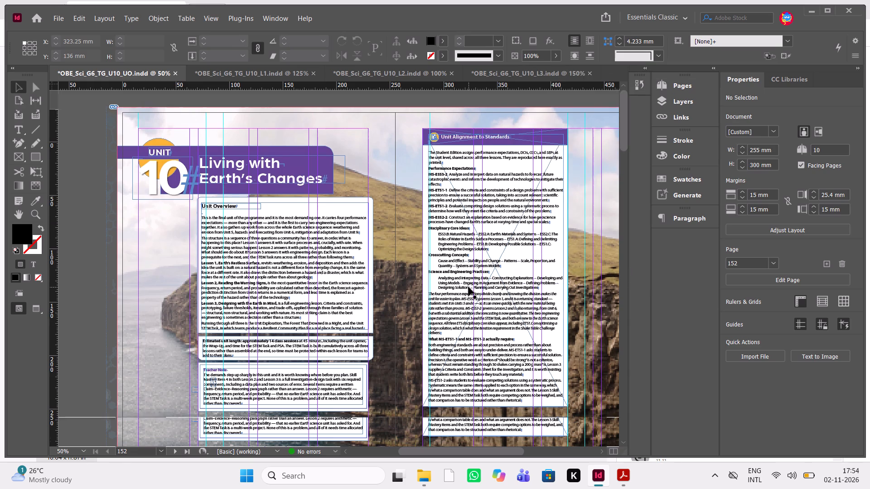
scroll(469, 287, "down", 20)
scroll(469, 287, "down", 19)
scroll(469, 287, "down", 8)
scroll(469, 287, "up", 14)
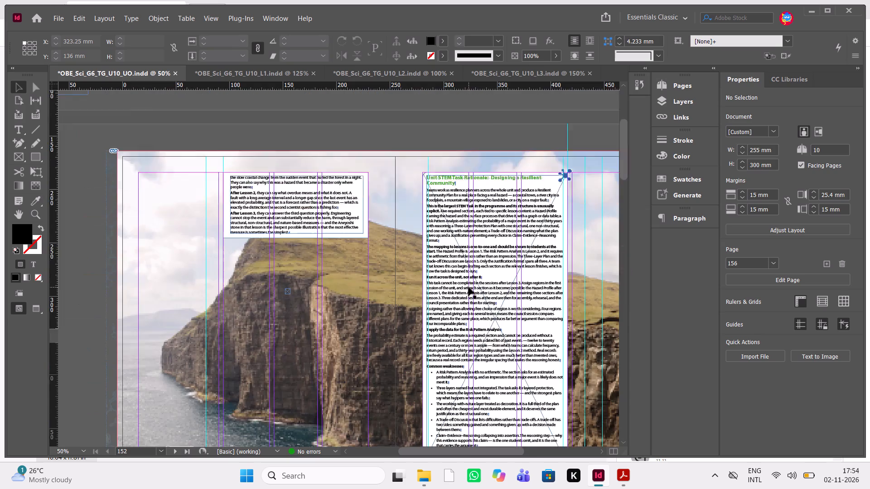
scroll(469, 287, "up", 8)
In the Lesson 1 document, set the first spread, 12-13, to start page numbering at 162.
left_click(276, 68)
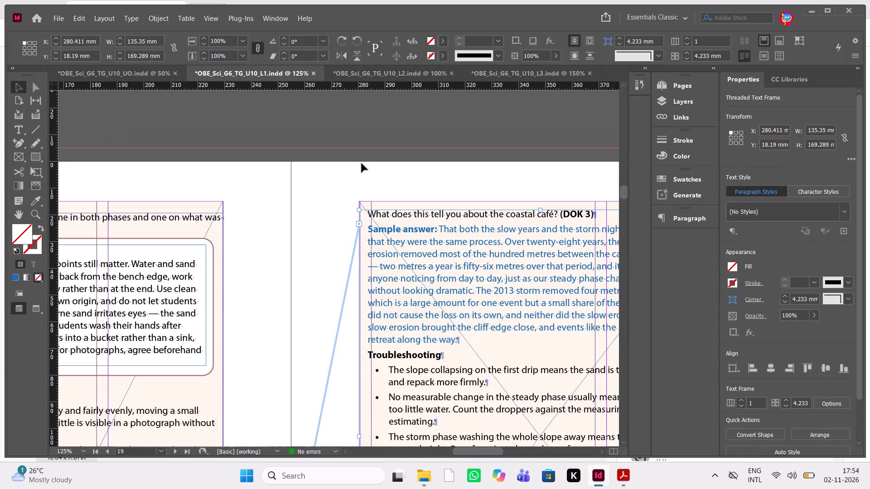
scroll(362, 163, "up", 20)
scroll(362, 163, "up", 20)
scroll(362, 163, "up", 20)
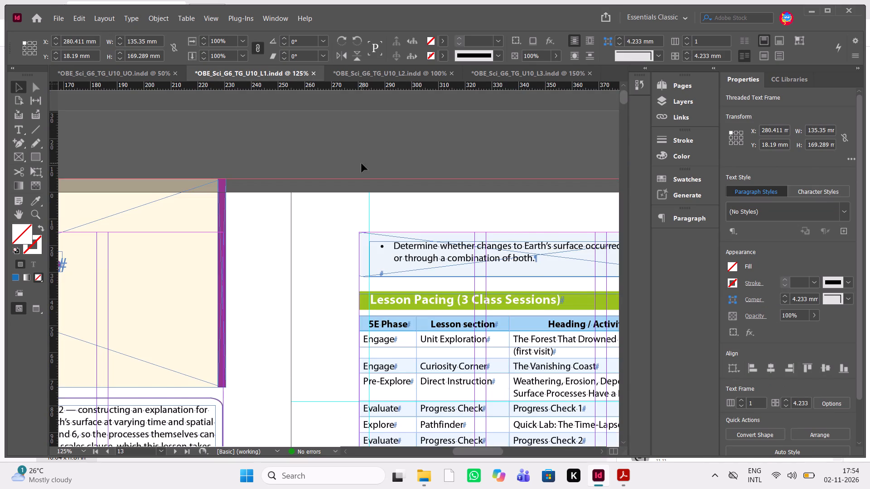
key("ctrl+minus")
key("ctrl+minus")
key("ctrl+minus")
key("ctrl+minus")
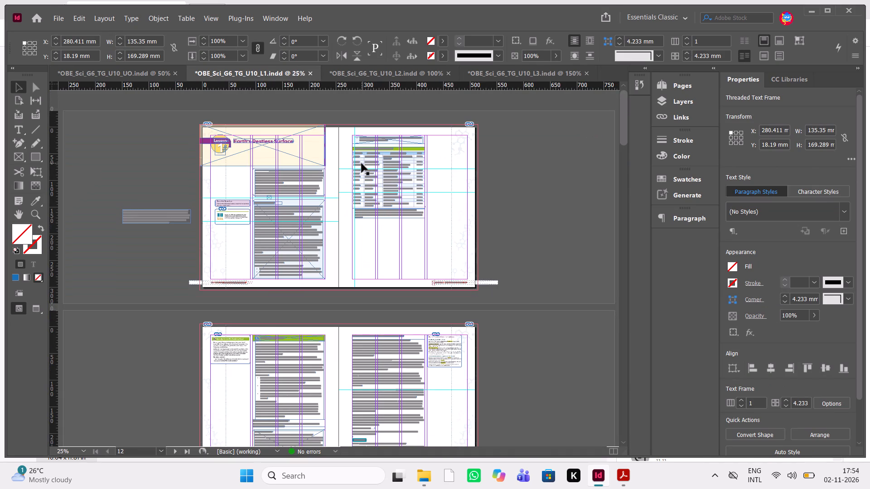
key("F12")
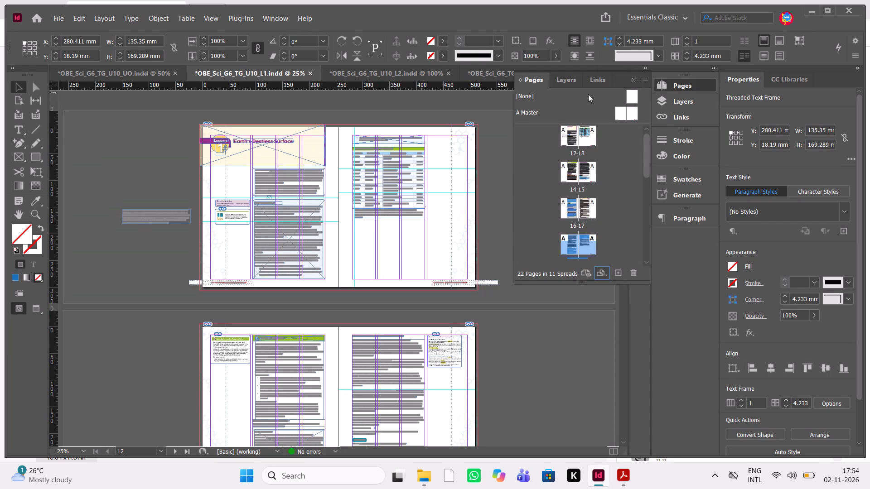
scroll(613, 149, "up", 9)
left_click(584, 159)
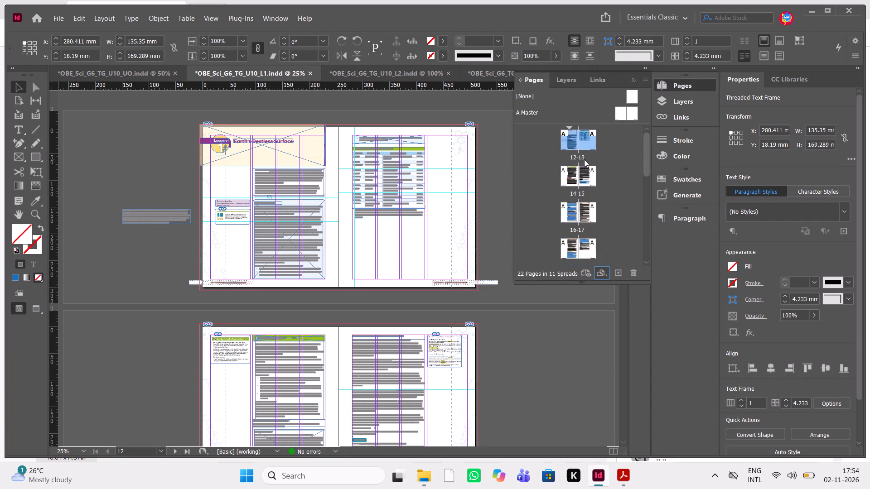
right_click(584, 159)
left_click(643, 302)
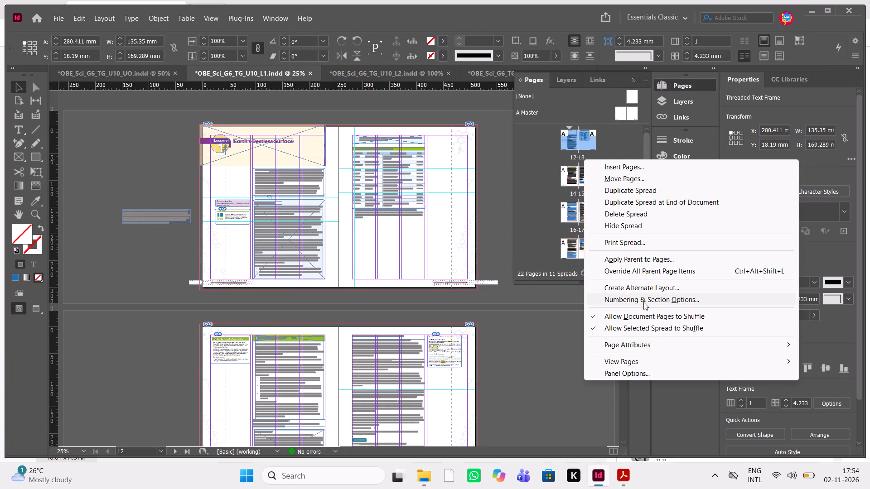
key("BackSpace")
type("162")
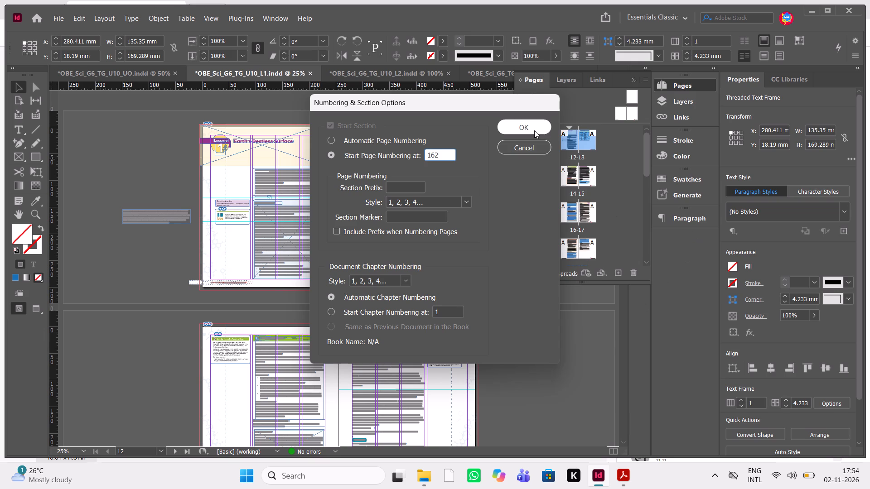
left_click(534, 130)
Examine the Lesson 1 document's page numbering through to its last spread.
scroll(604, 204, "down", 1)
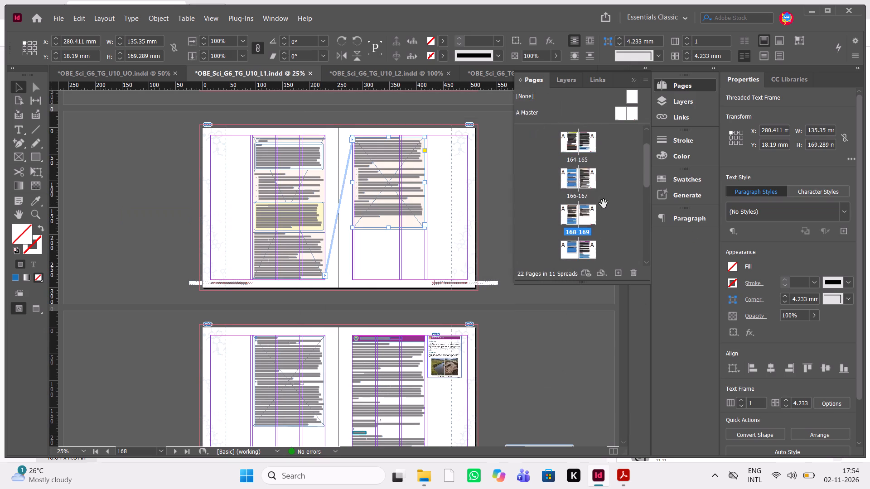
scroll(604, 204, "down", 6)
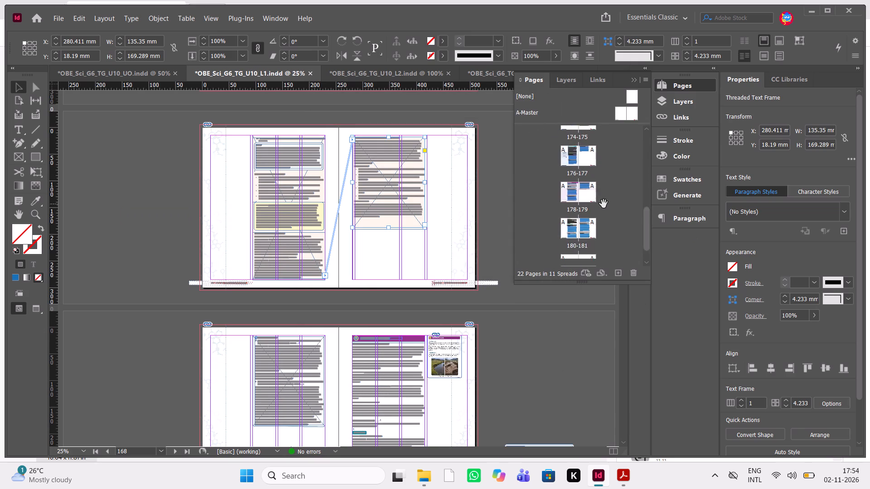
scroll(604, 204, "down", 2)
scroll(604, 204, "up", 1)
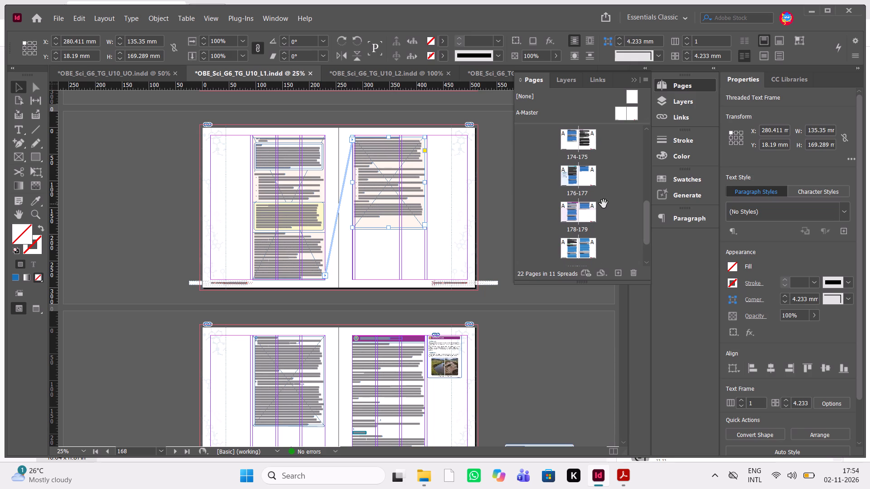
scroll(621, 202, "down", 6)
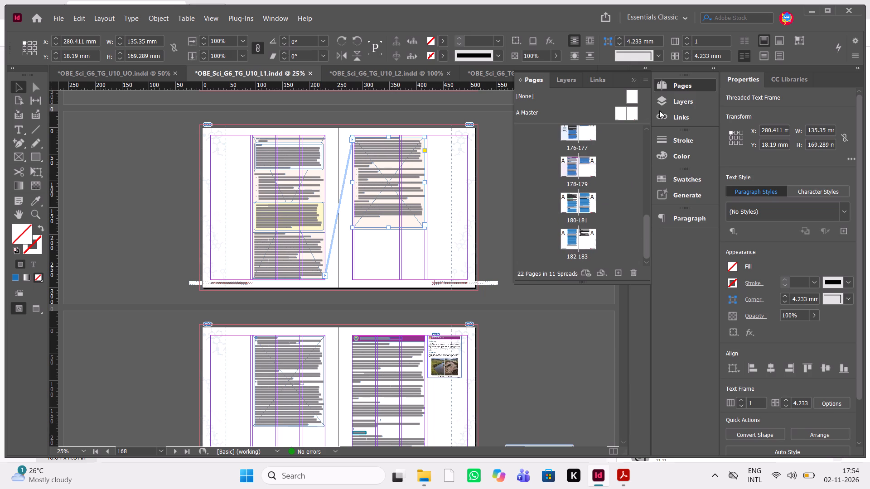
left_click(633, 80)
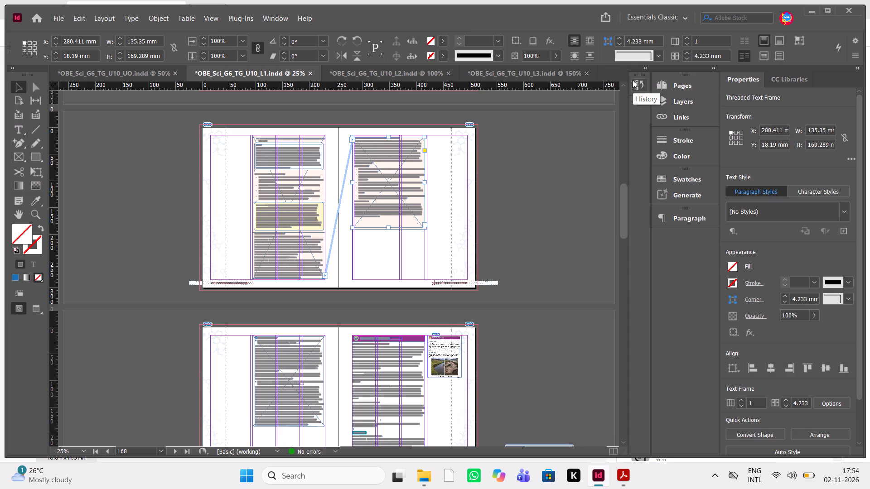
In the Lesson 2 document, set the first spread, 34-35, to start page numbering at 184.
left_click(409, 73)
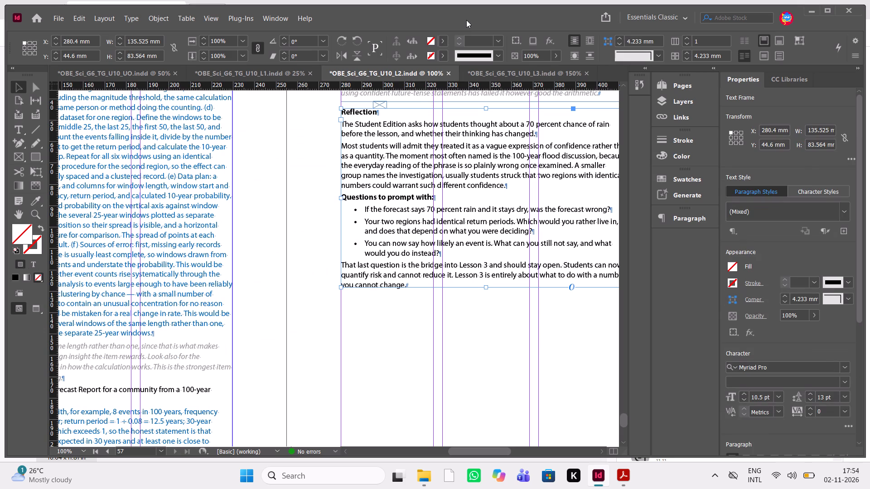
key("F12")
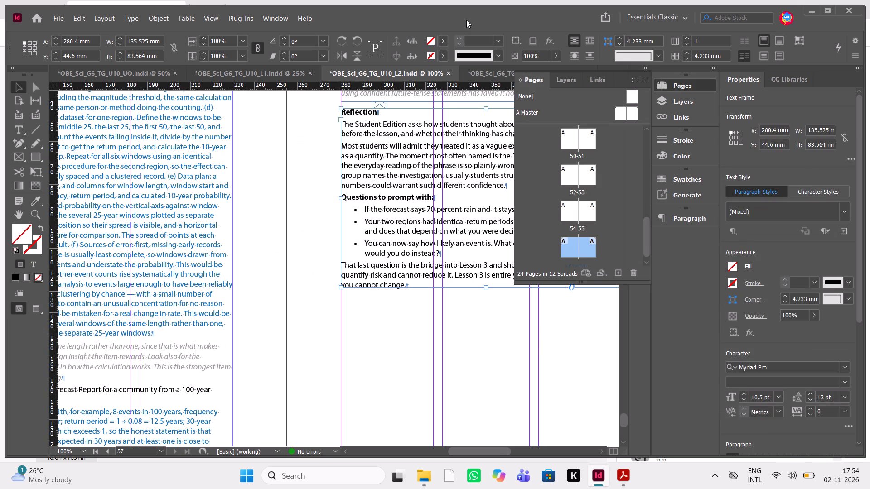
scroll(594, 152, "up", 20)
scroll(594, 152, "up", 14)
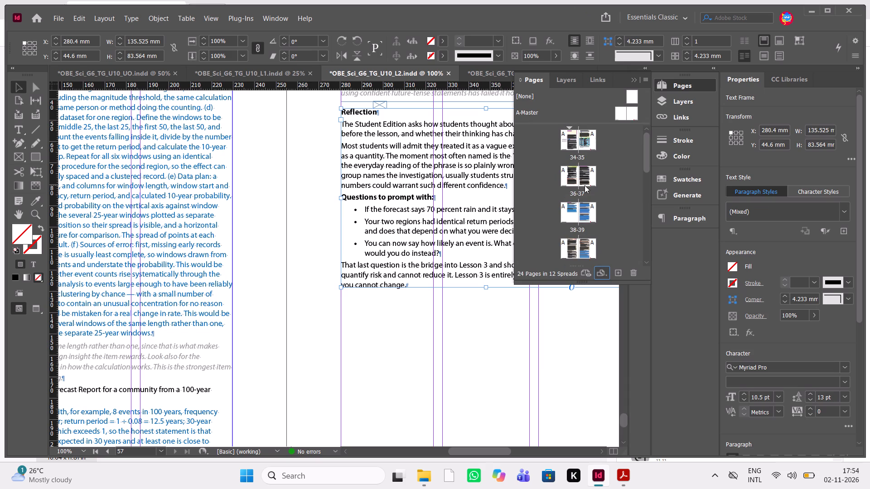
scroll(585, 185, "up", 8)
scroll(591, 180, "up", 20)
scroll(591, 180, "up", 20)
scroll(591, 180, "up", 9)
scroll(591, 180, "down", 10)
scroll(591, 180, "up", 19)
scroll(594, 149, "up", 8)
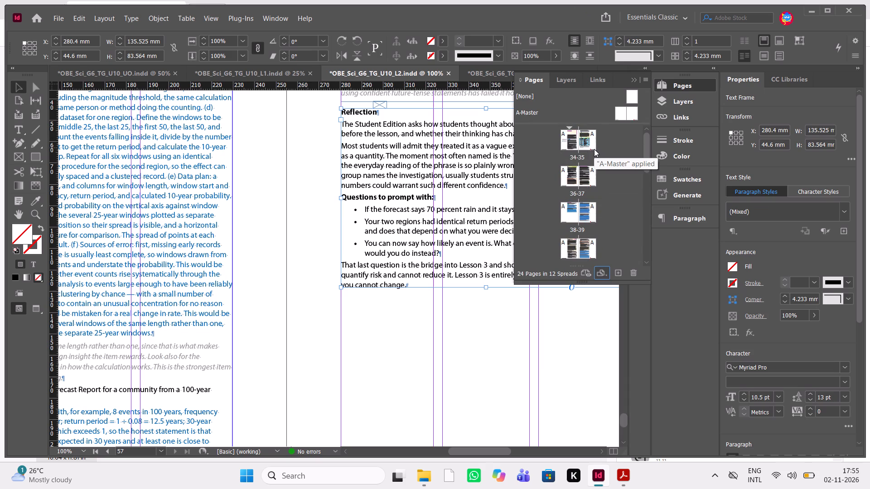
left_click(578, 163)
right_click(578, 163)
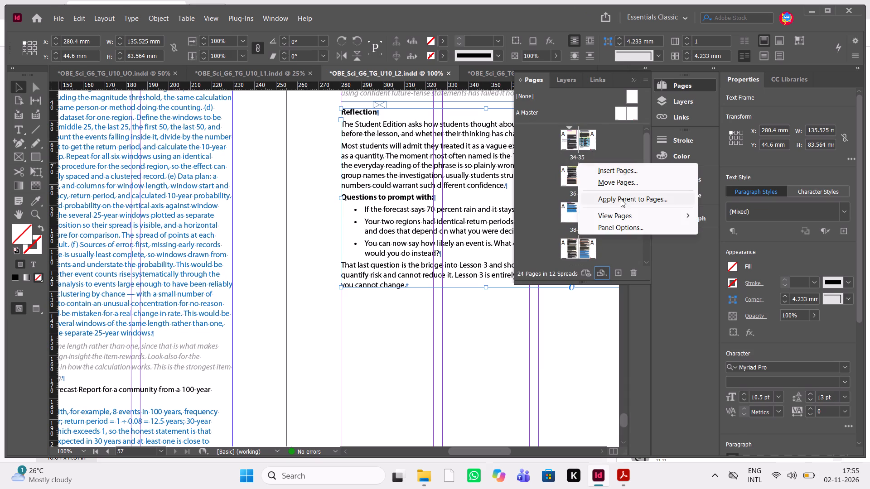
left_click(566, 144)
right_click(566, 144)
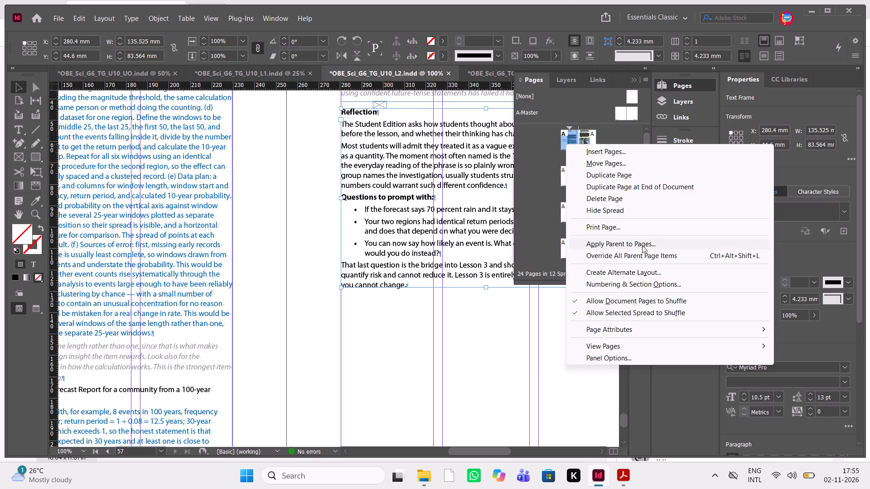
left_click(616, 287)
key("BackSpace")
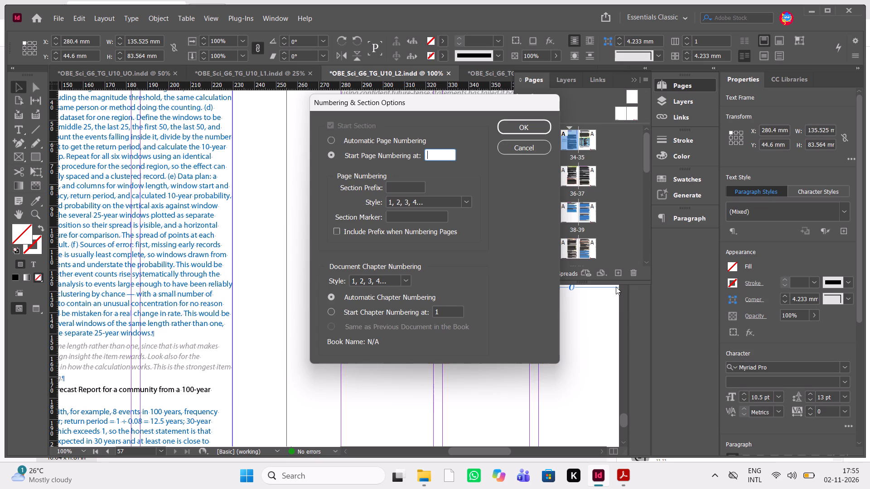
type("184")
left_click(536, 125)
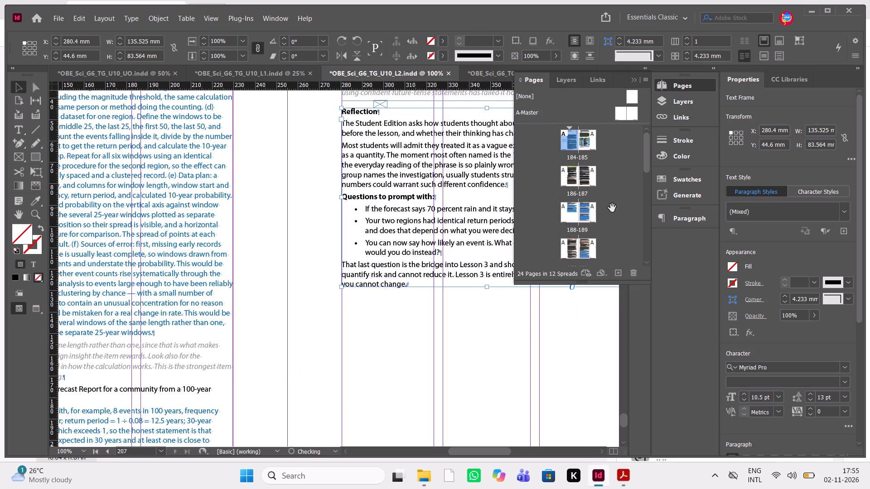
Examine the Lesson 2 document's page numbering through to its last spread and look over its pages.
scroll(604, 203, "down", 4)
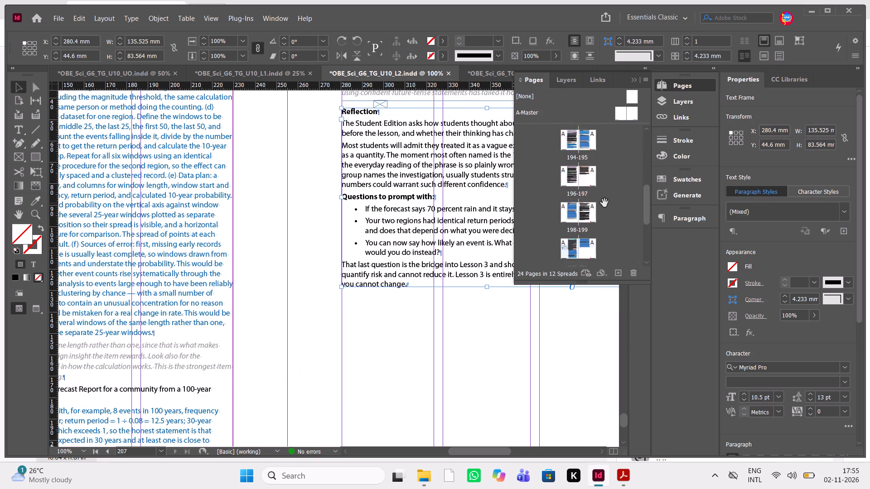
scroll(604, 203, "down", 13)
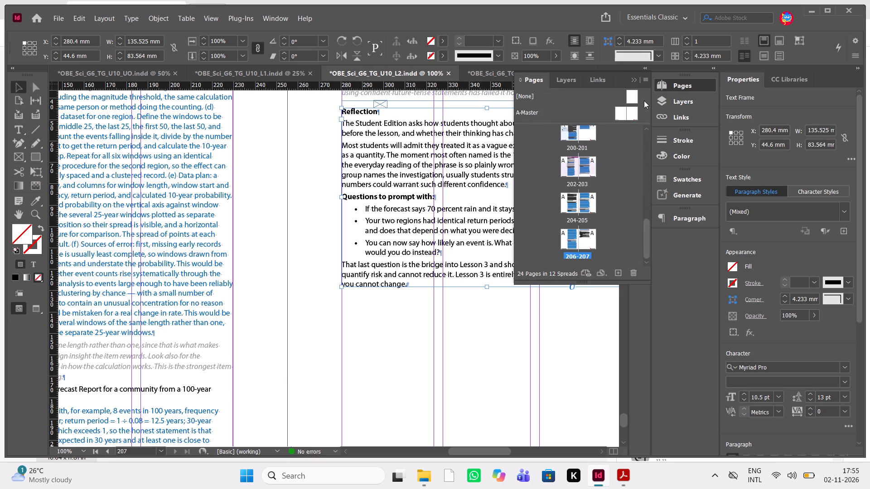
left_click(634, 82)
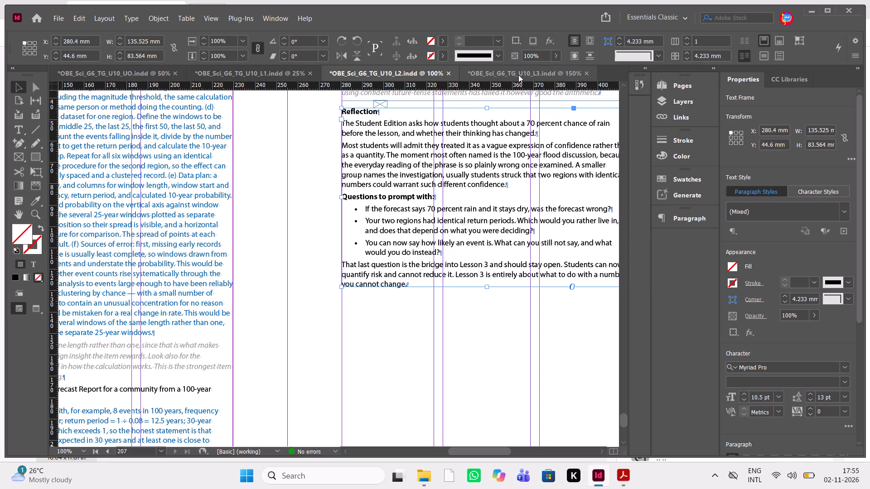
scroll(512, 353, "down", 20)
scroll(512, 353, "down", 8)
scroll(512, 353, "down", 20)
scroll(512, 353, "down", 2)
scroll(512, 353, "left", 1)
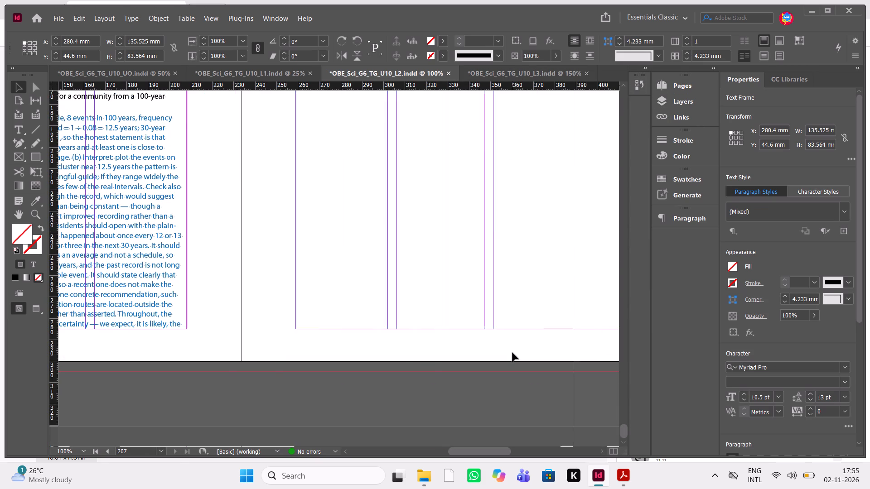
scroll(512, 353, "left", 1)
scroll(512, 353, "right", 3)
scroll(512, 353, "up", 20)
scroll(512, 353, "up", 20)
scroll(512, 353, "up", 7)
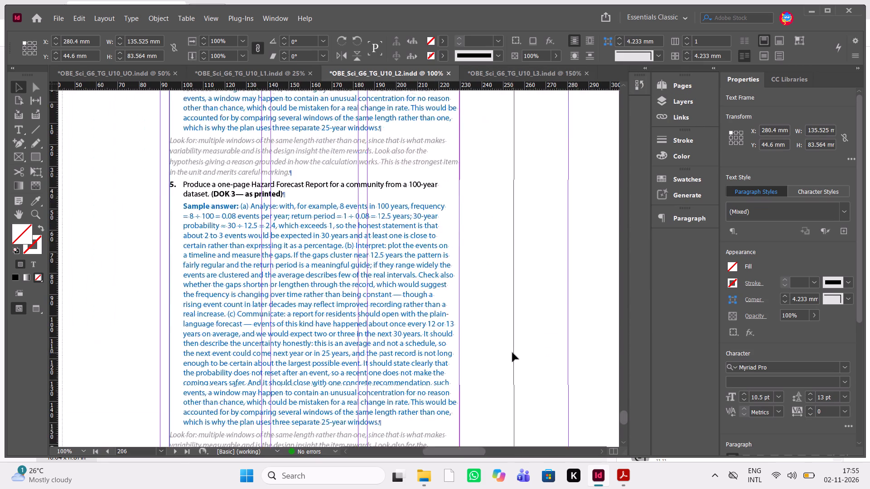
scroll(512, 353, "up", 20)
scroll(512, 353, "up", 20)
scroll(512, 353, "up", 20)
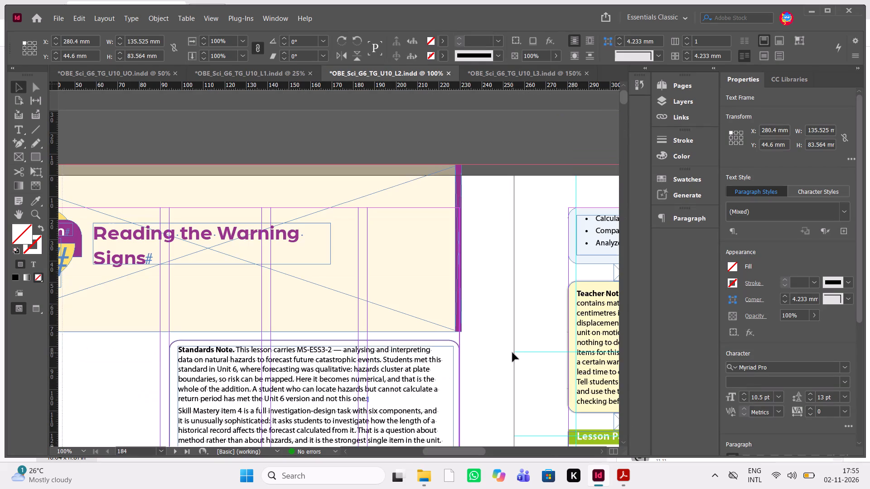
In the Lesson 3 document, set the first spread, 58-59, to start page numbering at 208.
left_click(533, 67)
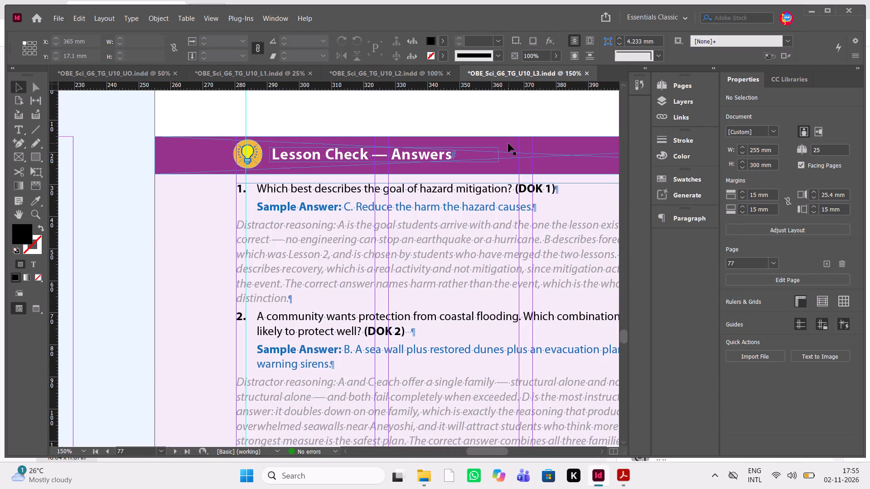
key("ctrl+minus")
key("ctrl+minus")
key("ctrl+minus")
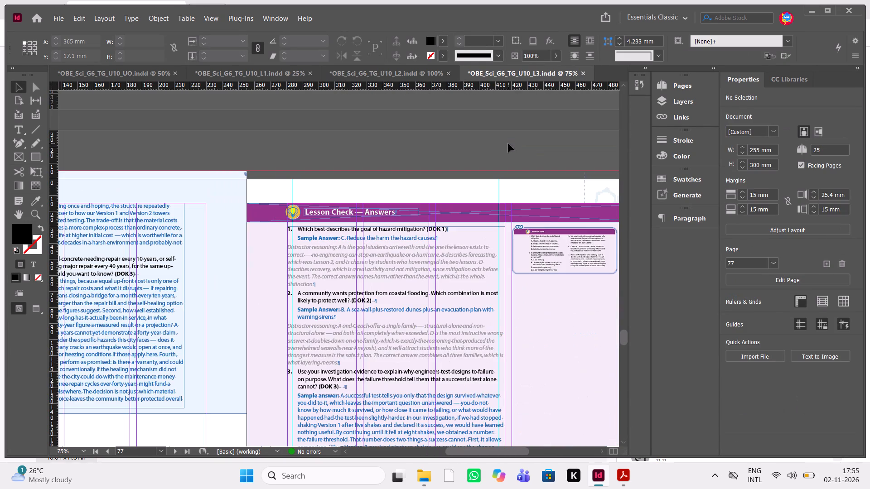
key("F12")
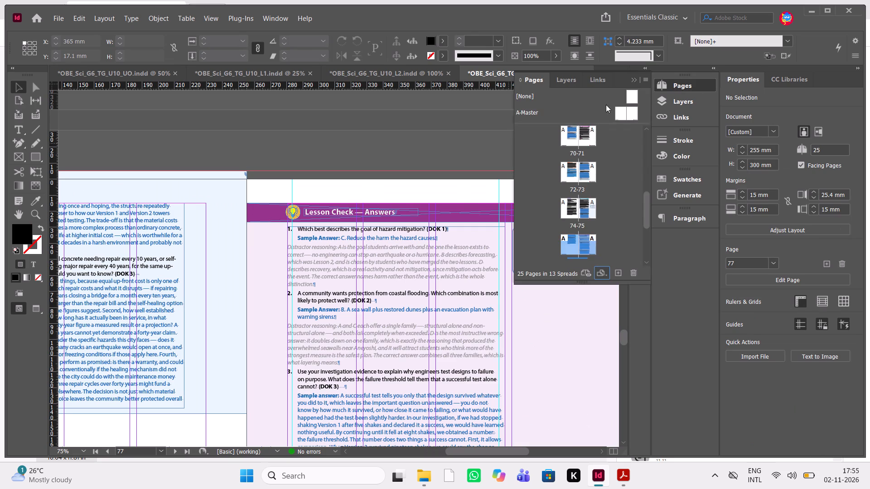
scroll(611, 169, "up", 20)
scroll(611, 169, "up", 8)
scroll(583, 145, "up", 5)
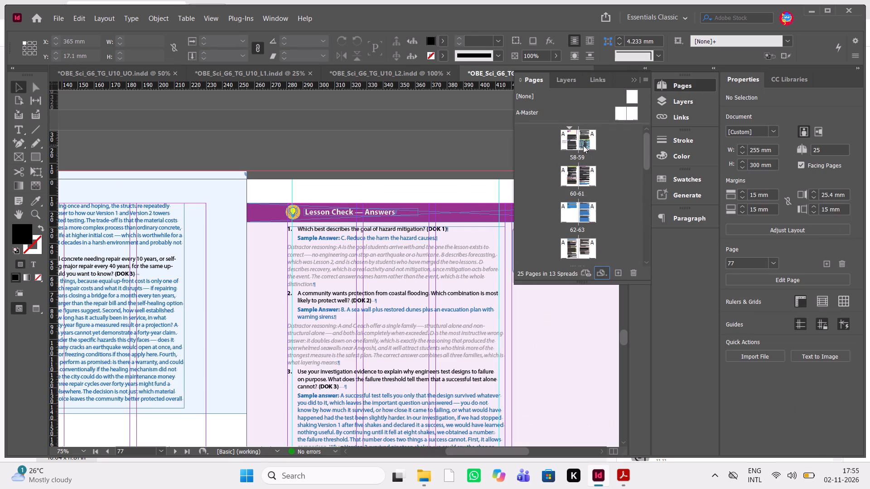
scroll(583, 145, "up", 3)
left_click(571, 156)
right_click(571, 156)
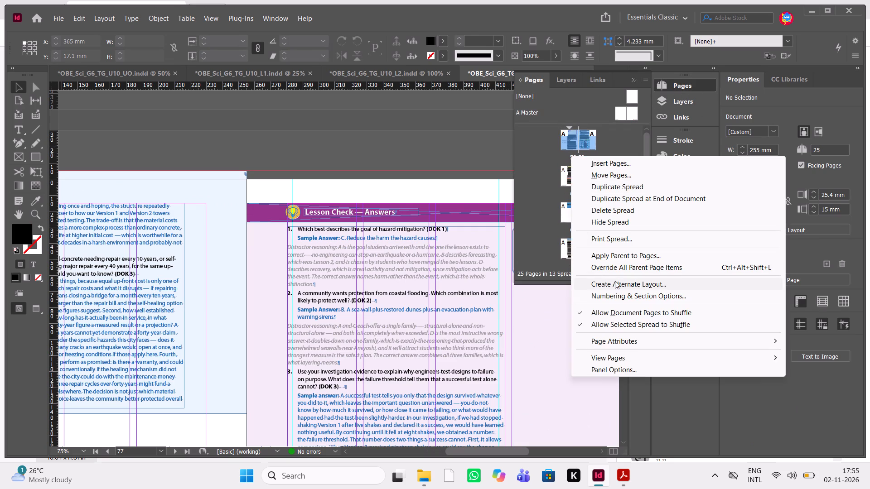
left_click(614, 294)
key("BackSpace")
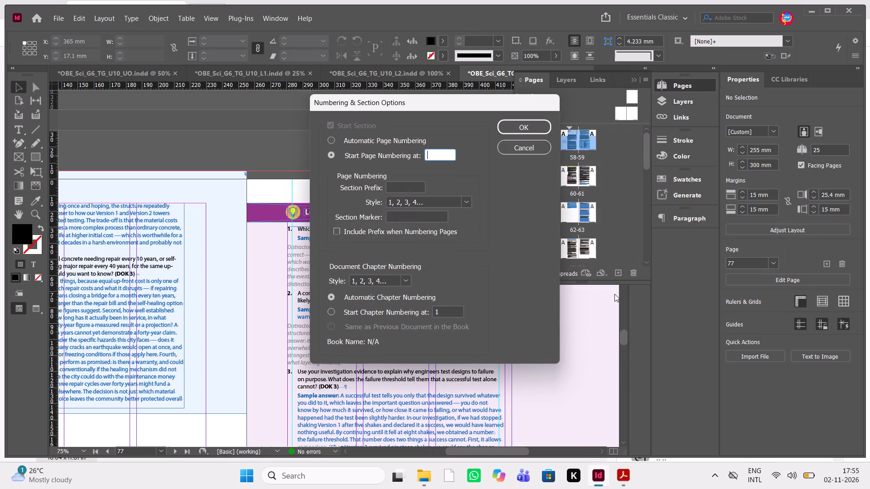
type("208")
left_click(534, 126)
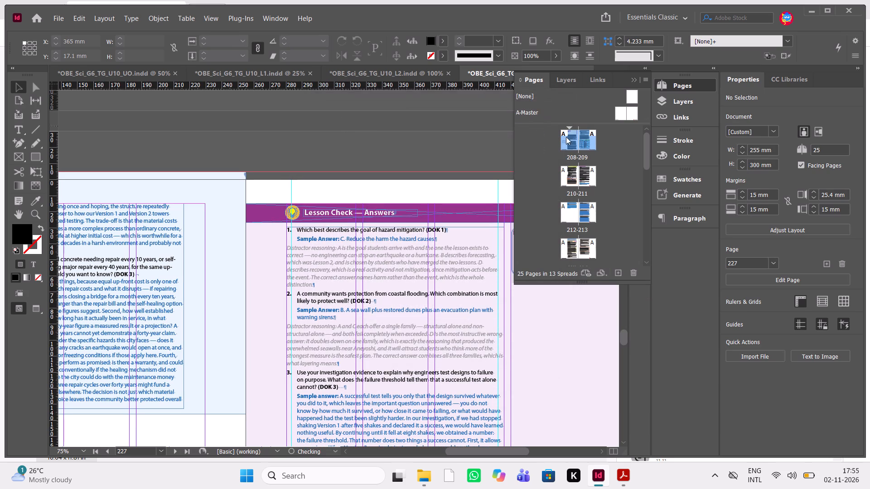
scroll(599, 185, "down", 20)
scroll(599, 185, "down", 20)
scroll(599, 185, "down", 20)
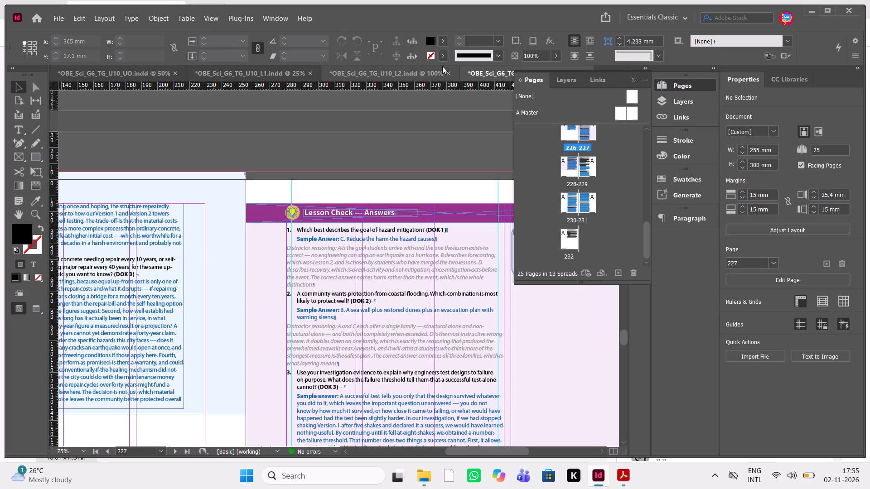
Examine the closing pages and their numbering in the Lesson 2 document and then in the Lesson 3 document.
left_click(425, 71)
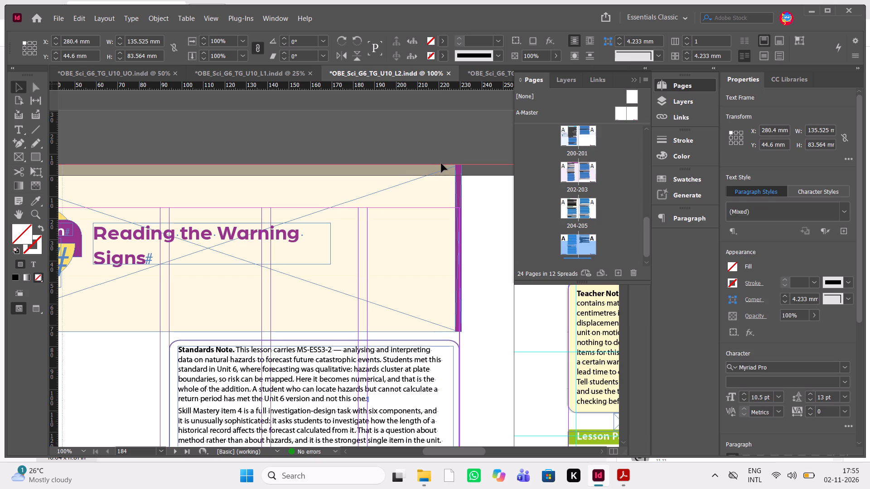
scroll(560, 200, "down", 12)
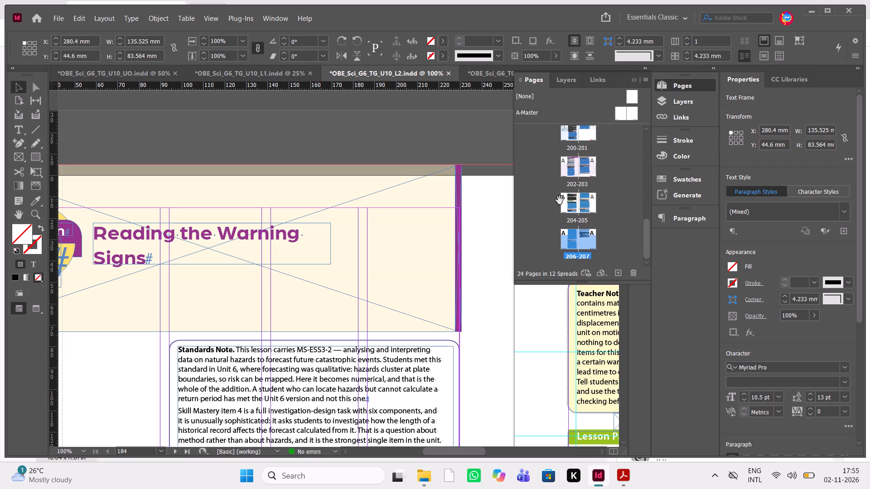
scroll(560, 200, "down", 19)
left_click(630, 243)
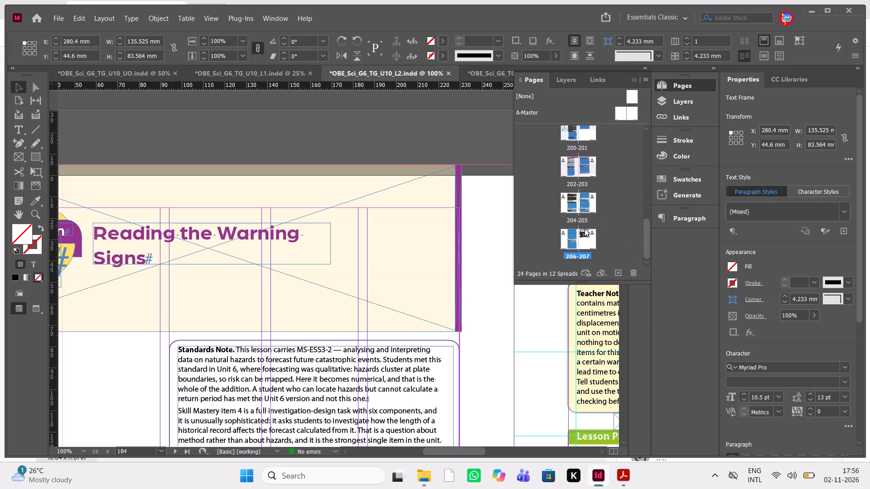
left_click(584, 235)
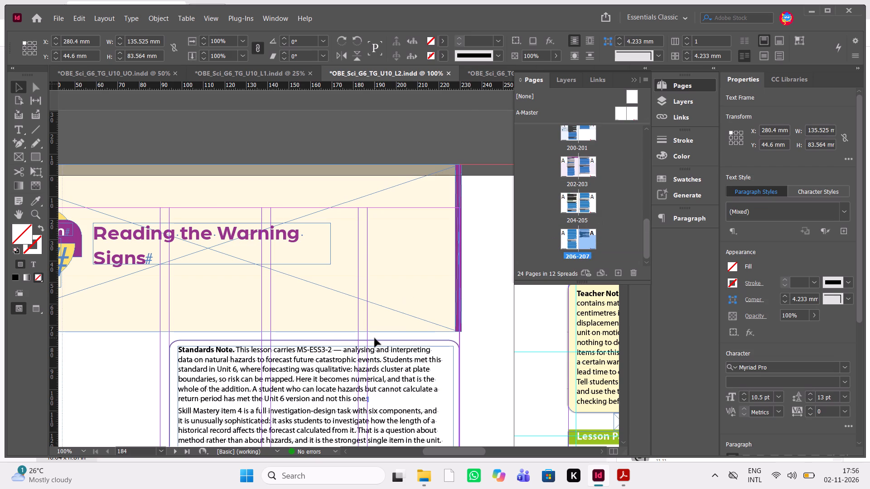
scroll(375, 338, "down", 16)
scroll(375, 338, "left", 2)
scroll(375, 338, "down", 20)
scroll(375, 338, "down", 20)
scroll(375, 338, "down", 2)
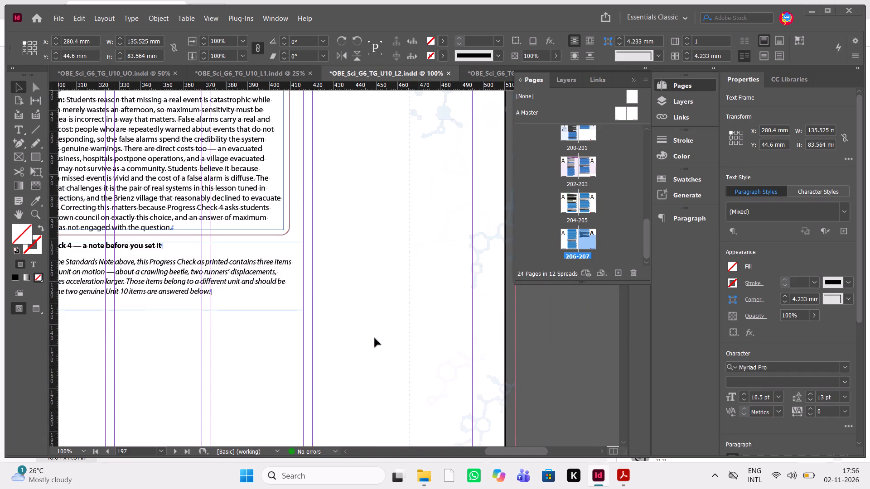
scroll(375, 338, "down", 20)
scroll(375, 338, "down", 20)
scroll(375, 338, "down", 20)
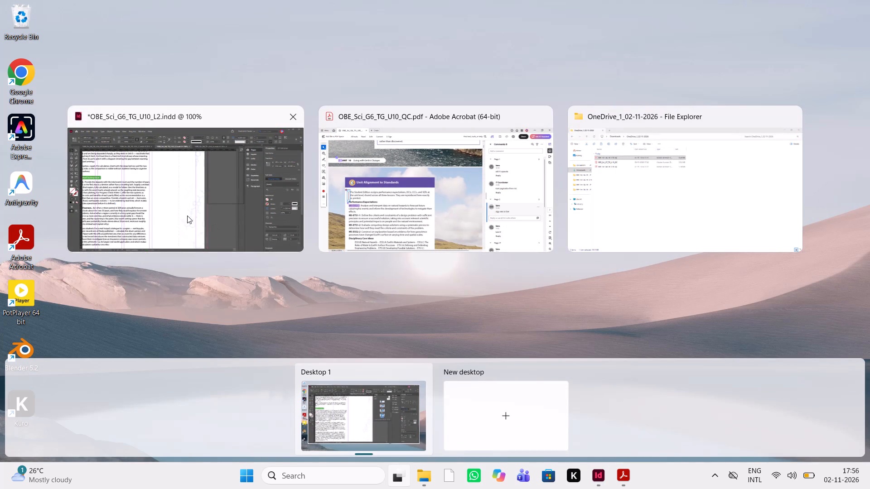
left_click(184, 180)
scroll(321, 309, "down", 20)
scroll(321, 309, "down", 20)
scroll(321, 309, "down", 13)
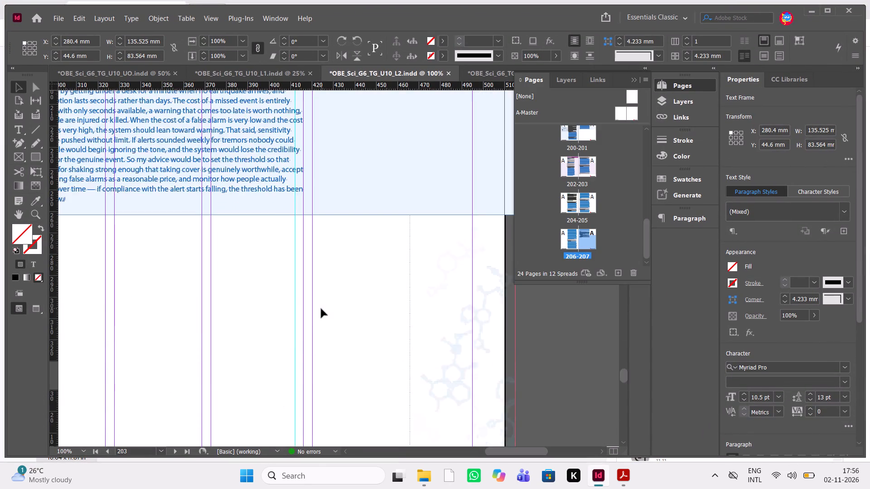
scroll(321, 309, "down", 20)
scroll(321, 309, "down", 20)
scroll(321, 309, "down", 20)
scroll(321, 309, "up", 3)
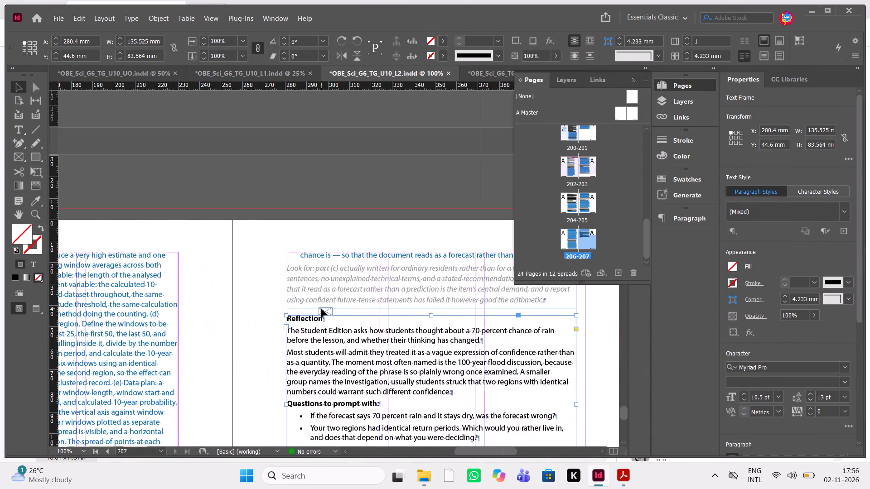
scroll(321, 309, "down", 1)
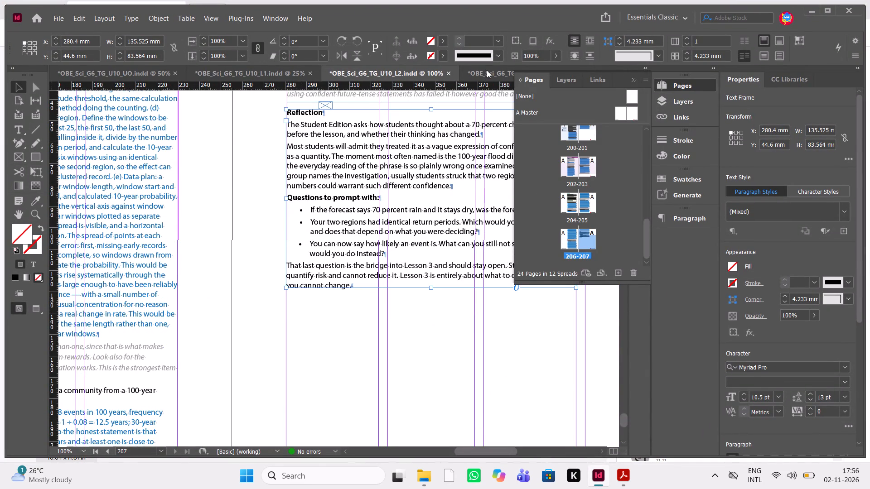
left_click(487, 70)
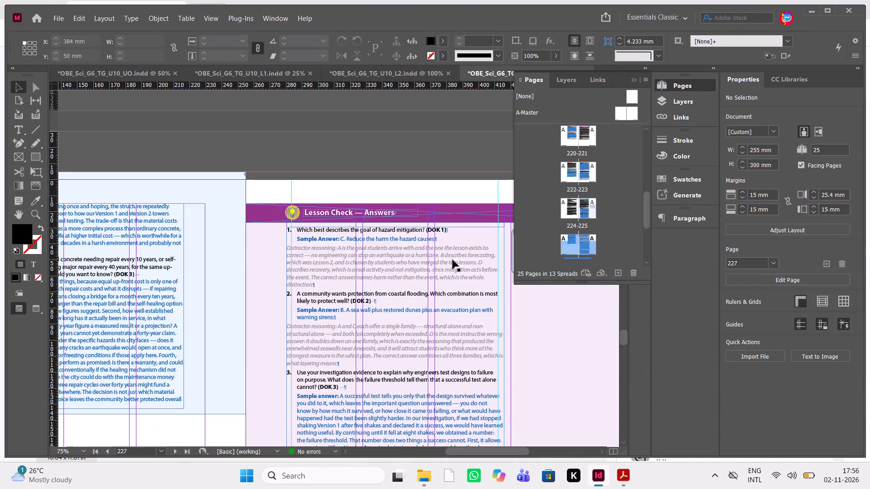
scroll(453, 260, "down", 20)
scroll(453, 260, "down", 3)
scroll(453, 260, "right", 1)
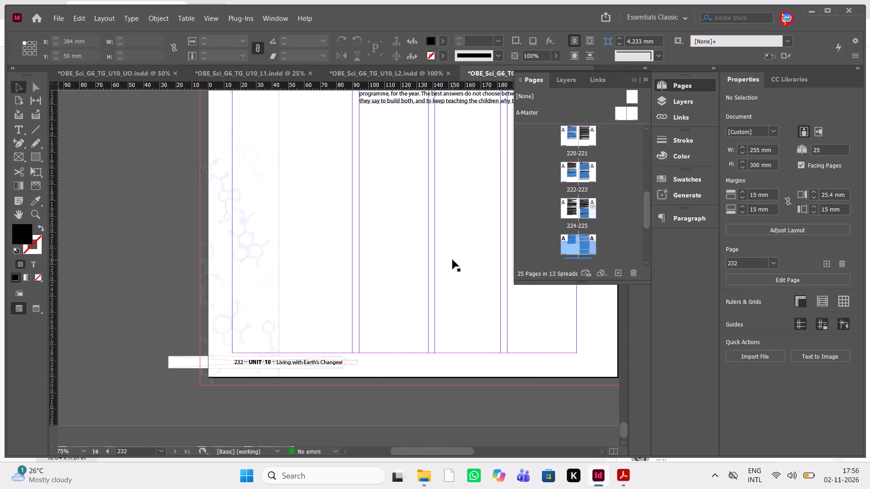
Examine the Lesson 3 document's page numbering from its first page through to its last page.
scroll(453, 260, "up", 20)
scroll(453, 260, "up", 20)
scroll(453, 260, "up", 20)
scroll(453, 260, "down", 1)
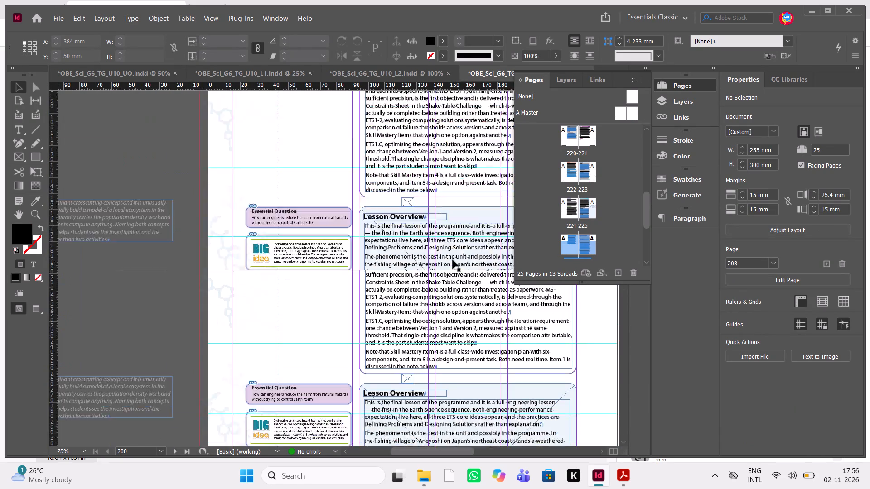
scroll(453, 260, "down", 1)
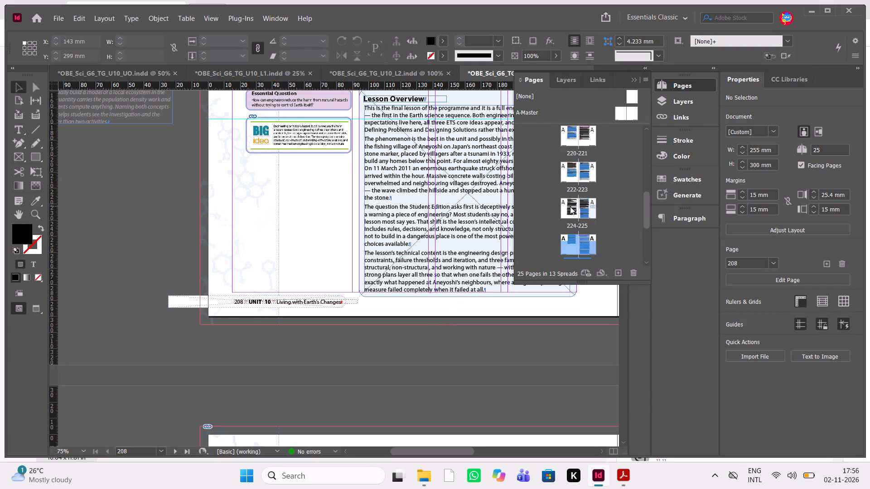
scroll(570, 206, "down", 16)
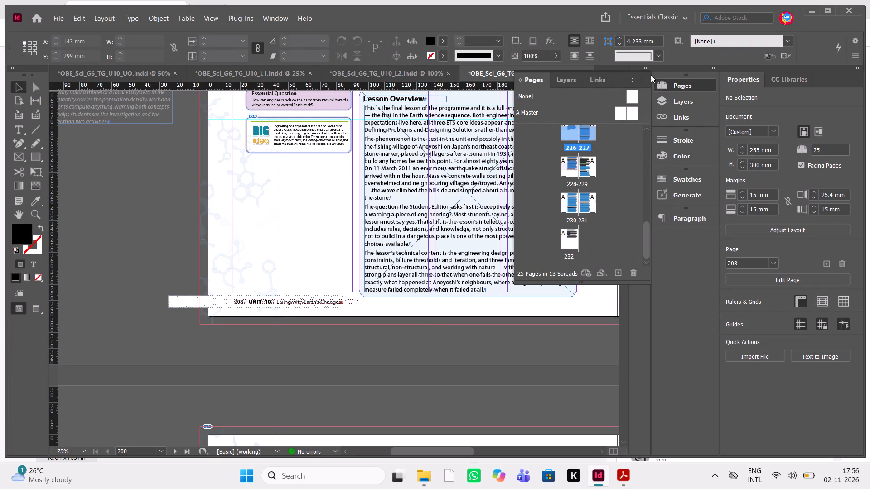
left_click(630, 80)
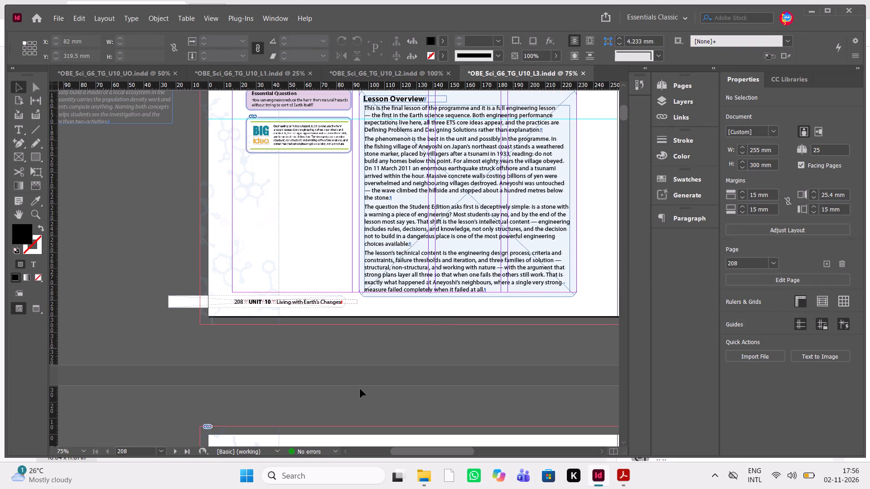
Open the OBE_Sci_G6_TG_U10_UC InDesign document from the Unit 10 UC folder in the Grade 6 science files.
left_click(427, 475)
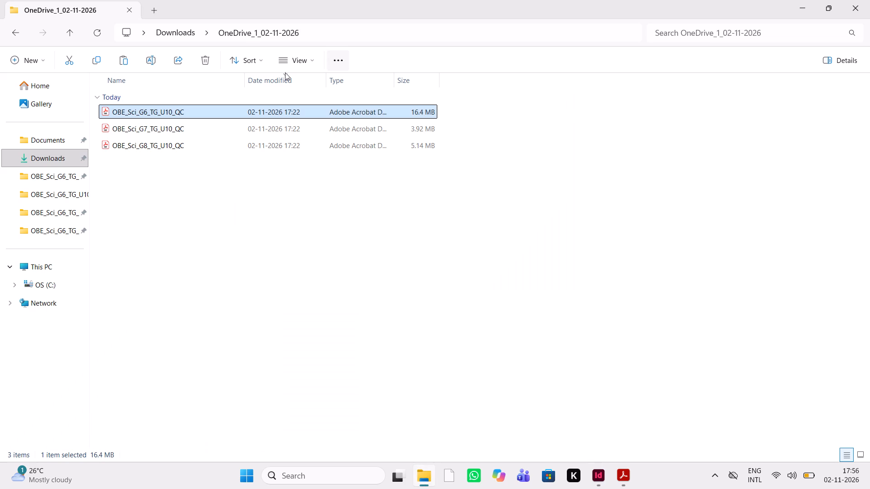
double_click(185, 36)
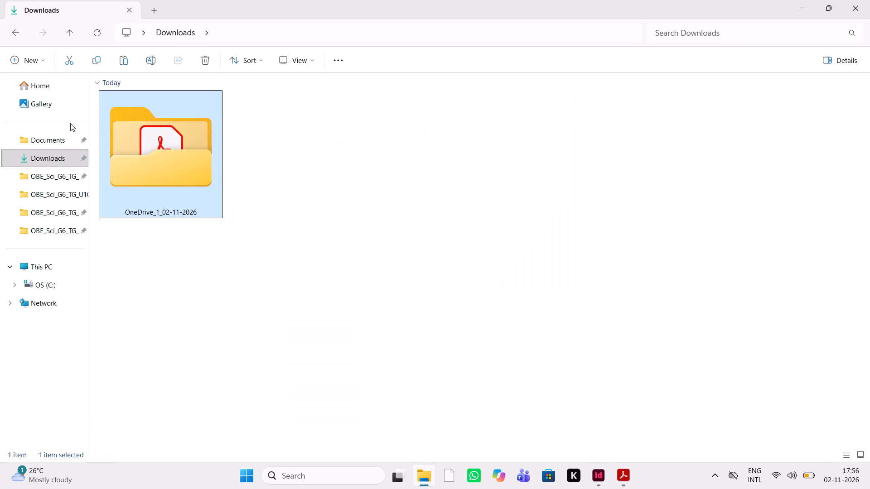
double_click(59, 141)
left_click(59, 141)
double_click(425, 159)
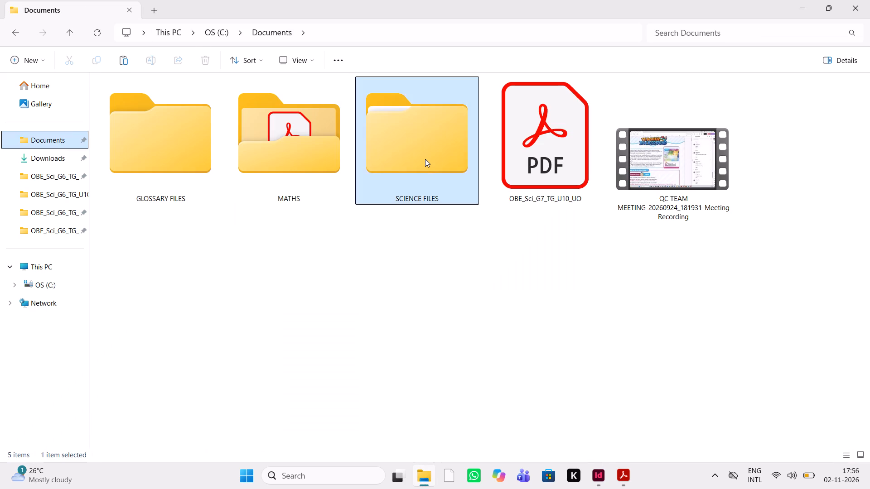
double_click(430, 177)
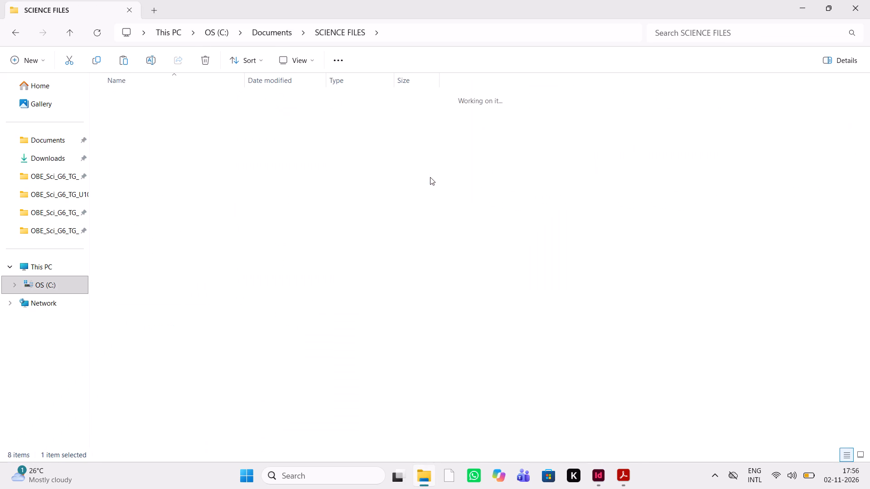
double_click(251, 99)
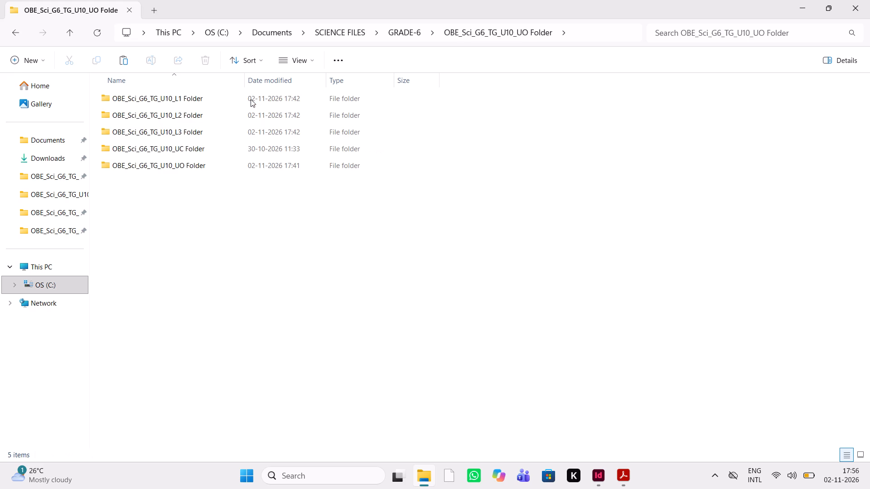
double_click(193, 147)
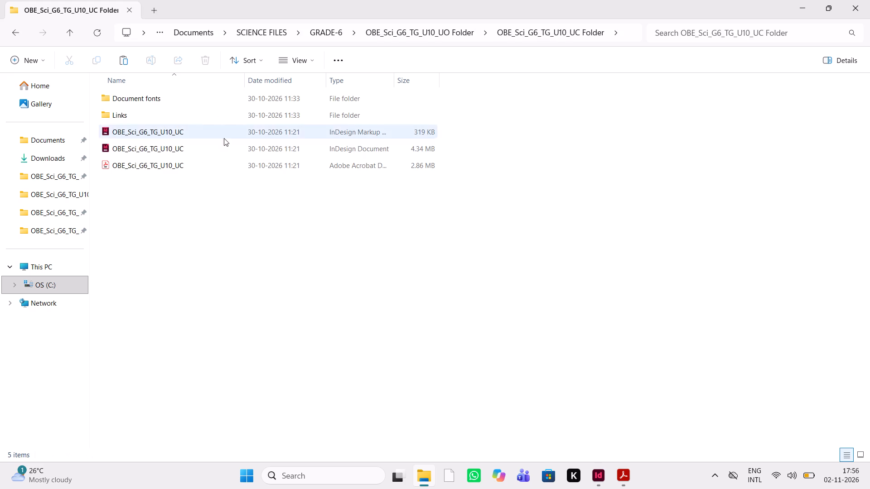
left_click(214, 152)
key("Return")
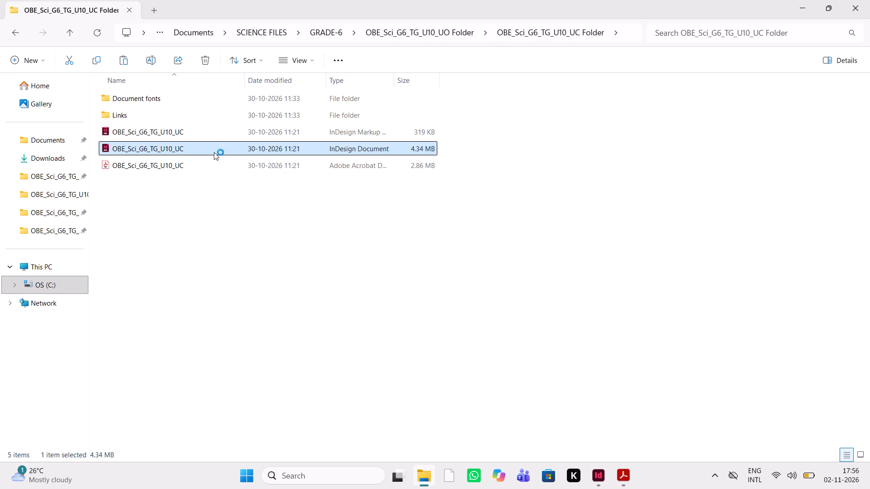
left_click(592, 484)
Examine the pages and footer numbering of the Unit 10 UC document, from its closing page back to the start.
scroll(480, 270, "left", 2)
scroll(480, 270, "down", 8)
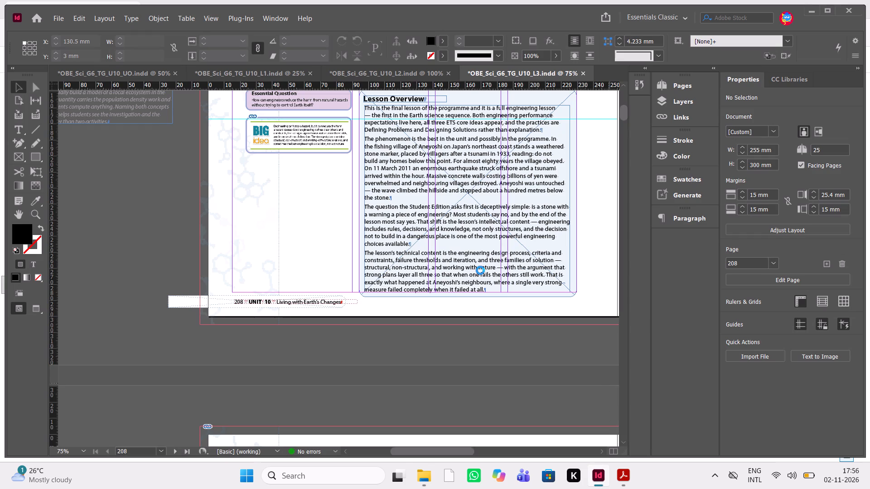
scroll(480, 270, "down", 9)
scroll(480, 270, "left", 5)
scroll(480, 270, "down", 20)
scroll(480, 270, "down", 20)
scroll(480, 270, "down", 20)
scroll(480, 270, "up", 7)
scroll(480, 270, "down", 14)
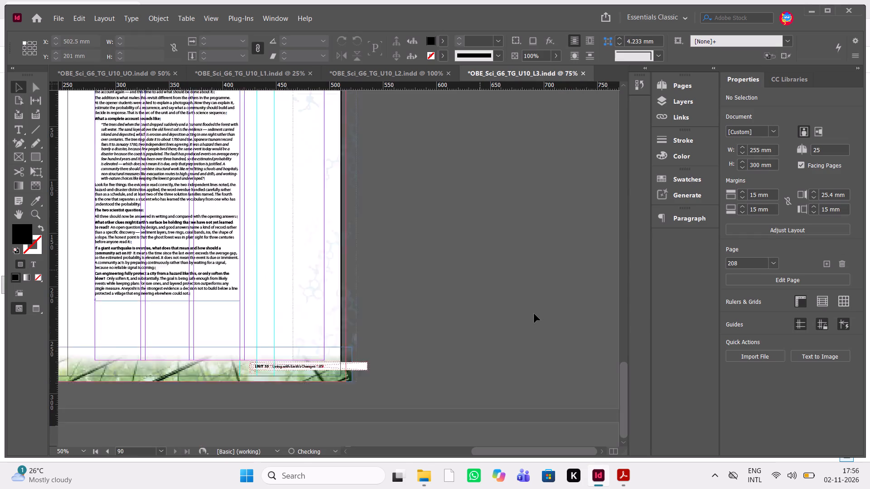
scroll(534, 314, "down", 15)
scroll(534, 314, "right", 2)
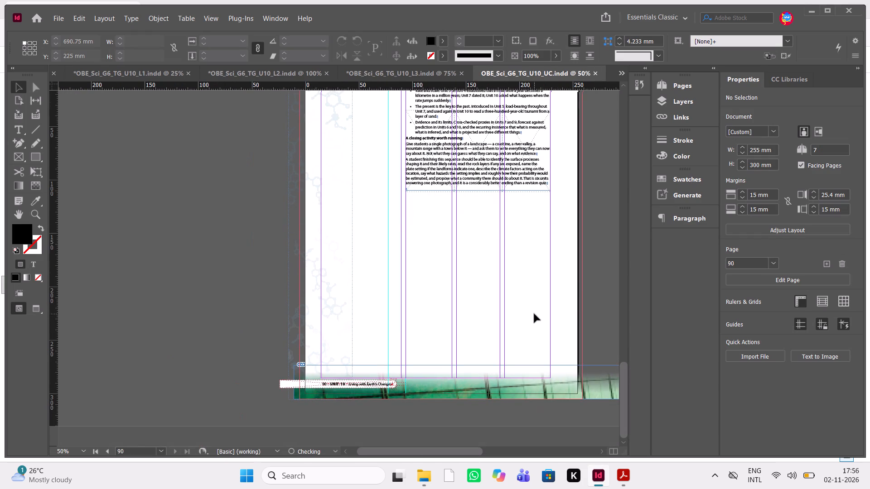
scroll(534, 314, "down", 2)
scroll(534, 314, "up", 20)
scroll(534, 314, "up", 19)
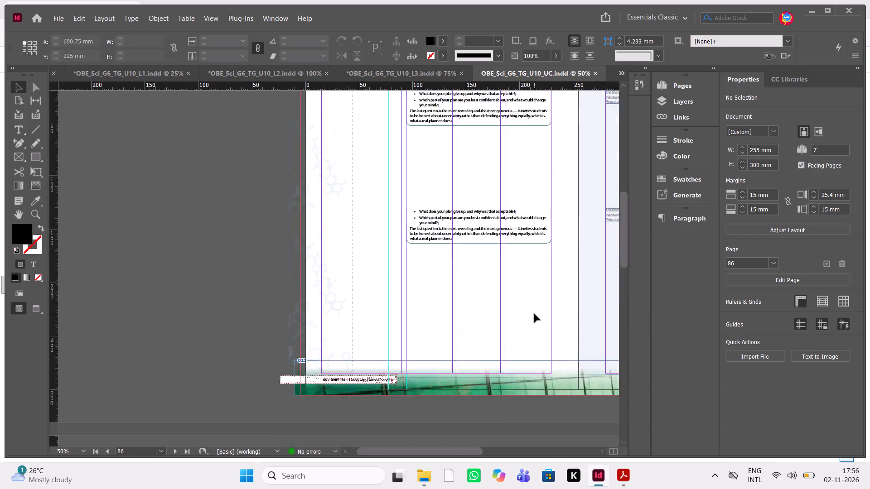
scroll(534, 314, "up", 20)
scroll(534, 314, "up", 5)
scroll(534, 314, "right", 20)
scroll(534, 314, "right", 3)
scroll(534, 314, "up", 7)
scroll(534, 314, "right", 3)
scroll(534, 314, "up", 7)
scroll(534, 314, "right", 3)
scroll(534, 314, "up", 7)
scroll(534, 314, "right", 3)
scroll(534, 314, "up", 6)
scroll(534, 314, "right", 2)
scroll(534, 314, "up", 6)
scroll(534, 314, "right", 2)
scroll(534, 314, "up", 6)
scroll(534, 314, "right", 2)
Check the last page and then the opening spread of the Lesson 3 document.
left_click(405, 70)
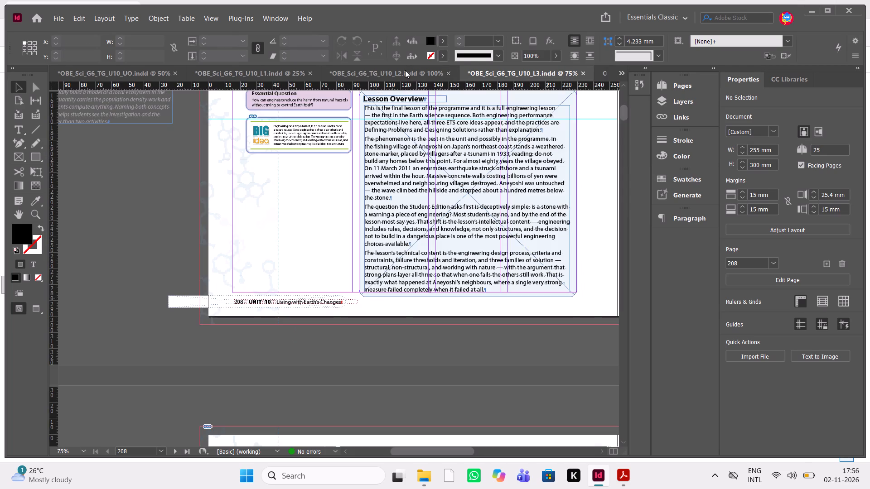
scroll(420, 269, "left", 1)
scroll(420, 269, "down", 20)
scroll(420, 269, "down", 20)
scroll(420, 269, "down", 20)
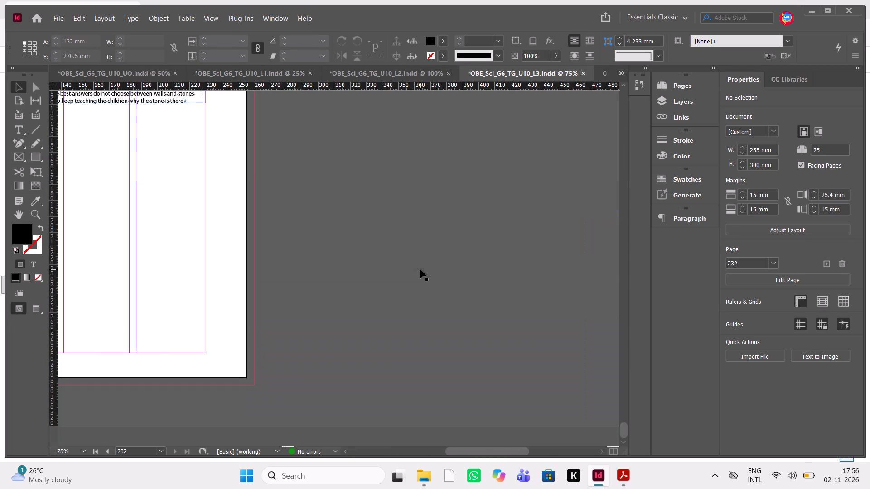
scroll(420, 269, "right", 1)
scroll(420, 269, "up", 20)
scroll(420, 269, "up", 20)
scroll(420, 269, "up", 20)
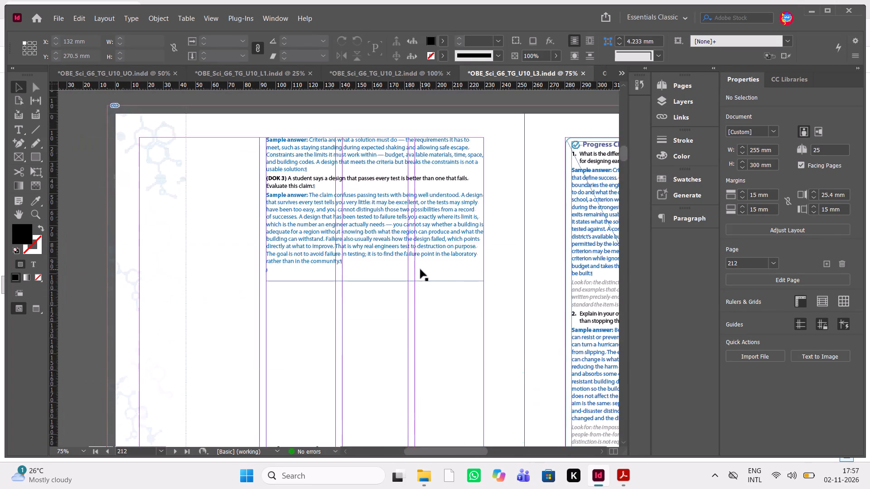
scroll(420, 269, "up", 11)
key("ctrl+minus")
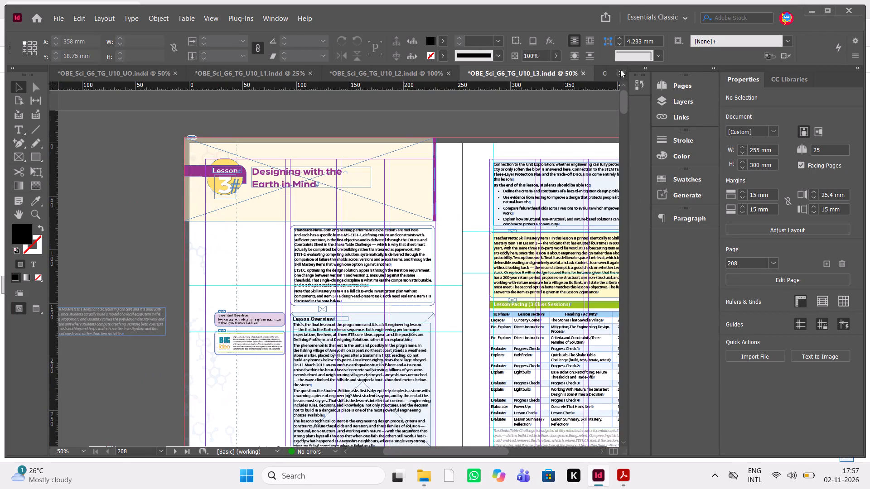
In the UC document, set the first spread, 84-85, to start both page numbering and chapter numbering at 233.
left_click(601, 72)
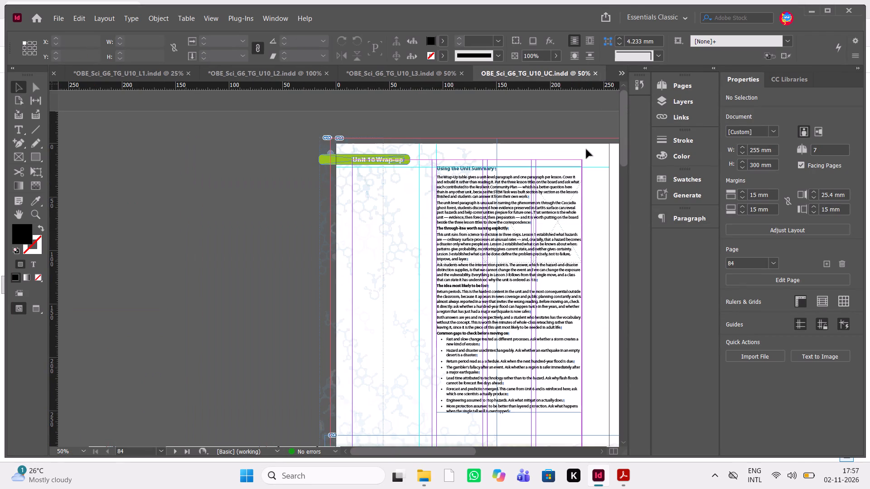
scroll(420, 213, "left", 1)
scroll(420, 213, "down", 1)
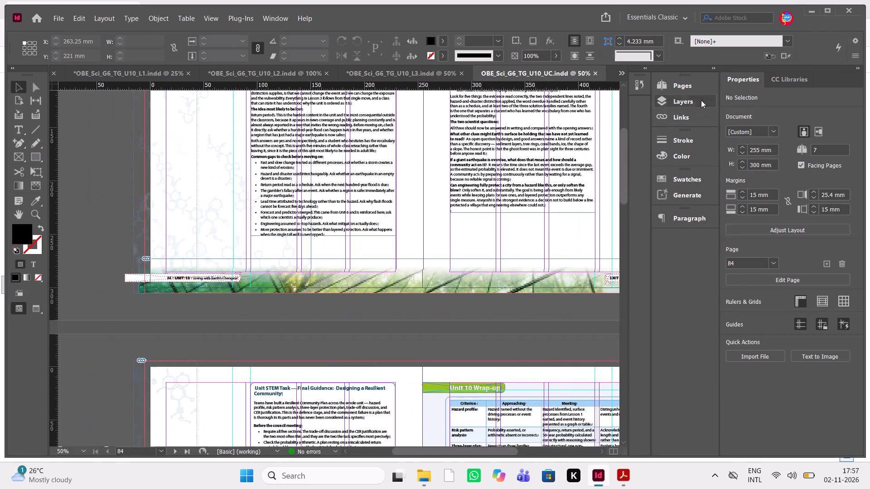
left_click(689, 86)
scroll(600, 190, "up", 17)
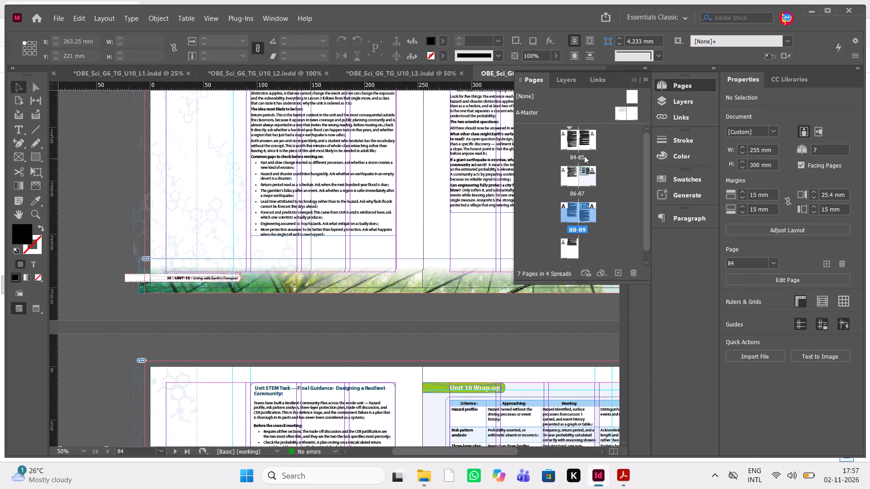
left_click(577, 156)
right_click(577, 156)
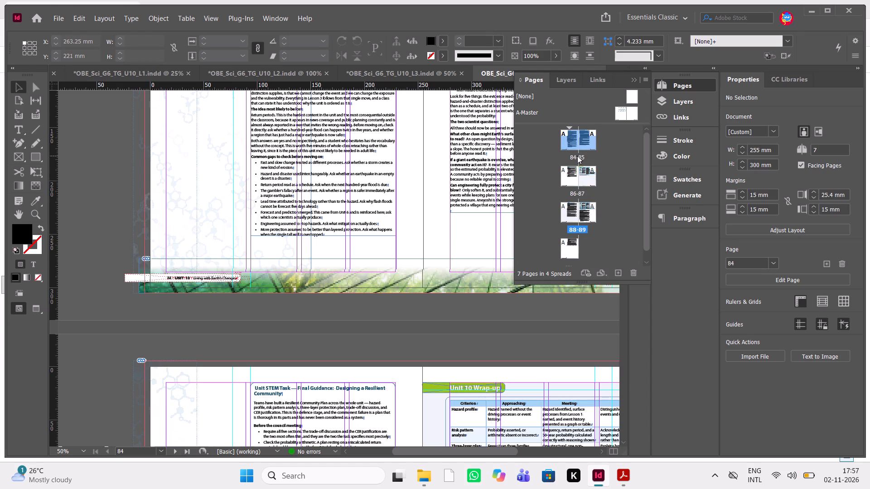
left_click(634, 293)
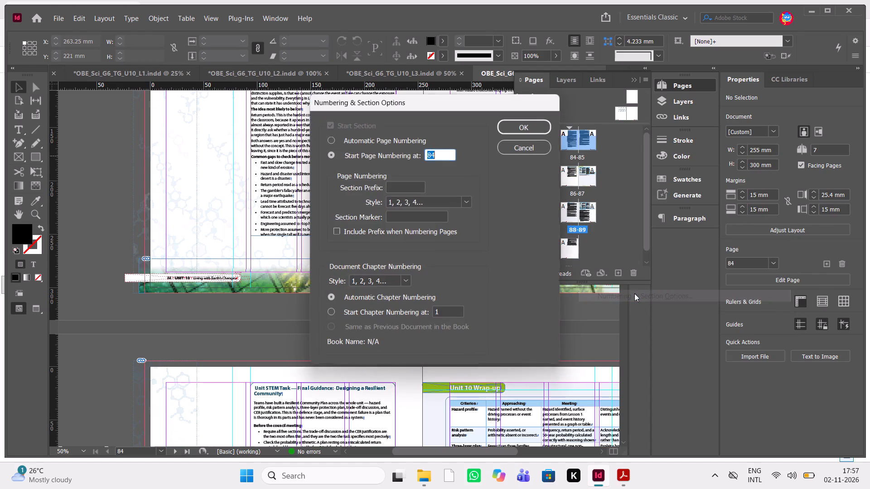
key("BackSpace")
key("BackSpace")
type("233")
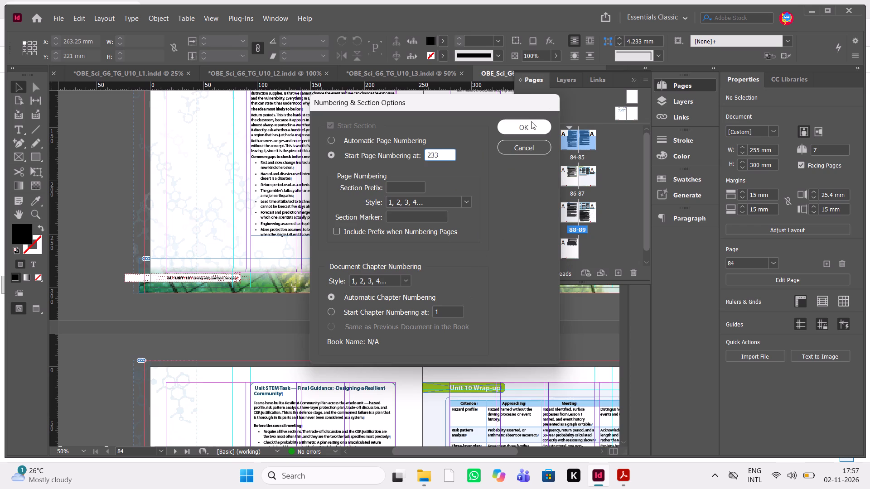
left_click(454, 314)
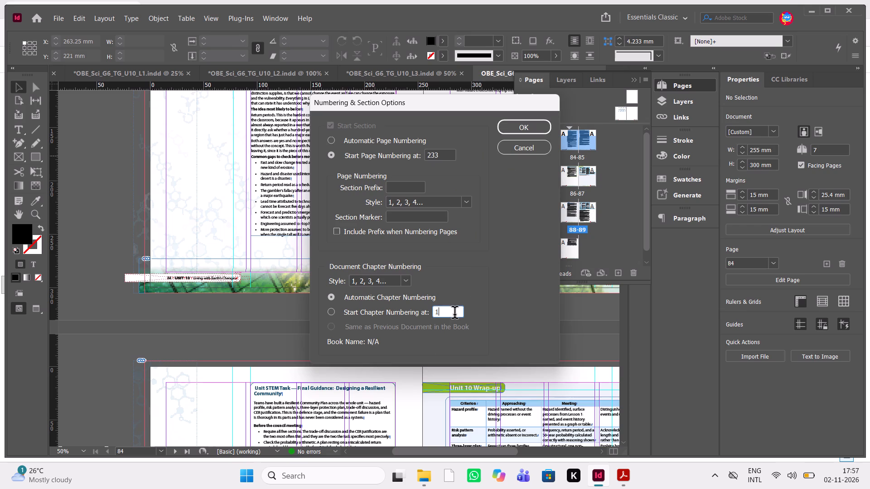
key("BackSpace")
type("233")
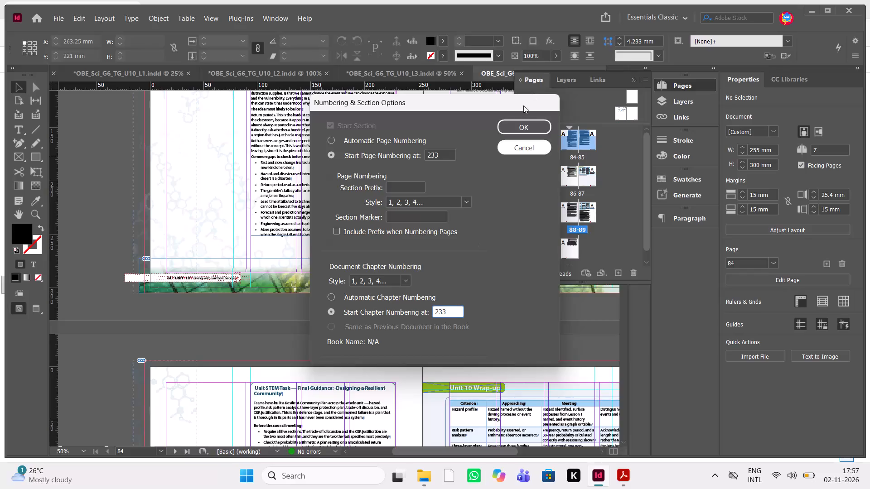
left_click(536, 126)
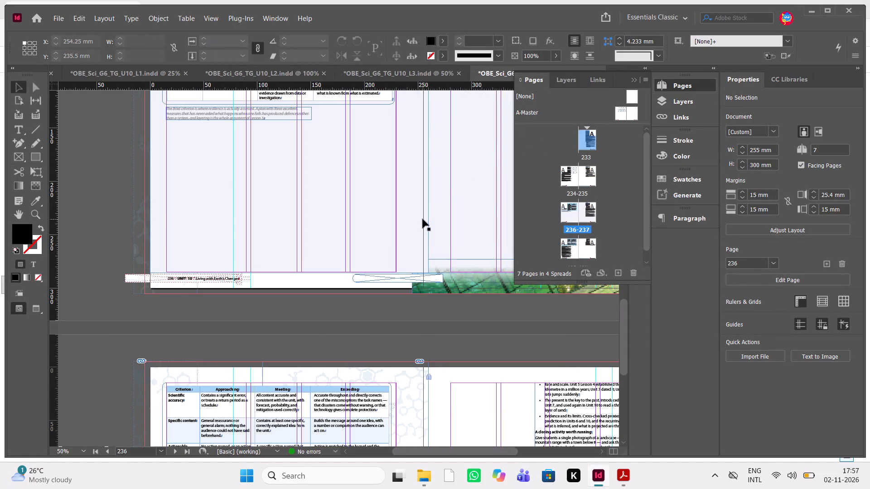
In the UC document, set the first page, 233, to start page numbering at 234 and chapter numbering at 1.
scroll(423, 219, "up", 20)
scroll(423, 219, "up", 20)
scroll(423, 219, "up", 16)
scroll(423, 219, "down", 5)
scroll(423, 219, "up", 1)
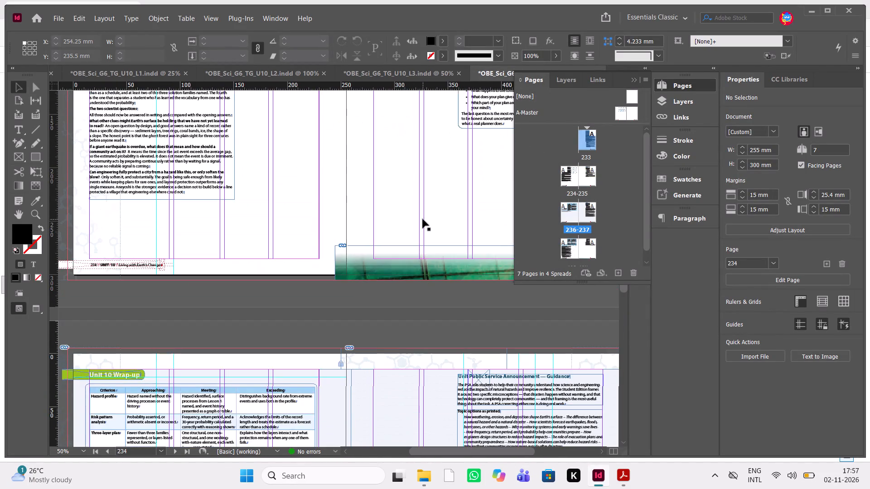
scroll(423, 219, "up", 3)
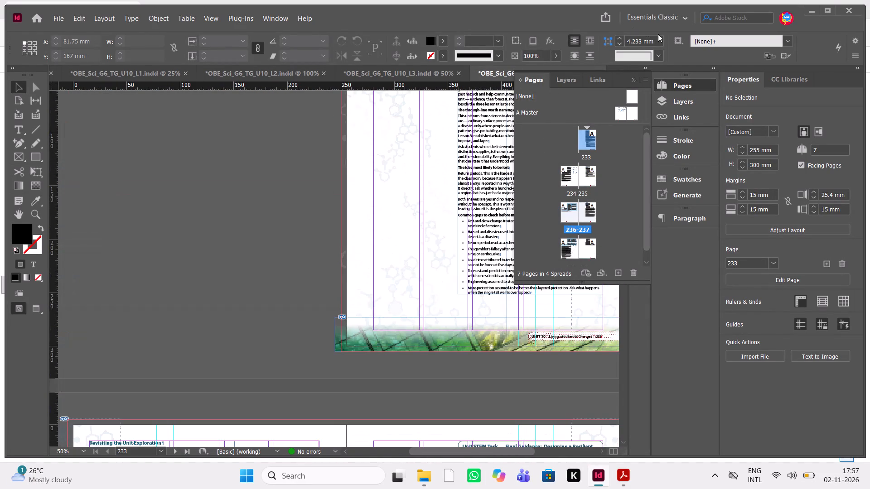
scroll(579, 163, "up", 4)
left_click(586, 160)
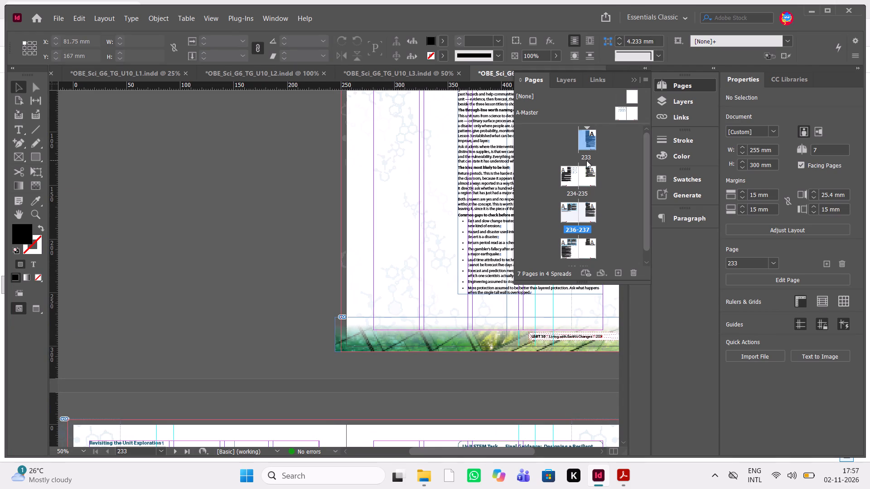
right_click(586, 160)
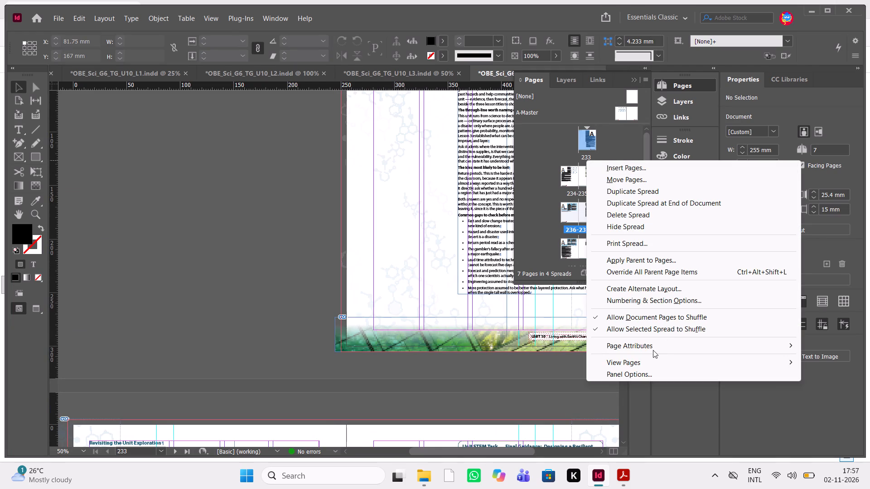
left_click(667, 302)
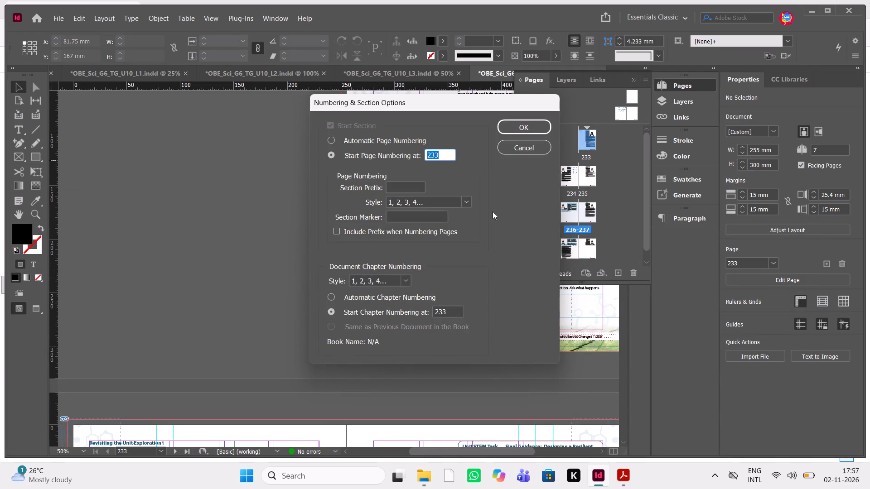
key("BackSpace")
type("234")
left_click(456, 308)
key("BackSpace")
key("BackSpace")
key("BackSpace")
key("BackSpace")
key("BackSpace")
key("BackSpace")
key("BackSpace")
key("BackSpace")
key("BackSpace")
key("BackSpace")
key("BackSpace")
key("BackSpace")
key("BackSpace")
key("BackSpace")
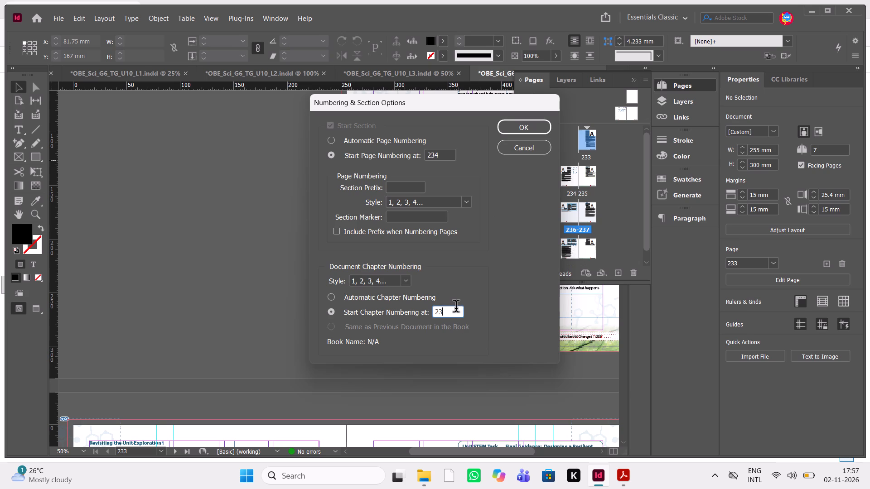
key("1")
left_click(526, 125)
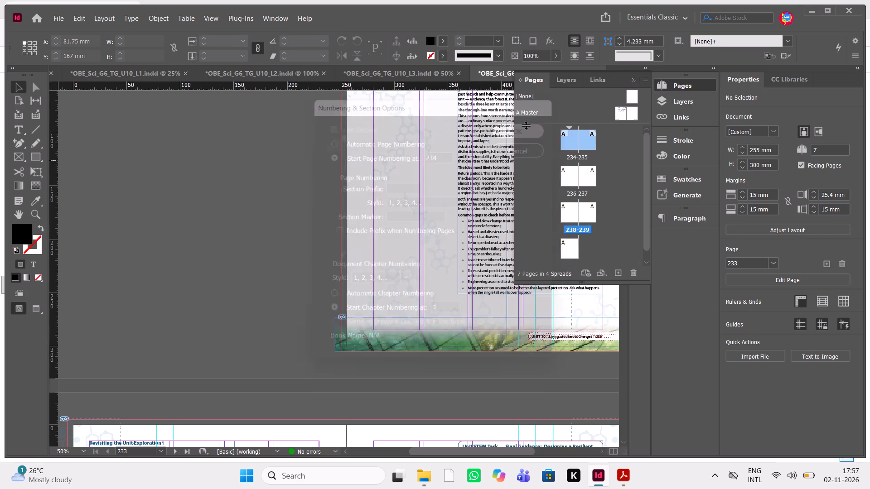
left_click(635, 84)
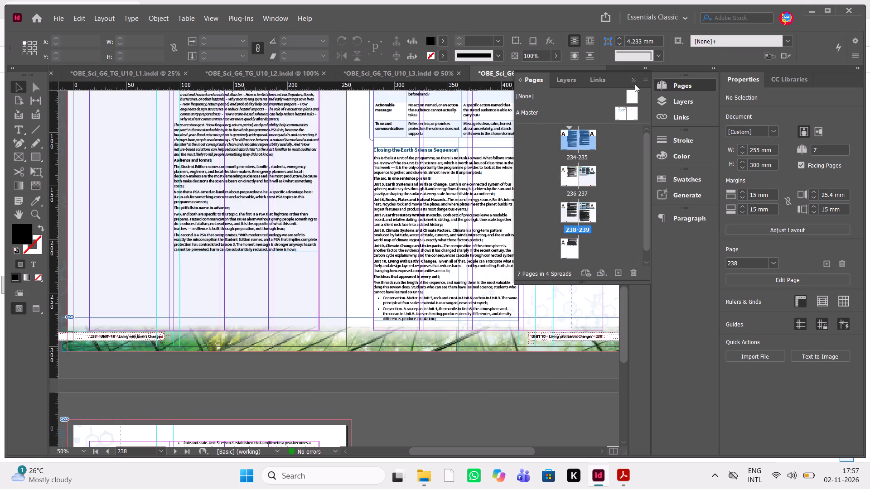
Add a blank page after page 232, the last page of the Lesson 3 document.
left_click(417, 67)
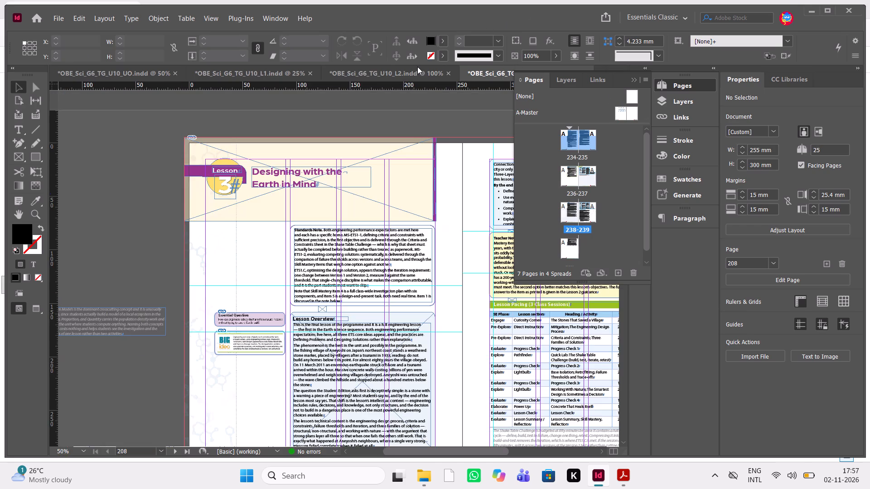
scroll(547, 358, "down", 20)
scroll(547, 358, "down", 20)
scroll(547, 358, "down", 20)
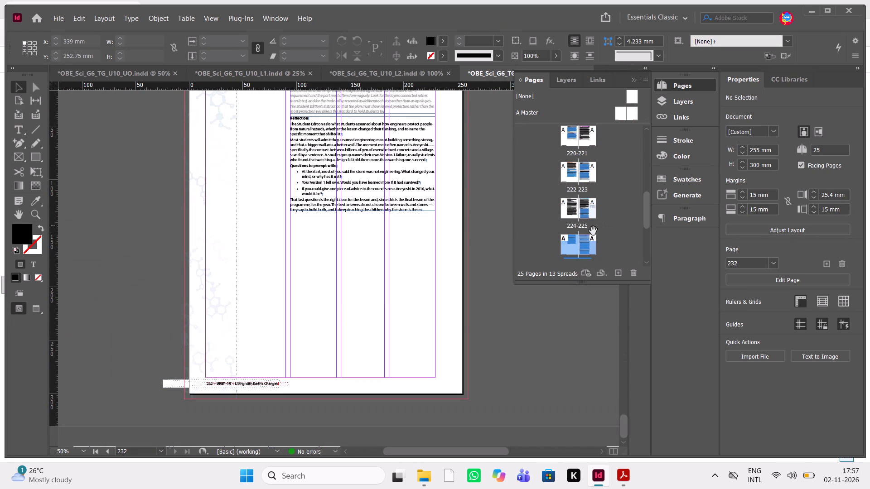
scroll(591, 233, "down", 8)
left_click(571, 242)
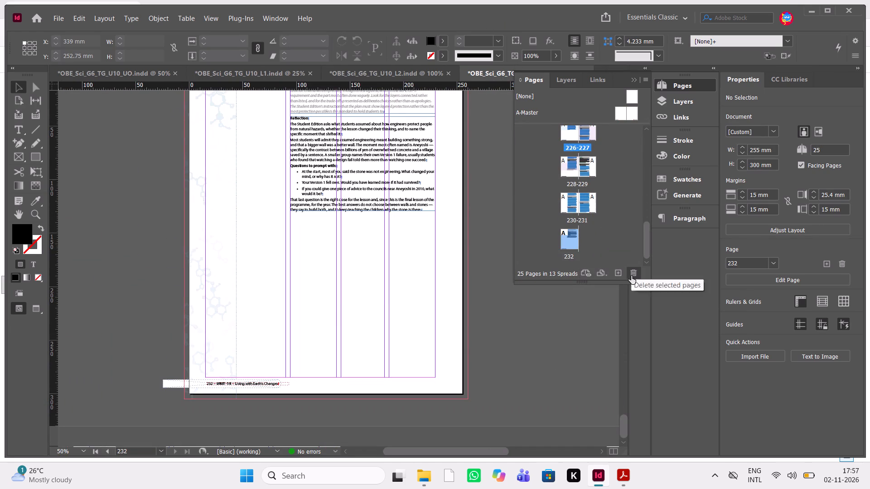
left_click(621, 278)
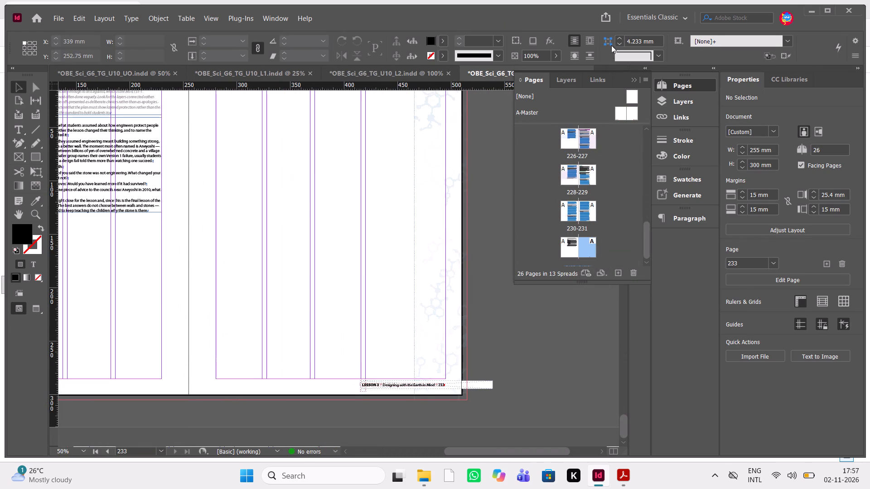
left_click(637, 81)
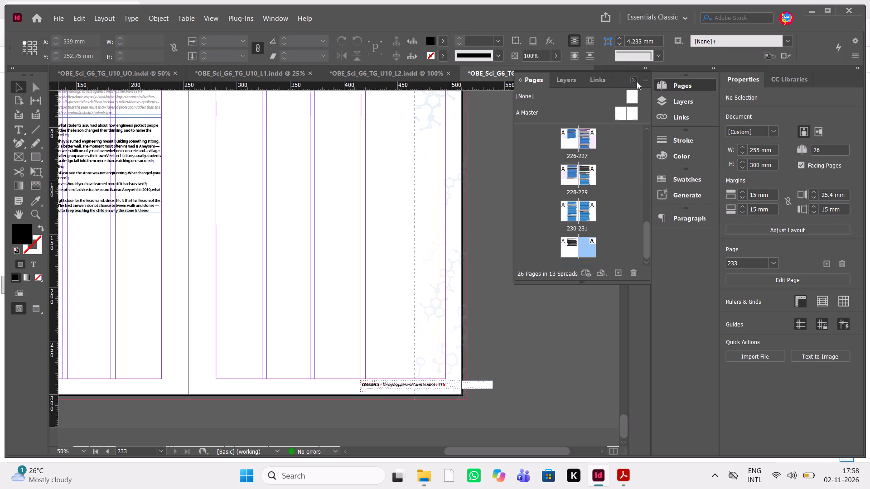
Examine the UO document's spreads and footer page numbering, from the unit opener through its last pages and back.
left_click(155, 67)
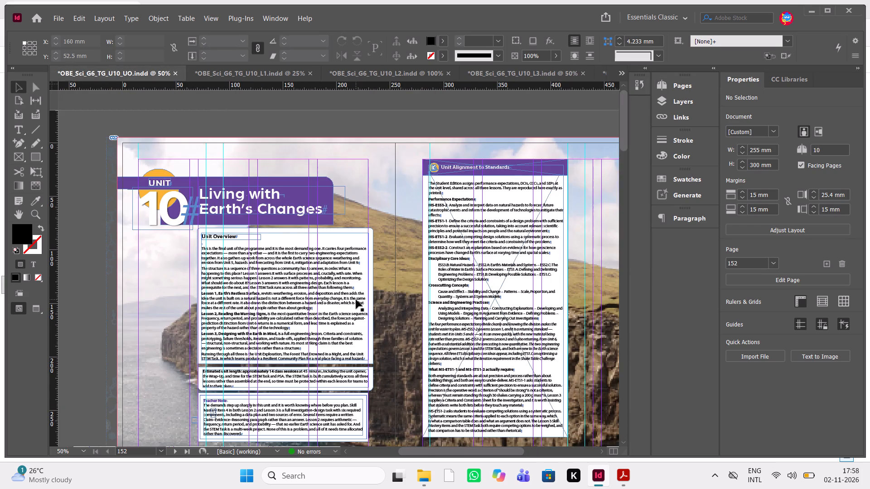
scroll(356, 300, "down", 20)
scroll(356, 300, "down", 20)
scroll(356, 300, "down", 20)
scroll(356, 300, "left", 1)
scroll(356, 300, "down", 2)
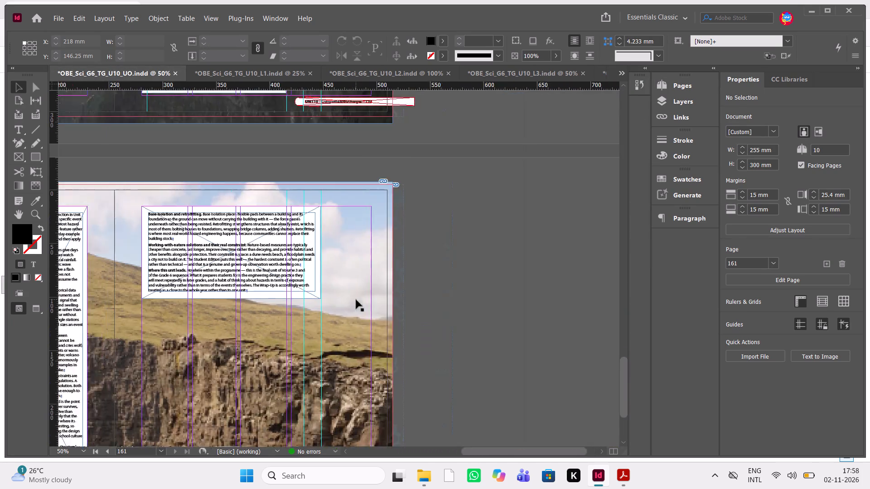
scroll(356, 300, "down", 11)
scroll(356, 300, "up", 20)
scroll(356, 300, "up", 6)
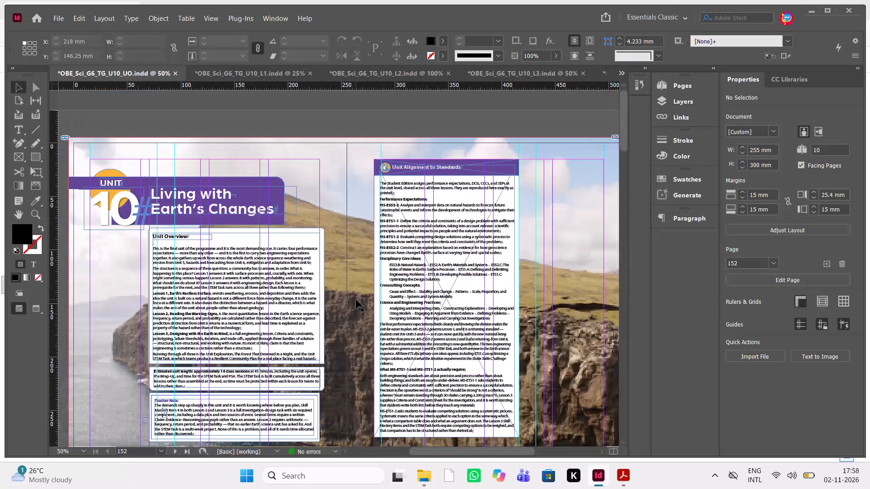
scroll(356, 300, "up", 3)
scroll(356, 300, "down", 20)
scroll(356, 300, "down", 20)
scroll(356, 300, "down", 10)
scroll(356, 300, "up", 17)
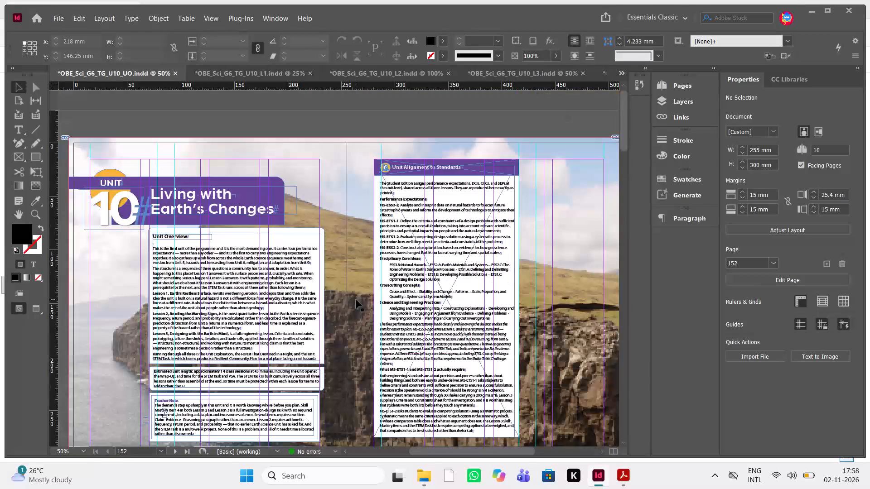
scroll(356, 300, "up", 7)
scroll(358, 260, "down", 20)
scroll(358, 260, "down", 20)
scroll(358, 260, "down", 9)
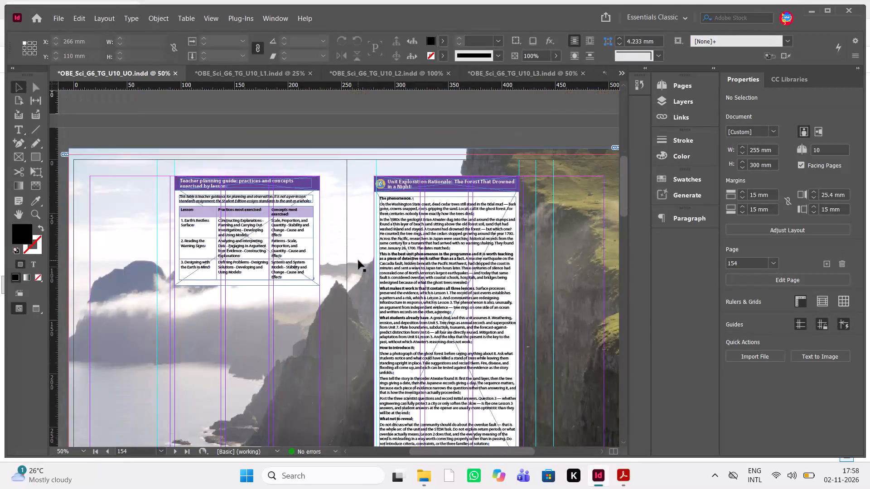
scroll(358, 260, "down", 20)
scroll(358, 260, "down", 8)
scroll(358, 260, "up", 20)
scroll(358, 260, "up", 6)
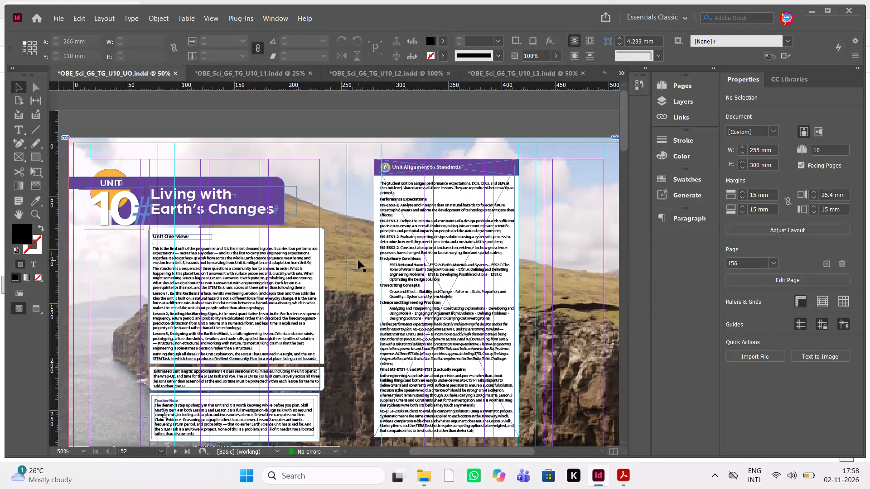
key("ctrl+equal")
key("ctrl+equal")
key("ctrl+equal")
scroll(358, 260, "down", 7)
scroll(358, 260, "up", 1)
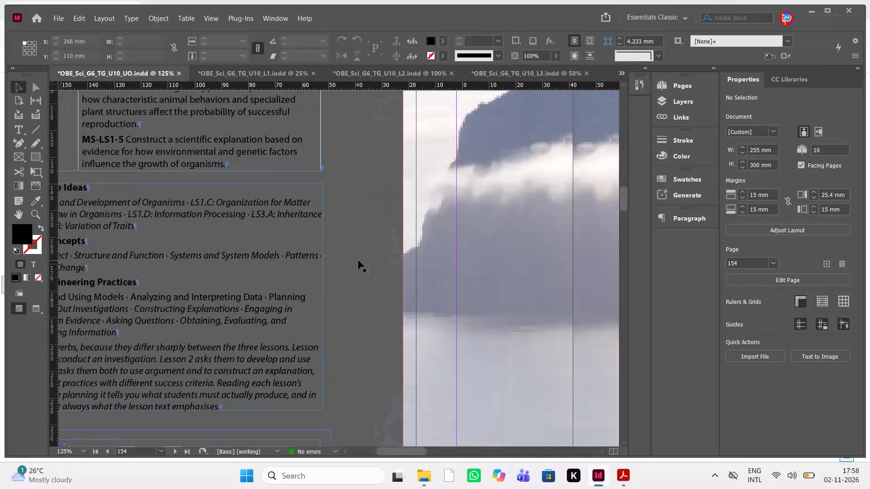
scroll(358, 260, "up", 4)
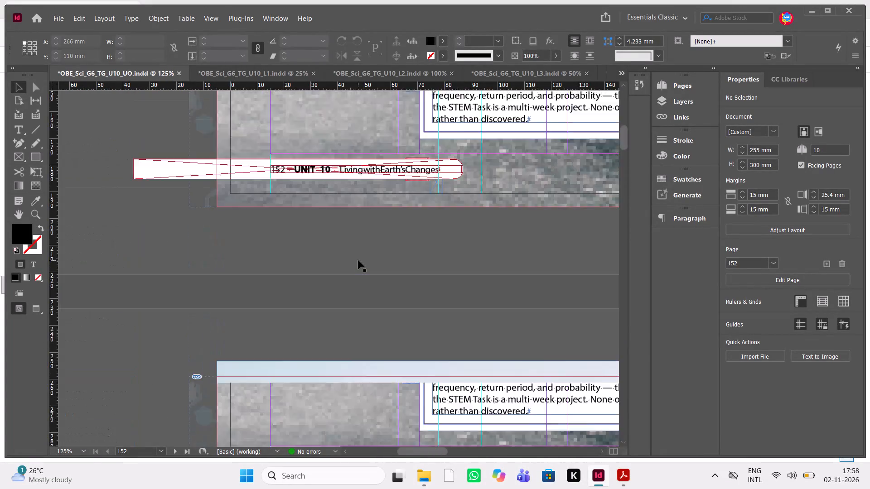
scroll(358, 260, "up", 1)
scroll(358, 260, "left", 1)
scroll(358, 260, "down", 2)
scroll(358, 260, "up", 20)
scroll(358, 260, "up", 20)
scroll(358, 260, "up", 20)
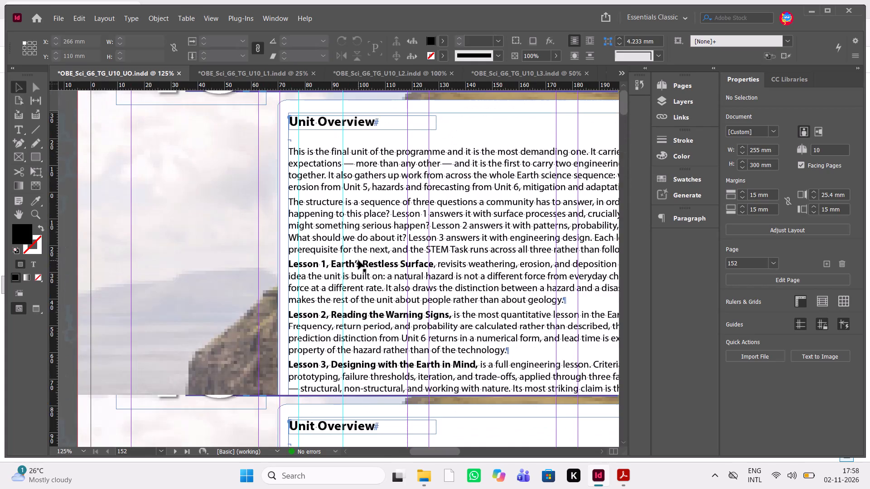
scroll(358, 260, "left", 1)
key("ctrl+minus")
key("ctrl+minus")
key("ctrl+minus")
key("ctrl+minus")
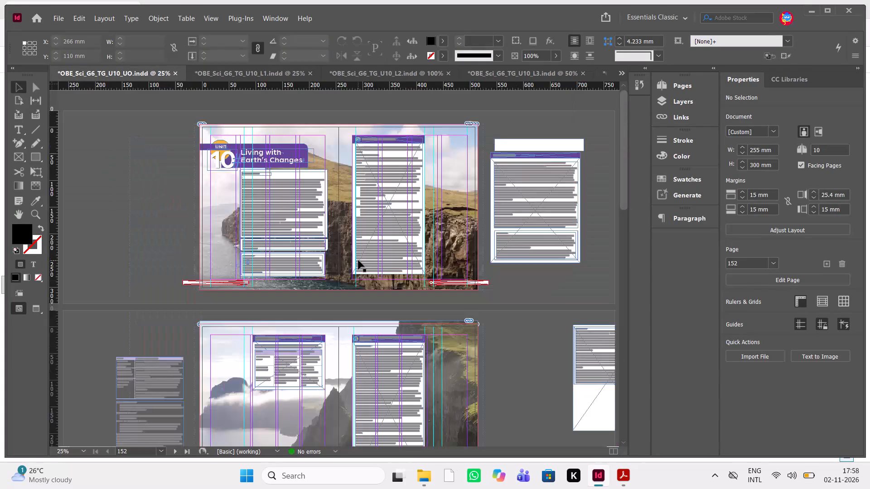
Save the UO document as OBE_Sci_G6_TG_U10_UO in its own folder, replacing the existing InDesign file.
key("ctrl+shift+s")
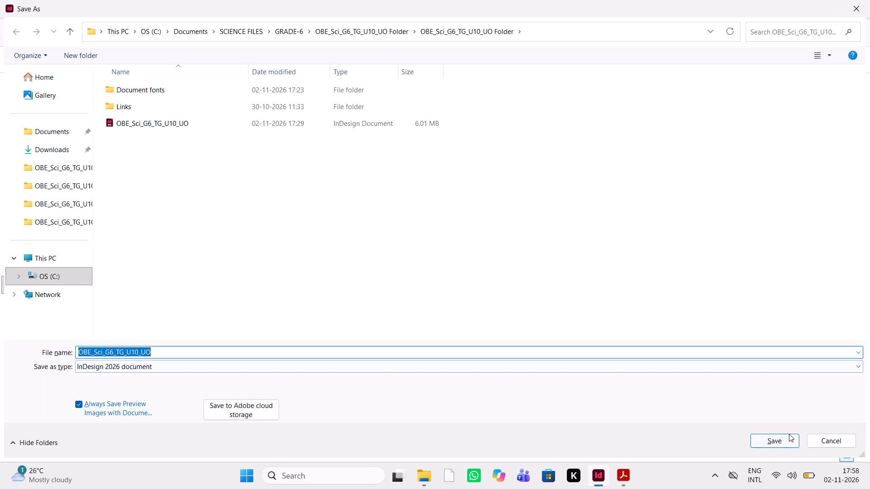
left_click(772, 441)
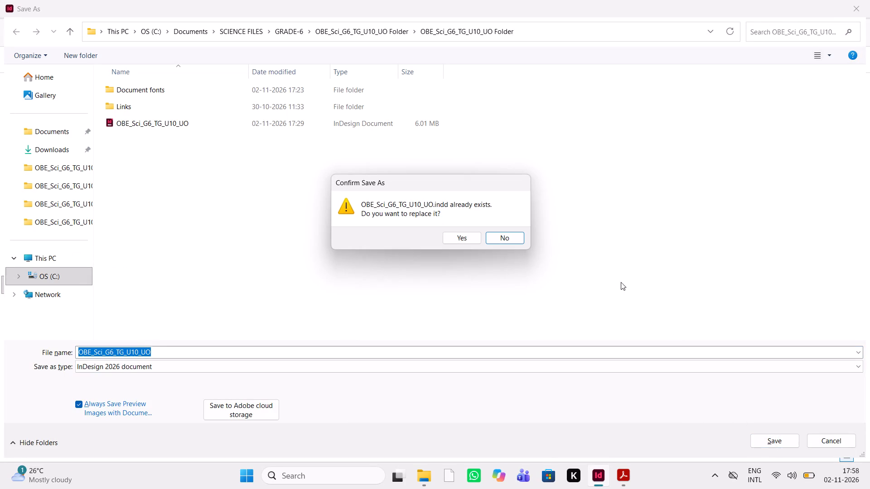
left_click(462, 238)
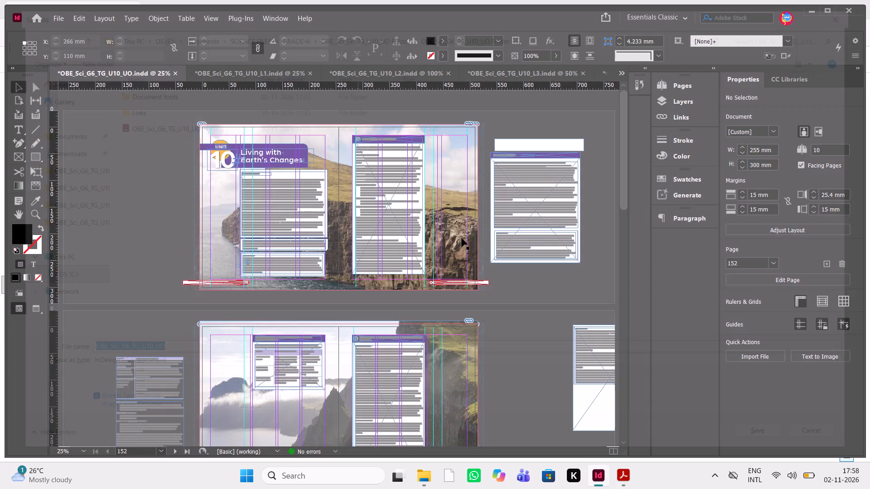
Save an InDesign CS4 or later (IDML) copy of the UO document, replacing the existing OBE_Sci_G6_TG_U10_UO file.
key("ctrl+shift+s")
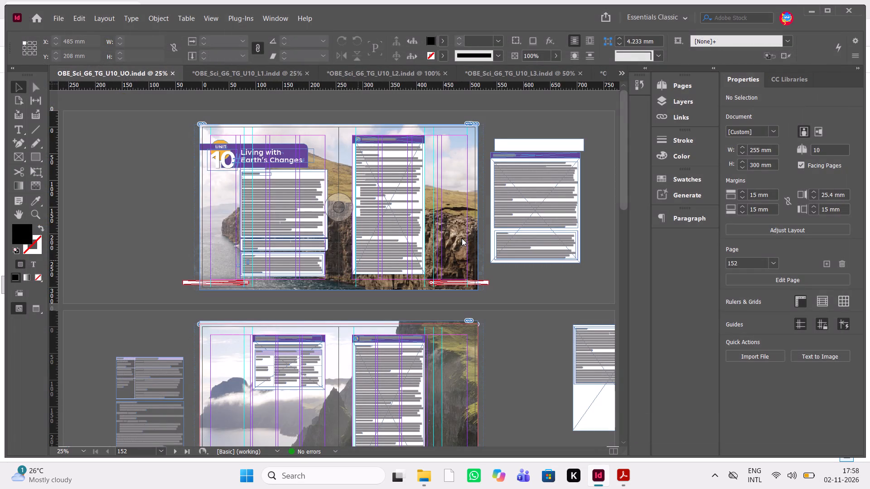
left_click(582, 365)
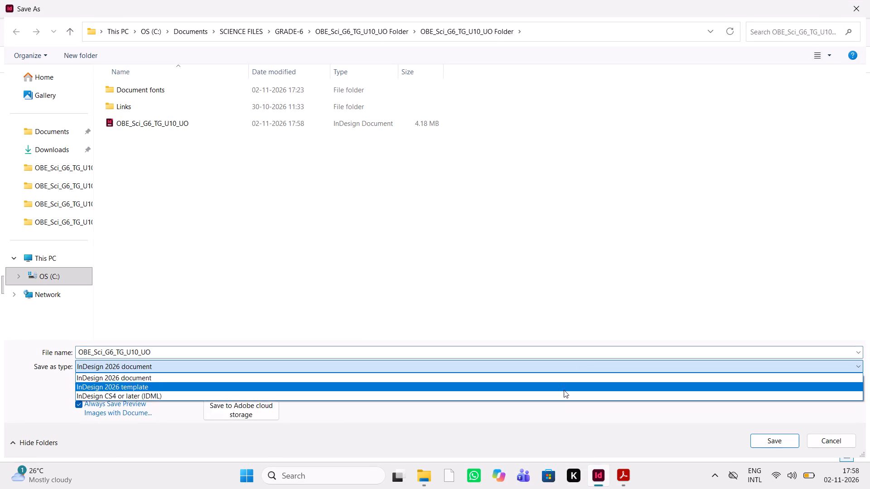
left_click(552, 400)
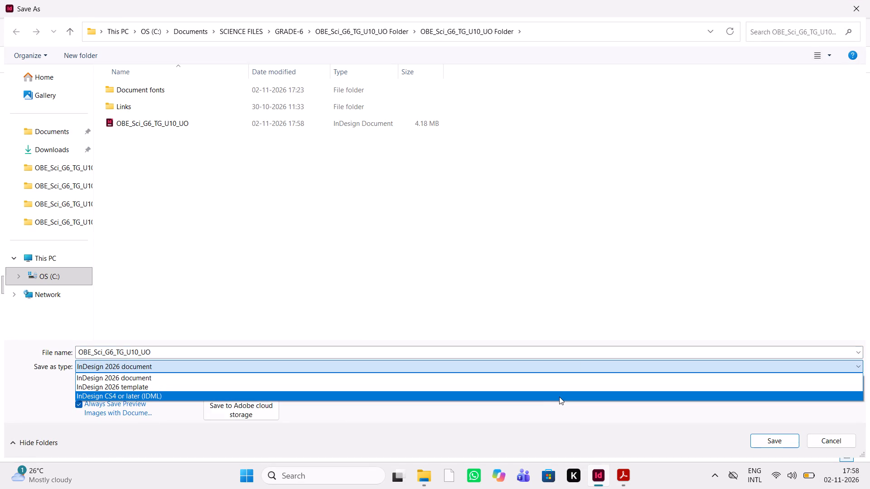
left_click(559, 397)
left_click(783, 445)
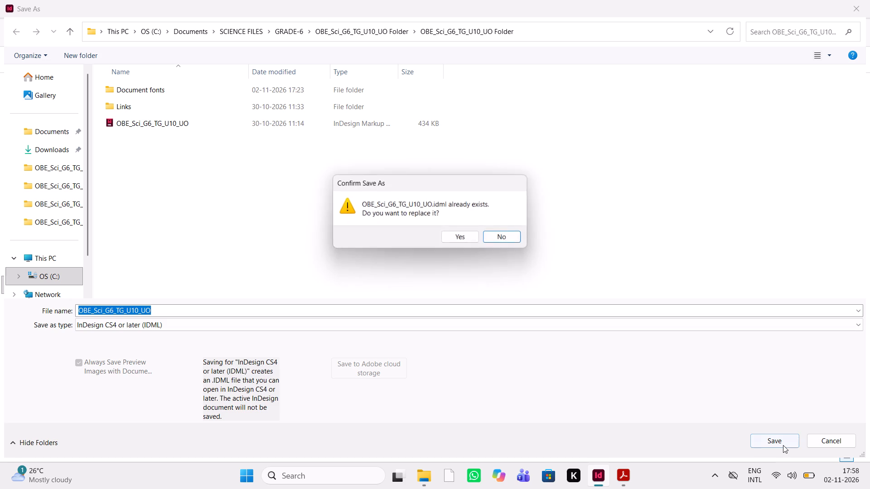
left_click(465, 233)
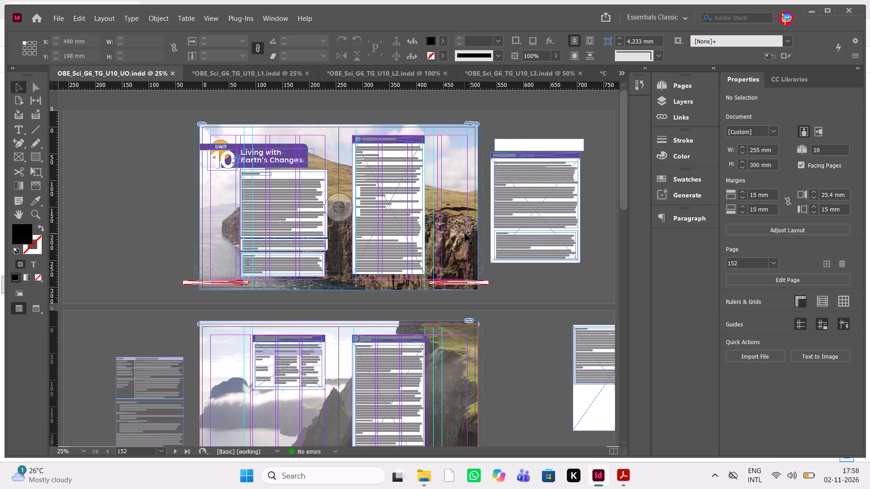
Export the UO document as an Adobe PDF (Print) file named OBE_Sci_G6_TG_U10_UO, replacing the existing PDF.
key("ctrl+e")
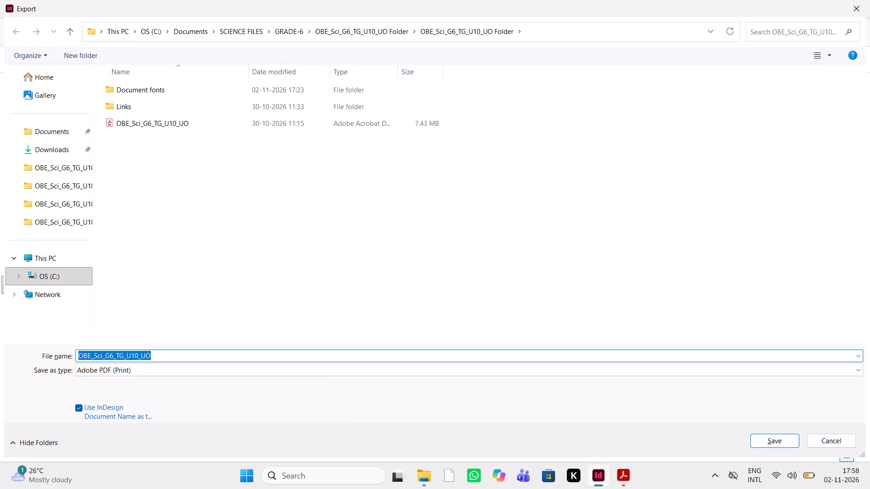
left_click(765, 444)
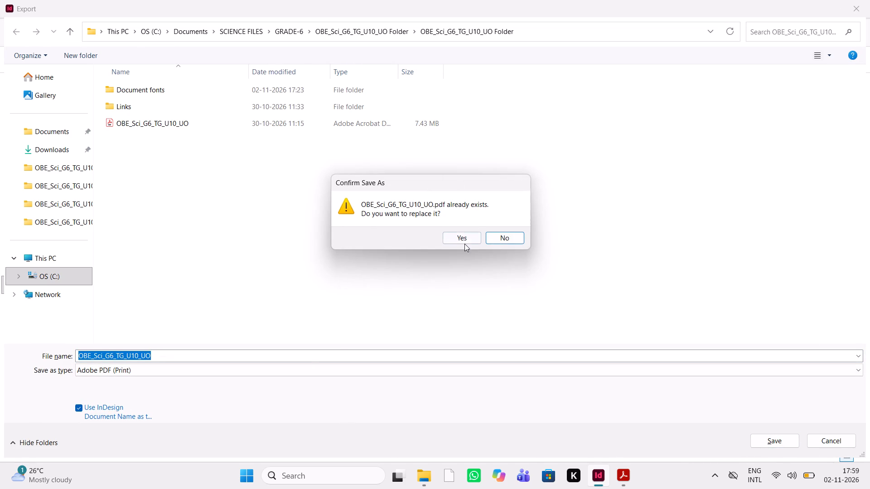
left_click(469, 236)
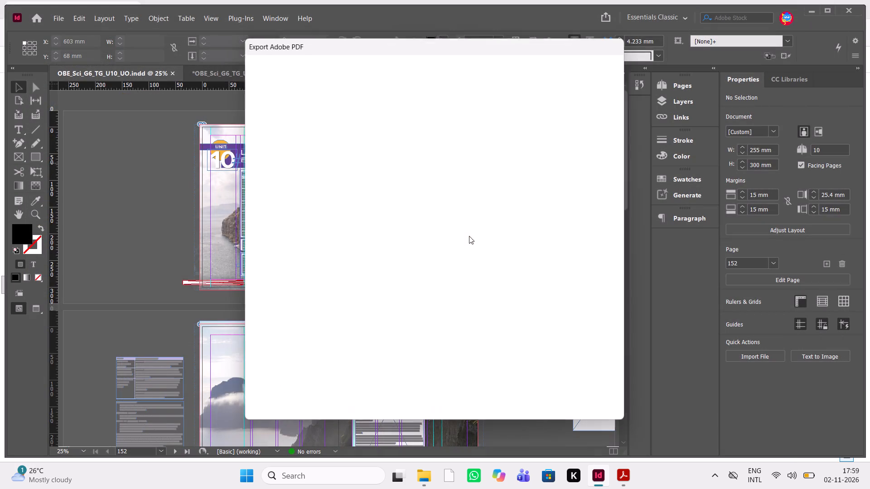
left_click(527, 406)
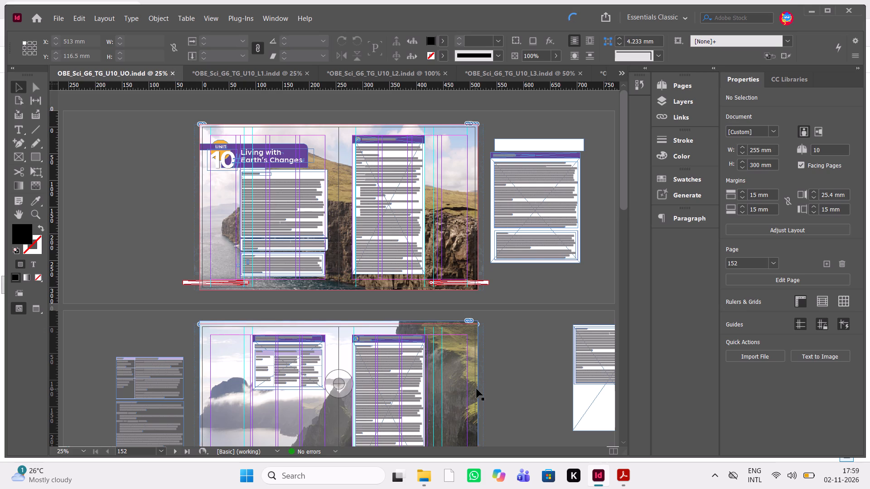
Switch to Acrobat and close the review PDF containing the reviewer's comments.
left_click(627, 469)
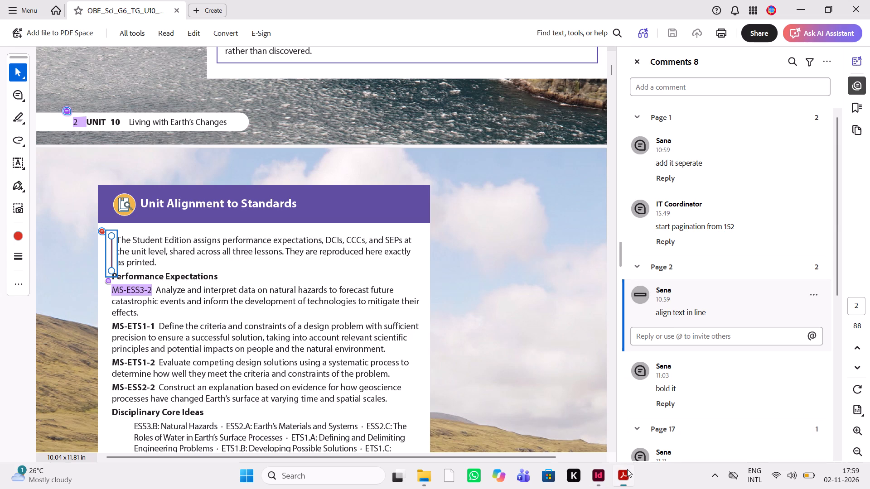
left_click(864, 10)
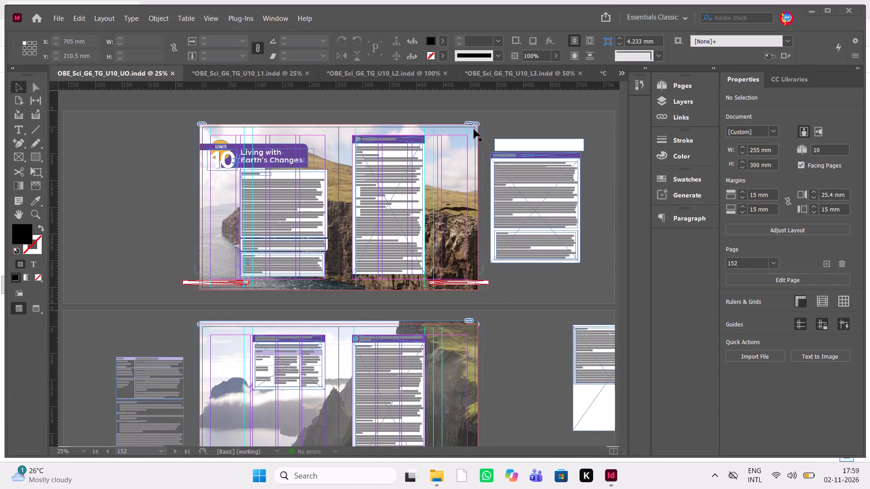
Close the UO document in InDesign.
left_click(174, 73)
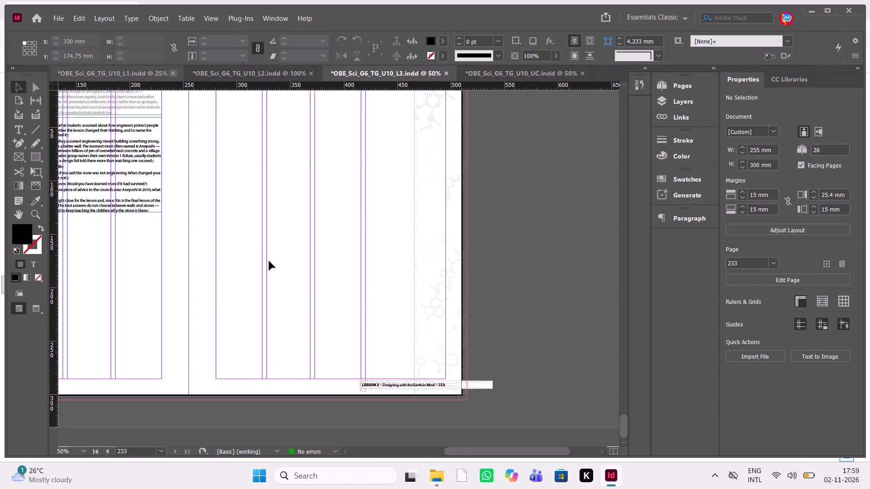
Examine the Lesson 3 document's spreads and footer page numbering, from the added last page back to the lesson opener.
scroll(269, 261, "right", 15)
scroll(269, 261, "up", 20)
scroll(269, 261, "up", 20)
scroll(269, 261, "up", 20)
scroll(269, 261, "down", 20)
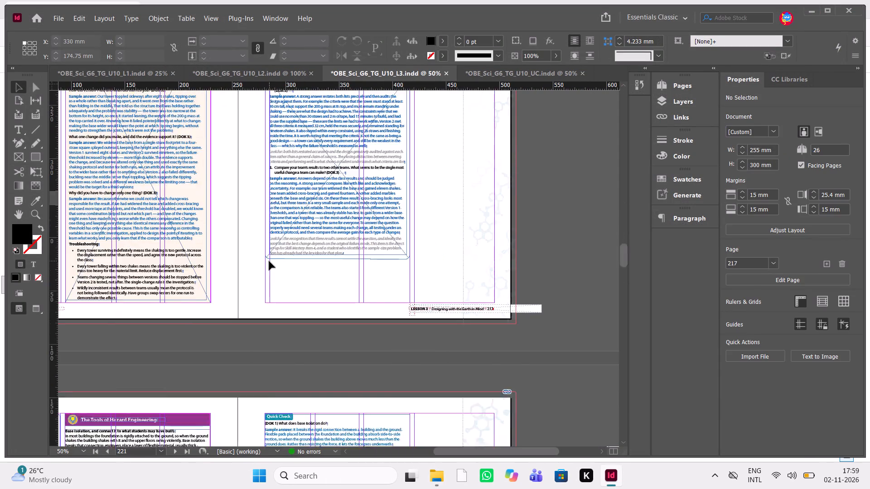
scroll(269, 261, "down", 20)
scroll(269, 261, "down", 20)
scroll(269, 261, "down", 20)
scroll(269, 261, "up", 1, "ctrl")
scroll(269, 261, "right", 1, "ctrl")
scroll(269, 261, "up", 1, "ctrl")
scroll(269, 261, "down", 1, "ctrl")
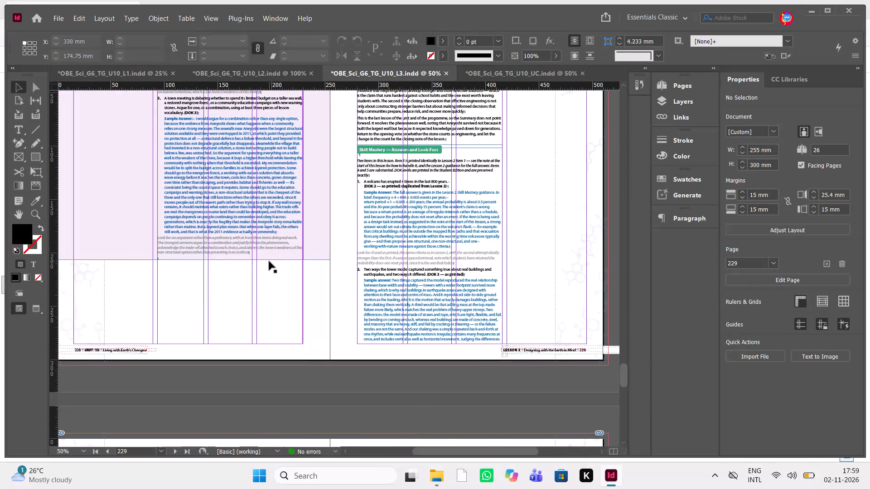
scroll(269, 261, "down", 1, "ctrl")
scroll(269, 261, "up", 20)
scroll(269, 261, "up", 11)
scroll(269, 261, "down", 20)
scroll(269, 261, "down", 20)
scroll(269, 261, "down", 11)
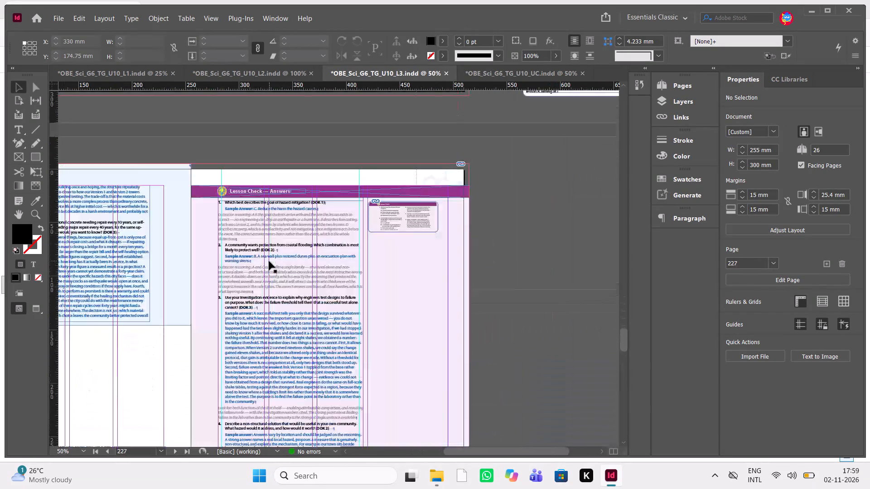
scroll(269, 261, "down", 20)
scroll(269, 261, "down", 20)
scroll(269, 261, "down", 20)
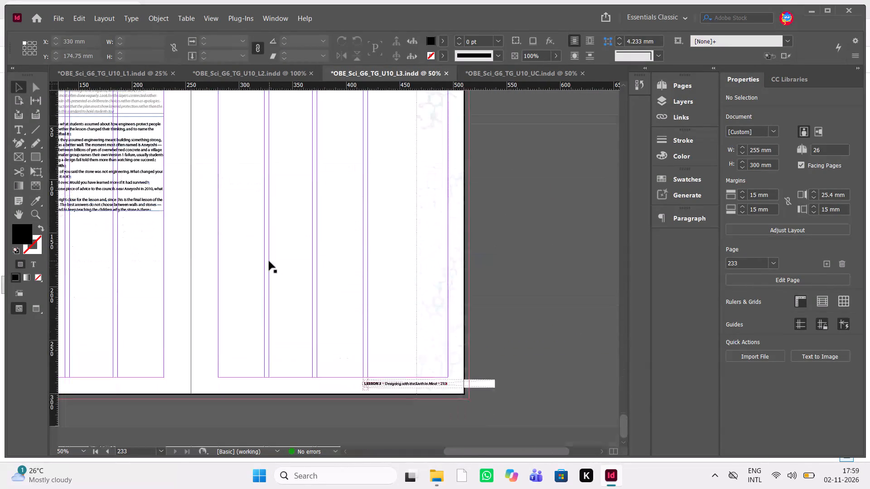
key("ctrl+equal")
key("ctrl+equal")
scroll(269, 261, "down", 2)
scroll(269, 261, "left", 1)
scroll(269, 261, "right", 1)
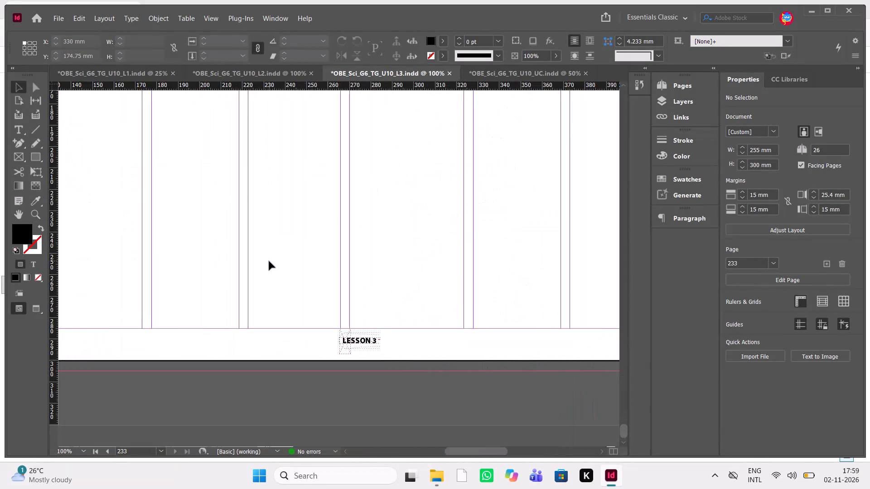
scroll(269, 261, "right", 2)
scroll(269, 261, "up", 6)
scroll(269, 261, "up", 20)
scroll(269, 261, "up", 20)
scroll(269, 261, "up", 20)
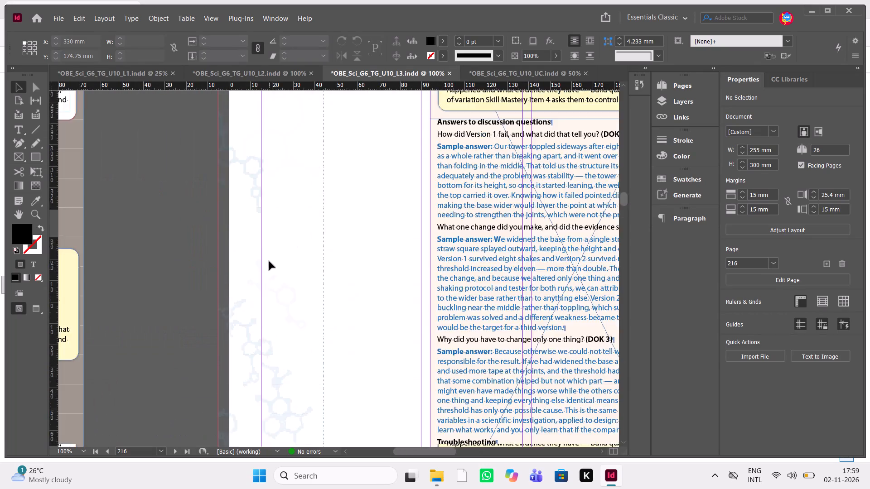
scroll(269, 261, "up", 20)
scroll(269, 261, "up", 20)
scroll(269, 261, "up", 20)
scroll(269, 261, "left", 1)
key("ctrl+minus")
key("ctrl+minus")
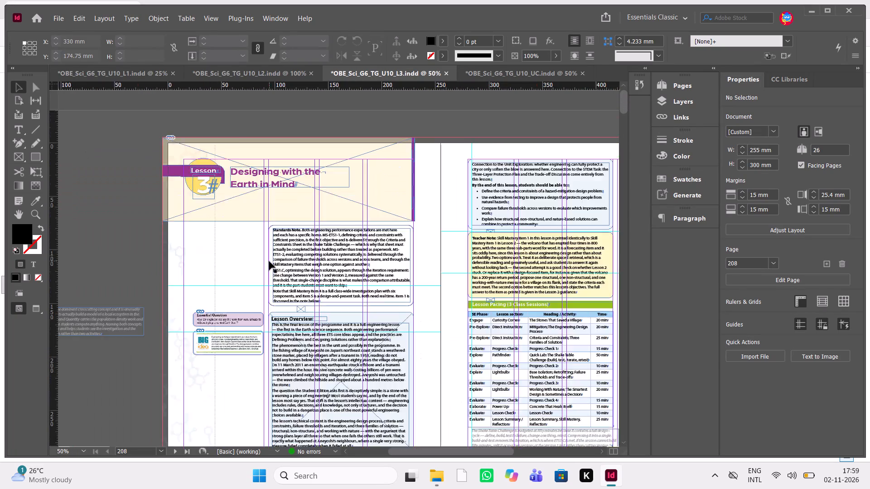
key("ctrl+minus")
Save the Lesson 1 document as OBE_Sci_G6_TG_U10_L1 in its own folder, replacing the existing InDesign file.
left_click(137, 70)
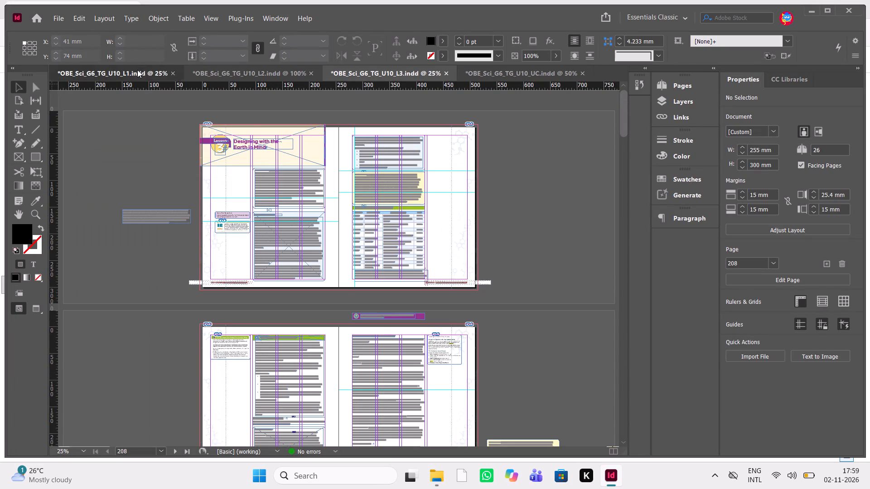
scroll(307, 217, "down", 20)
scroll(307, 217, "down", 12)
scroll(307, 217, "up", 5)
scroll(307, 217, "down", 20)
scroll(307, 217, "down", 20)
scroll(307, 217, "down", 20)
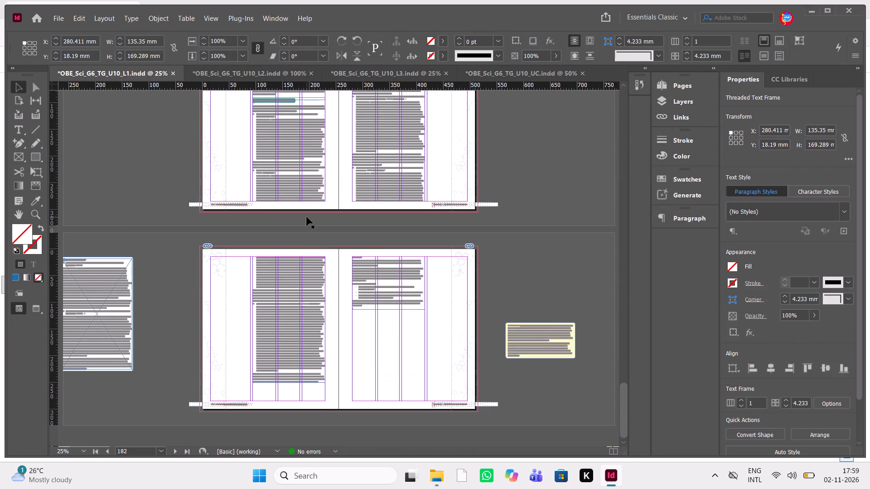
scroll(307, 217, "down", 20)
scroll(307, 217, "down", 20)
scroll(307, 217, "down", 20)
scroll(307, 217, "up", 20)
scroll(307, 217, "up", 20)
scroll(307, 217, "up", 20)
scroll(307, 217, "down", 8)
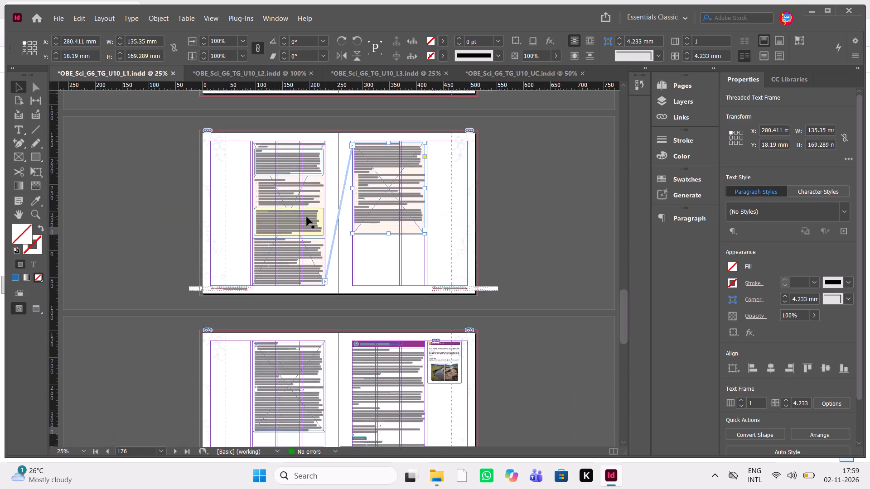
key("ctrl+shift+s")
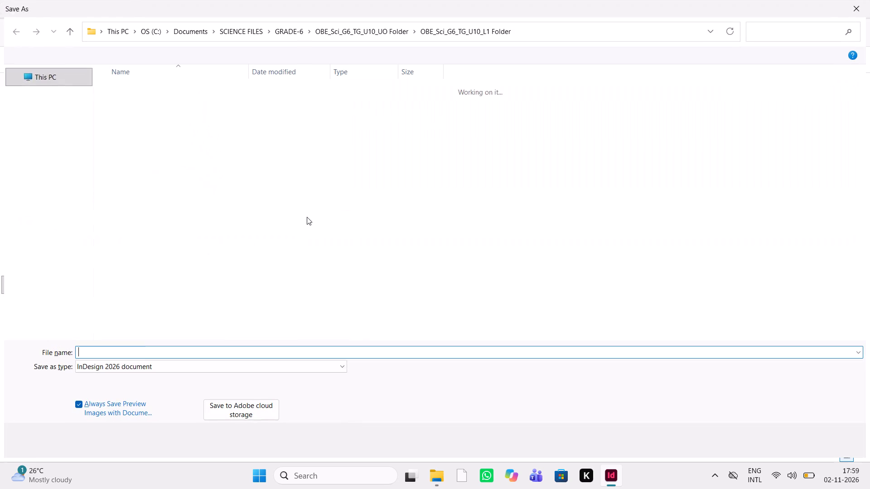
left_click(768, 435)
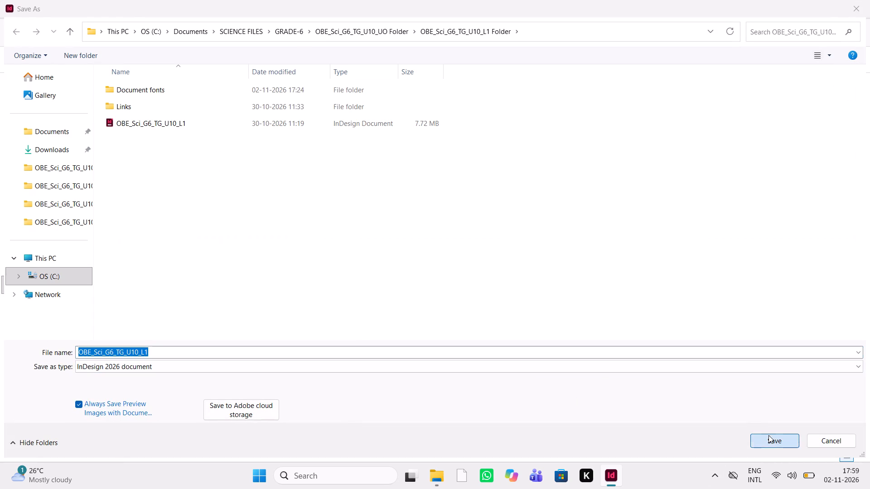
left_click(465, 239)
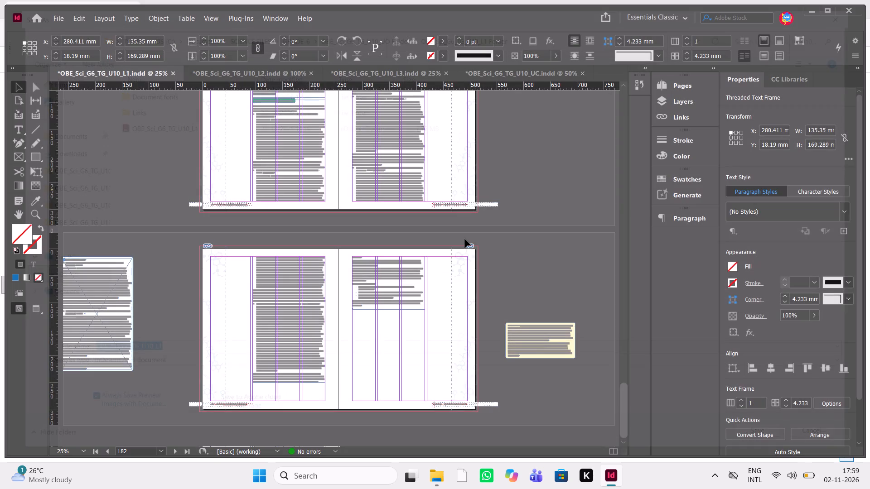
Save an InDesign CS4 or later (IDML) copy of the Lesson 1 document, replacing the existing OBE_Sci_G6_TG_U10_L1 file.
key("ctrl+shift+s")
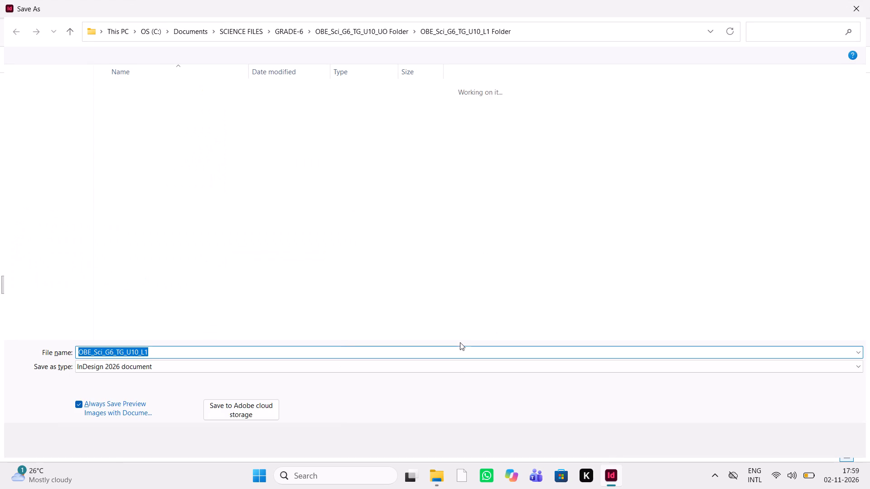
left_click(458, 369)
left_click(429, 393)
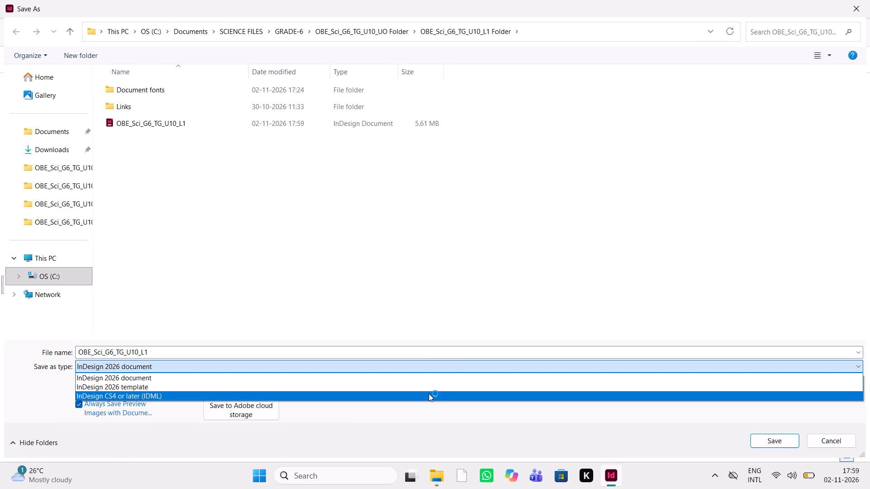
left_click(770, 437)
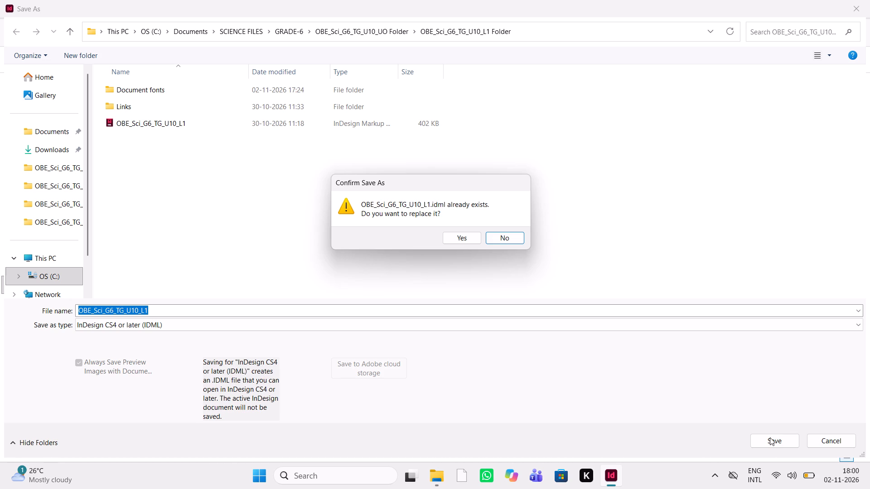
left_click(469, 238)
Export the Lesson 1 document as an Adobe PDF (Print) file named OBE_Sci_G6_TG_U10_L1, replacing the existing PDF.
key("ctrl+e")
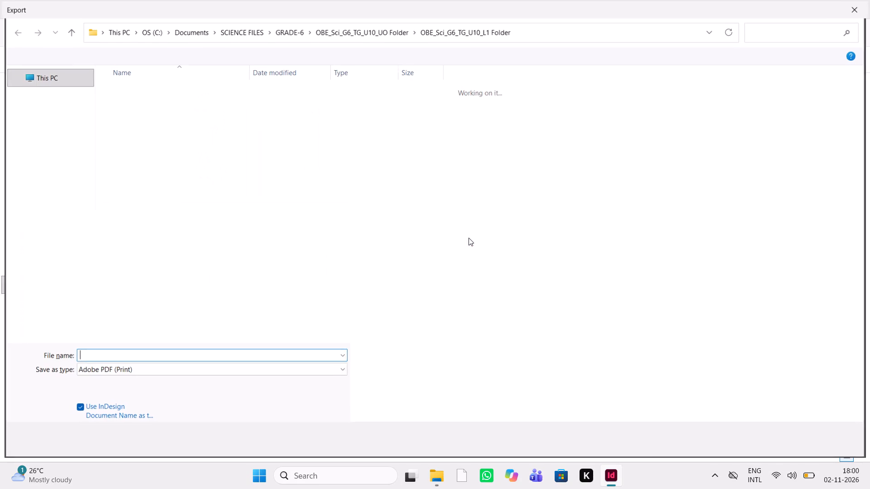
left_click(773, 436)
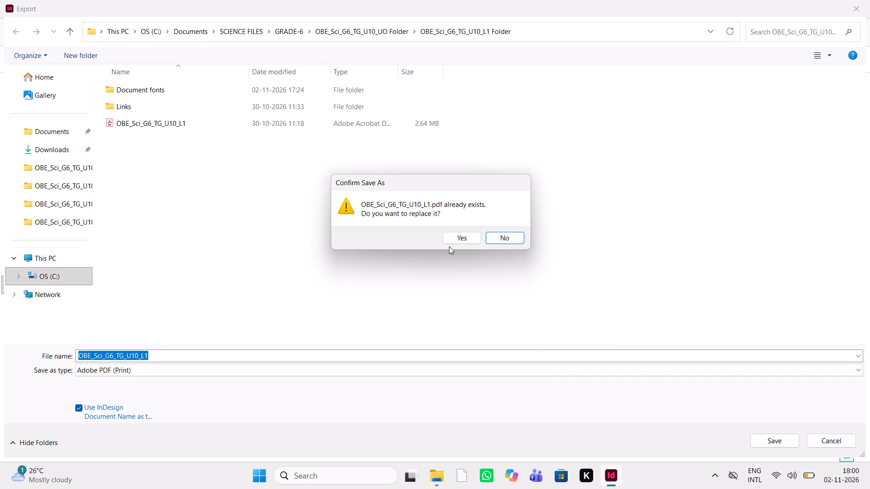
left_click(459, 238)
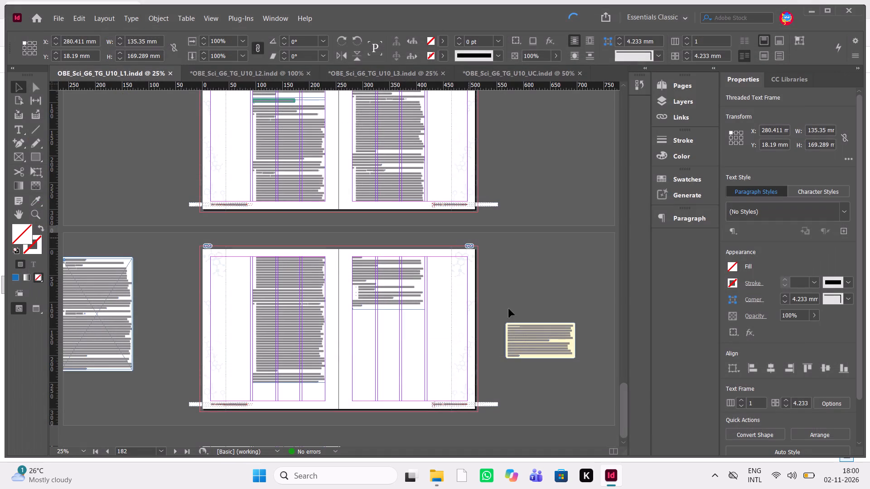
left_click(531, 400)
left_click(379, 247)
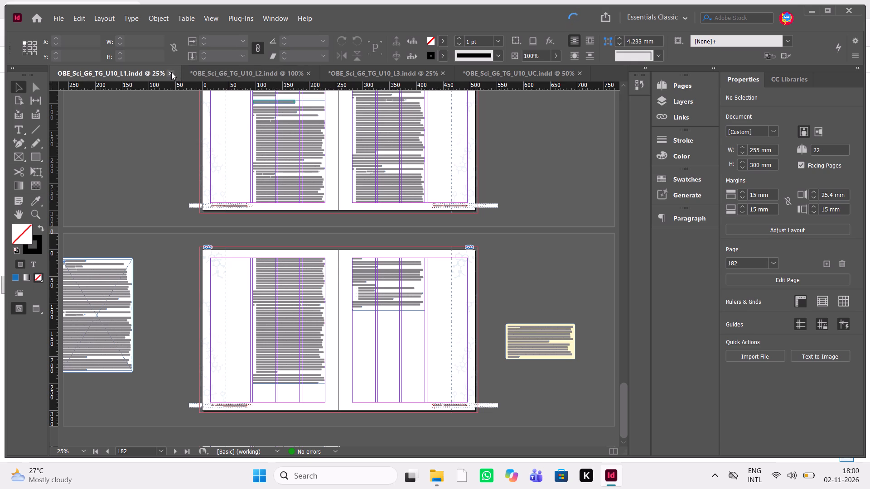
Close the Lesson 1 document.
left_click(258, 76)
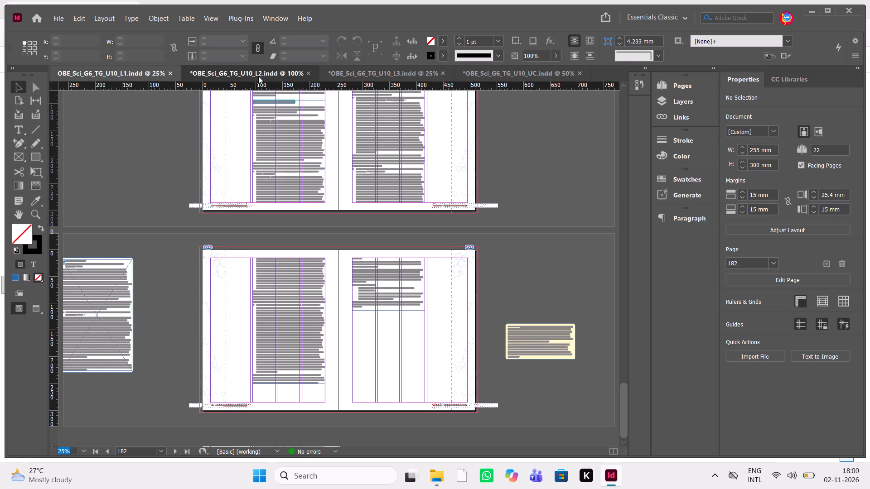
left_click(170, 72)
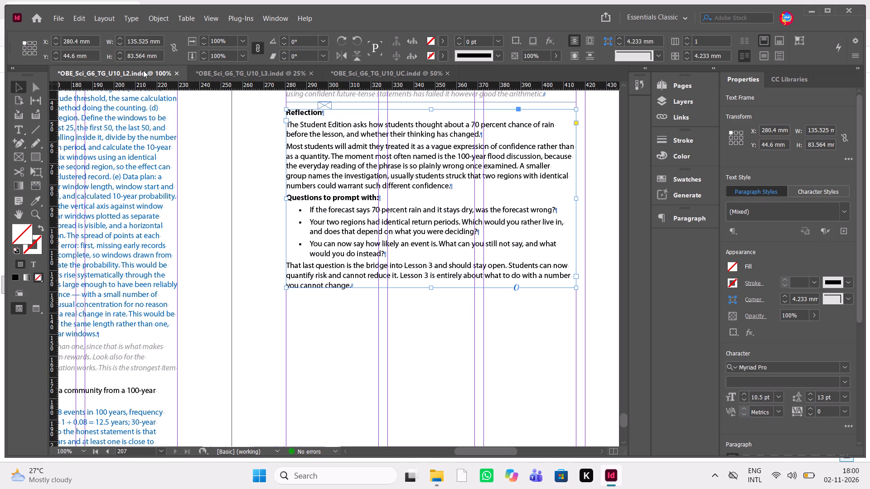
Save the Lesson 2 document as OBE_Sci_G6_TG_U10_L2 in its own folder, replacing the existing InDesign file.
scroll(143, 70, "down", 1)
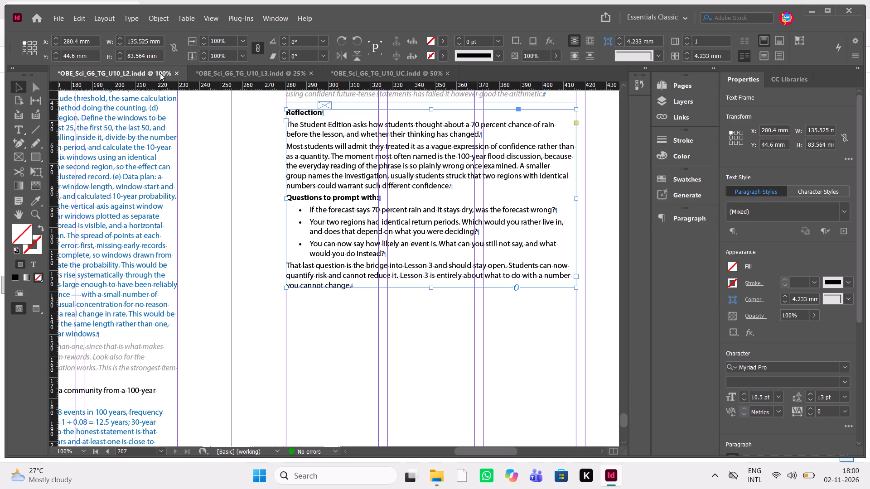
left_click(160, 73)
scroll(261, 238, "right", 2)
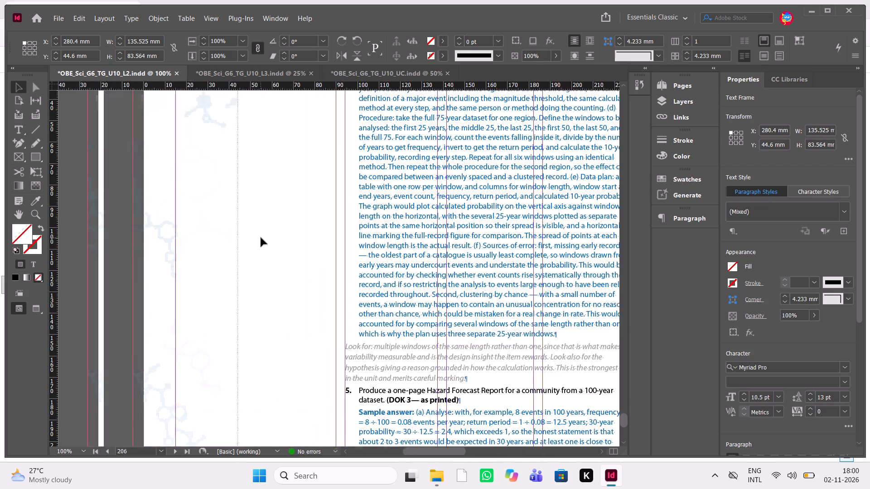
scroll(261, 238, "up", 20)
scroll(261, 238, "up", 20)
scroll(261, 238, "up", 20)
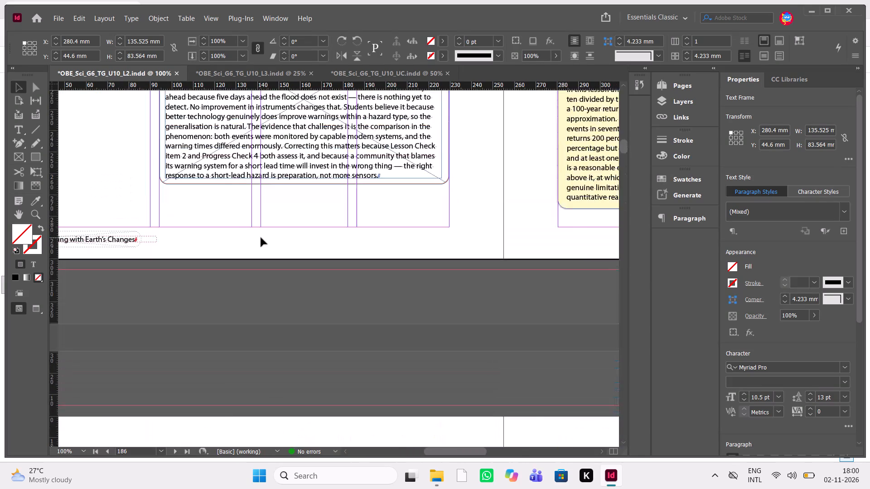
key("ctrl+minus")
key("ctrl+minus")
key("ctrl+minus")
scroll(261, 238, "up", 8)
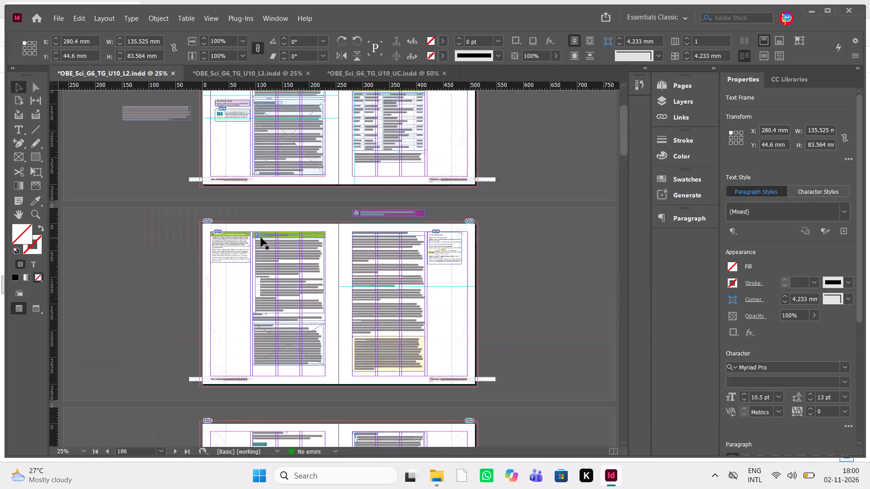
scroll(261, 238, "up", 10)
key("ctrl+shift+s")
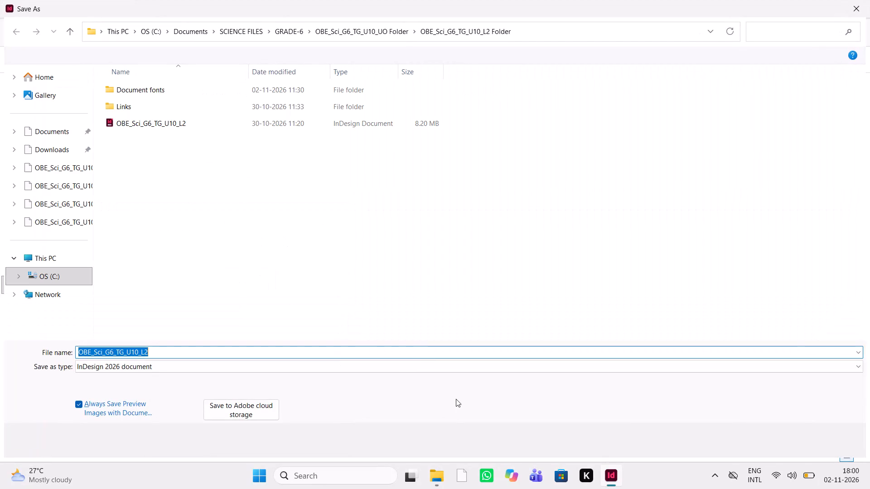
left_click(766, 441)
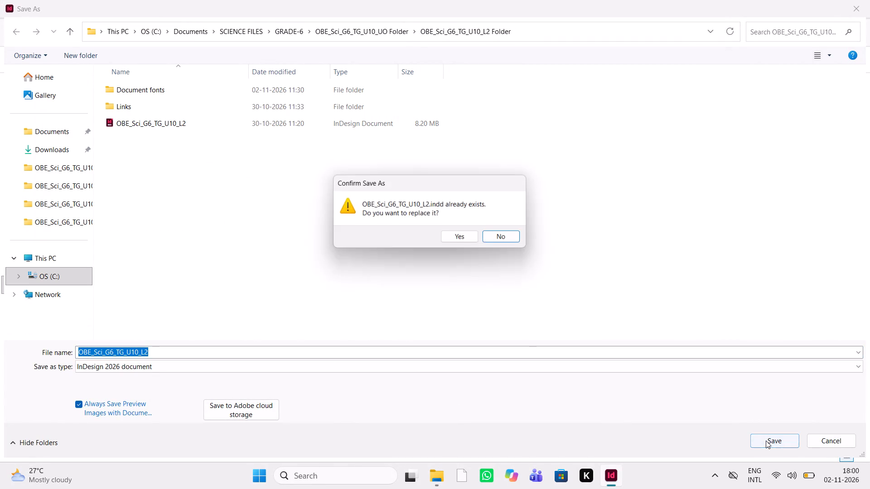
left_click(470, 238)
Save an InDesign CS4 or later (IDML) copy of the Lesson 2 document, replacing the existing OBE_Sci_G6_TG_U10_L2 file.
key("ctrl+shift+s")
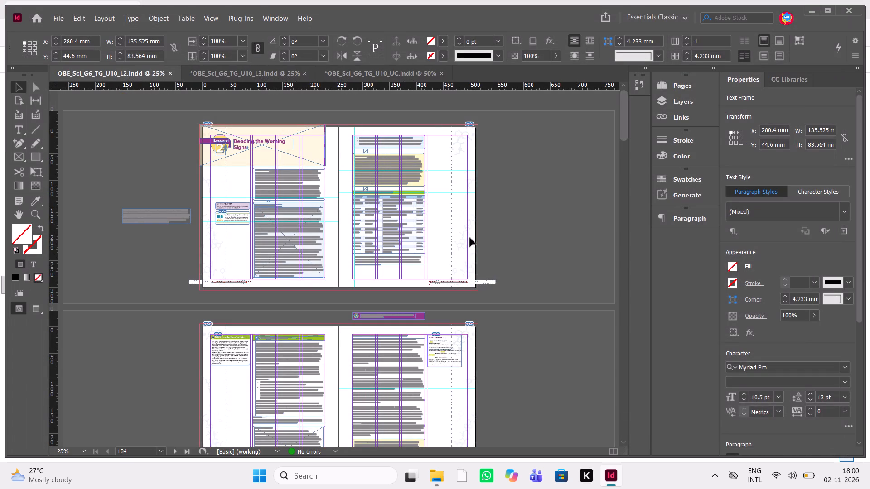
left_click(577, 364)
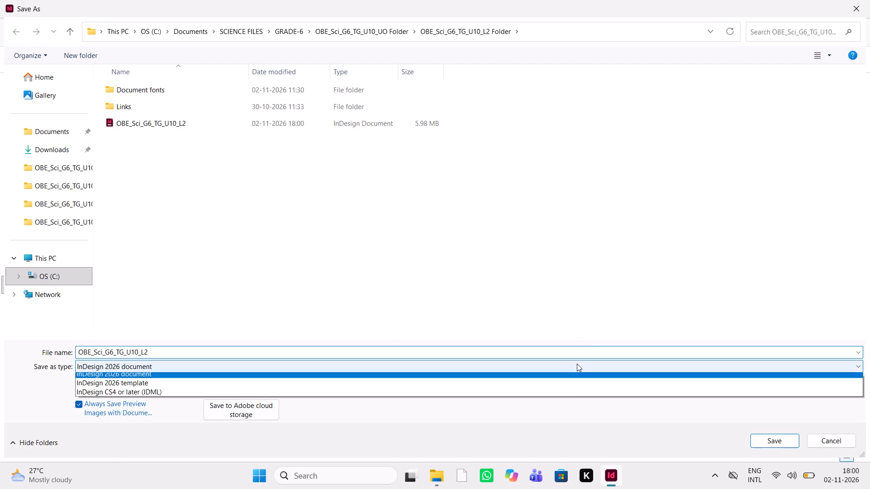
left_click(559, 394)
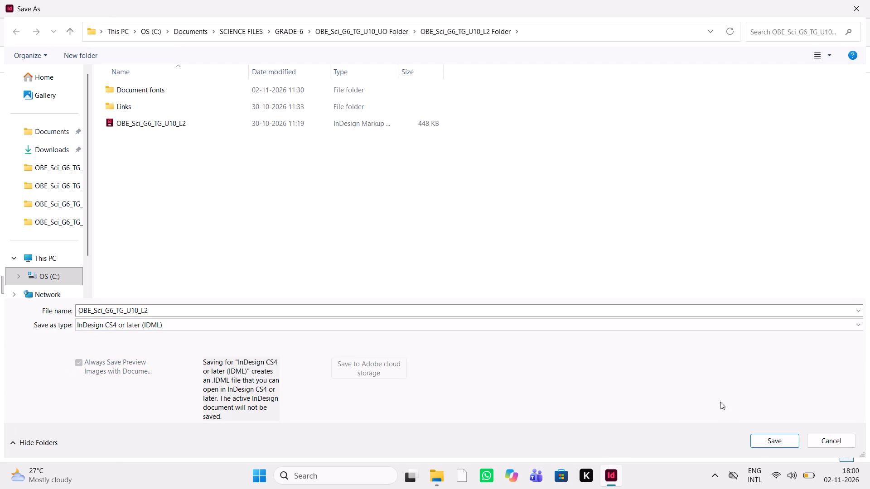
left_click(776, 443)
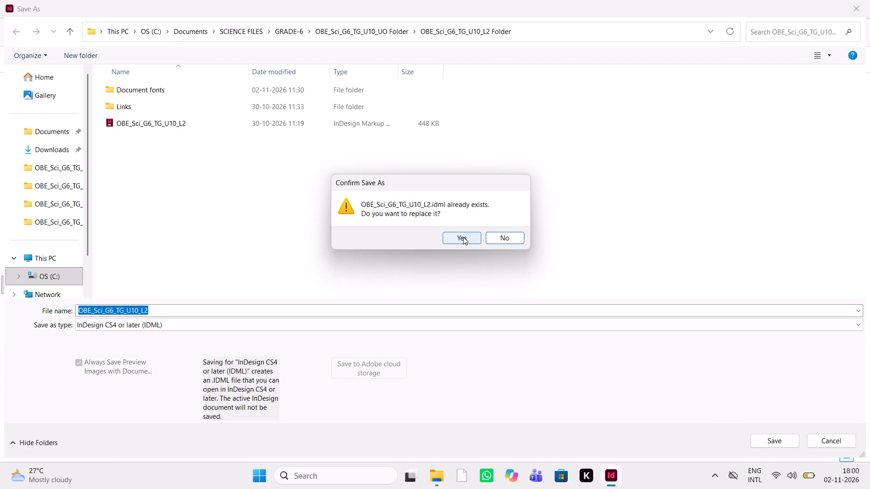
left_click(463, 237)
Export the Lesson 2 document as an Adobe PDF (Print) file named OBE_Sci_G6_TG_U10_L2 with the High Quality Print preset, replacing the existing PDF.
key("ctrl+e")
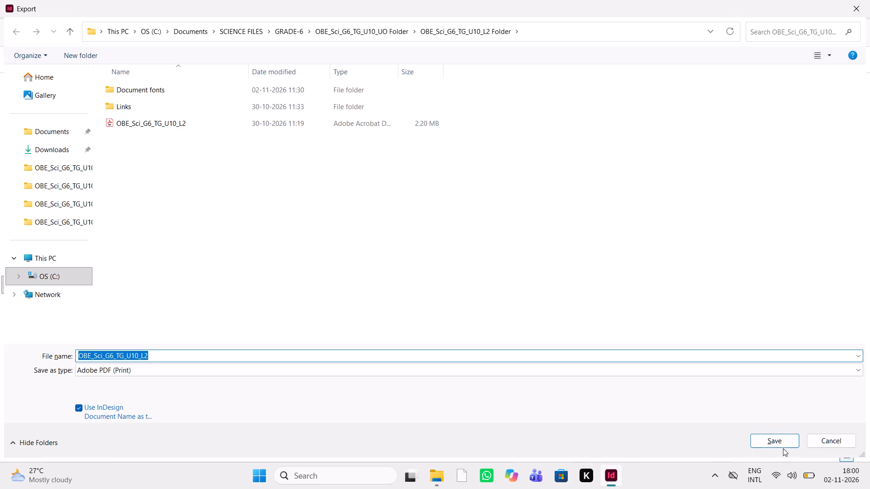
left_click(774, 444)
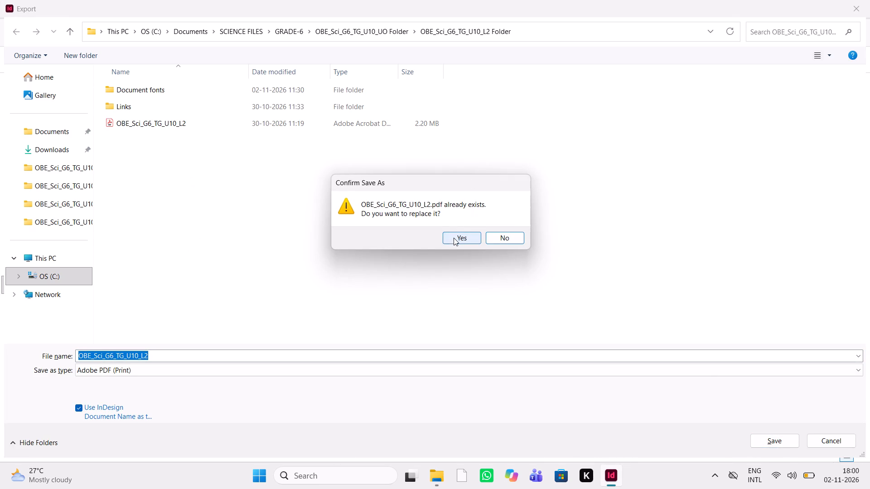
left_click(454, 238)
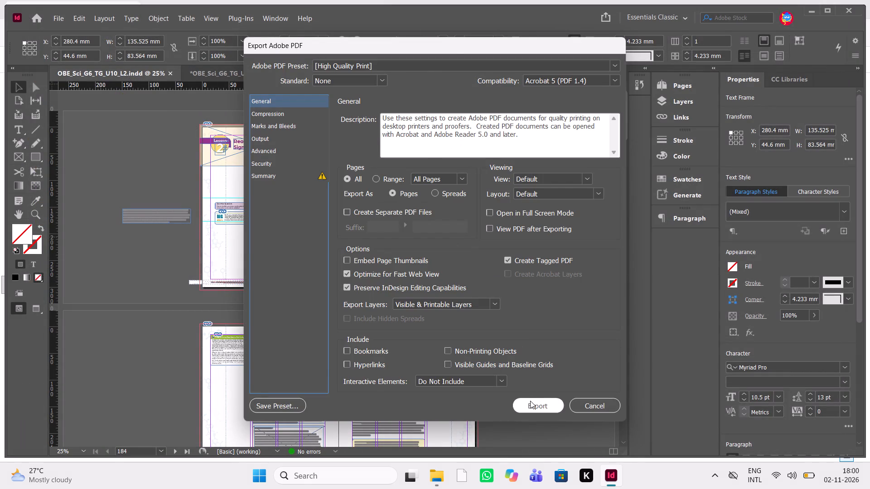
left_click(530, 401)
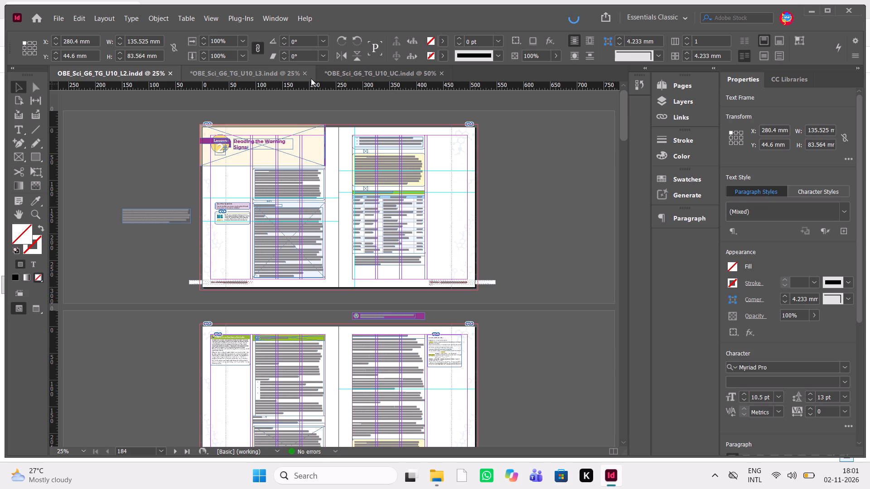
Close the Lesson 2 document.
left_click(169, 73)
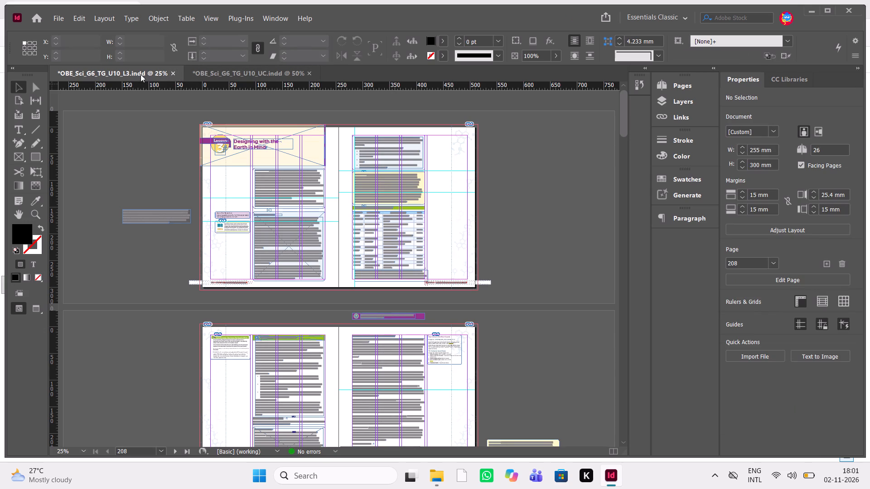
Save the Lesson 3 document as OBE_Sci_G6_TG_U10_L3 in its own folder, replacing the existing InDesign file.
key("ctrl+shift+s")
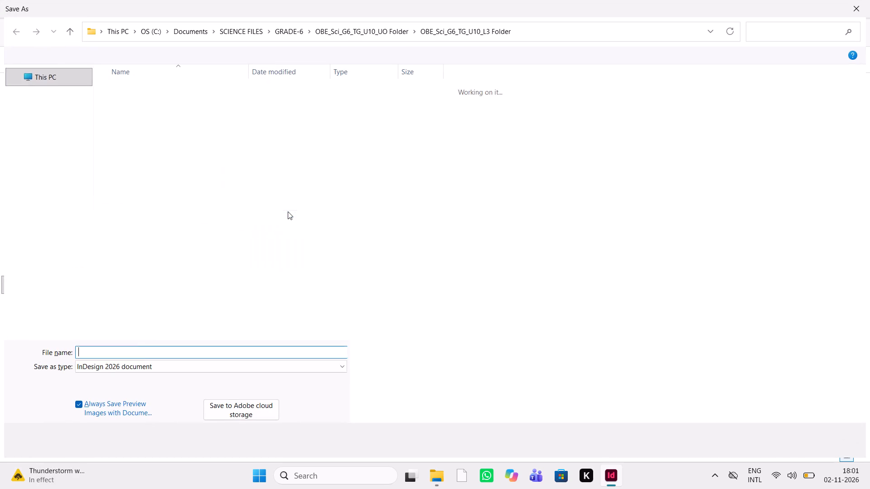
left_click(767, 436)
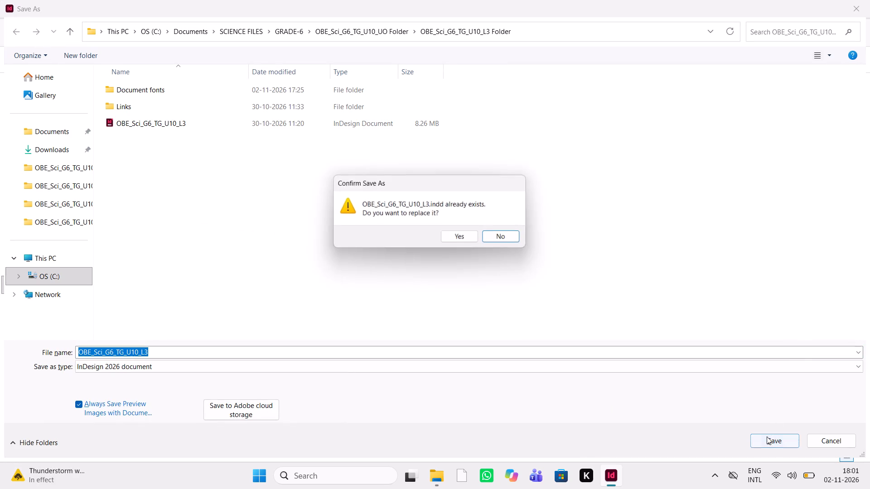
left_click(463, 235)
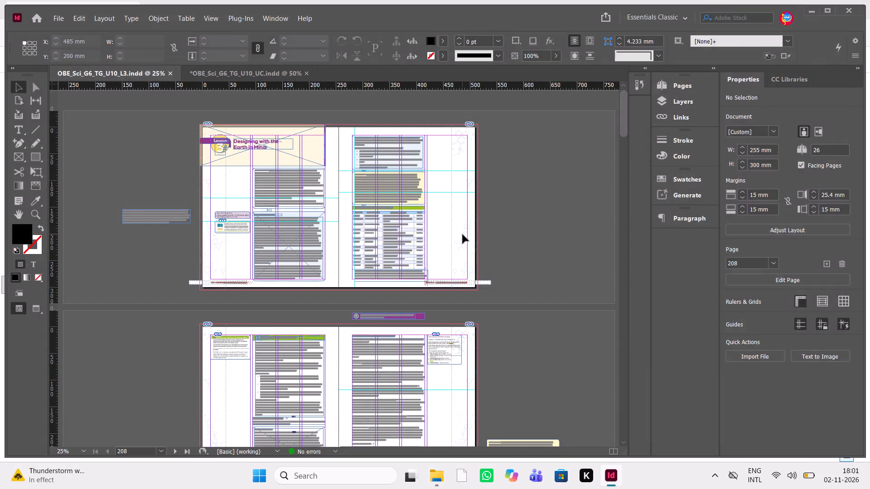
Save an InDesign CS4 or later (IDML) copy of the Lesson 3 document, replacing the existing OBE_Sci_G6_TG_U10_L3 file.
key("ctrl+shift+s")
left_click(647, 370)
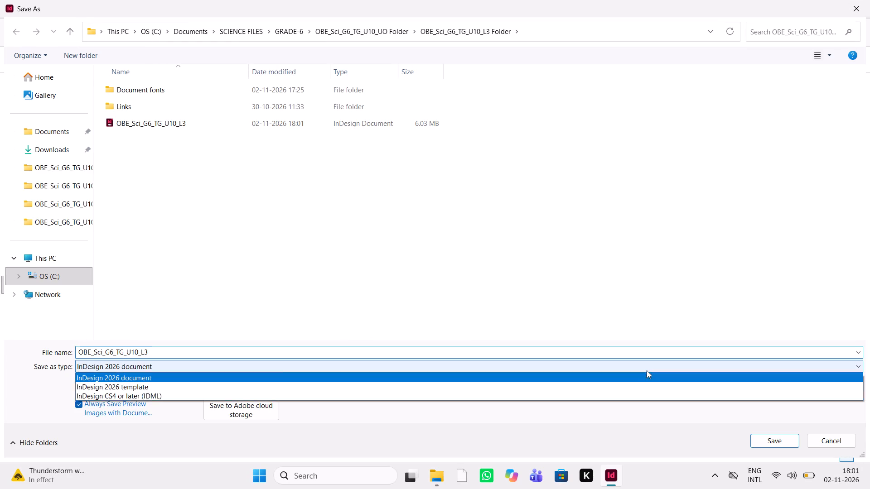
left_click(607, 392)
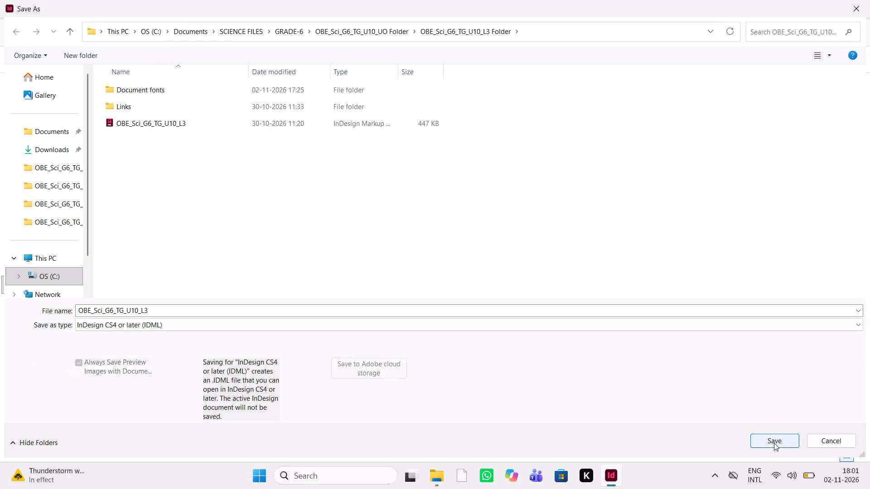
left_click(774, 443)
left_click(462, 243)
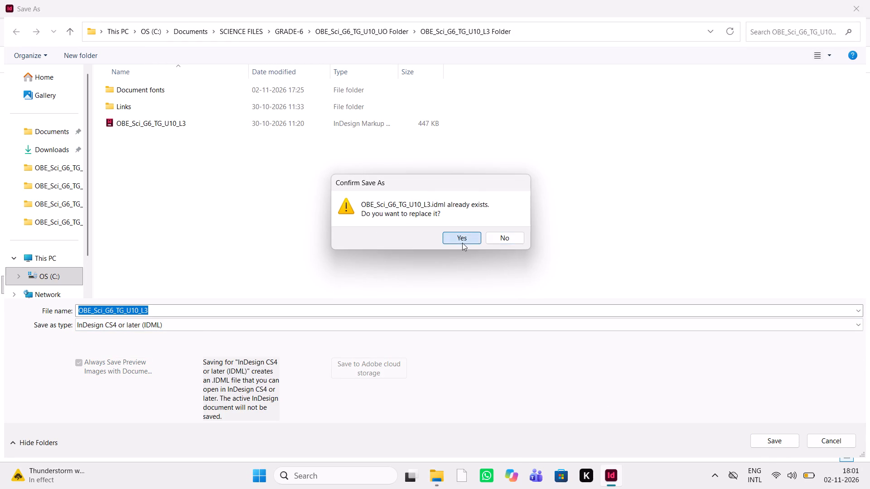
Export the Lesson 3 document as an Adobe PDF (Print) file named OBE_Sci_G6_TG_U10_L3 with the High Quality Print preset, replacing the existing PDF.
key("ctrl+e")
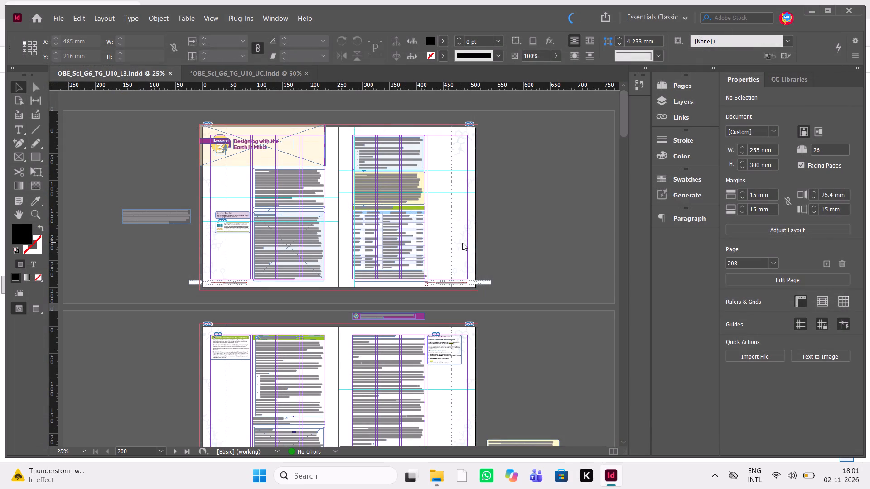
left_click(780, 441)
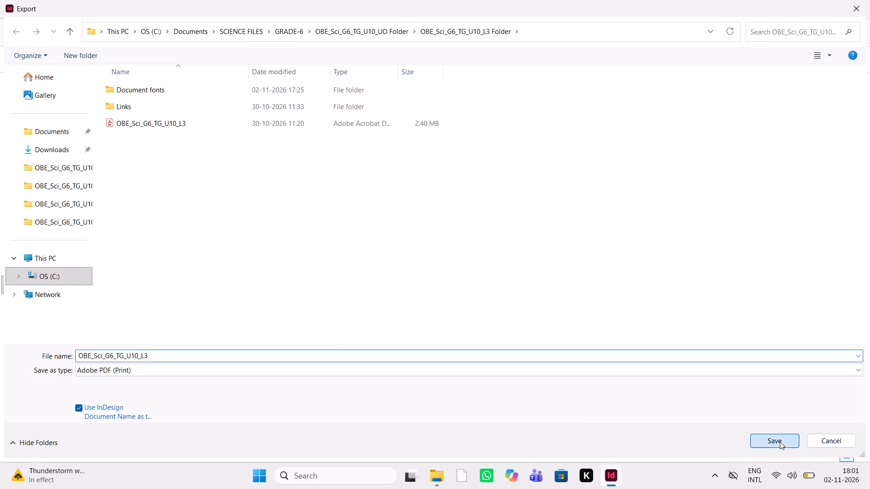
left_click(462, 237)
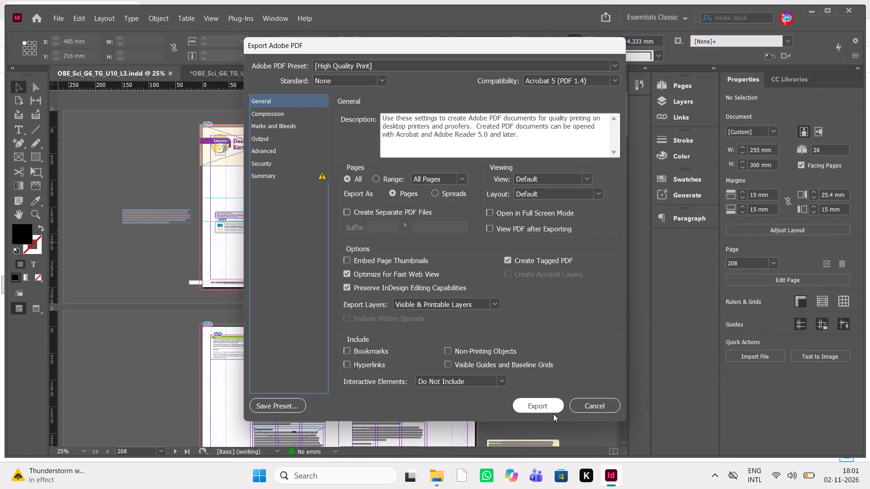
left_click(541, 403)
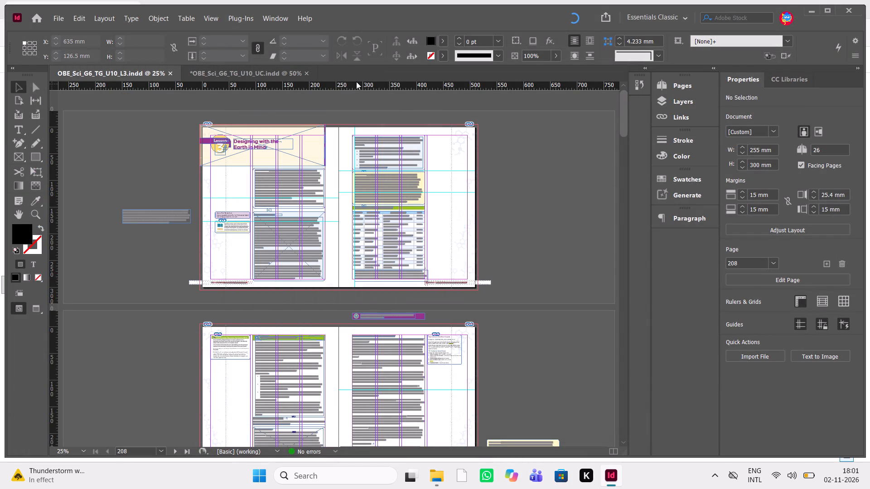
Close the Lesson 3 document.
left_click(171, 74)
Save the Unit 10 Wrap-up document as OBE_Sci_G6_TG_U10_UC in its own folder, replacing the existing InDesign file.
scroll(291, 264, "up", 20)
scroll(291, 264, "up", 20)
scroll(291, 264, "up", 20)
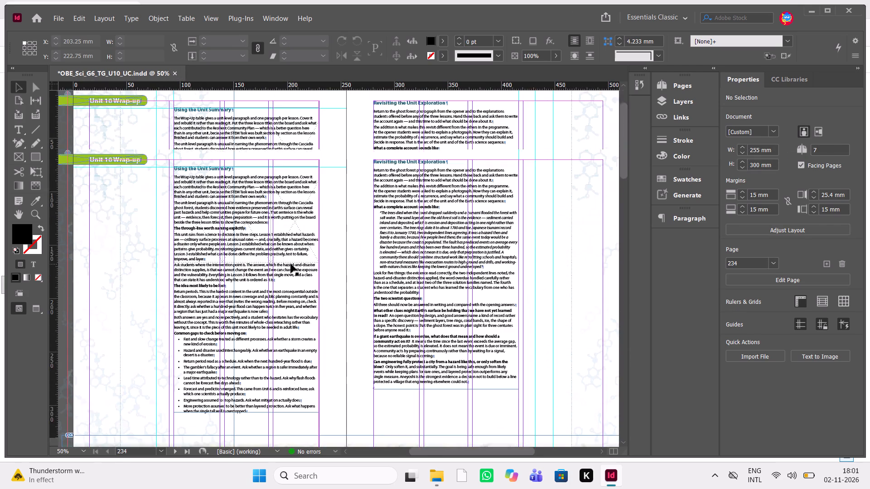
scroll(291, 264, "up", 5)
scroll(291, 264, "down", 18)
scroll(291, 264, "up", 16)
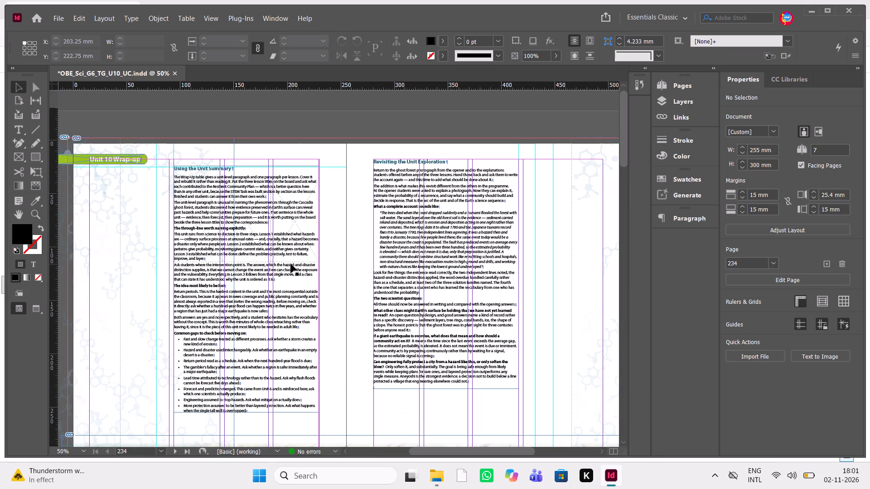
key("ctrl+shift+s")
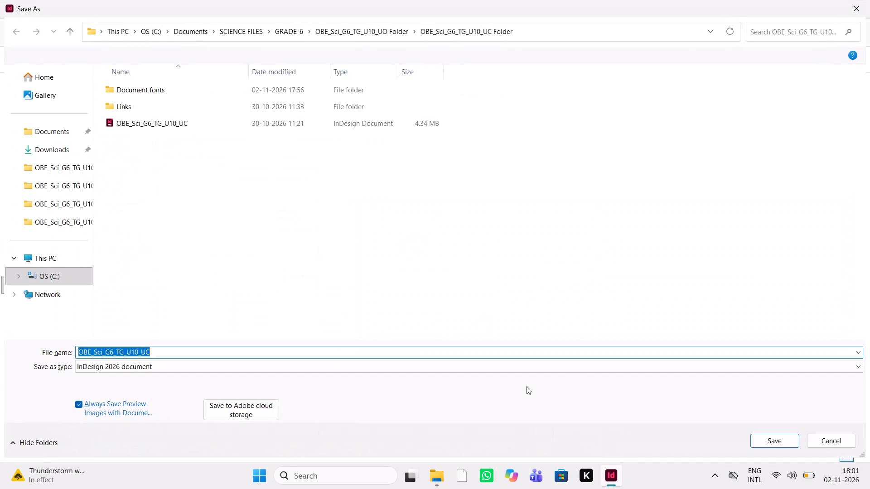
left_click(765, 443)
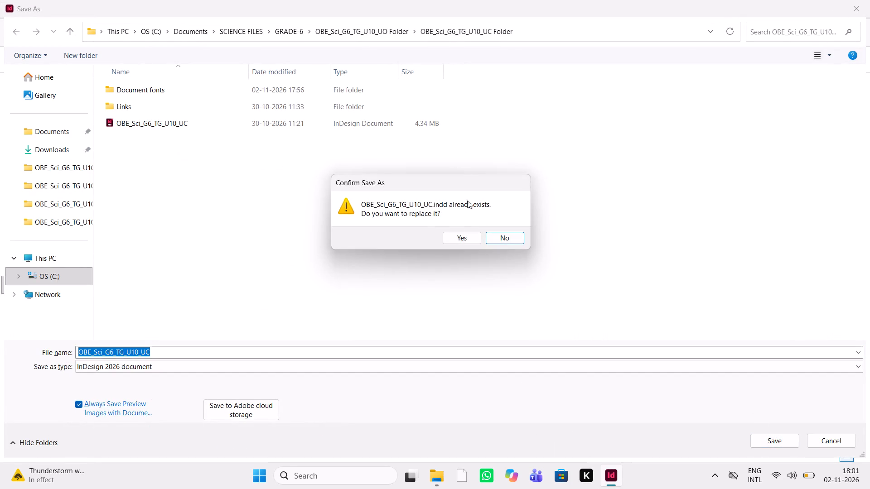
left_click(455, 236)
Save an InDesign CS4 or later (IDML) copy of the Unit 10 Wrap-up document, replacing the existing OBE_Sci_G6_TG_U10_UC file.
key("ctrl+shift+s")
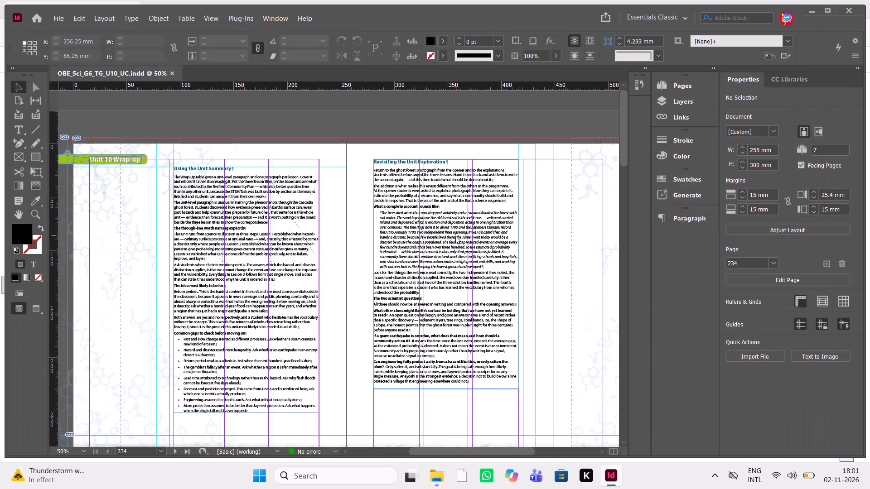
left_click(550, 372)
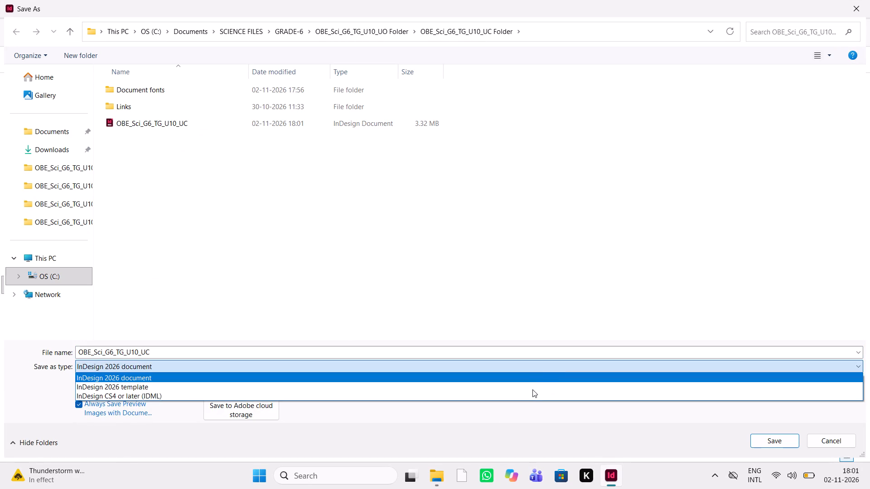
left_click(532, 394)
left_click(768, 438)
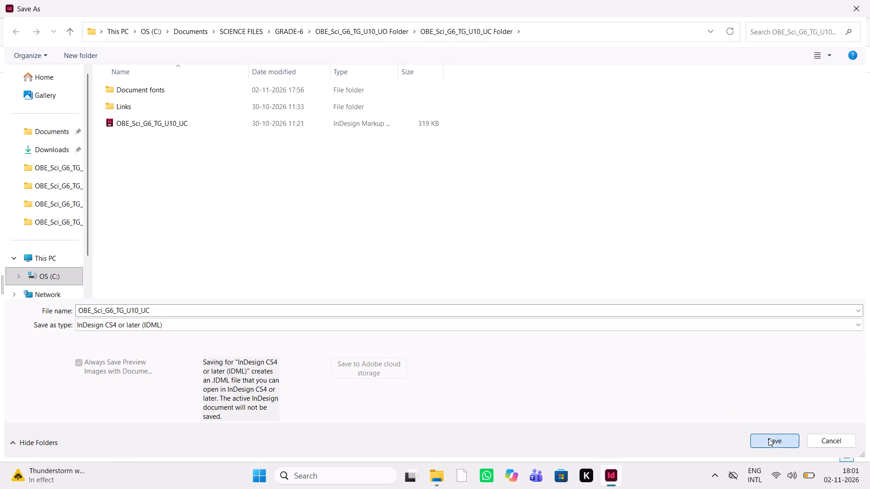
left_click(465, 236)
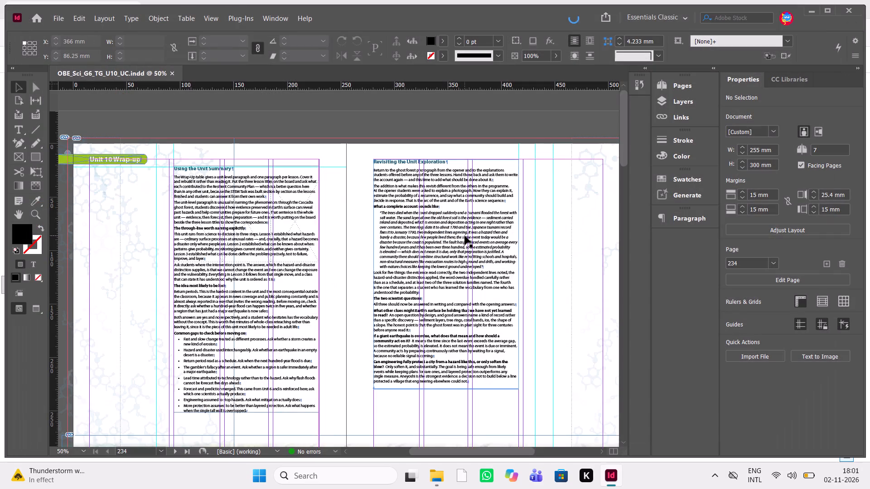
Export the Unit 10 Wrap-up document as an Adobe PDF (Print) file named OBE_Sci_G6_TG_U10_UC, replacing the existing PDF.
key("ctrl+e")
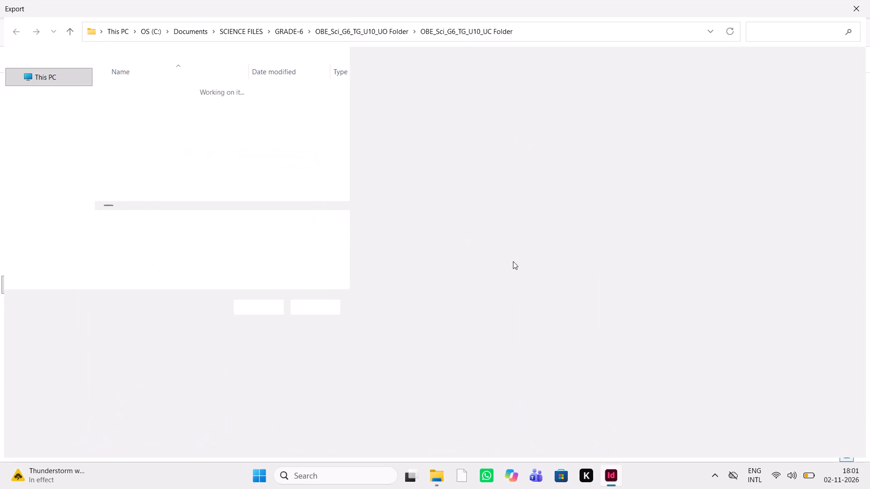
left_click(761, 436)
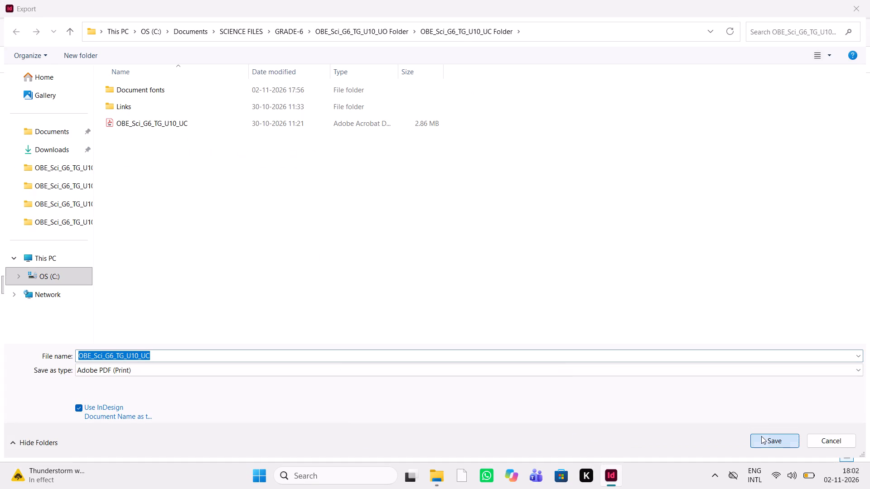
left_click(458, 234)
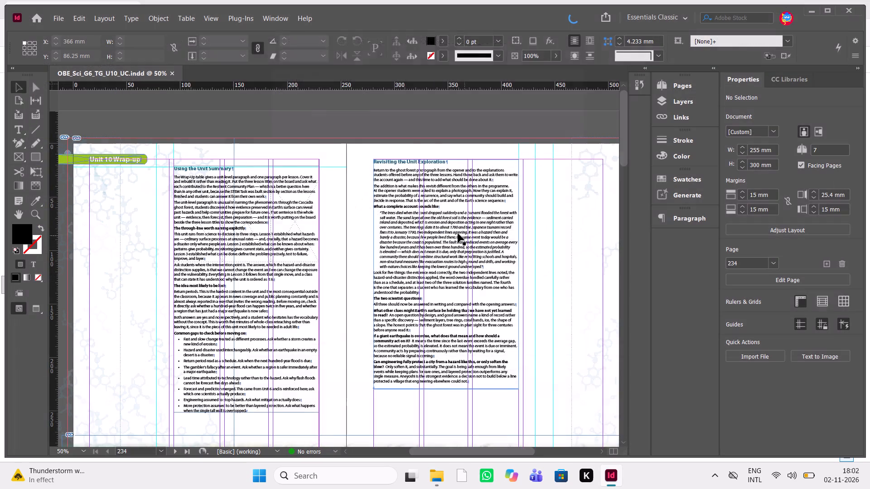
left_click(536, 404)
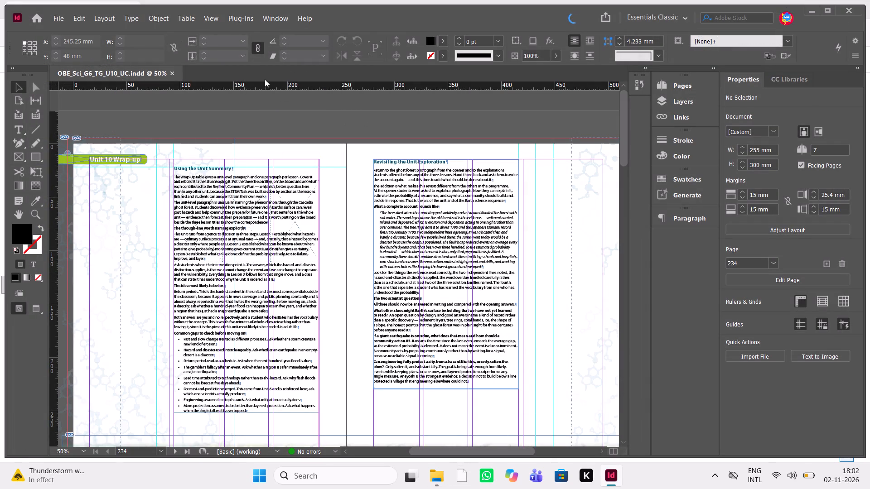
left_click(171, 69)
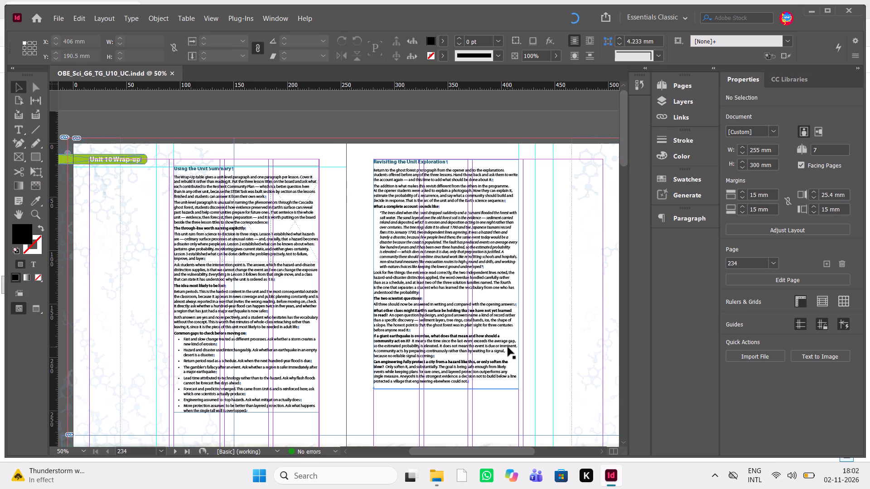
Open the review PDFs OBE_Sci_G7_TG_U10_QC and OBE_Sci_G8_TG_U10_QC from the OneDrive_1_02-11-2026 folder in Downloads.
left_click(441, 473)
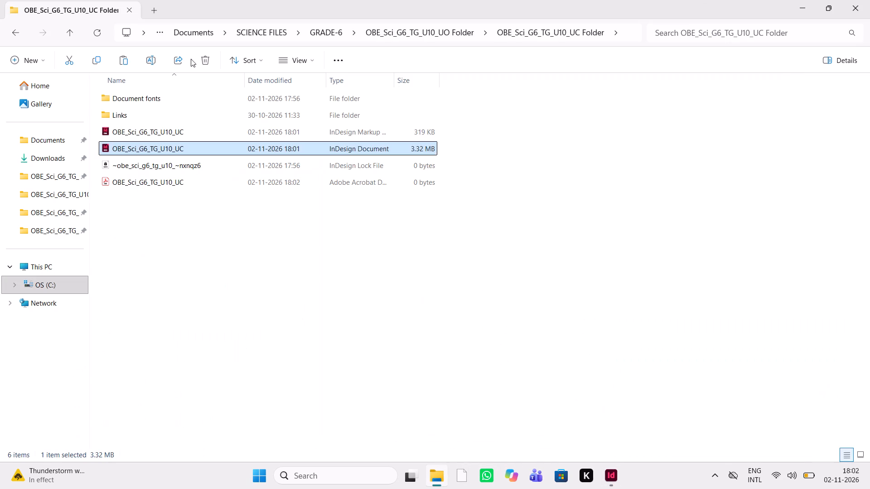
double_click(68, 157)
double_click(152, 163)
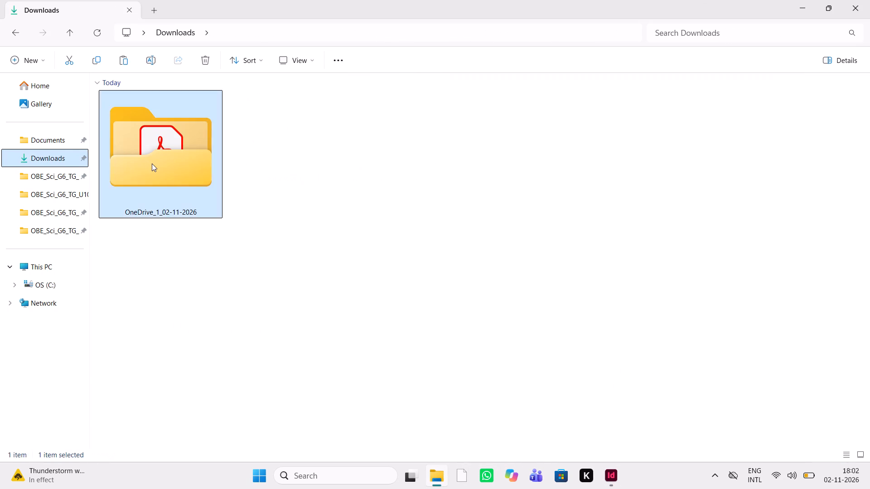
left_click(236, 117)
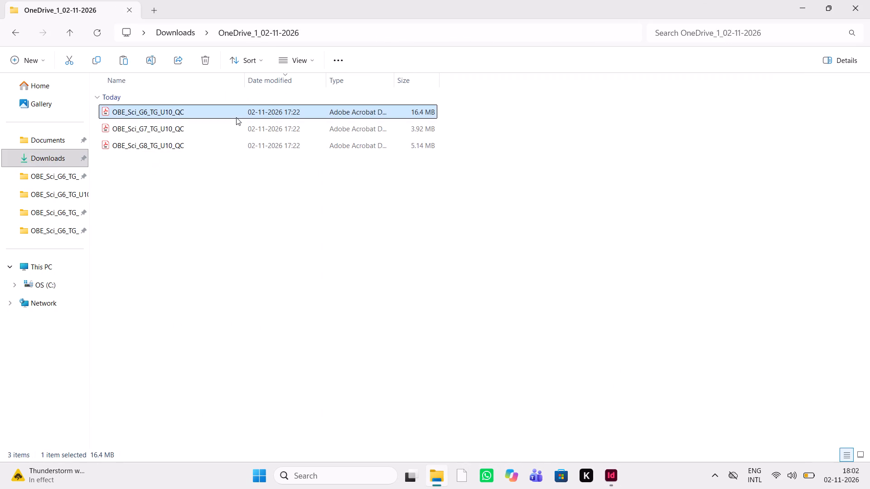
left_click(209, 132)
key("Return")
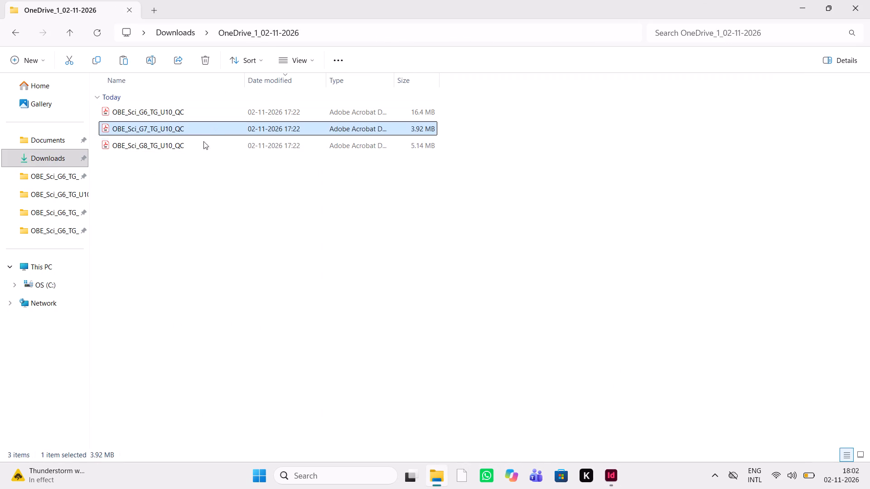
left_click(201, 148)
key("Return")
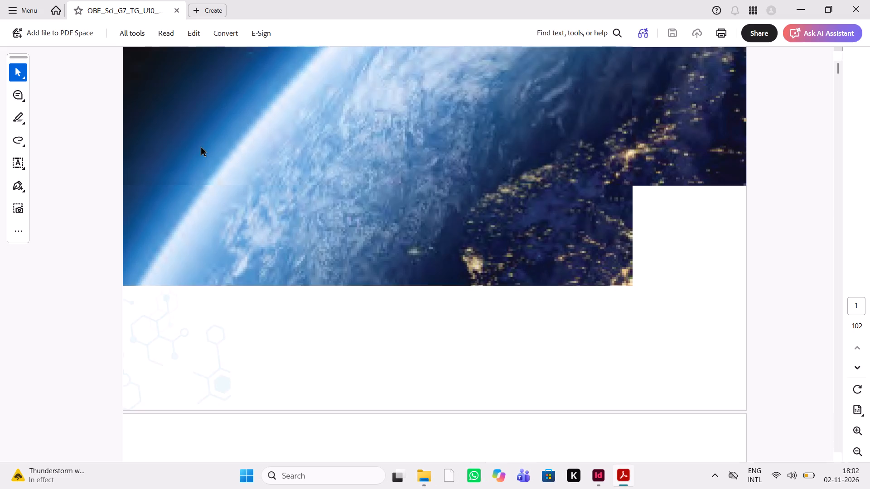
left_click(429, 483)
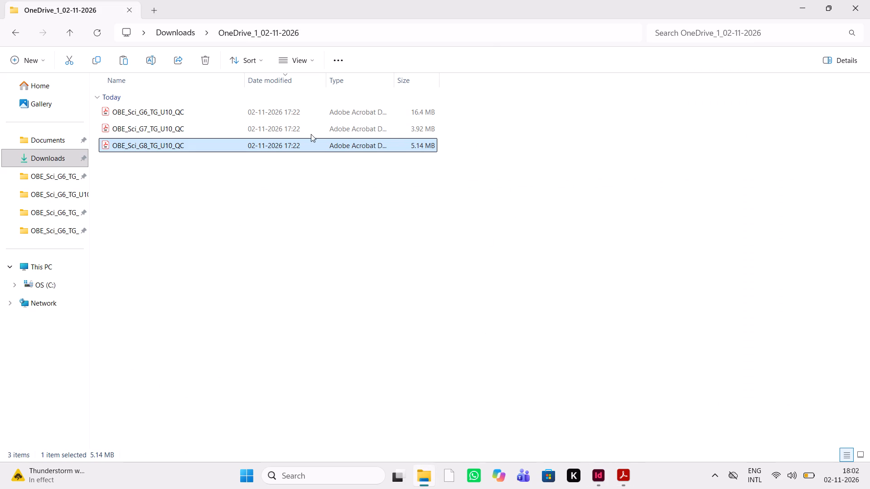
triple_click(310, 149)
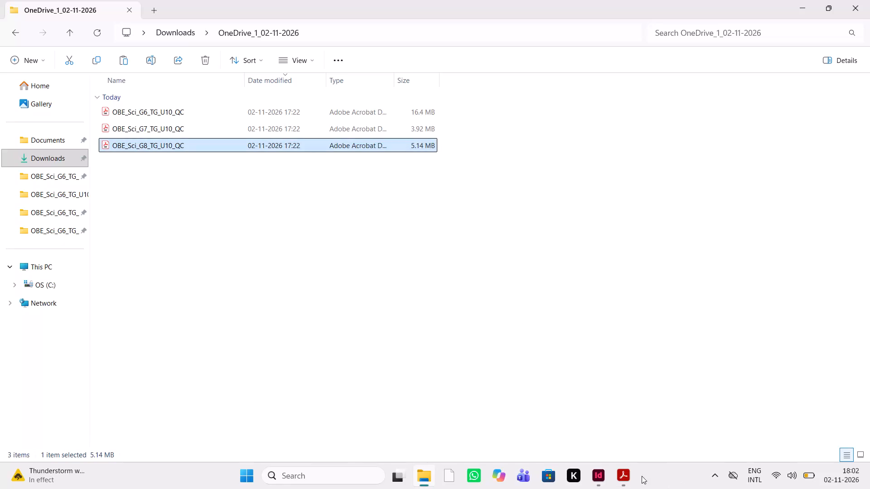
Examine the reviewer's comments in the Grade 7 and Grade 8 Unit 10 review PDFs in Acrobat.
left_click(626, 478)
scroll(478, 122, "up", 12)
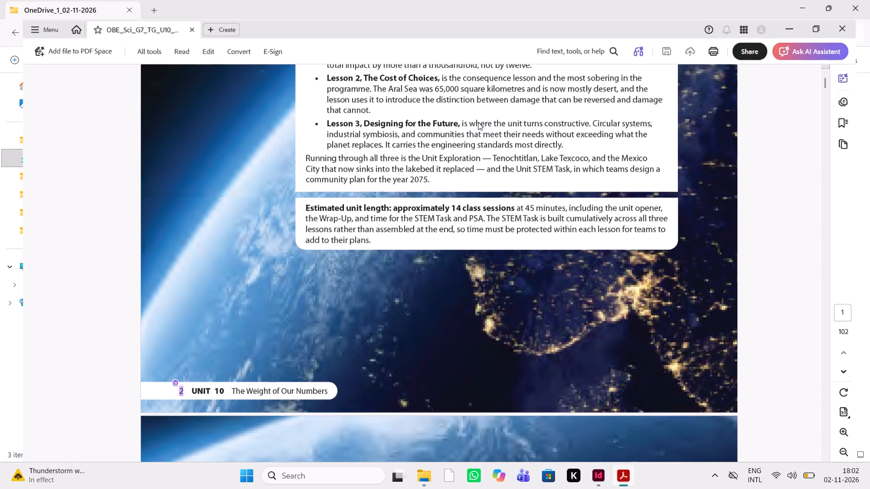
left_click(627, 480)
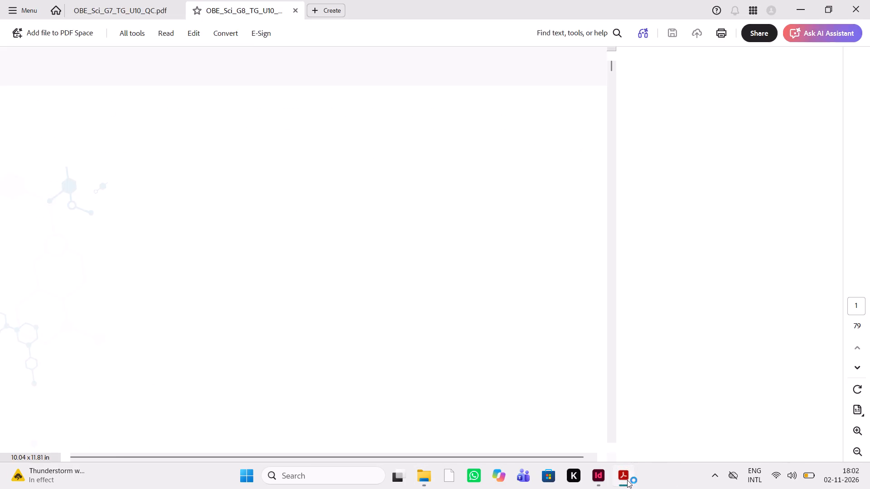
left_click(627, 473)
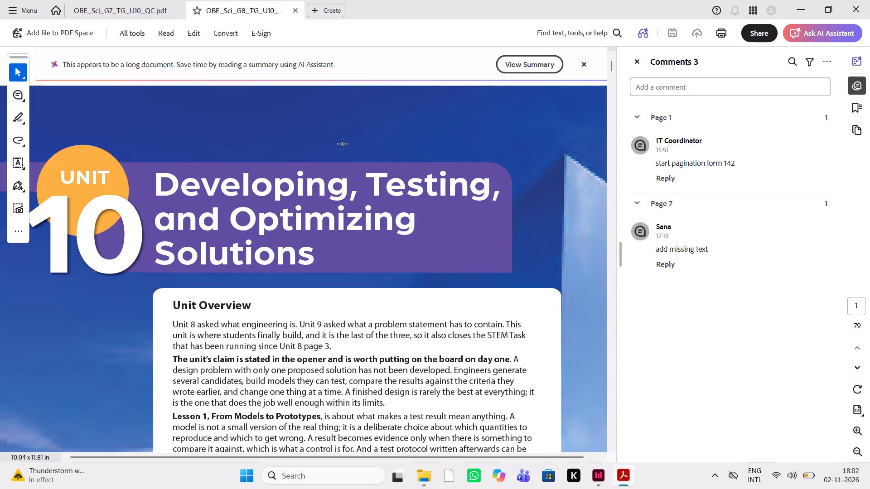
left_click(109, 4)
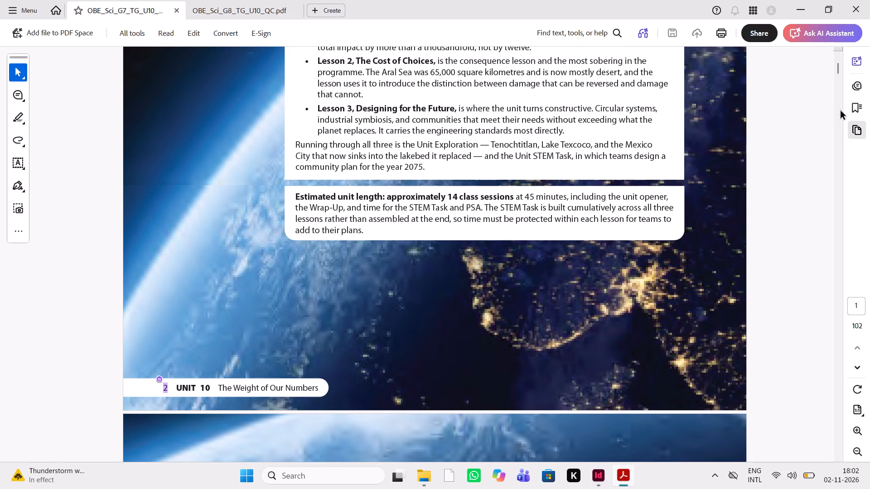
left_click(857, 86)
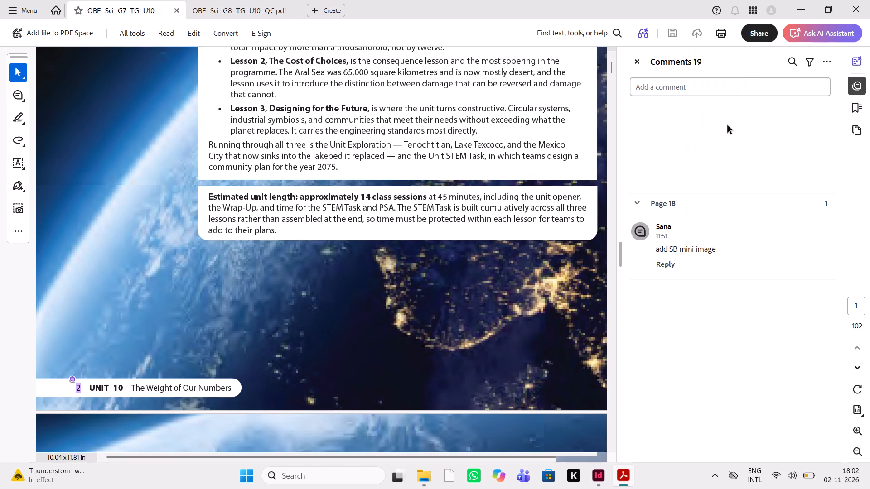
scroll(714, 184, "up", 5)
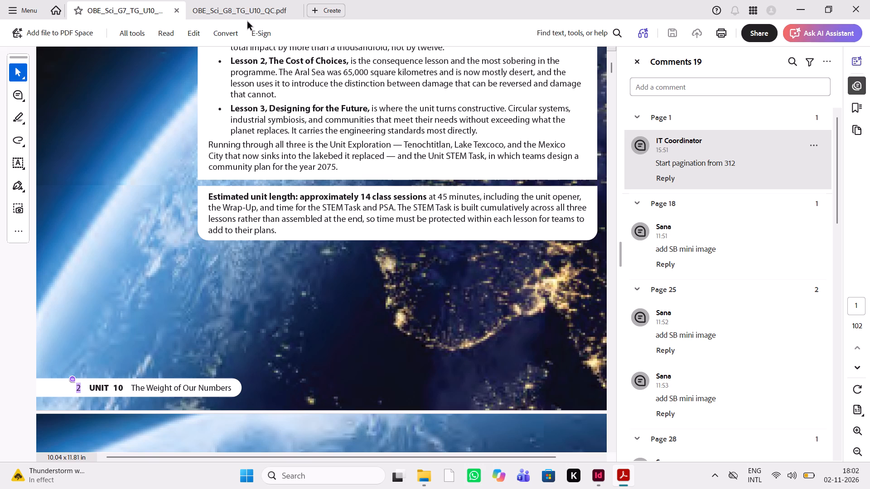
left_click(260, 10)
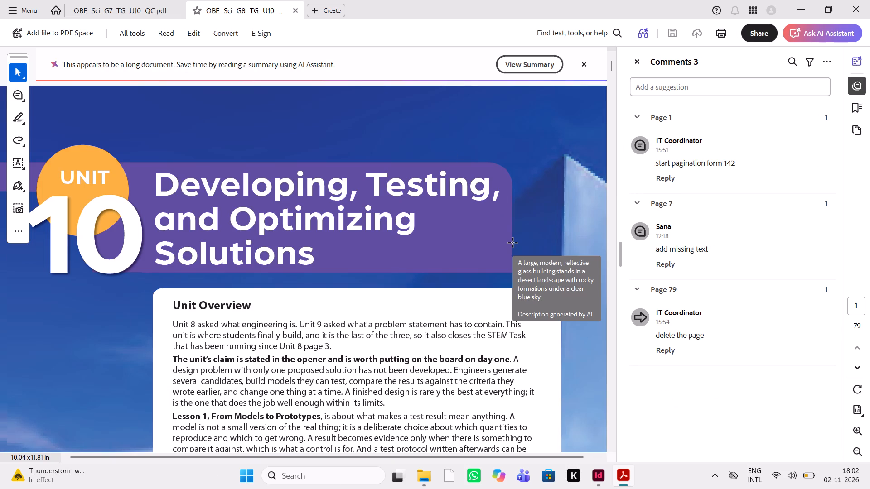
scroll(513, 243, "down", 1)
left_click(703, 336)
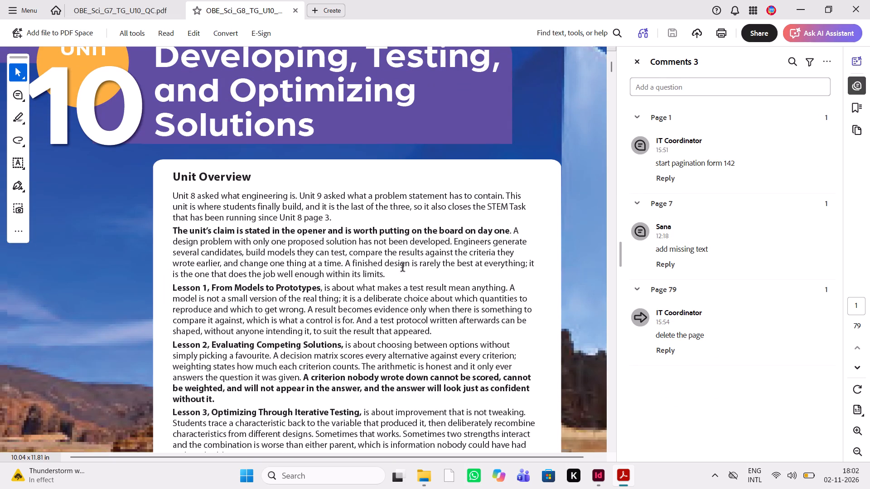
scroll(403, 268, "up", 3)
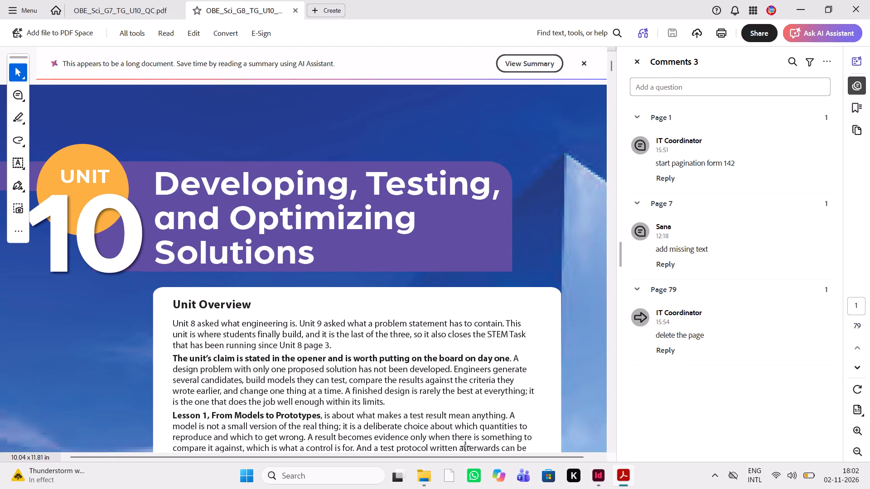
left_click(419, 483)
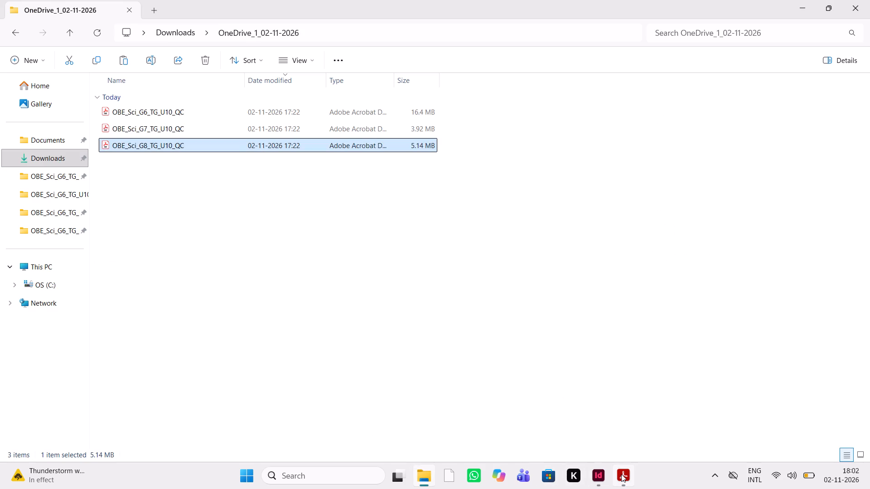
left_click(621, 474)
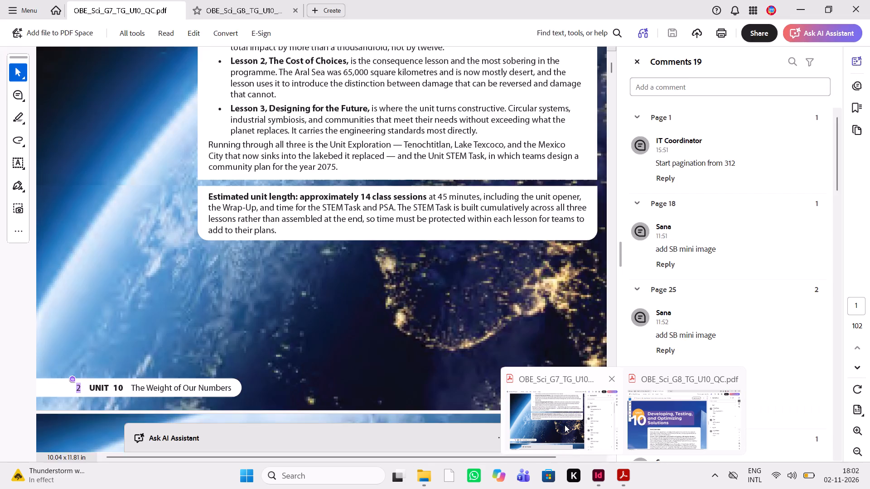
Switch to InDesign and close the Grade 6 Unit 10 Wrap-up document.
left_click(599, 473)
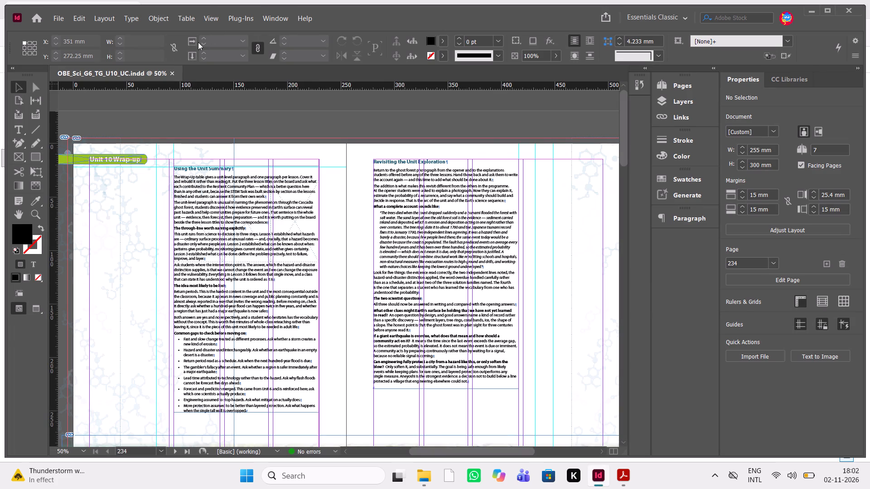
left_click(172, 73)
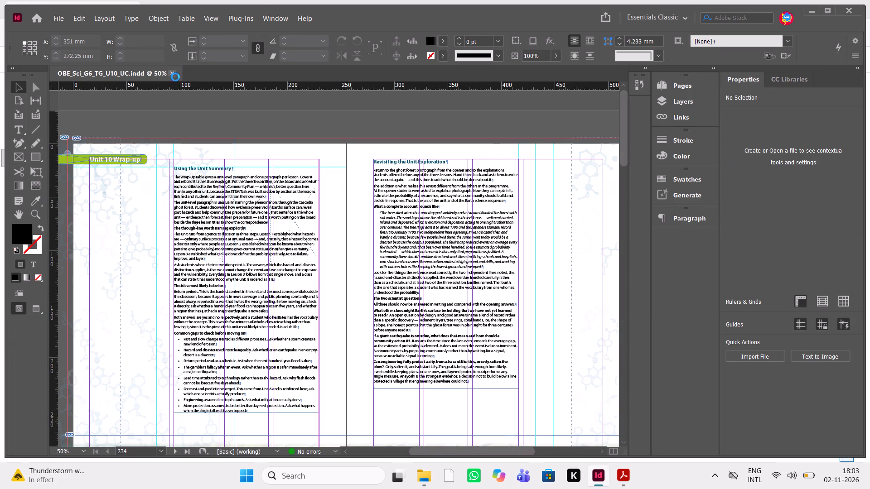
Open the InDesign document OBE_Sci_G8_TG_U10_UO from the GRADE-8 science files and return to its parent Unit 10 folder.
left_click(422, 479)
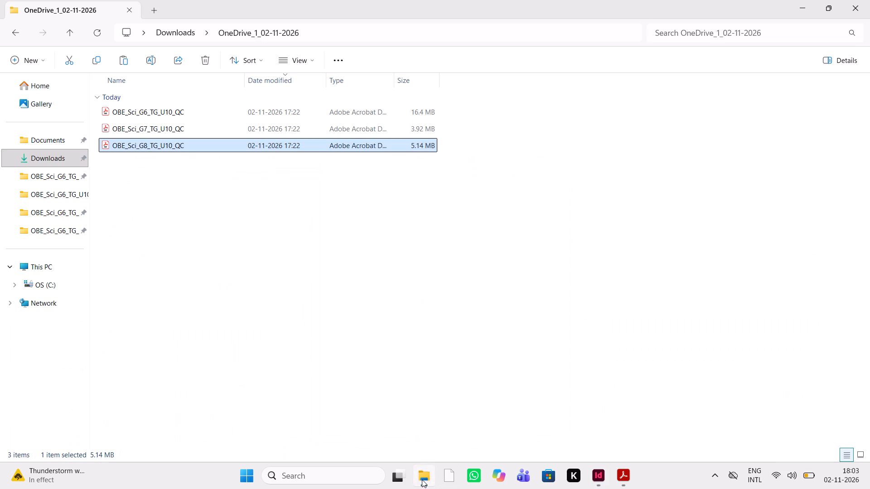
double_click(69, 139)
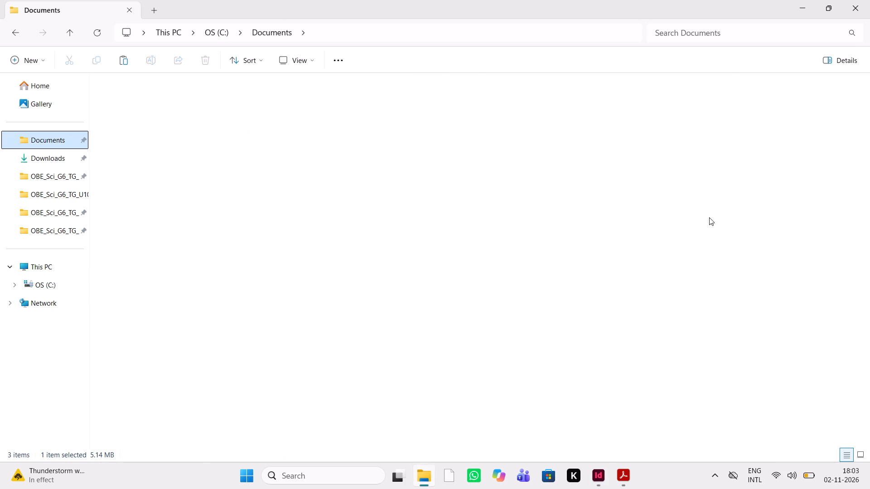
double_click(451, 183)
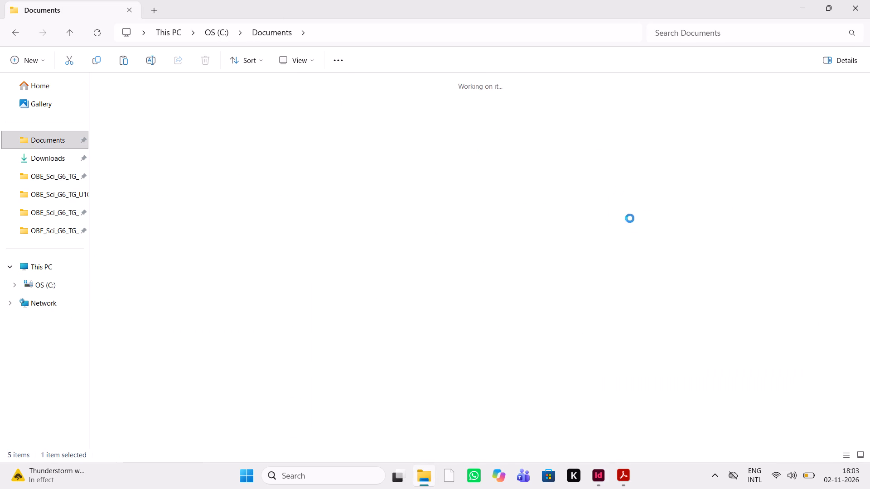
double_click(651, 166)
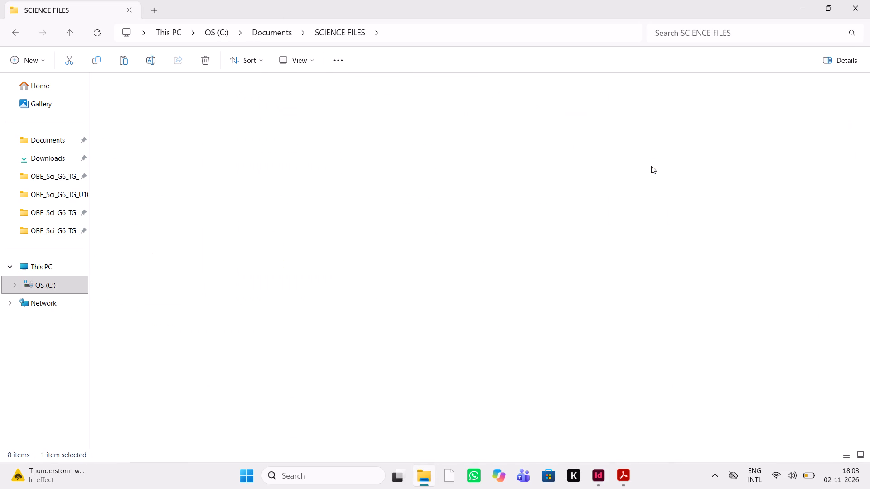
left_click(211, 116)
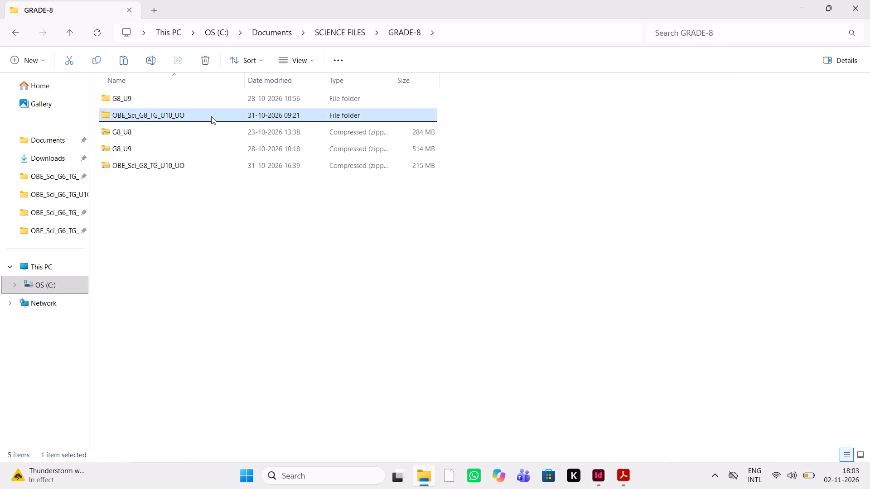
key("Return")
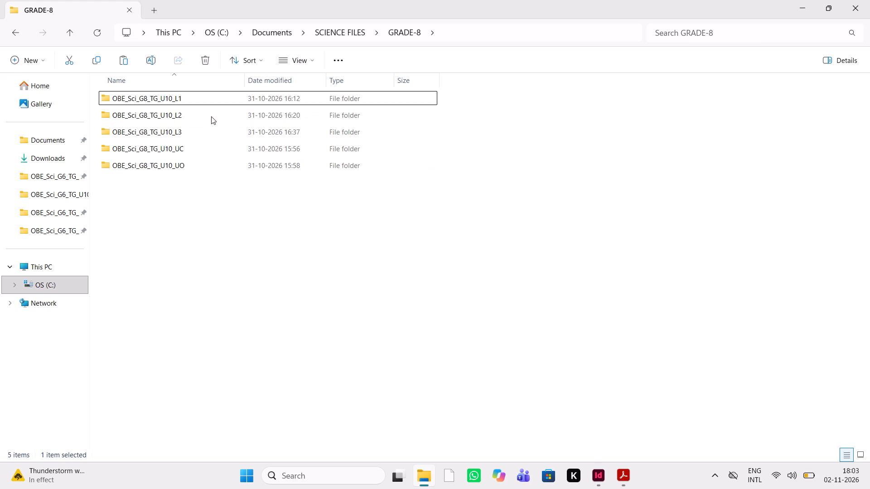
triple_click(181, 158)
double_click(181, 164)
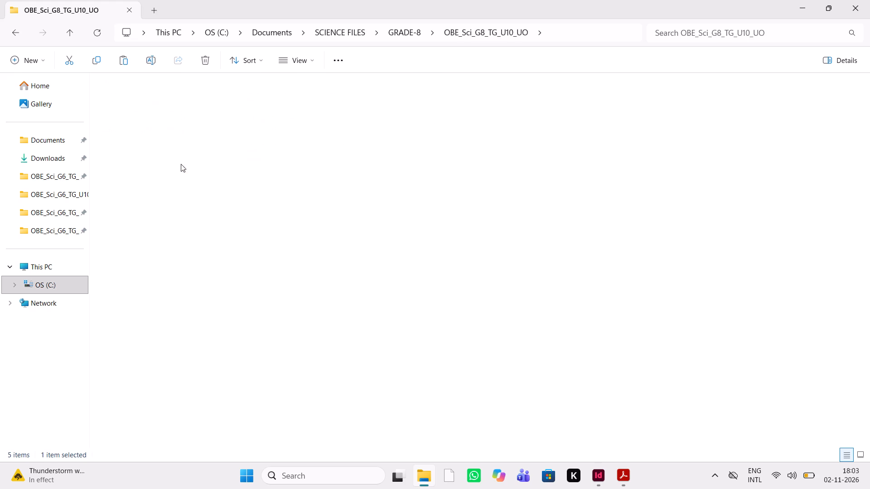
left_click(232, 149)
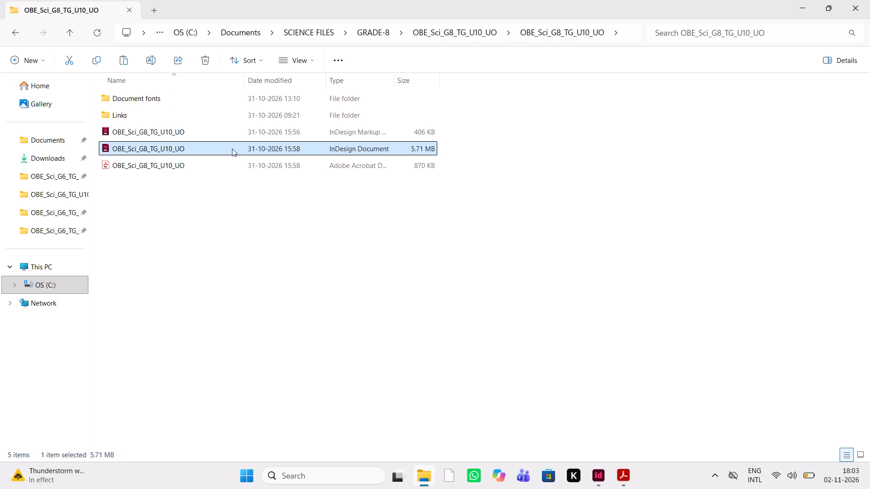
key("Return")
left_click(453, 31)
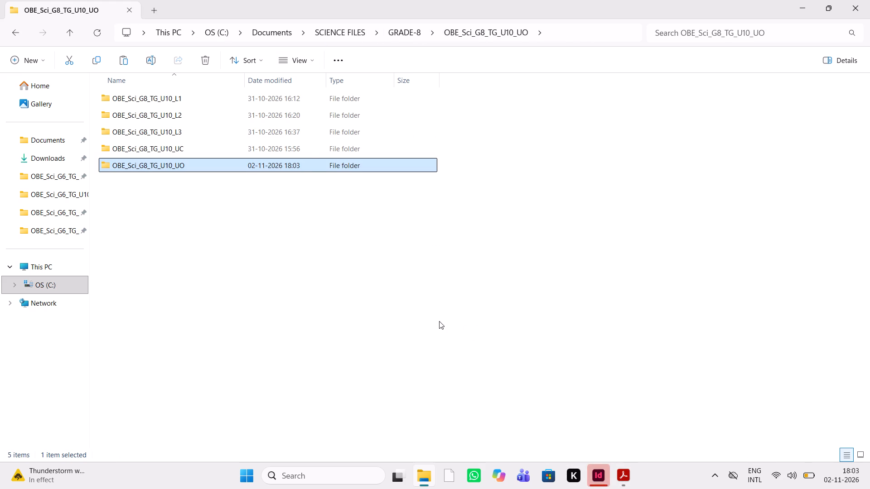
Switch to InDesign and finish opening the OBE_Sci_G8_TG_U10_UO document.
left_click(605, 483)
left_click(547, 249)
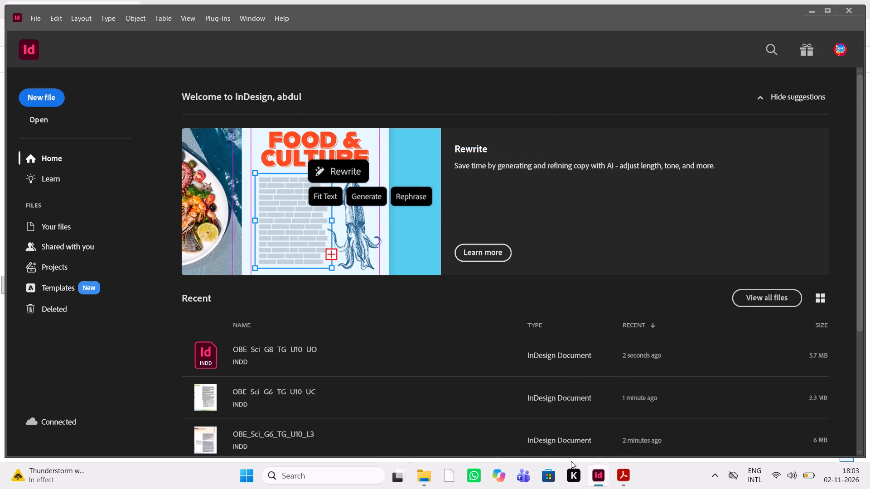
Open the Word manuscript OSW_Grade8_KSA_Unit10_Teacher_Guide from the MSF FILES folder inside SCIENCE FILES.
left_click(625, 478)
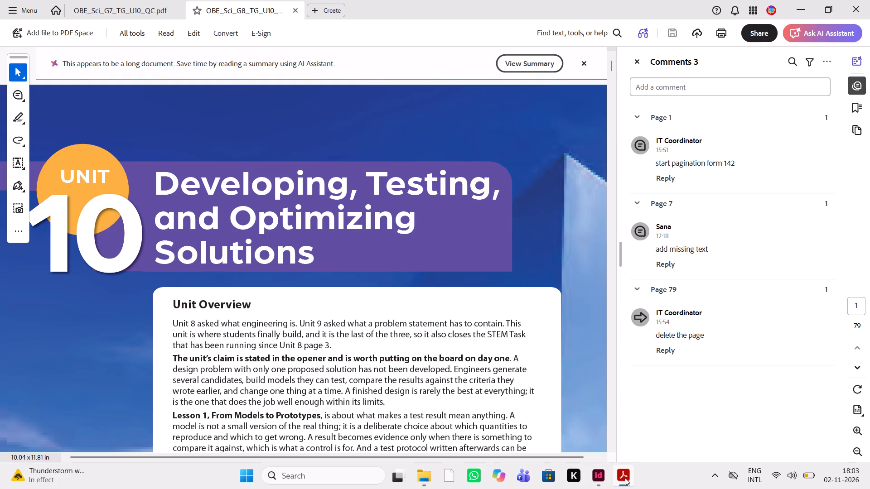
left_click(430, 487)
double_click(63, 138)
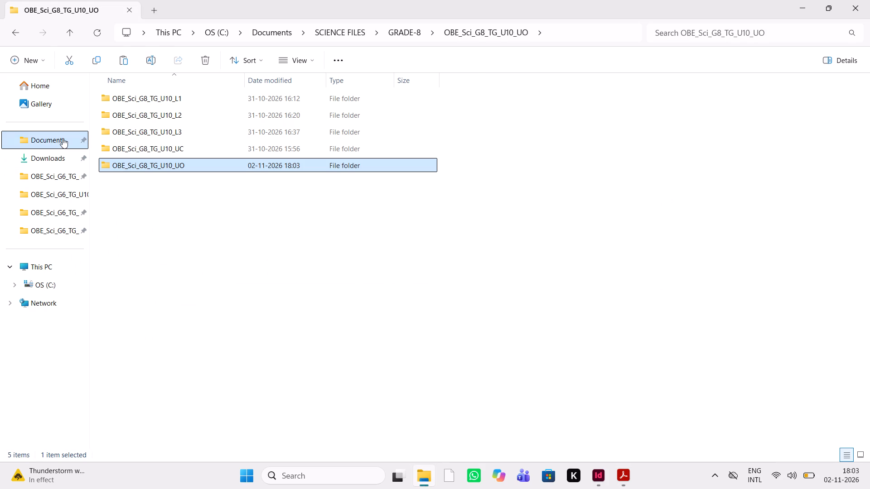
double_click(384, 152)
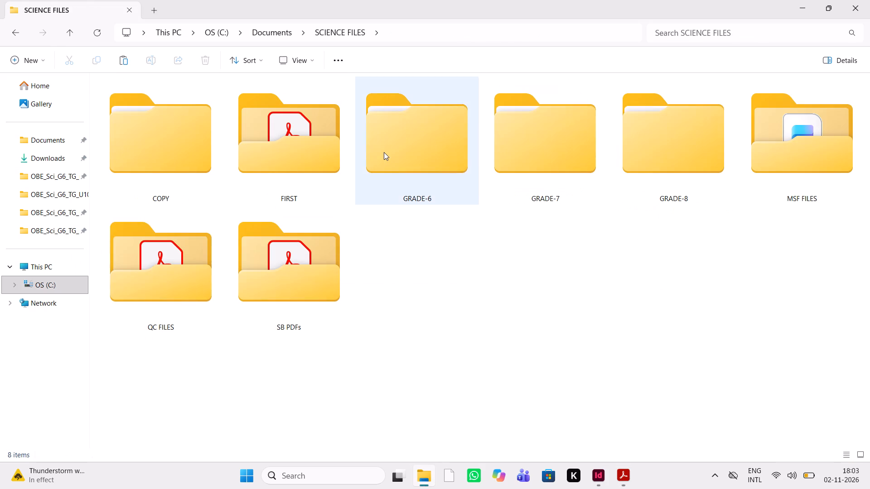
double_click(803, 150)
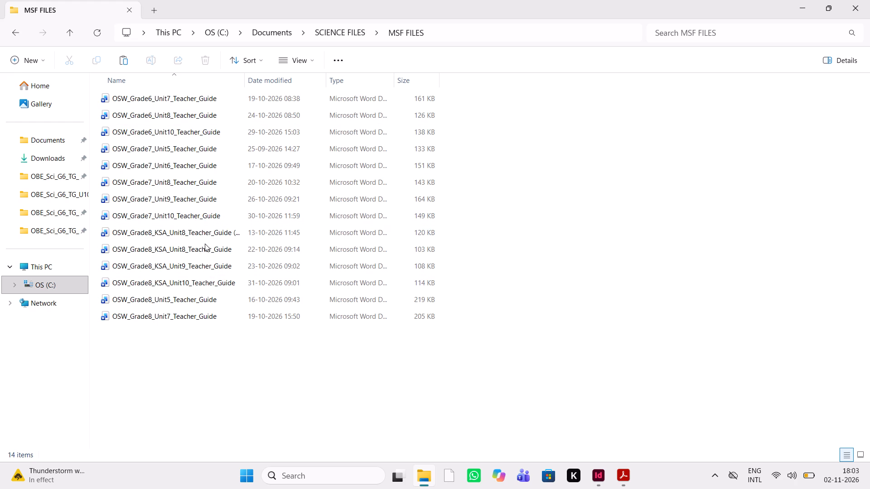
left_click(204, 283)
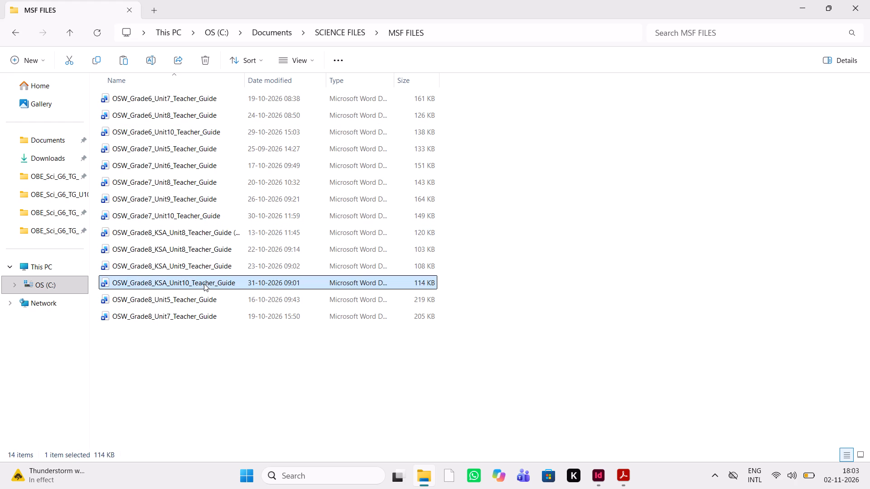
key("Return")
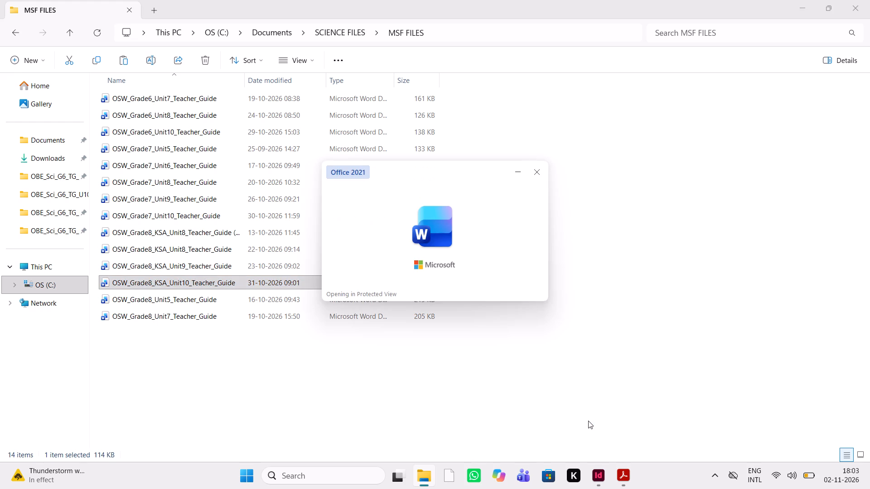
Open the InDesign document OBE_Sci_G8_TG_U10_L1 from its lesson folder under GRADE-8 in SCIENCE FILES.
left_click(602, 478)
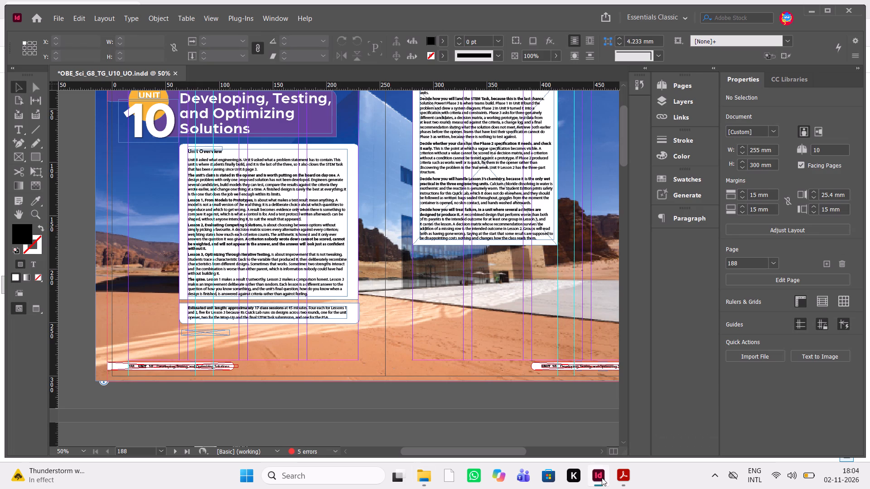
left_click(418, 484)
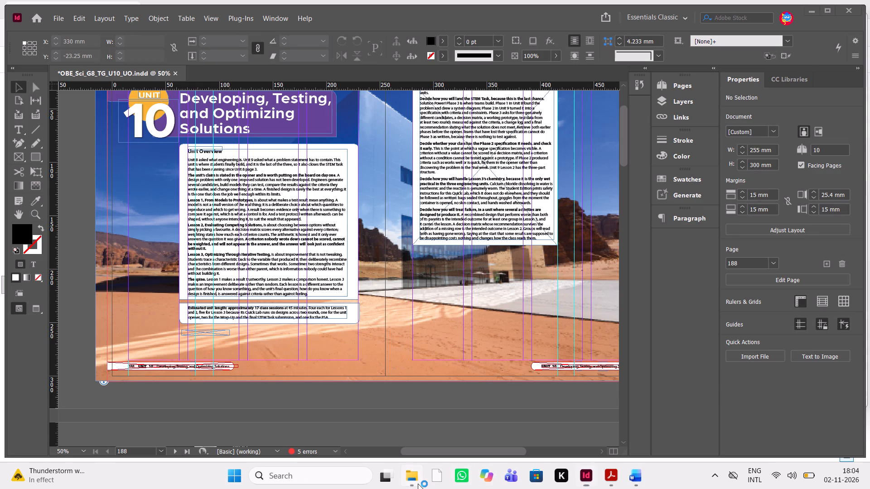
left_click(44, 138)
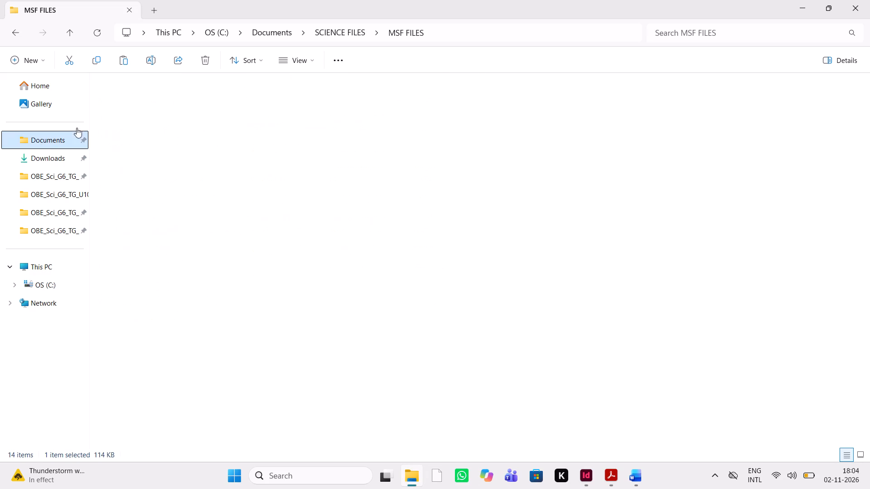
double_click(438, 173)
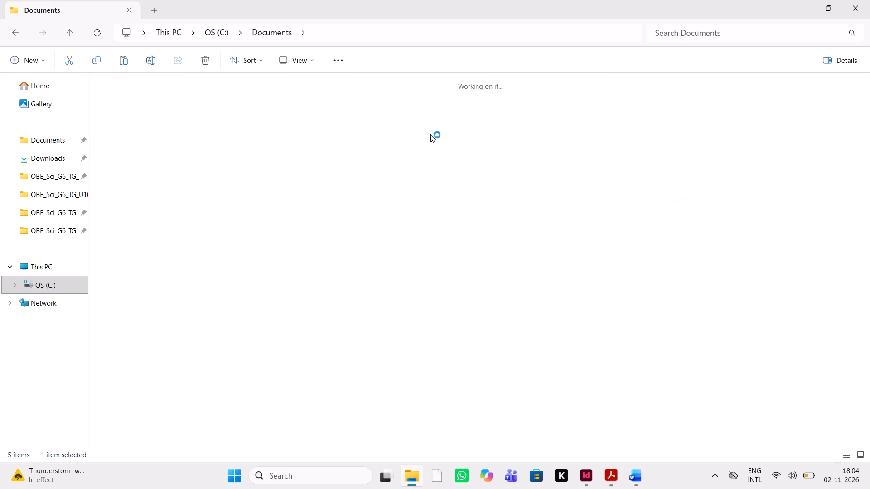
double_click(654, 148)
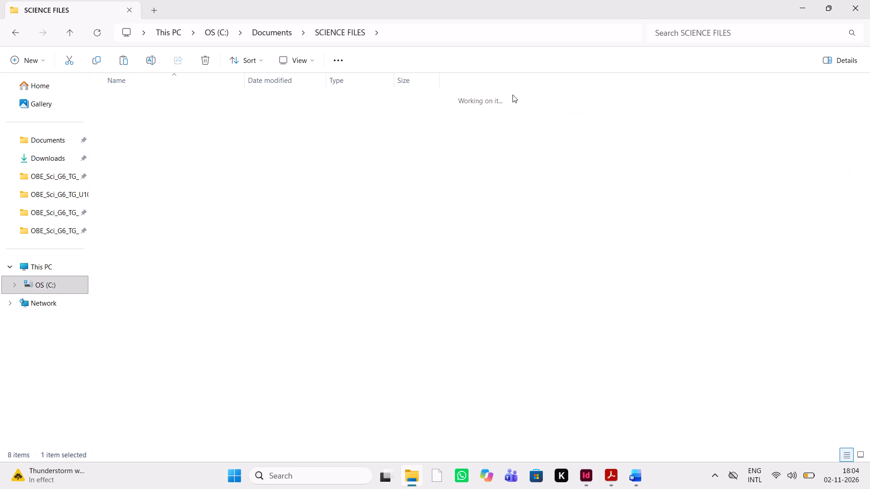
double_click(162, 117)
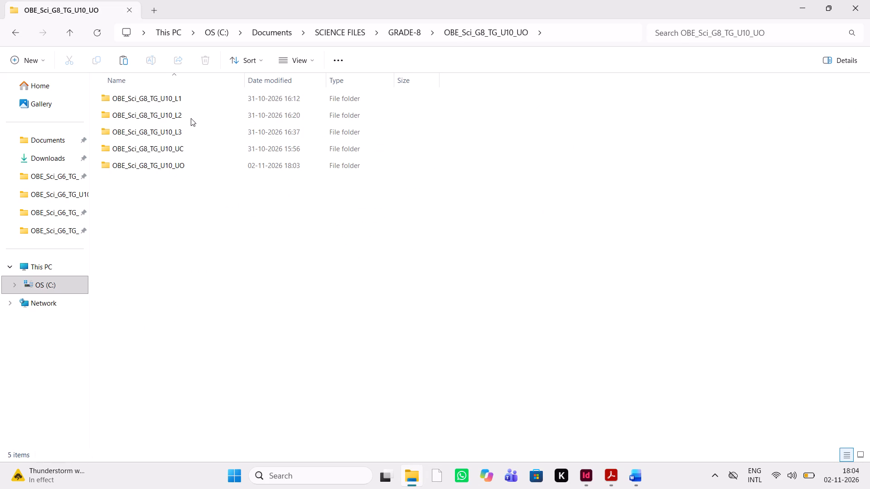
double_click(190, 101)
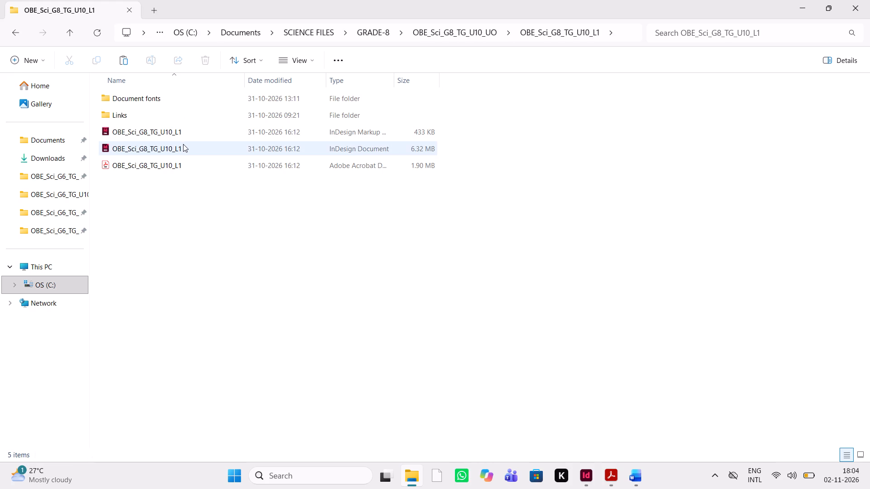
left_click(183, 144)
key("Return")
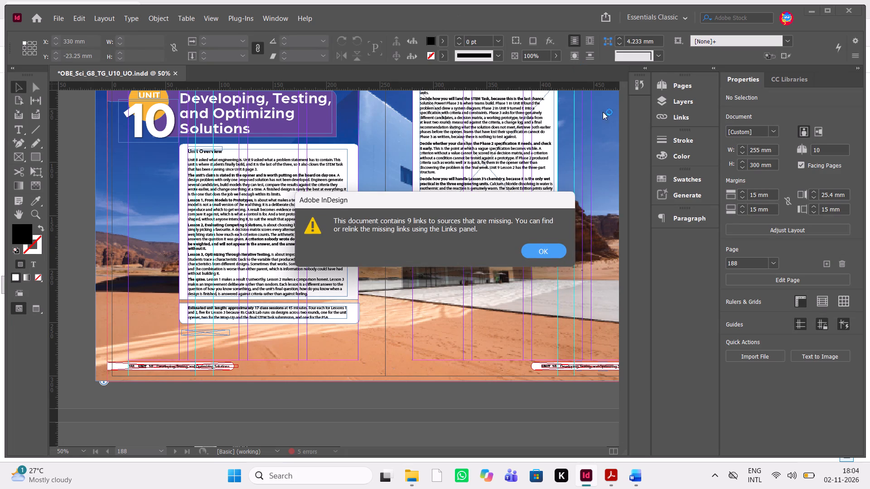
left_click(537, 253)
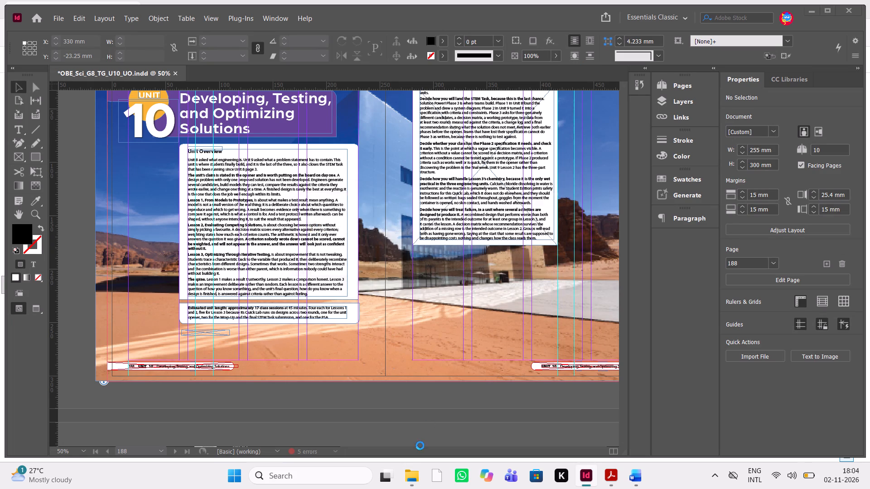
Open the Lesson 2 InDesign document from the OBE_Sci_G8_TG_U10_L2 folder in the Grade 8 Unit 10 files.
left_click(415, 478)
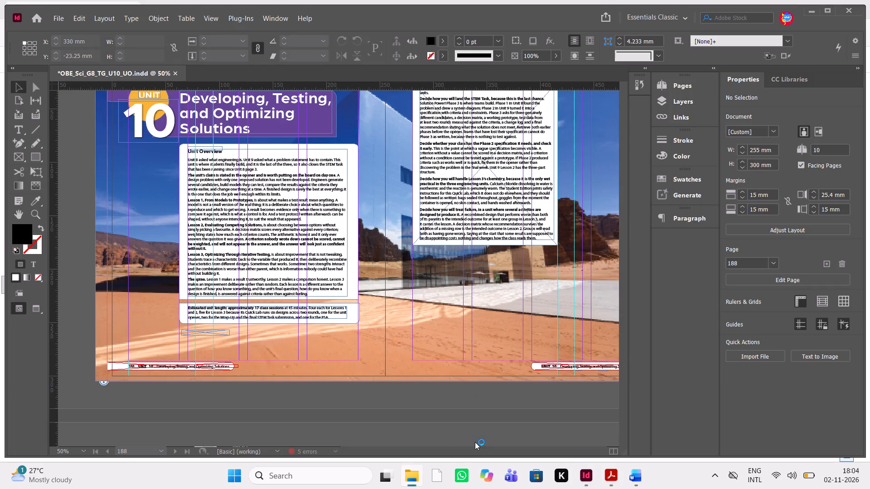
left_click(406, 487)
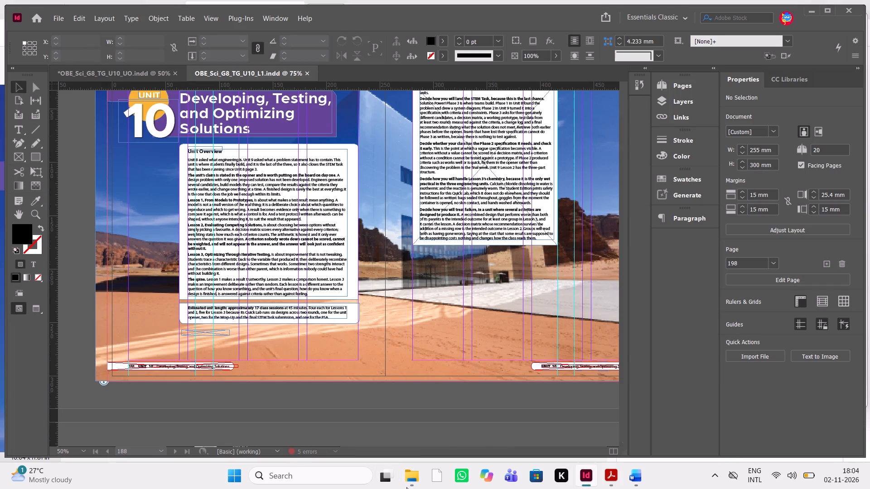
left_click(417, 472)
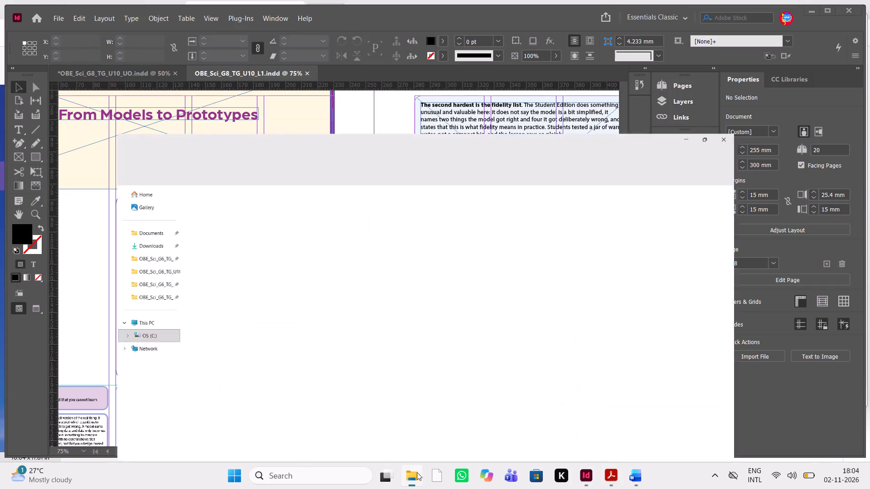
left_click(488, 34)
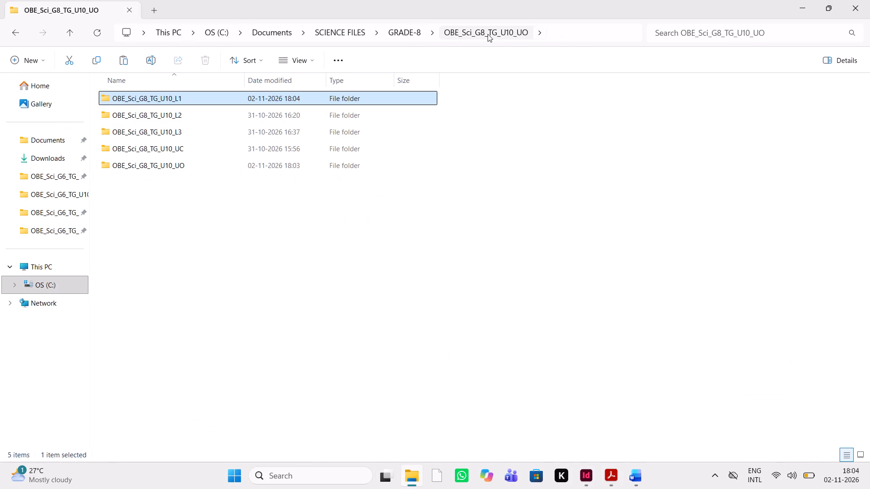
double_click(279, 117)
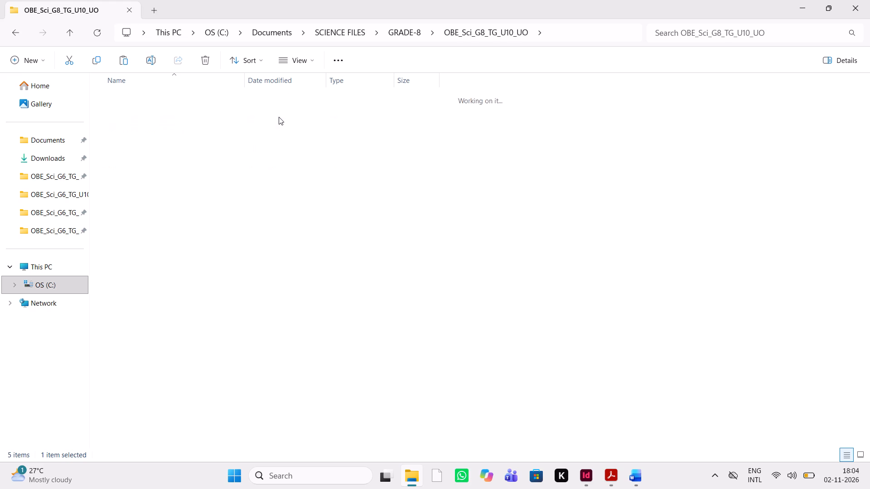
left_click(210, 148)
key("Return")
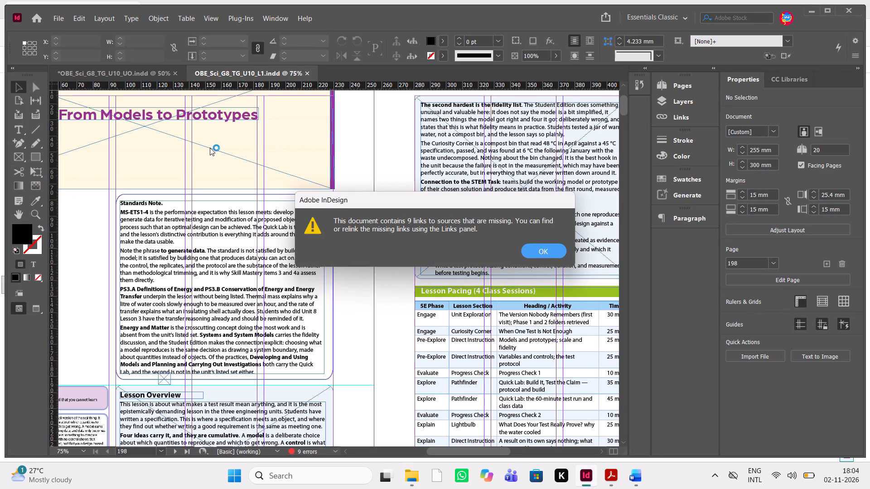
right_click(210, 148)
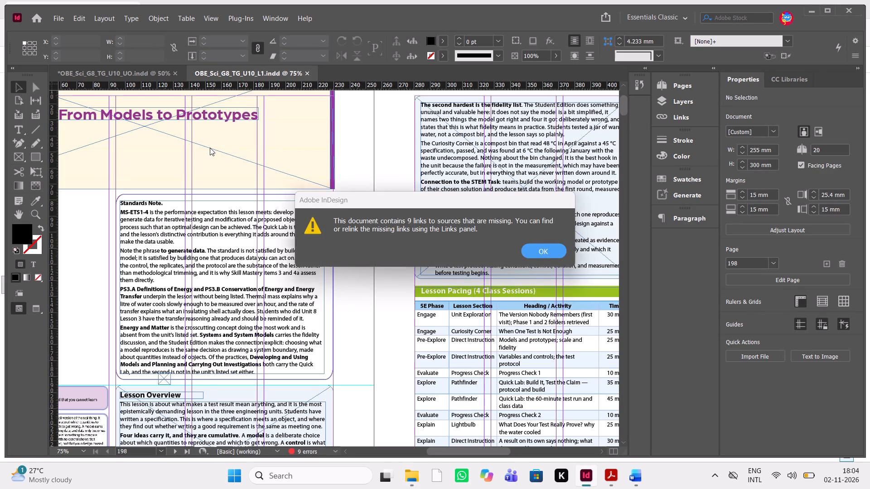
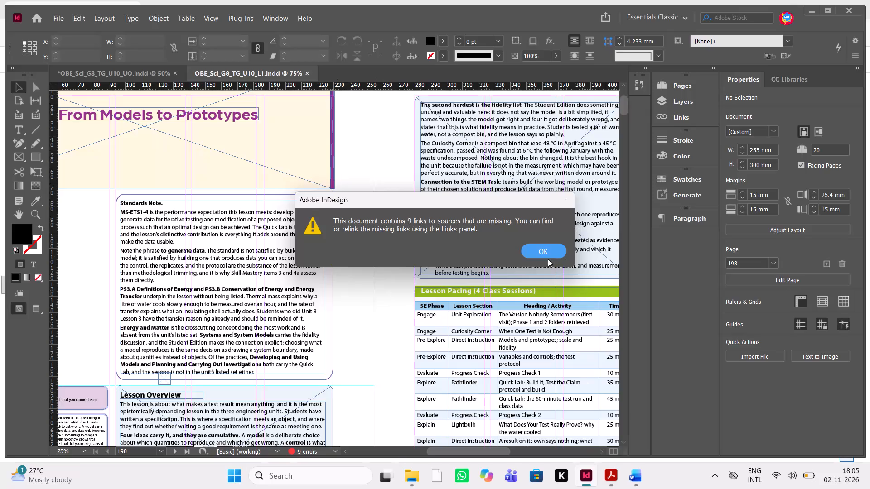
Finish opening the Grade 8 Lesson 1 and Lesson 2 documents in InDesign.
left_click(552, 251)
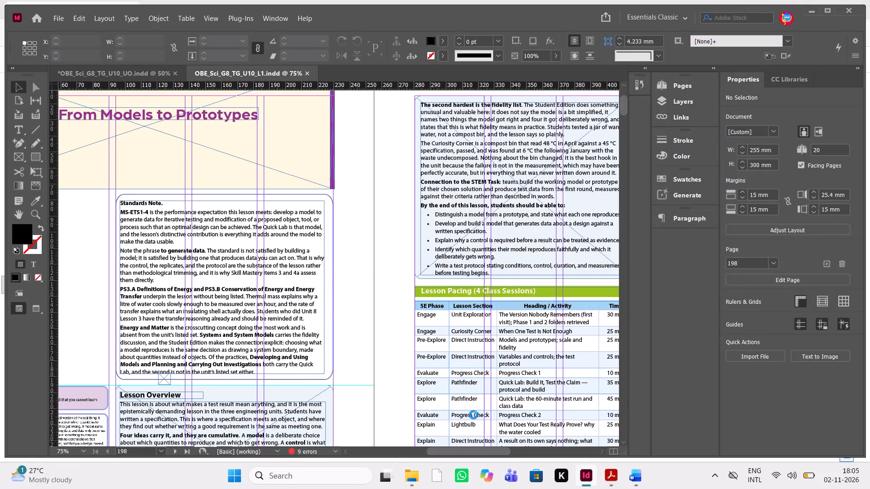
left_click(415, 488)
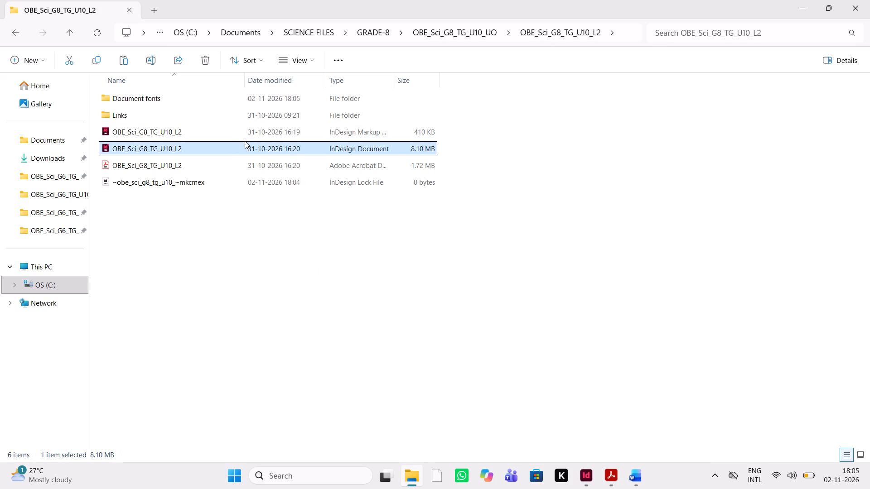
left_click(594, 486)
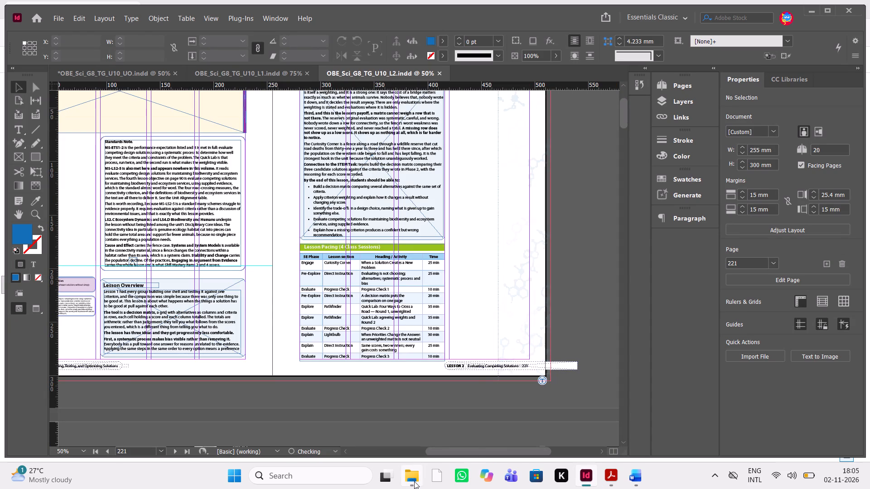
Open the InDesign document OBE_Sci_G8_TG_U10_L3 from its lesson folder inside OBE_Sci_G8_TG_U10_UO.
left_click(414, 481)
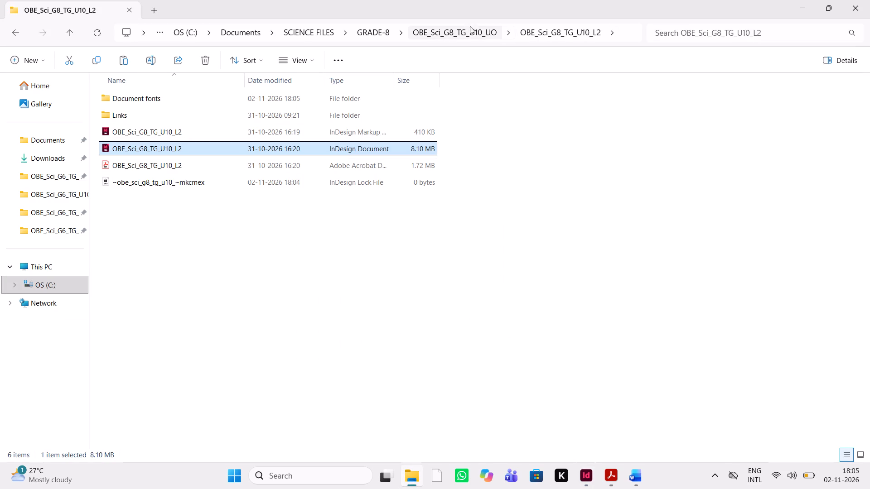
left_click(461, 27)
double_click(251, 132)
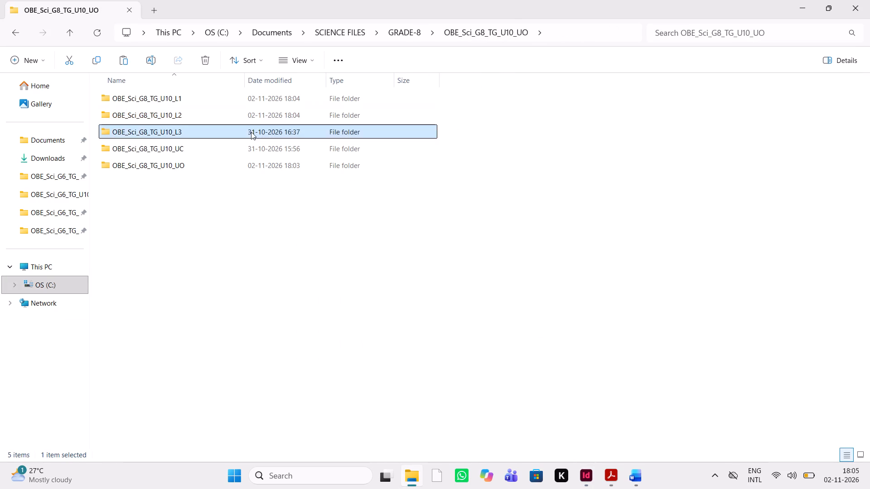
left_click(218, 153)
key("Return")
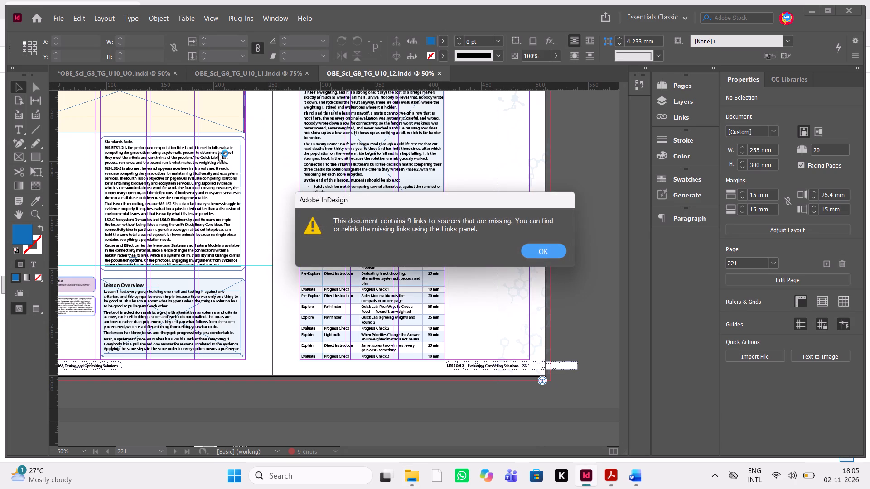
left_click(541, 249)
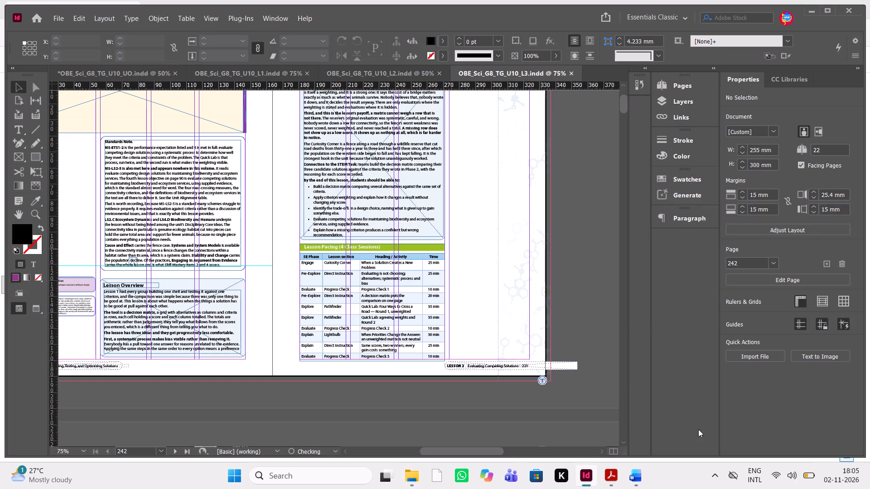
Open the InDesign document OBE_Sci_G8_TG_U10_UC from its folder inside OBE_Sci_G8_TG_U10_UO.
left_click(416, 483)
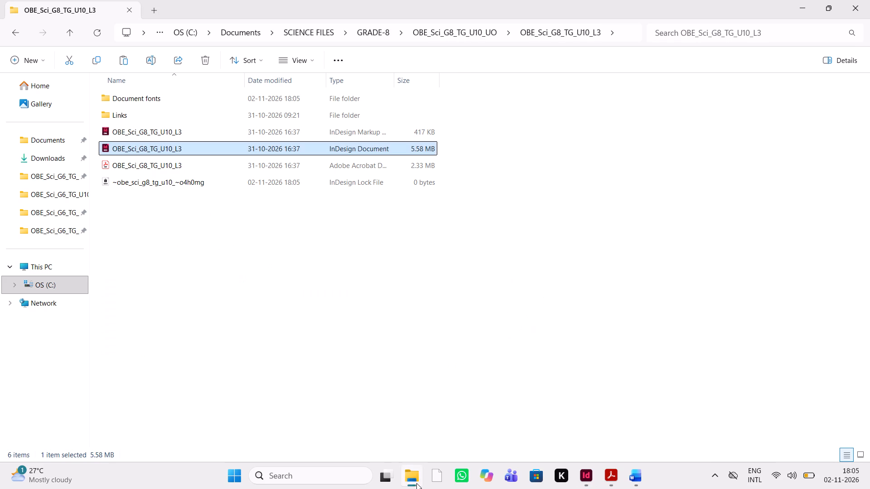
left_click(459, 36)
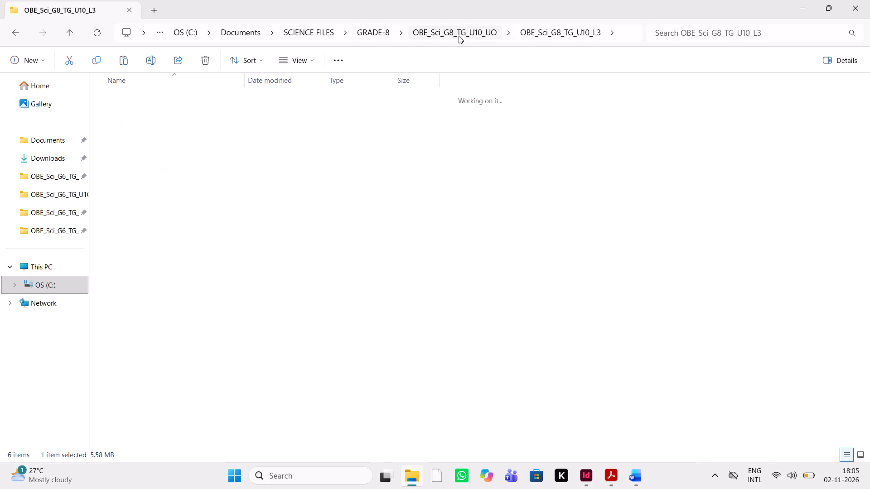
double_click(193, 147)
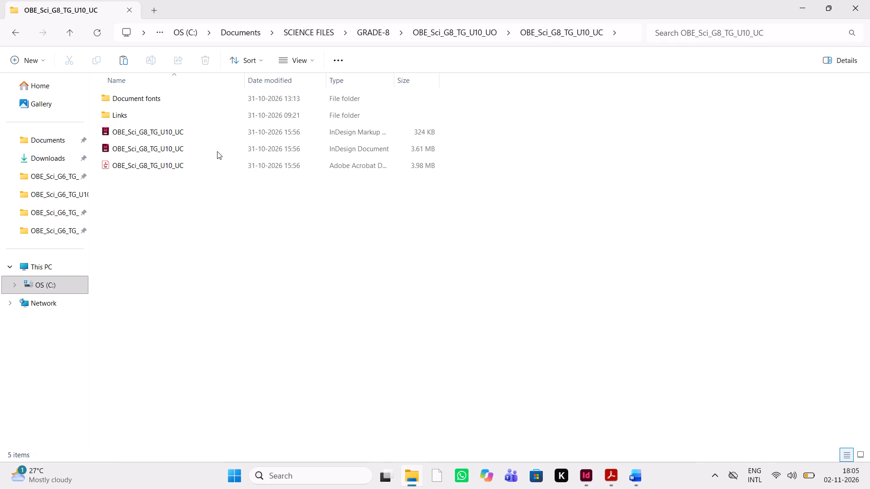
left_click(217, 151)
key("Return")
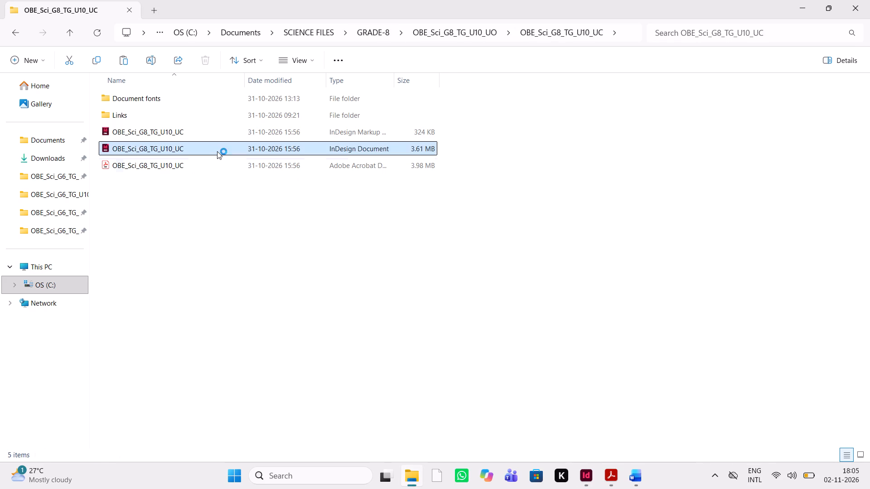
left_click(592, 476)
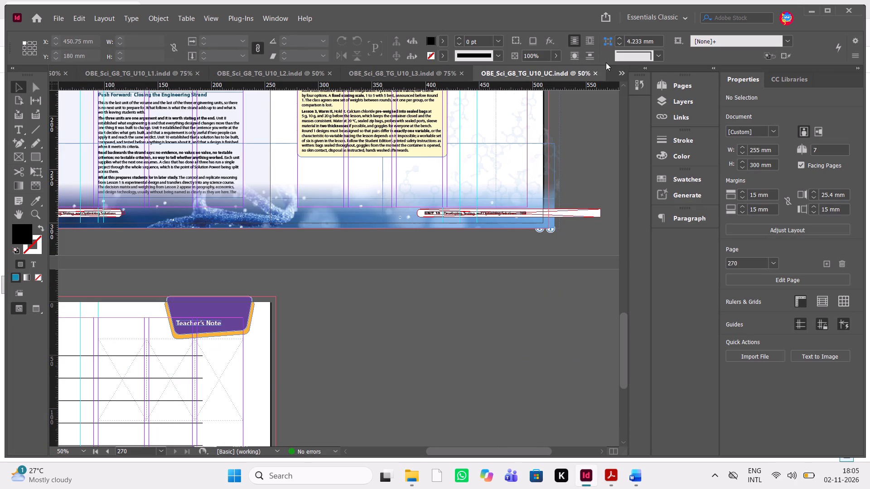
In the OBE_Sci_G8_TG_U10_UO document, start page numbering at 142 on the first spread, following the page 1 reviewer comment in the Grade 8 PDF.
left_click(623, 71)
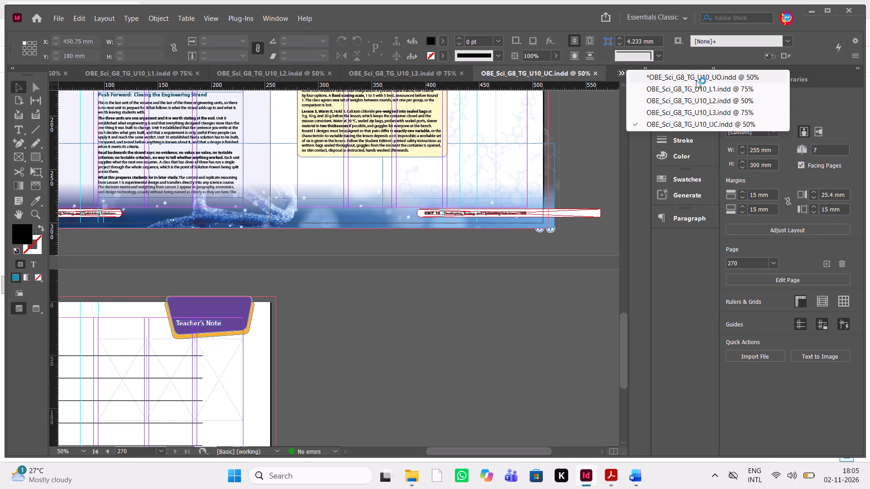
left_click(696, 81)
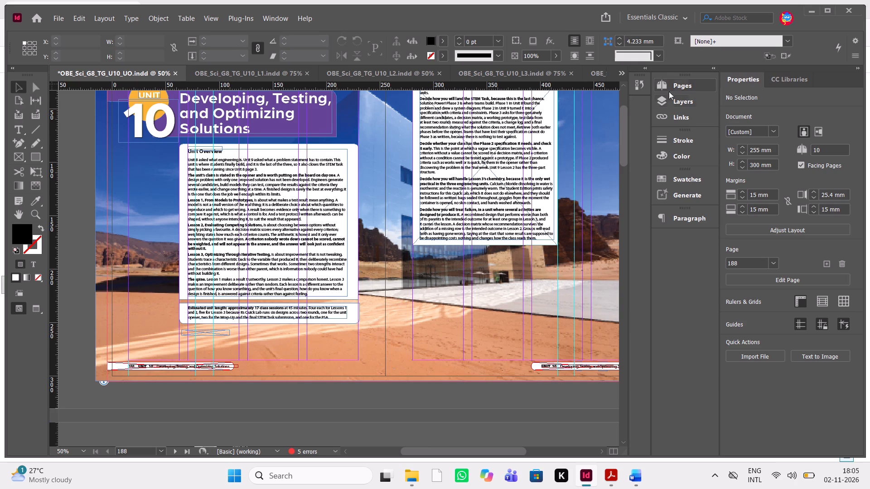
scroll(387, 207, "up", 1)
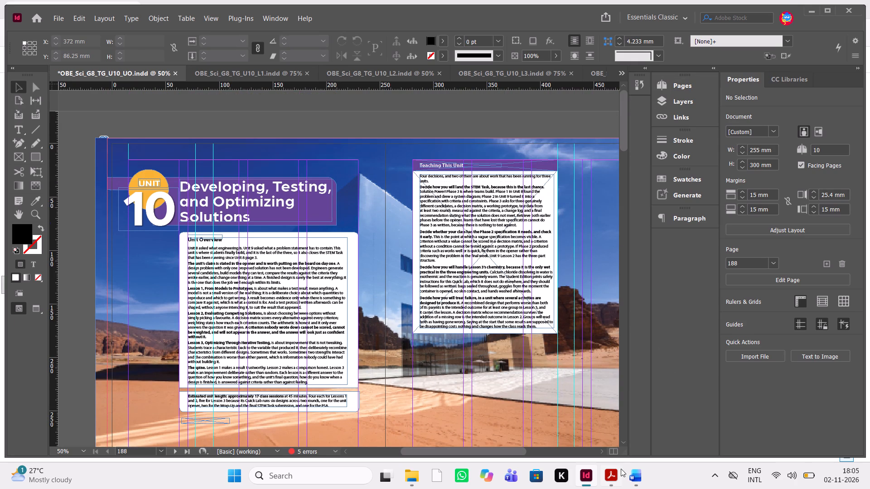
left_click(613, 479)
left_click(703, 168)
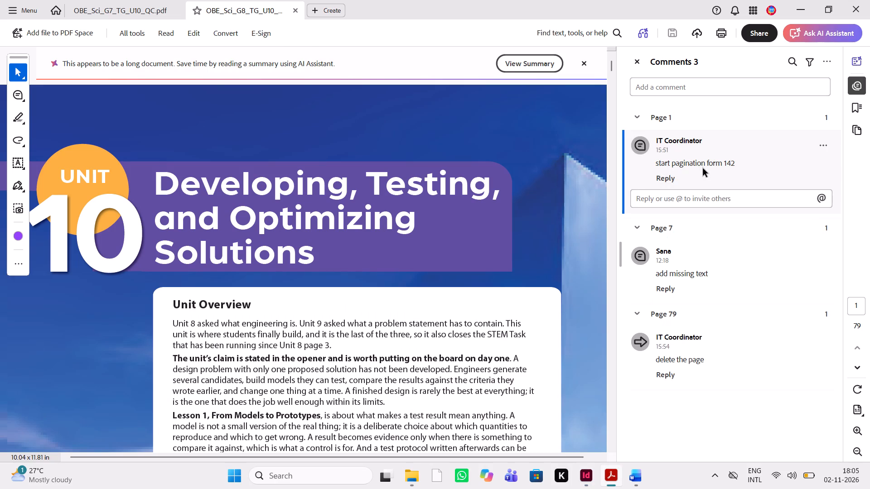
left_click(589, 474)
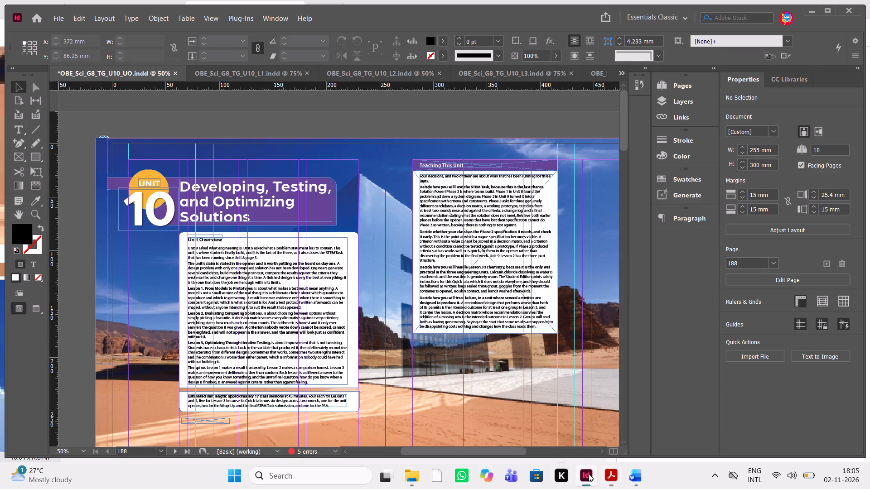
key("F12")
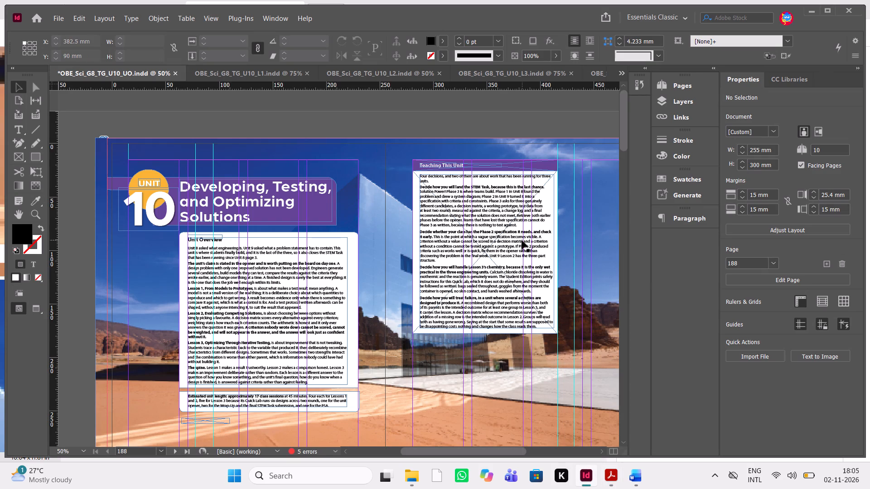
scroll(574, 164, "up", 11)
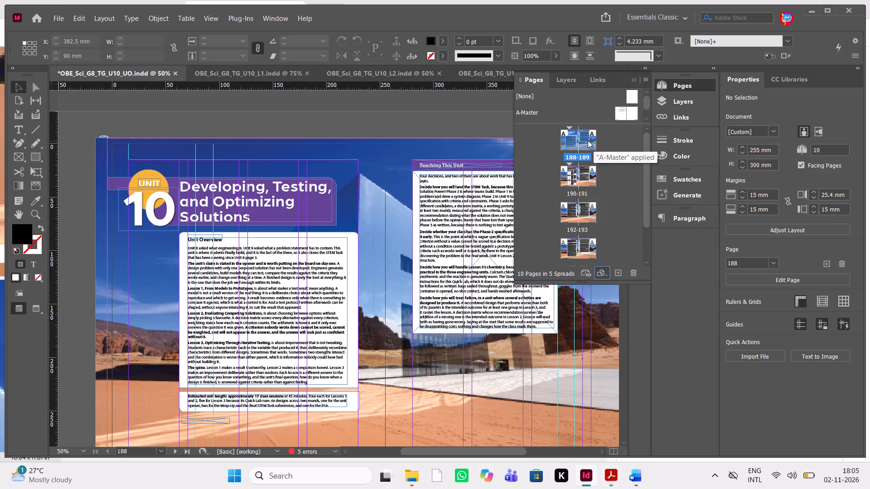
right_click(574, 143)
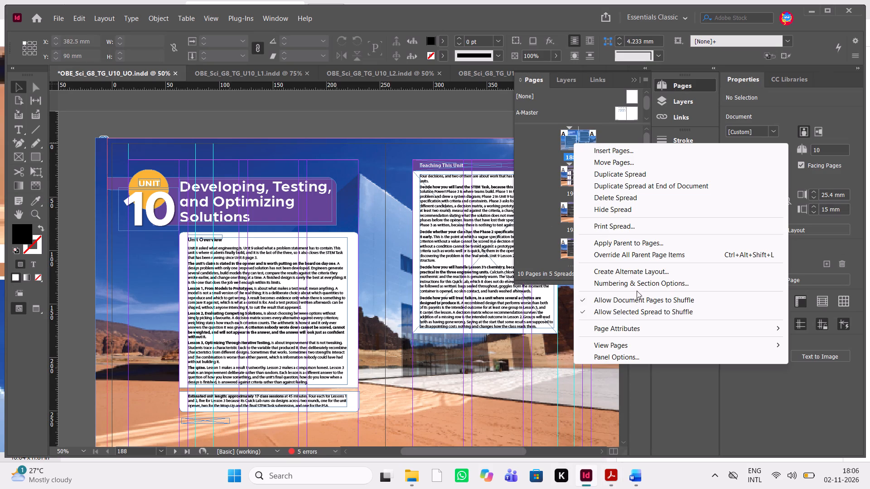
left_click(678, 285)
key("BackSpace")
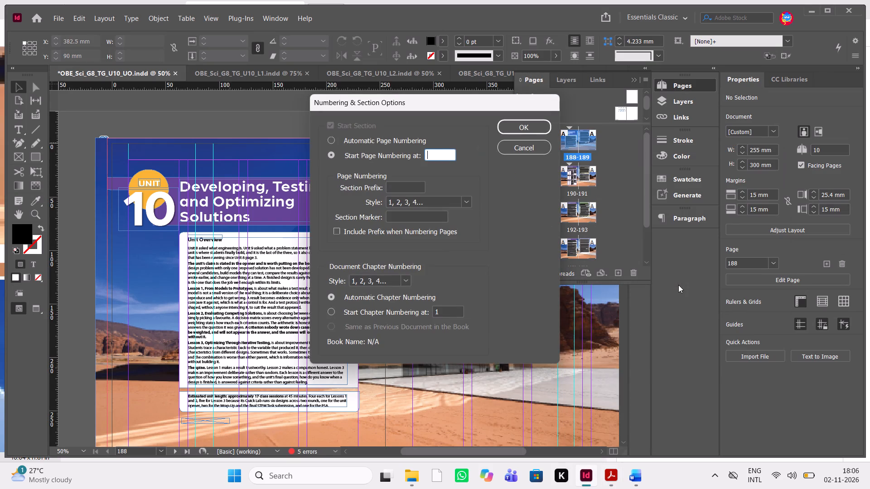
key("BackSpace")
key("BackSpace")
type("142")
left_click(538, 132)
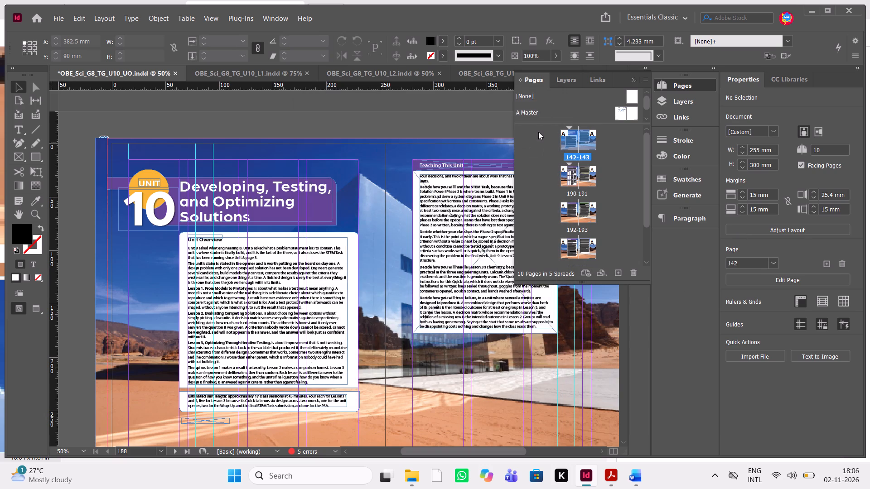
Set the section on the second spread of the unit opener to start page numbering at 144 and check the following spreads' numbers.
left_click(580, 198)
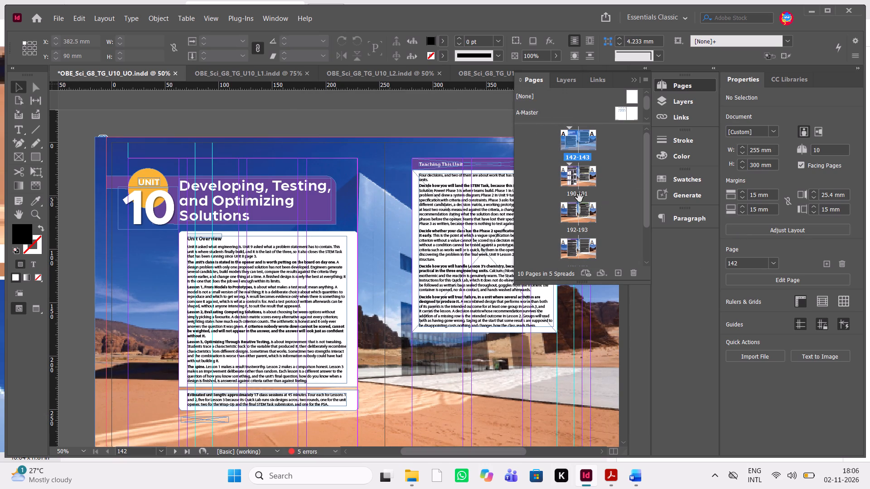
right_click(580, 198)
left_click(576, 189)
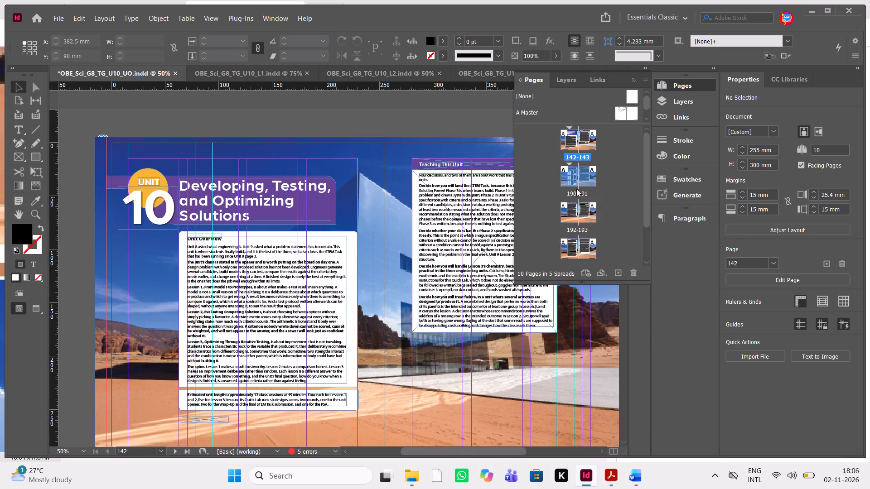
right_click(576, 189)
left_click(567, 177)
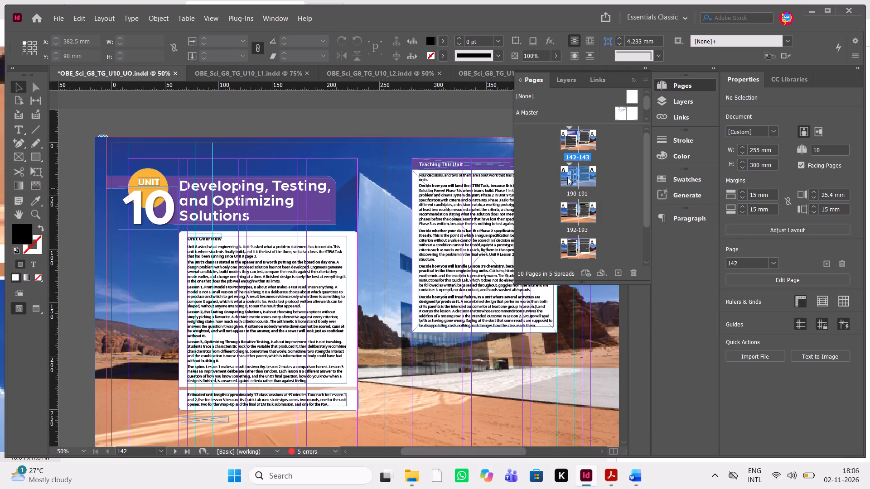
right_click(567, 177)
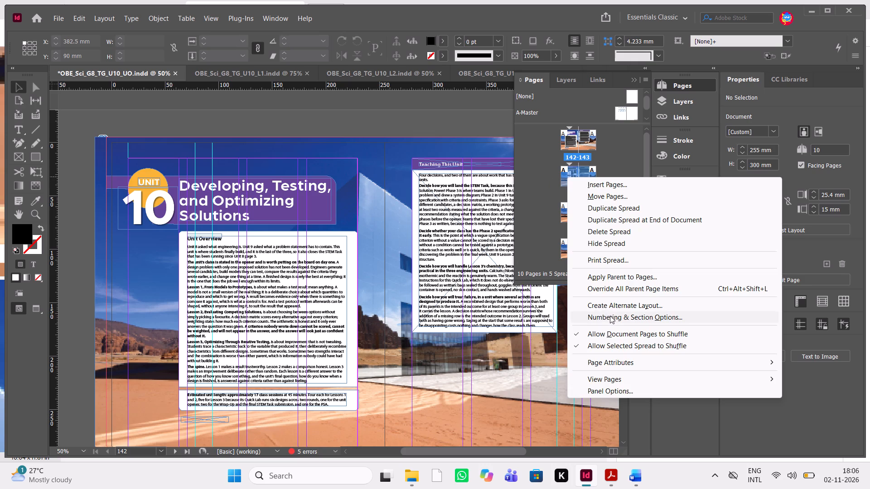
left_click(610, 316)
key("BackSpace")
type("144")
left_click(541, 126)
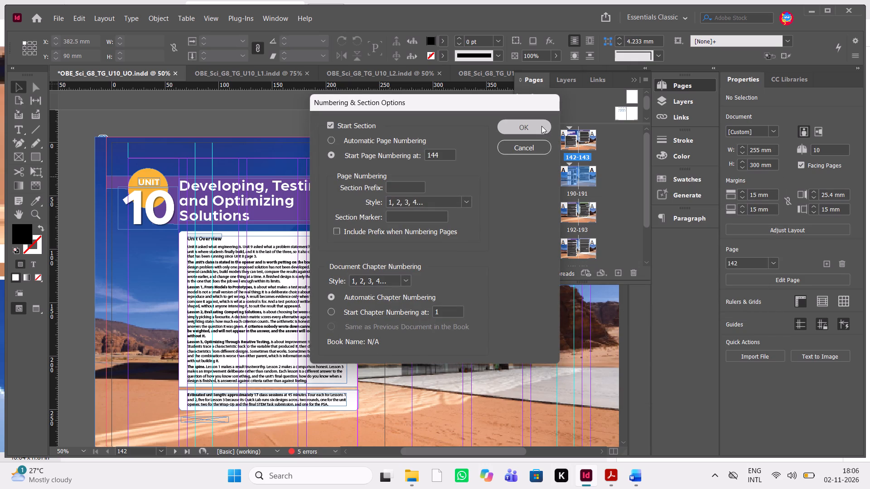
scroll(618, 191, "up", 5)
scroll(618, 191, "down", 1)
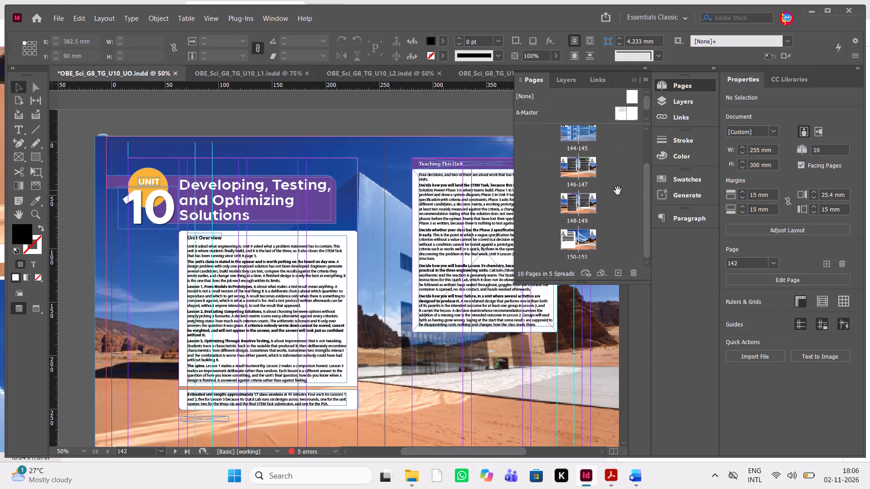
scroll(618, 191, "down", 3)
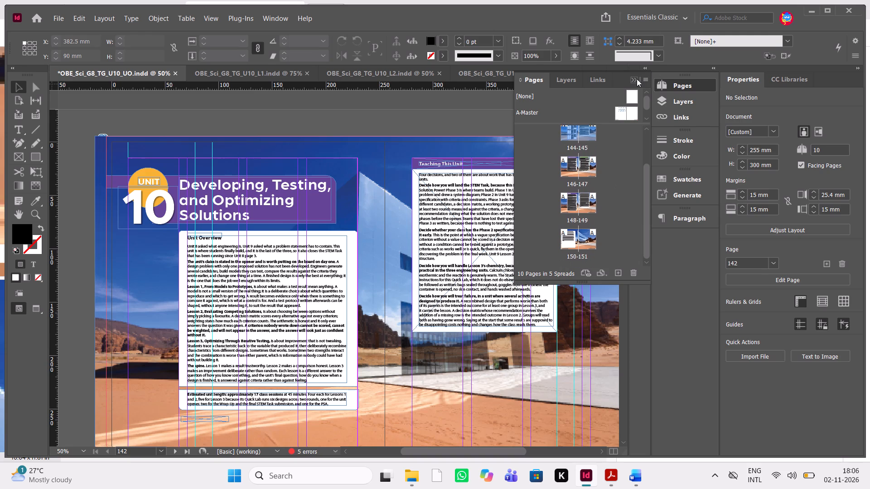
left_click(637, 79)
Switch to Acrobat and examine the reviewer comments on pages 7 and 79 of the Grade 8 Unit 10 PDF.
left_click(631, 478)
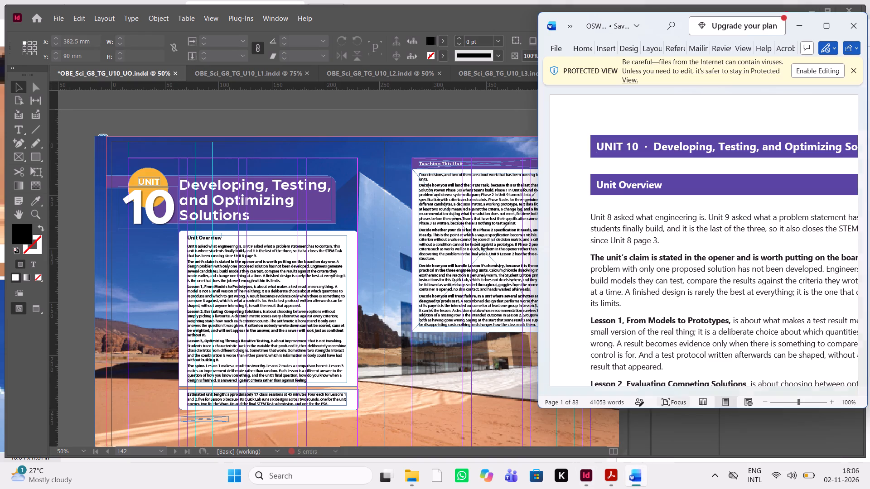
left_click(612, 476)
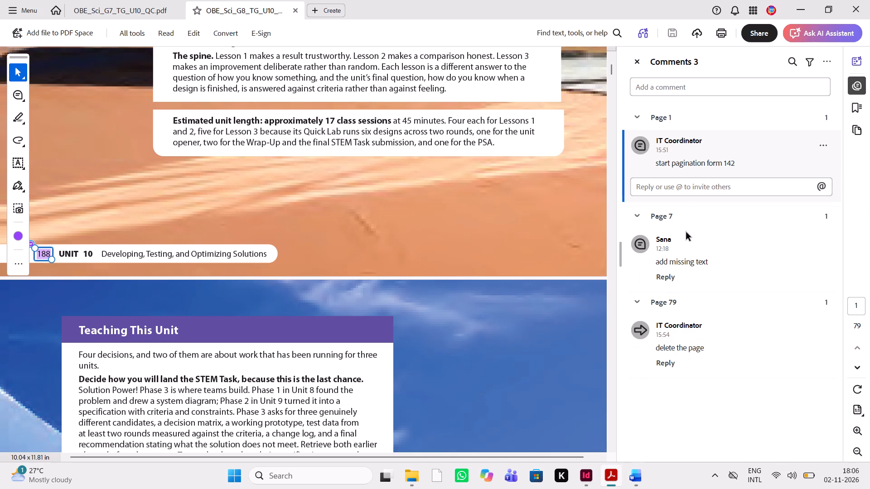
left_click(700, 248)
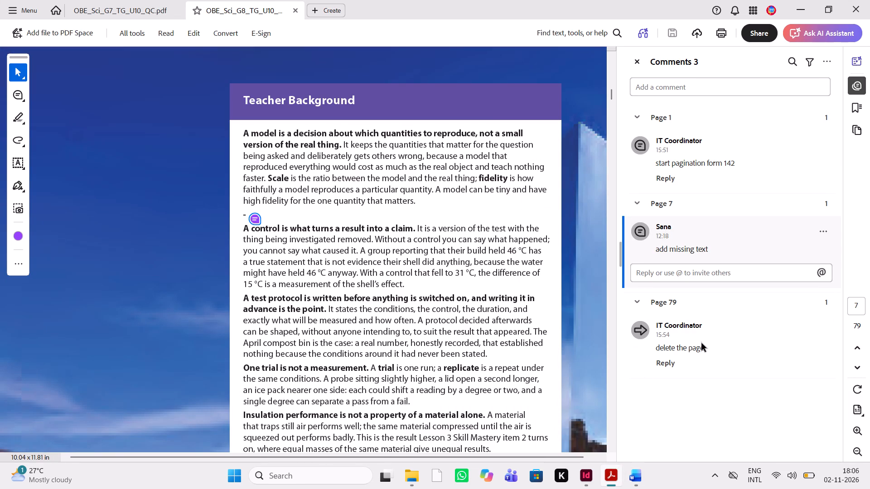
left_click(701, 343)
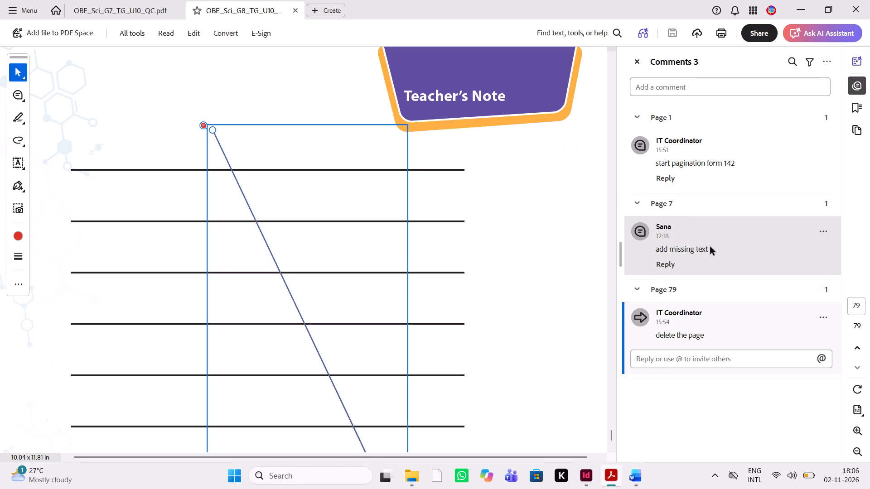
Examine the missing-text comment on page 7 and the page-deletion comment on page 79, including the pages around them.
left_click(710, 247)
left_click(694, 314)
left_click_drag(694, 314, 681, 345)
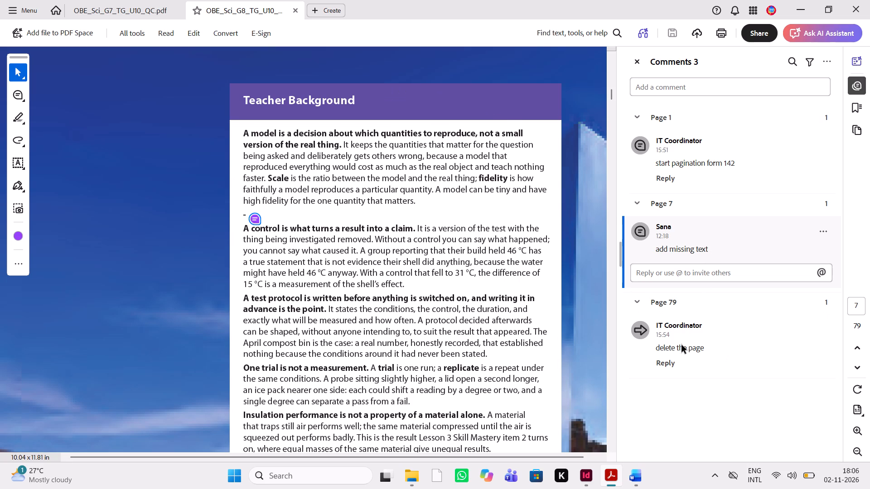
left_click(681, 345)
scroll(466, 346, "down", 8)
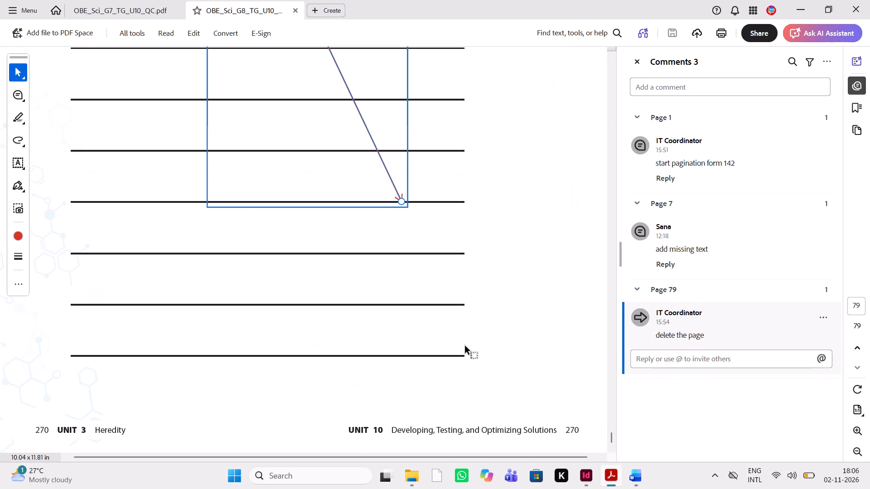
scroll(466, 346, "up", 8)
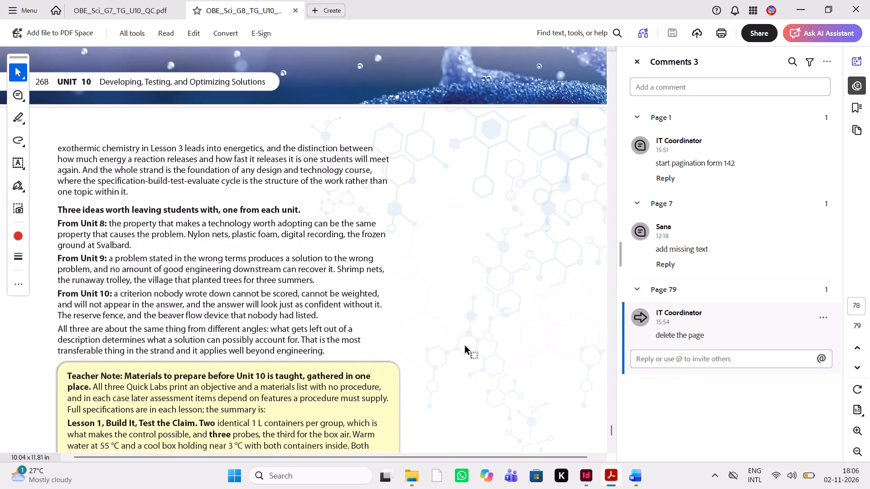
left_click(721, 244)
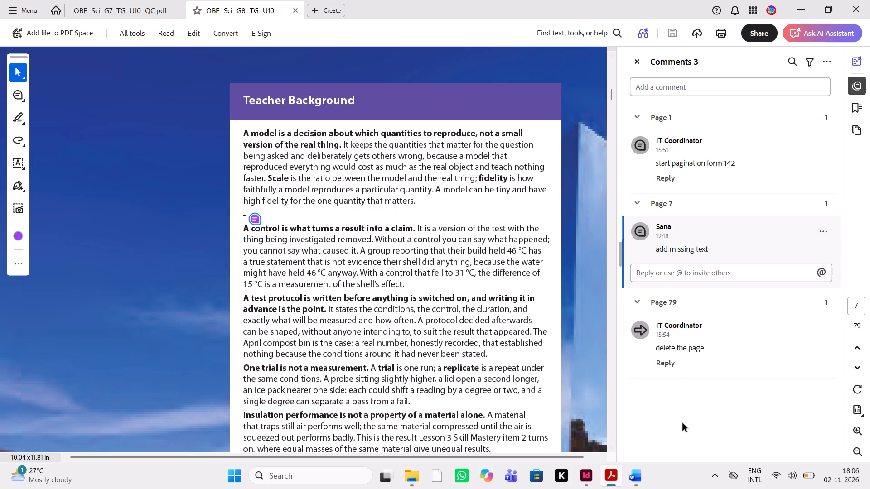
Switch to the Word manuscript and copy the "A prototype is different in kind." paragraph from the Teacher Background section.
left_click(640, 488)
scroll(694, 302, "down", 18)
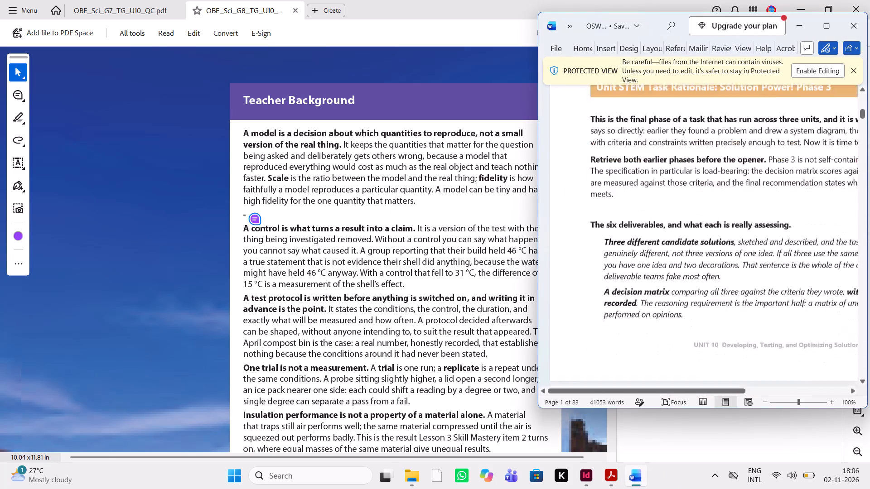
scroll(694, 302, "down", 4)
scroll(694, 302, "up", 4)
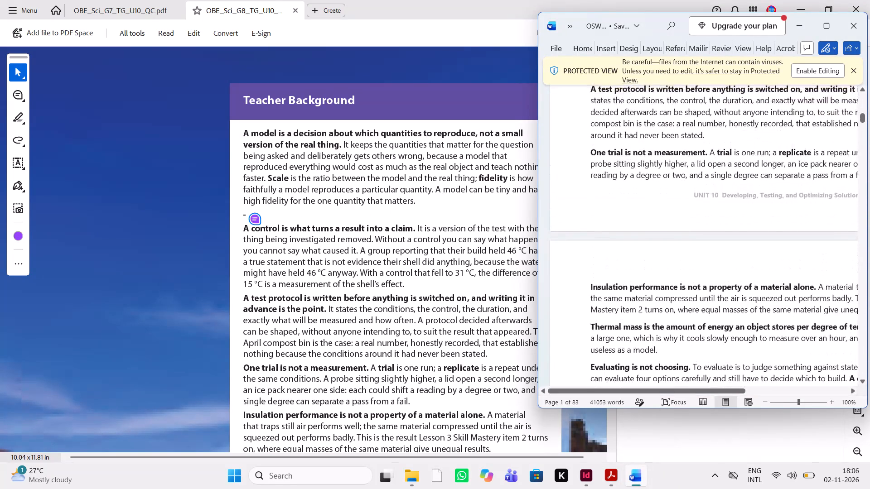
scroll(694, 302, "up", 1)
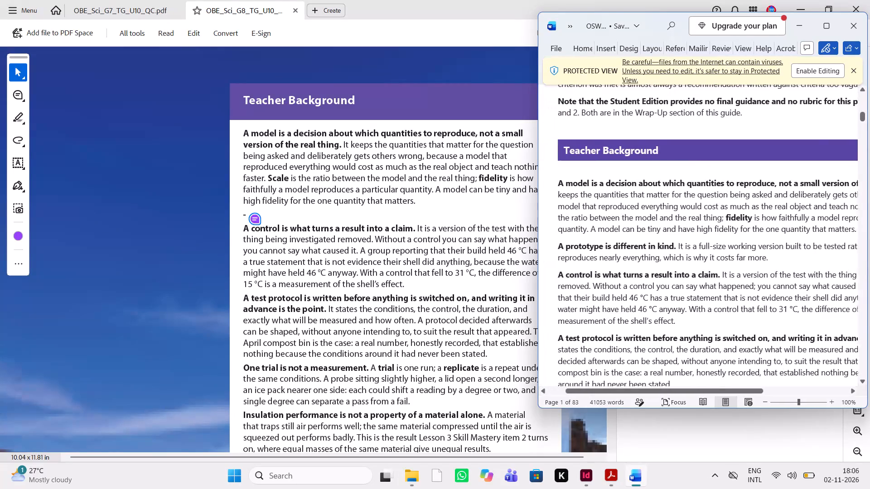
left_click_drag(780, 258, 671, 248)
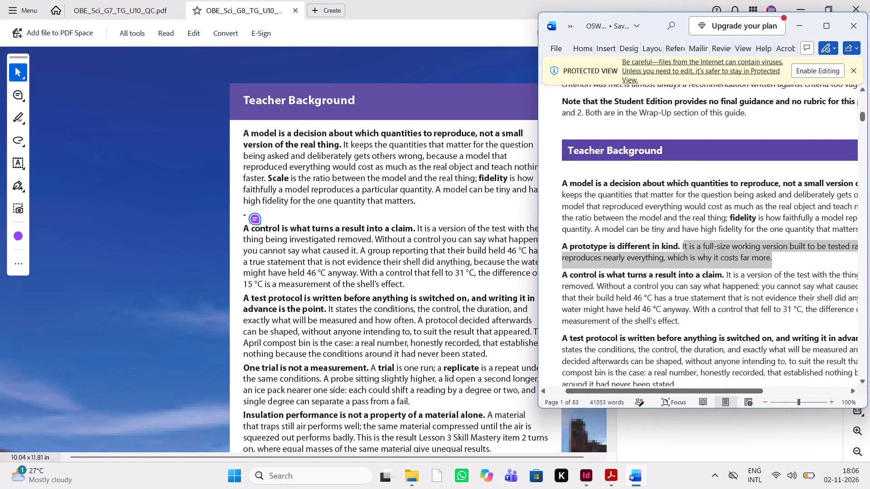
left_click_drag(671, 248, 564, 244)
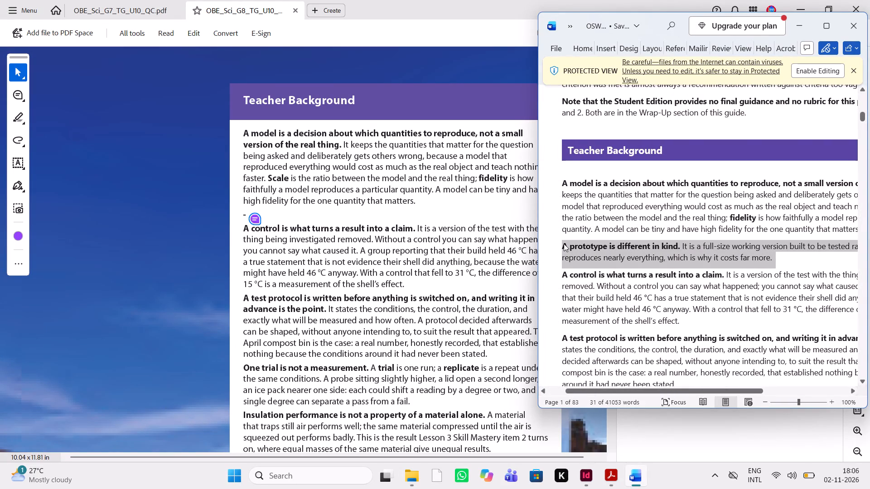
key("ctrl+c")
key("ctrl+c")
key("ctrl+c")
Switch to InDesign and look through the unit opener's spreads for the Teacher Background text and the Teacher's Note page.
left_click(595, 485)
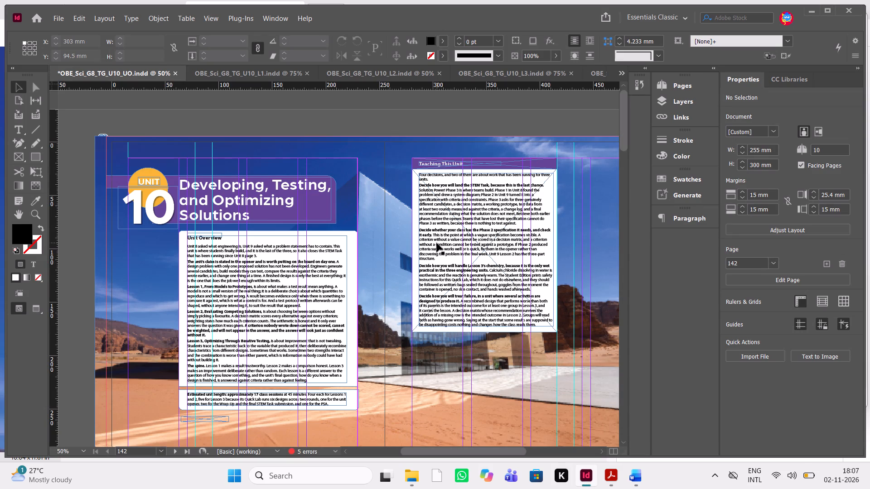
key("ctrl+equal")
key("ctrl+equal")
key("ctrl+equal")
scroll(437, 243, "down", 13)
scroll(437, 243, "up", 2)
scroll(437, 243, "down", 13)
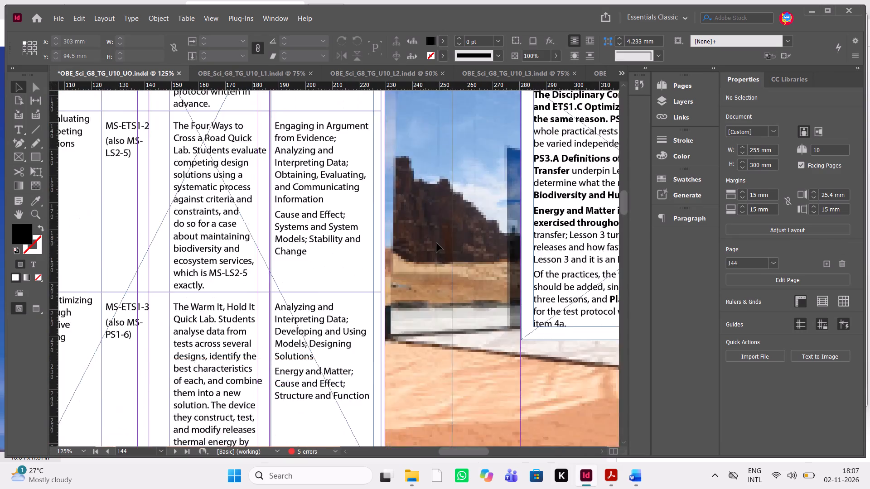
scroll(437, 243, "down", 20)
scroll(437, 243, "up", 5)
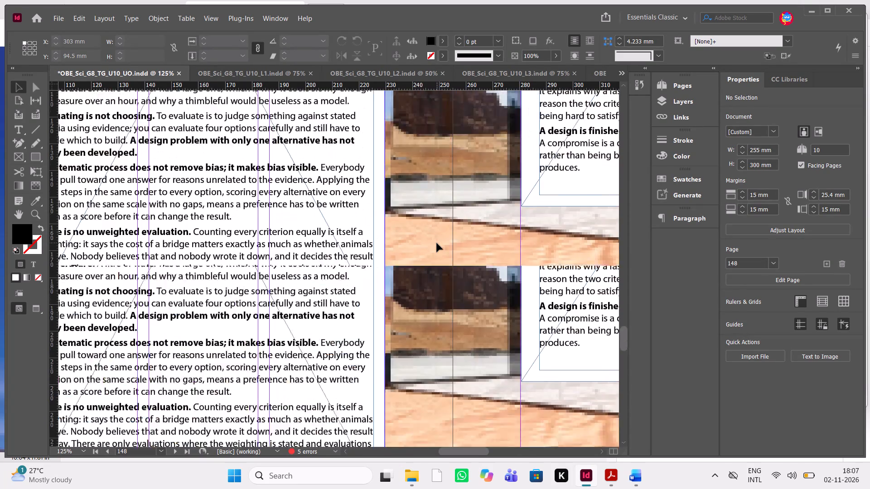
scroll(437, 243, "up", 4)
scroll(437, 243, "down", 2)
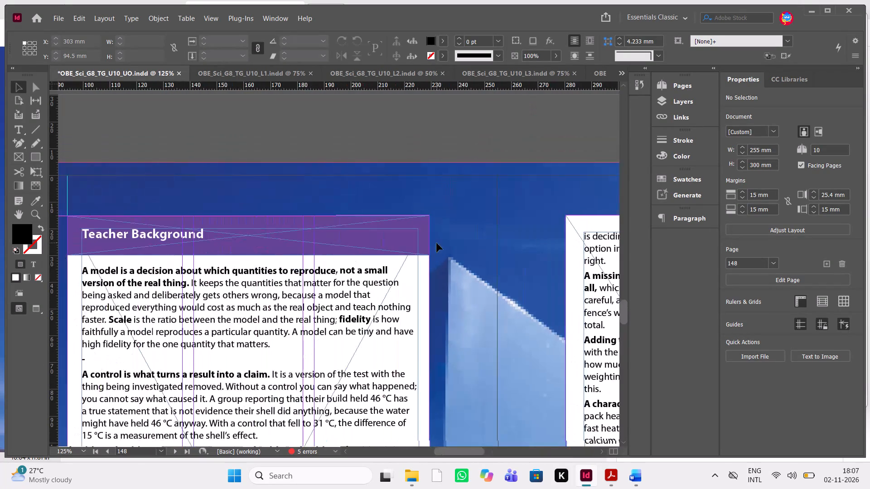
scroll(437, 243, "down", 6)
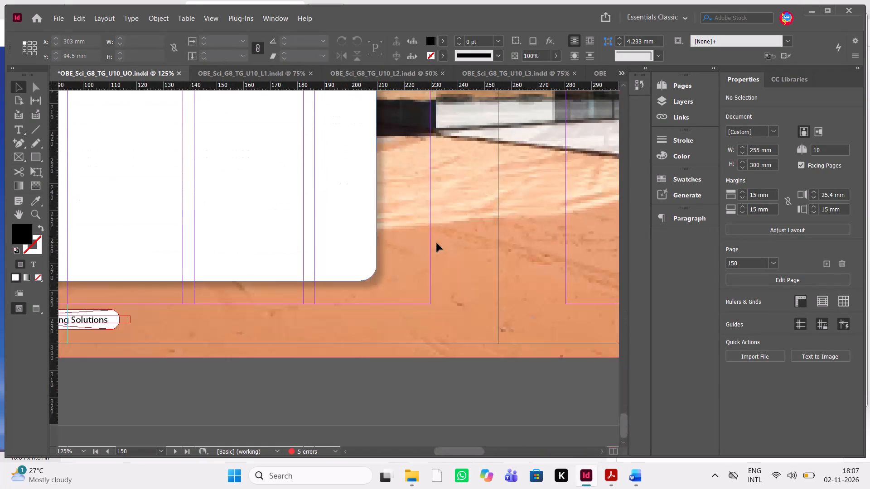
scroll(437, 243, "down", 2)
scroll(437, 243, "up", 4)
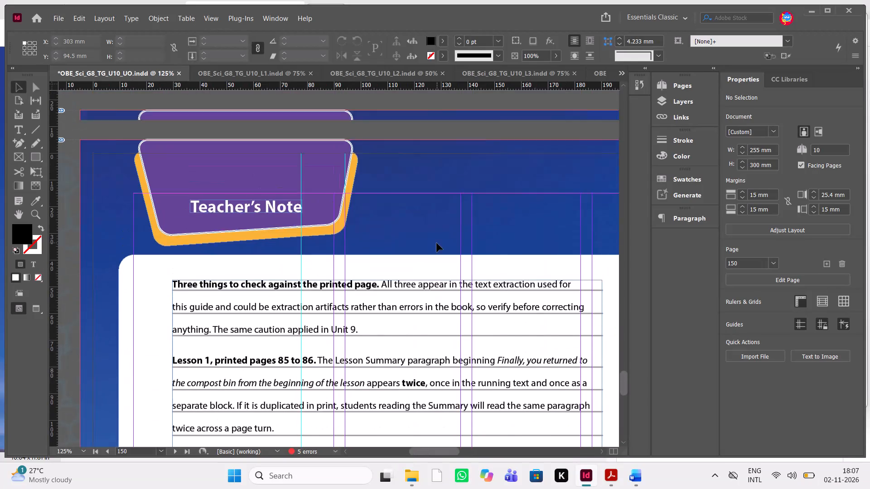
Switch to Acrobat and recheck the reviewer comments on pages 79, 1 and 7, comparing the pages near the end of the PDF.
left_click(612, 466)
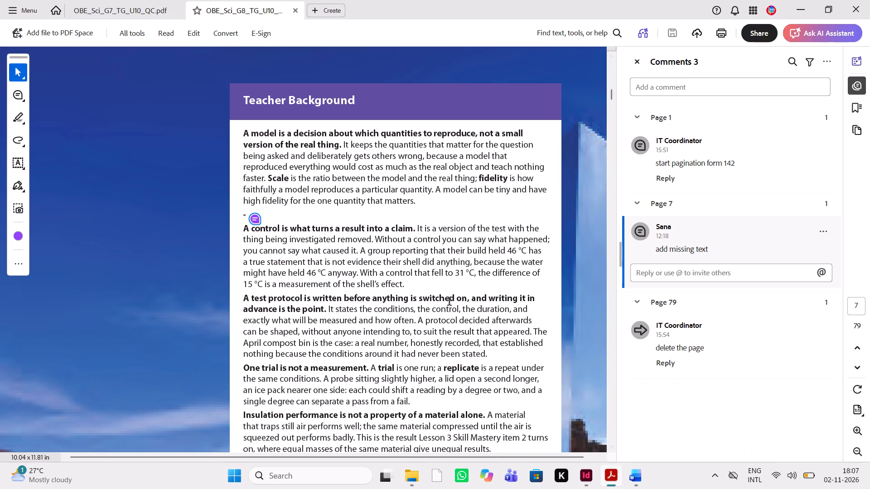
scroll(449, 302, "down", 20)
scroll(449, 302, "down", 20)
scroll(449, 302, "down", 20)
scroll(449, 302, "up", 8)
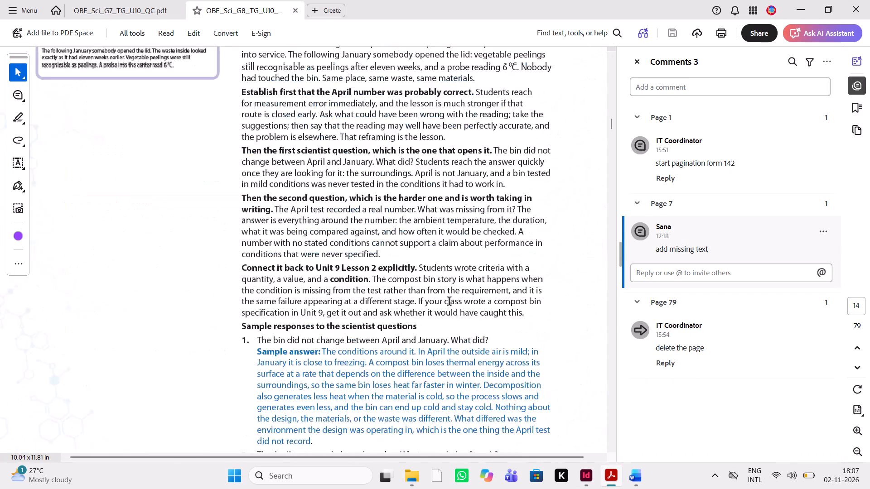
scroll(449, 302, "up", 2)
left_click(705, 349)
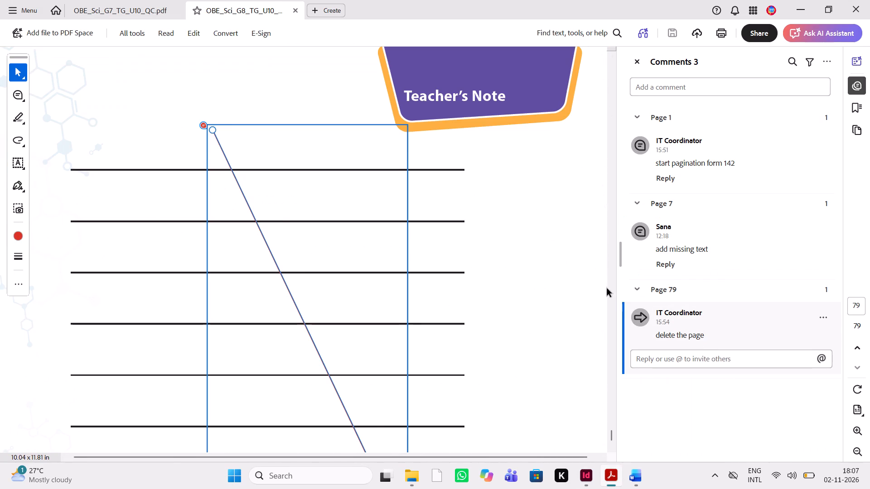
scroll(417, 297, "down", 6)
scroll(417, 297, "up", 6)
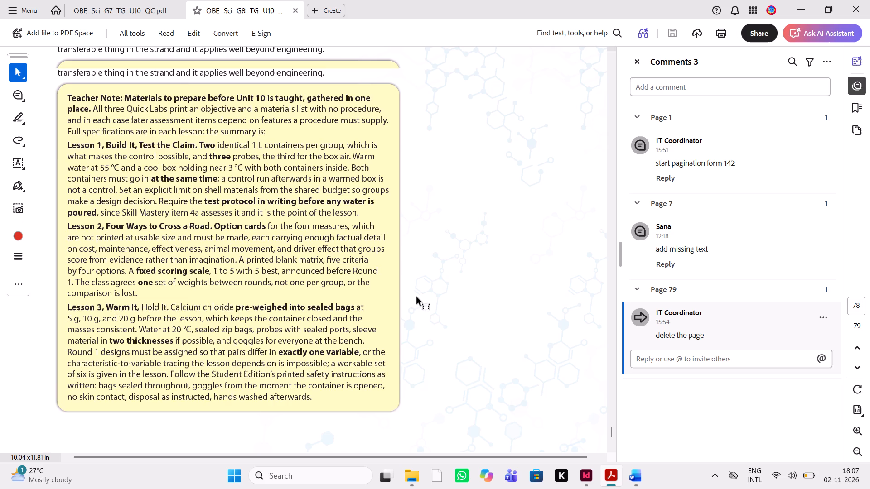
scroll(417, 297, "down", 16)
scroll(417, 297, "up", 20)
scroll(417, 297, "up", 17)
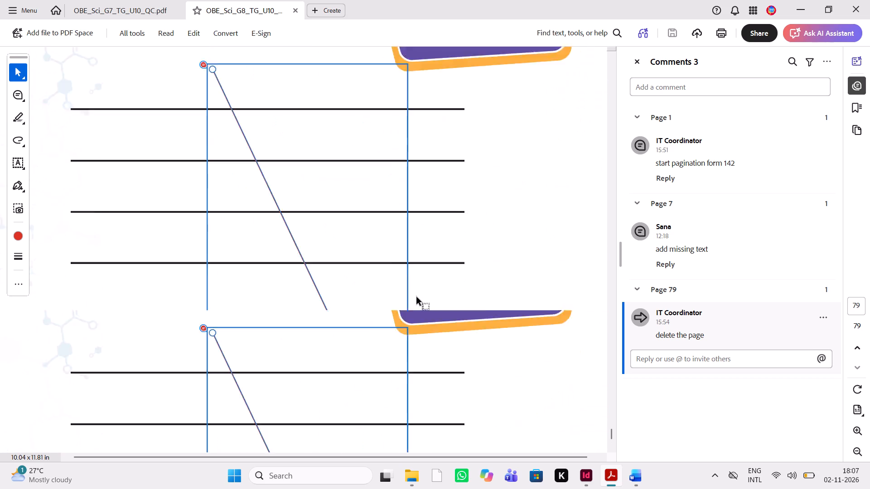
scroll(417, 297, "up", 20)
scroll(417, 297, "up", 20)
scroll(417, 297, "up", 20)
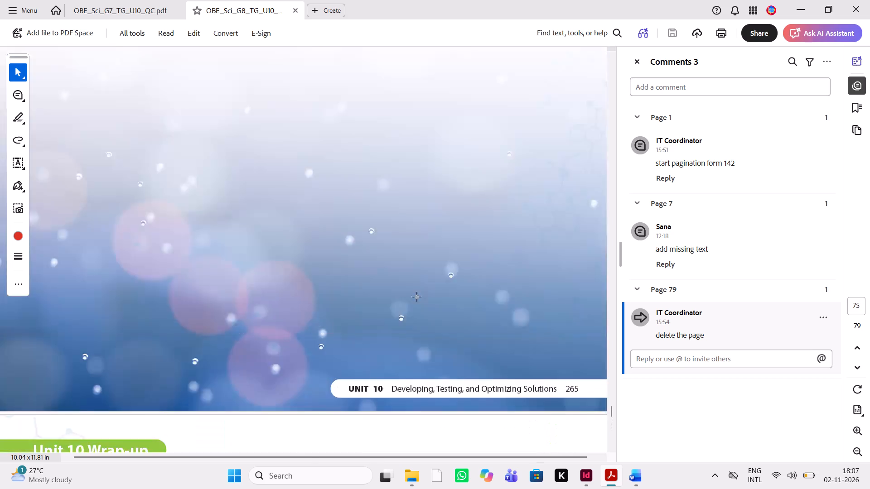
scroll(417, 297, "up", 20)
scroll(417, 297, "up", 20)
scroll(417, 297, "up", 20)
left_click(725, 157)
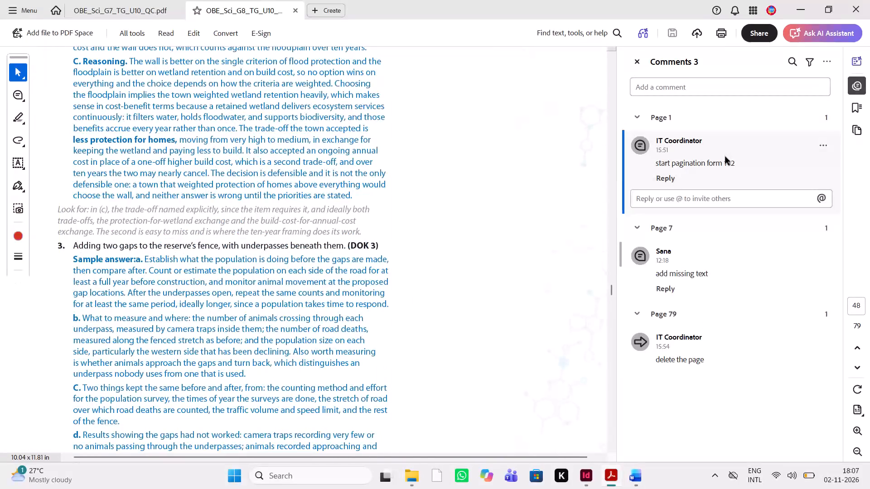
left_click(681, 237)
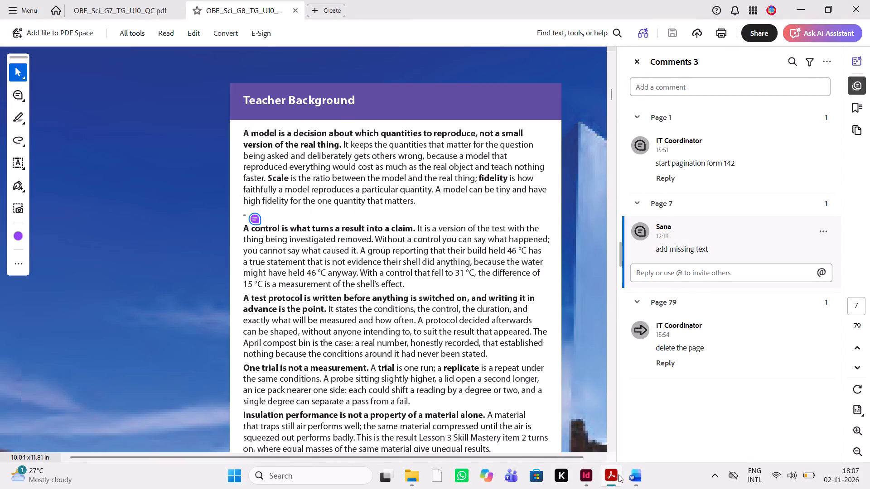
In the InDesign unit opener, replace the stray dash under Teacher Background's first paragraph with the copied "A prototype is different in kind." paragraph.
left_click(597, 477)
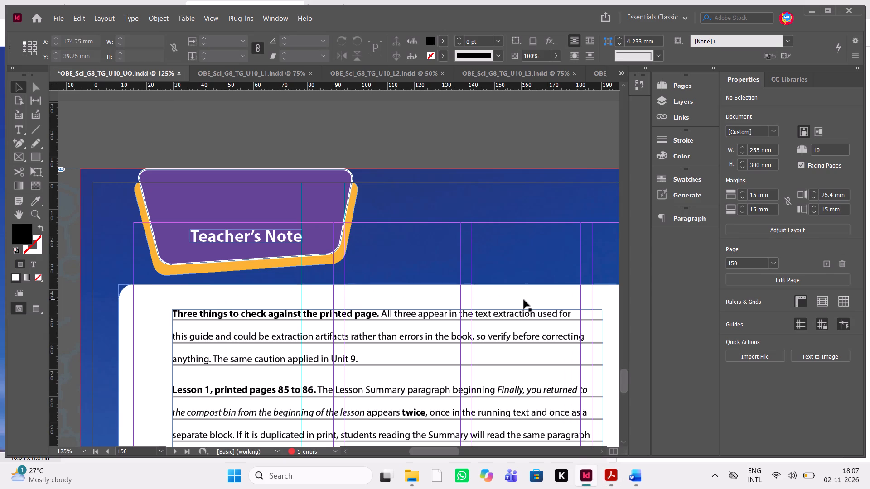
scroll(524, 300, "down", 2)
scroll(524, 300, "up", 9)
scroll(524, 300, "down", 3)
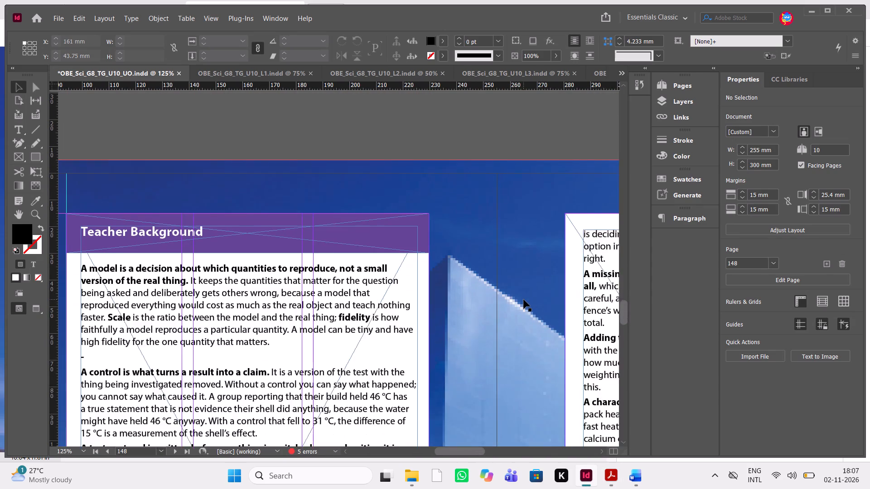
double_click(130, 248)
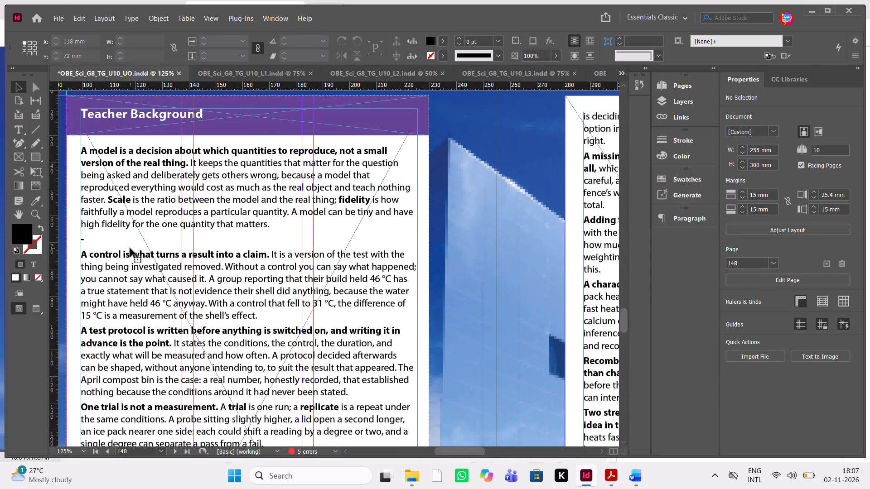
triple_click(96, 236)
left_click_drag(96, 236, 97, 237)
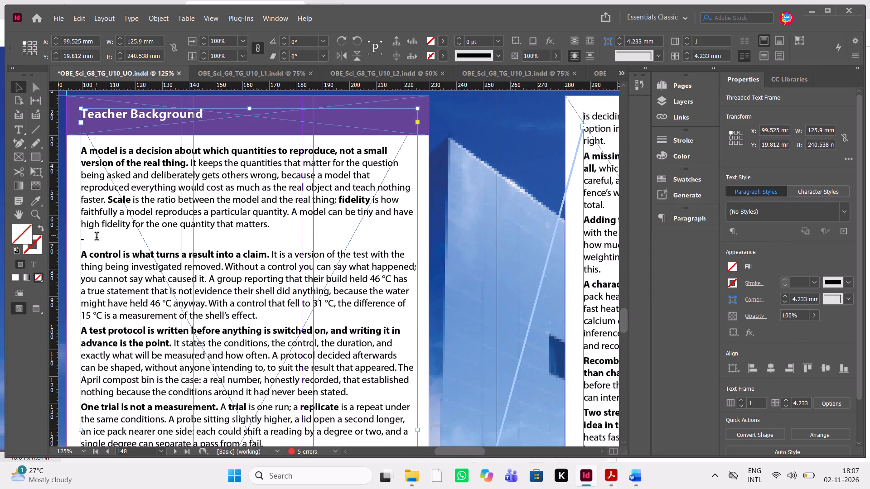
left_click_drag(97, 237, 90, 242)
left_click(90, 242)
double_click(112, 243)
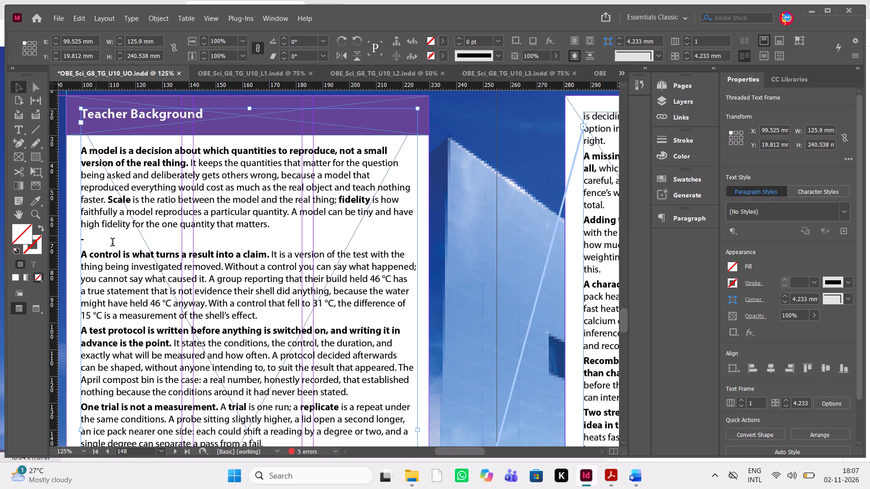
triple_click(195, 245)
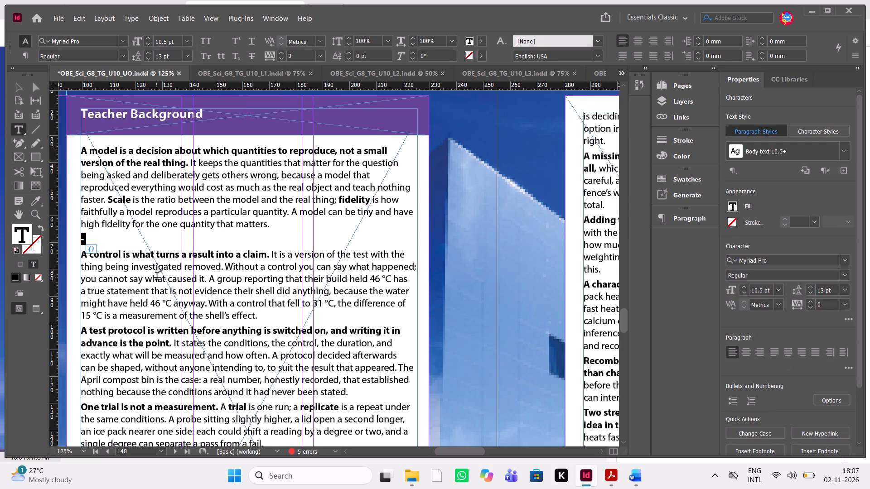
left_click(116, 244)
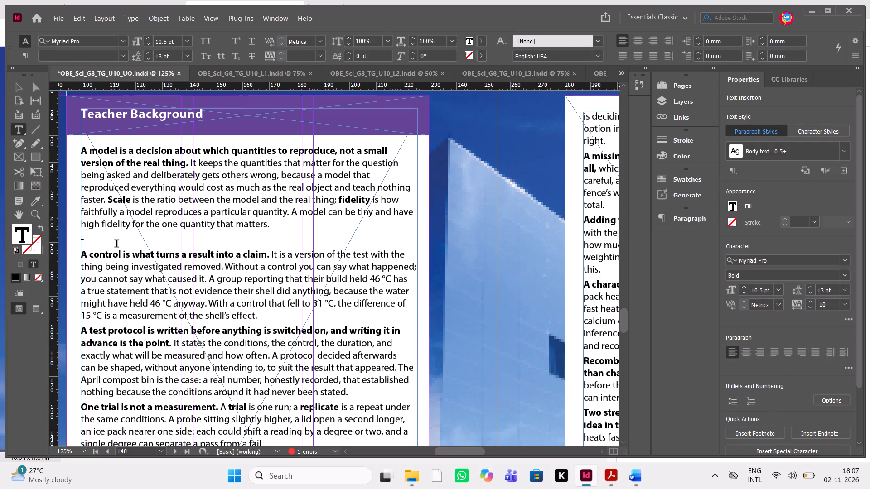
key("BackSpace")
key("ctrl+v")
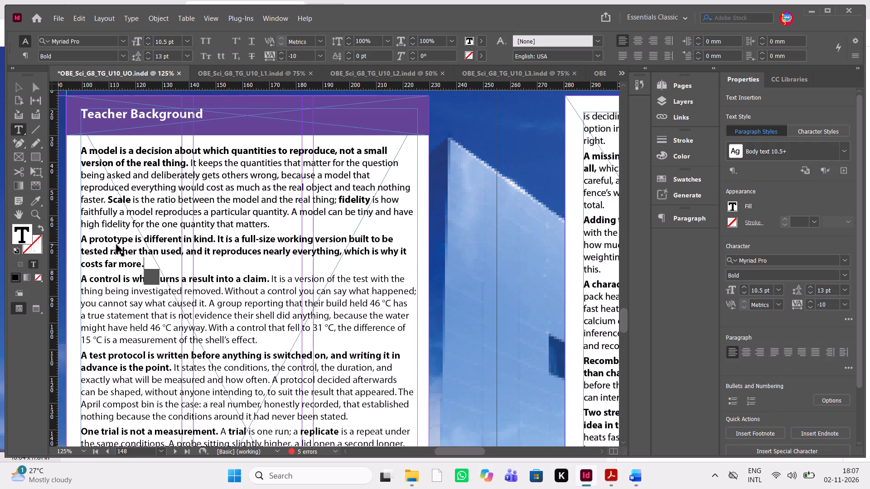
Compare with the PDF and Word manuscript, and remove bold from the InDesign text following "A prototype is different in kind.".
left_click(160, 263)
key("alt+Tab")
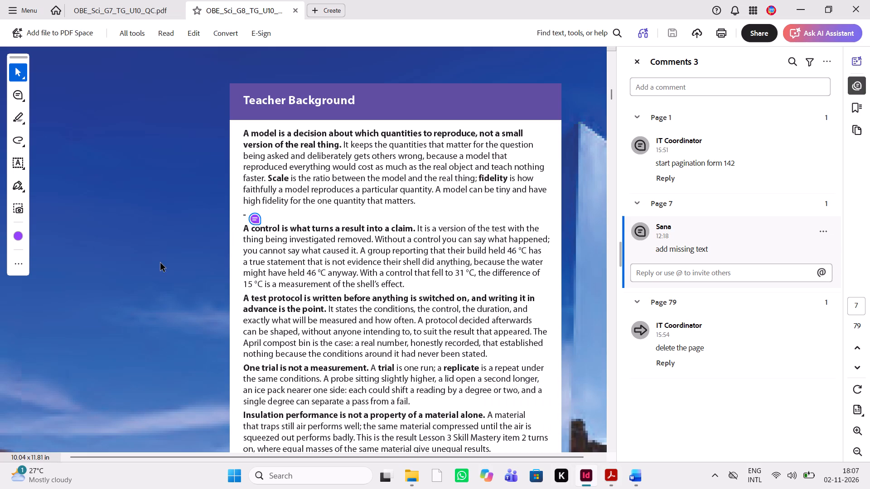
key("alt+Tab")
key("alt+Tab")
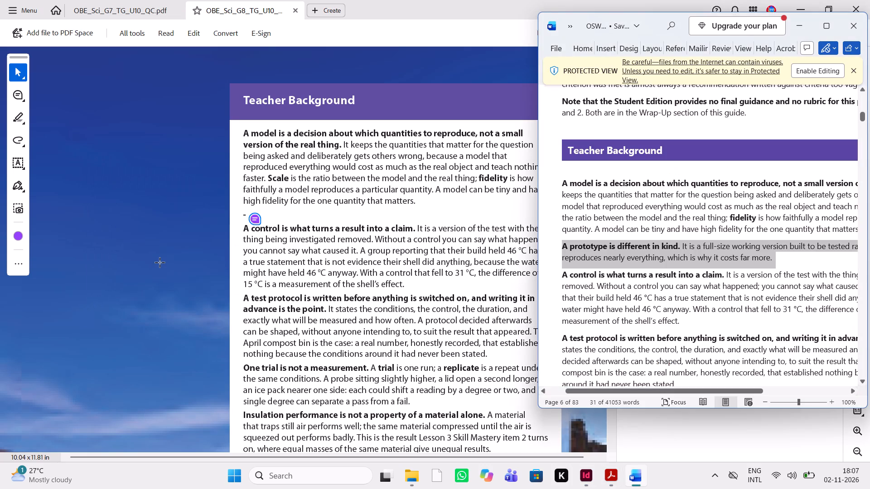
key("alt+Tab")
key("alt+Tab")
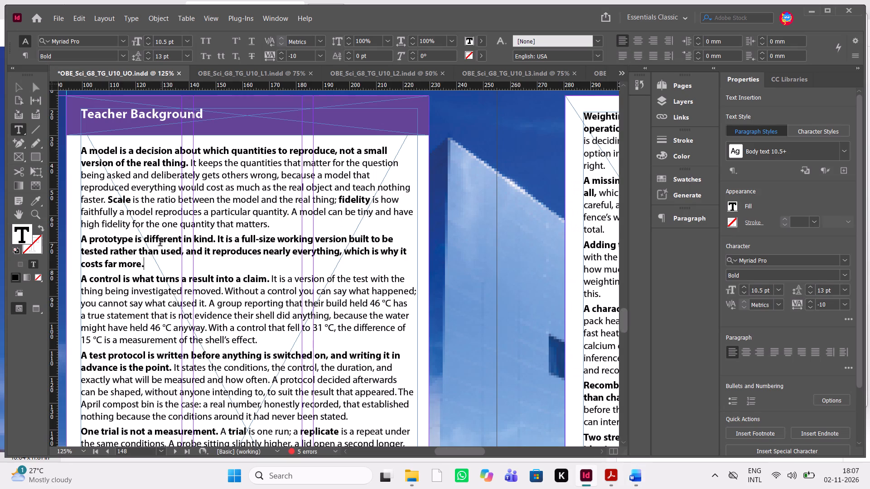
left_click_drag(158, 263, 213, 236)
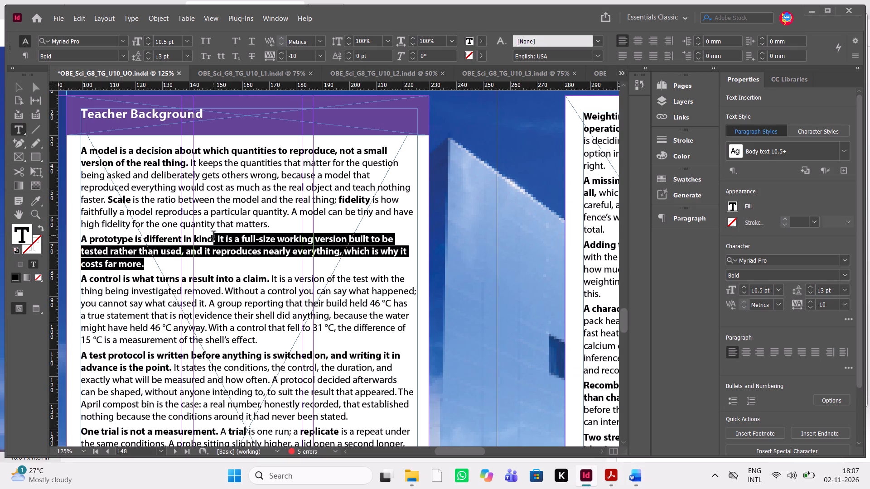
left_click_drag(213, 236, 216, 235)
key("ctrl+shift+b")
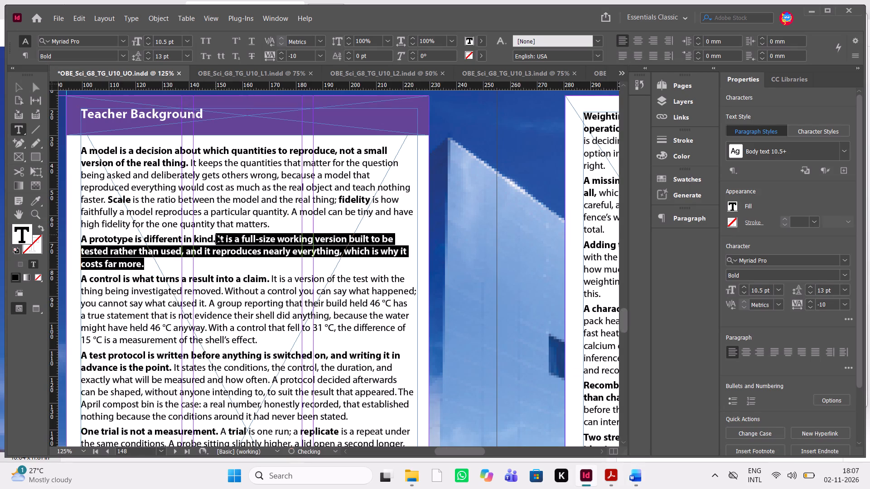
left_click(249, 261)
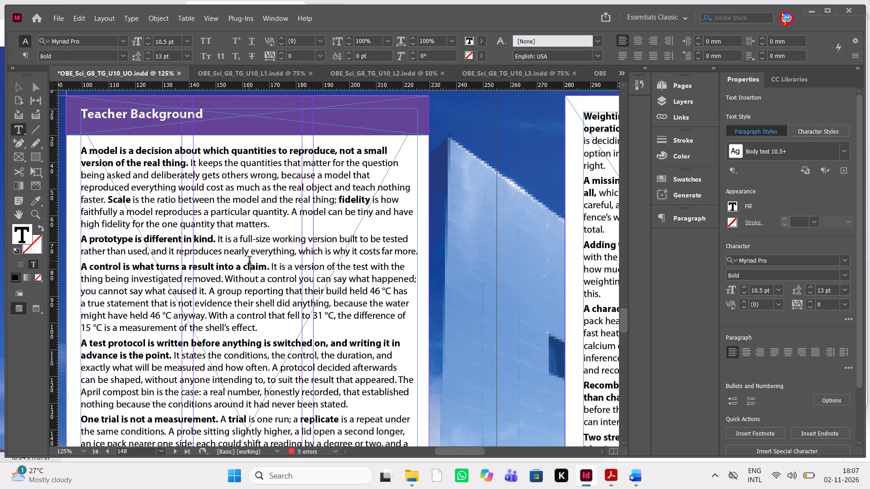
Review the unit opener's page numbering from 142 and look over its opening spread.
key("ctrl+minus")
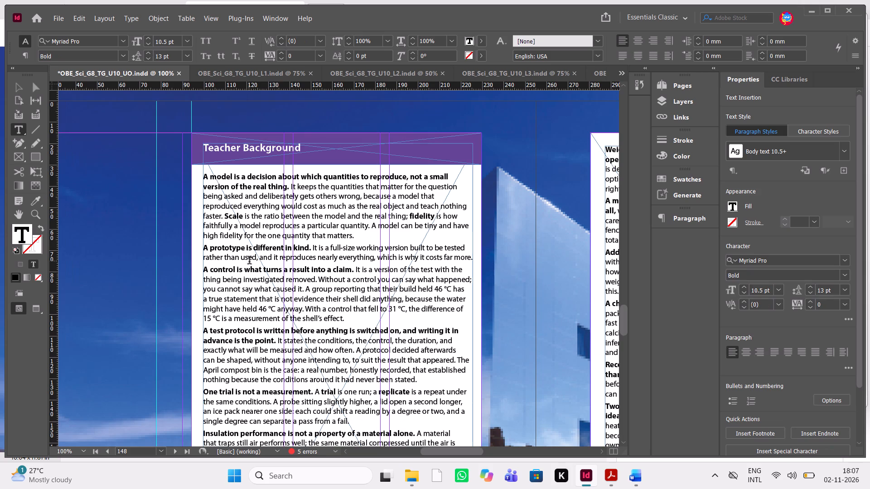
key("F12")
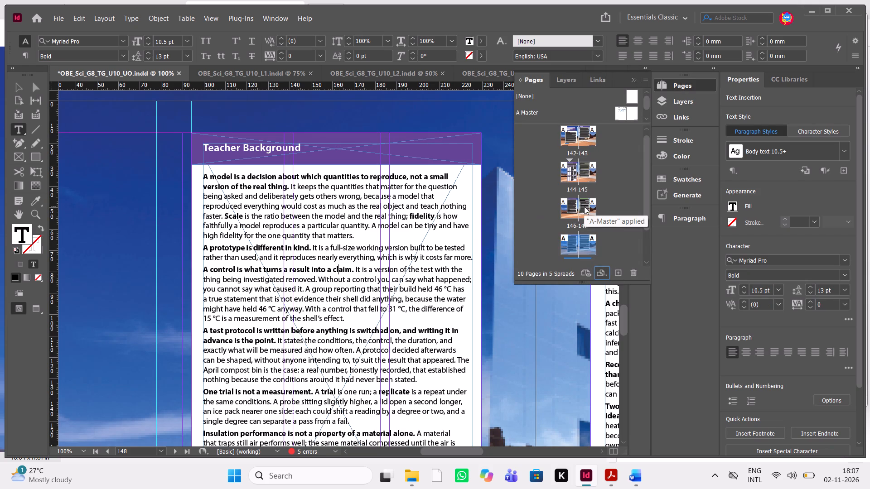
scroll(584, 206, "down", 2)
scroll(584, 206, "up", 1)
left_click(617, 153)
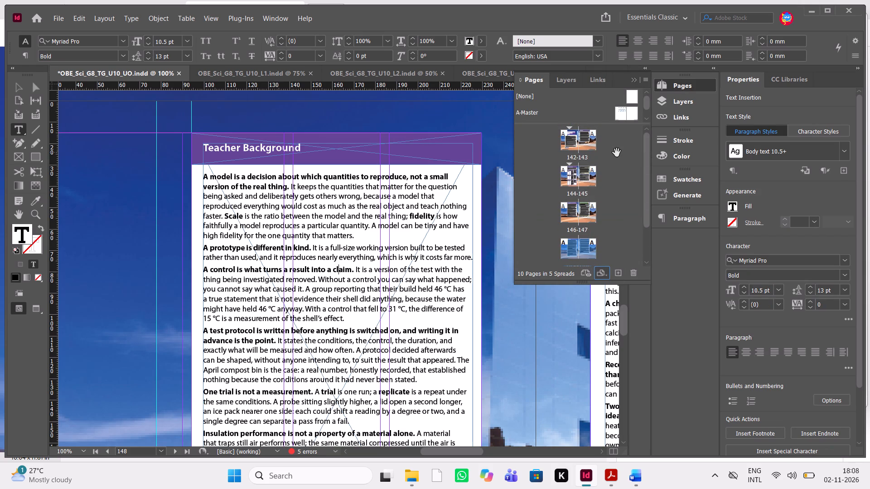
scroll(622, 219, "down", 4)
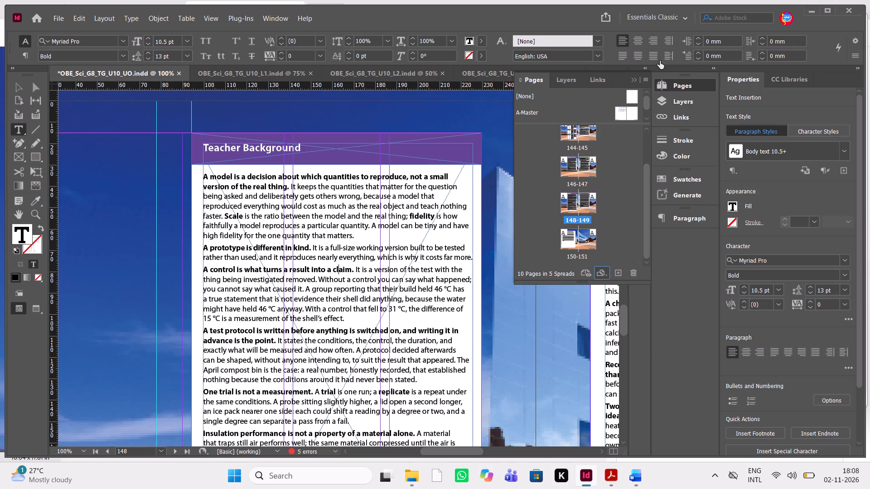
left_click(633, 78)
scroll(486, 161, "up", 20)
scroll(486, 161, "up", 20)
scroll(486, 161, "up", 13)
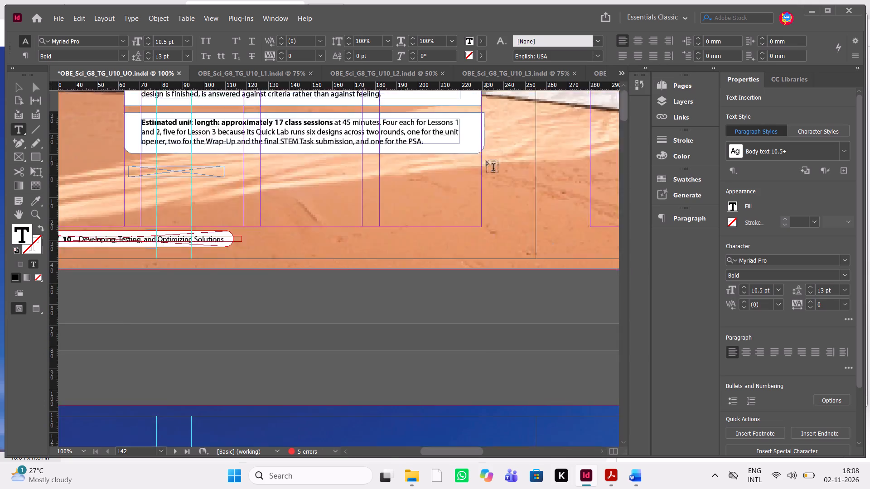
scroll(486, 161, "up", 7)
scroll(486, 161, "right", 1)
scroll(486, 161, "left", 1)
key("ctrl+minus")
key("ctrl+minus")
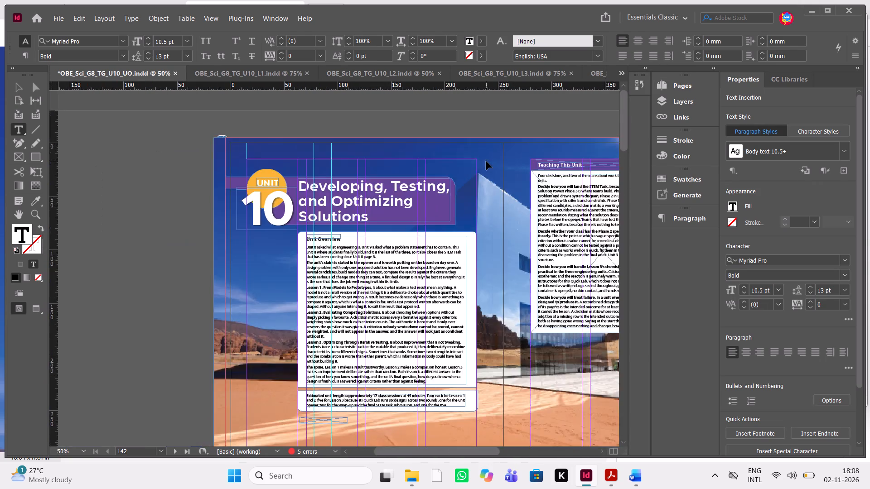
key("ctrl+minus")
key("ctrl+equal")
scroll(486, 161, "up", 14)
Save the unit opener as InDesign 2026 document OBE_Sci_G8_TG_U10_UO, replacing the existing file.
key("ctrl+shift+s")
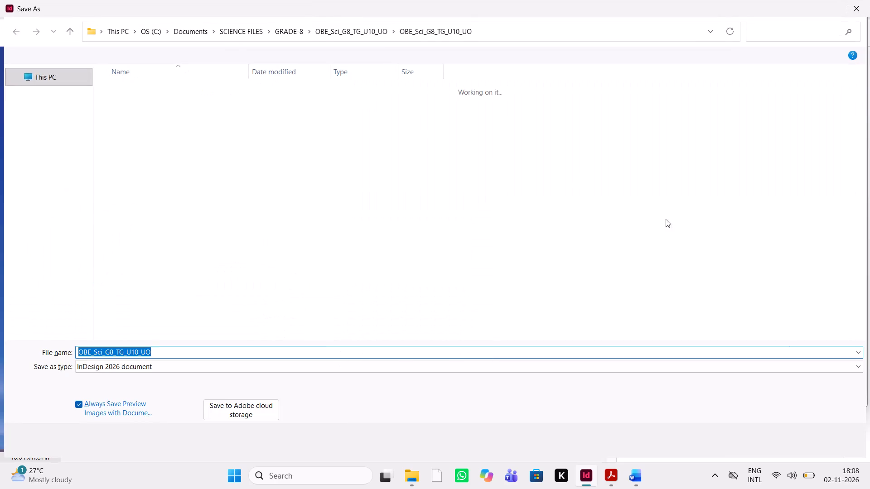
left_click(779, 441)
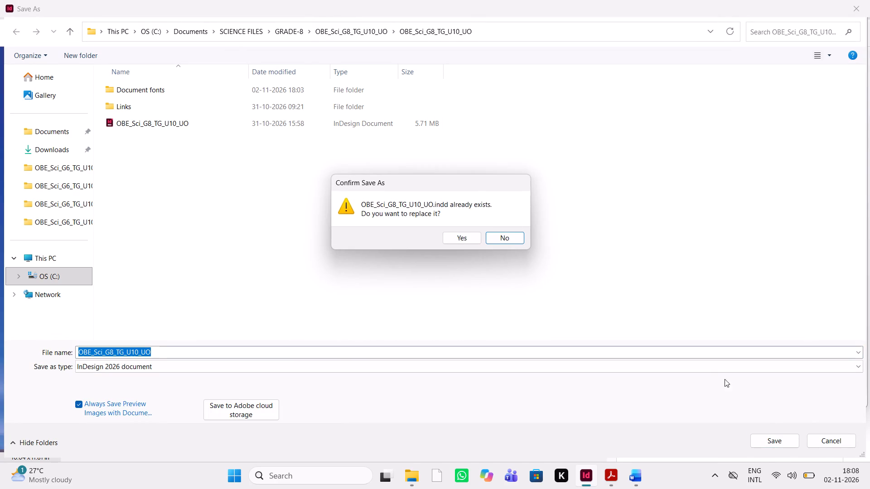
left_click(450, 239)
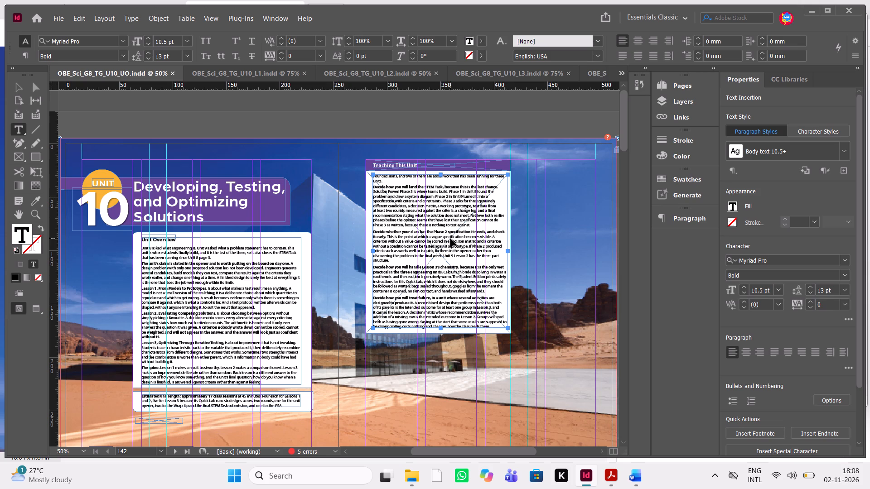
Save an InDesign CS4 or later (IDML) copy of OBE_Sci_G8_TG_U10_UO over the existing one.
key("ctrl+shift+s")
left_click(684, 369)
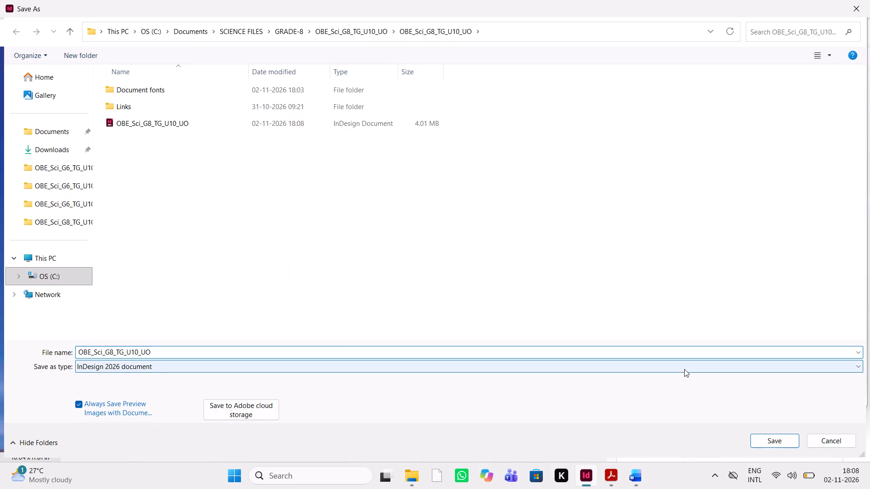
left_click(649, 398)
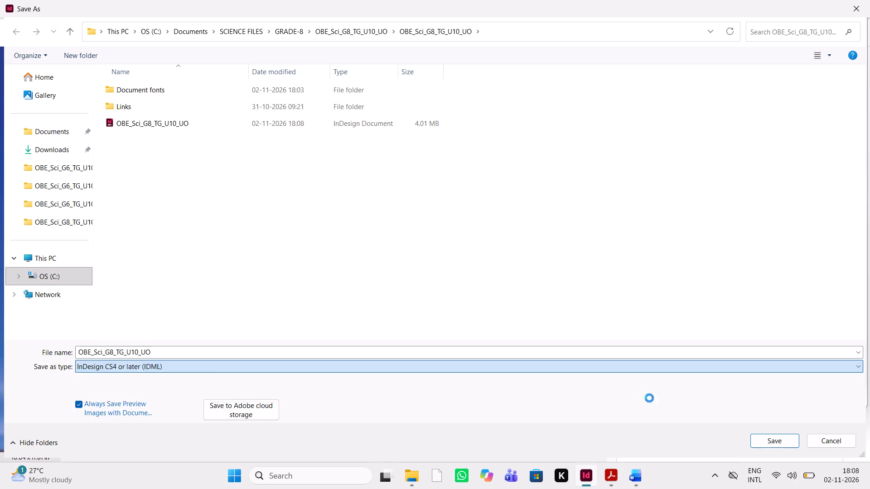
left_click(777, 441)
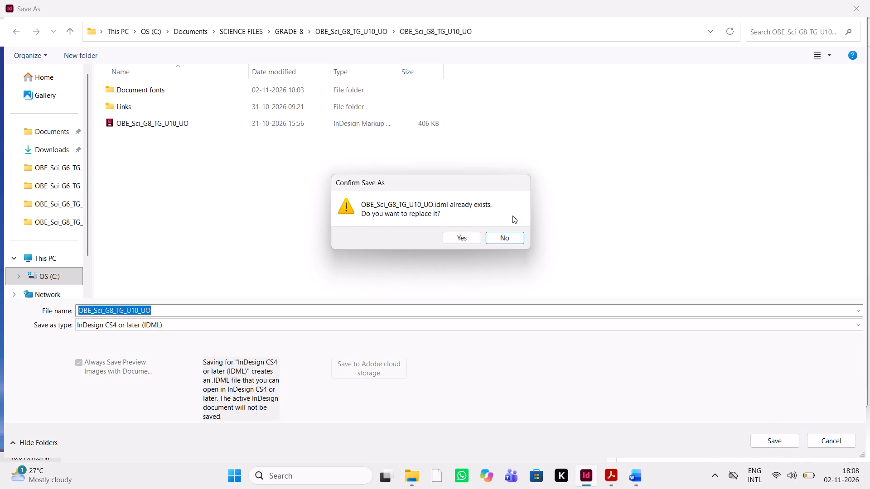
left_click(464, 236)
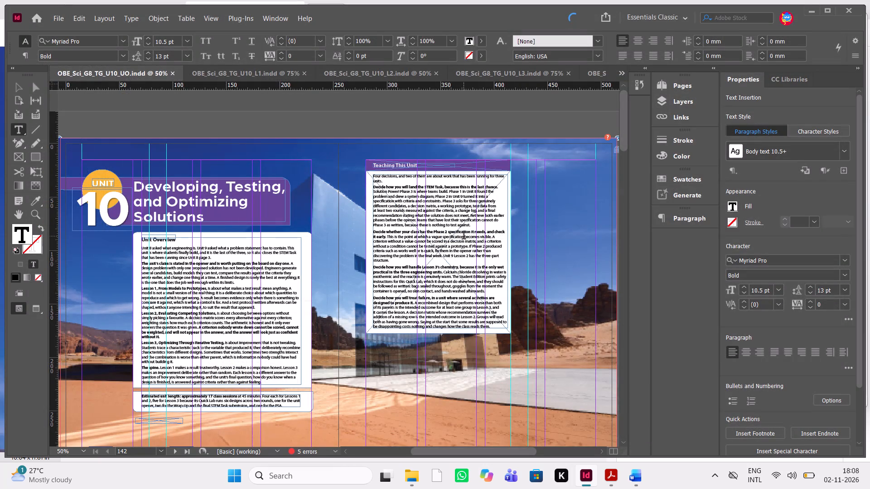
Export OBE_Sci_G8_TG_U10_UO as a High Quality Print PDF over the existing file, rechecking the page 79 comment in Acrobat meanwhile.
key("ctrl+e")
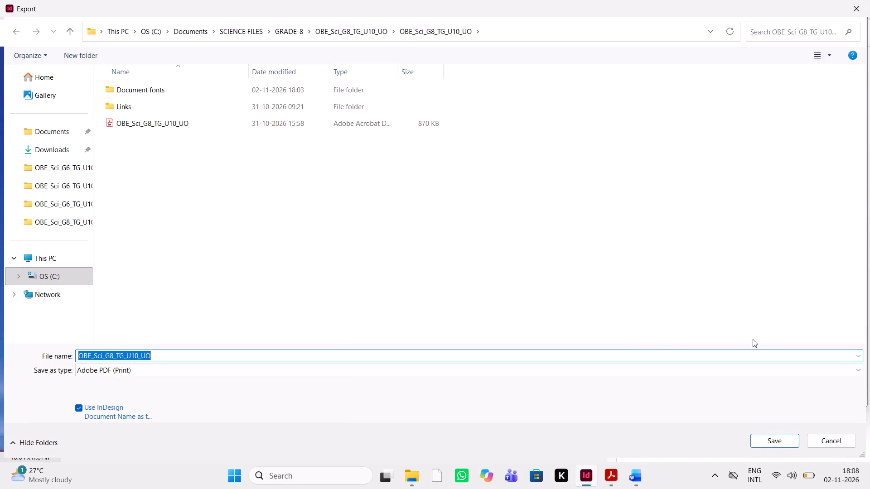
left_click(779, 440)
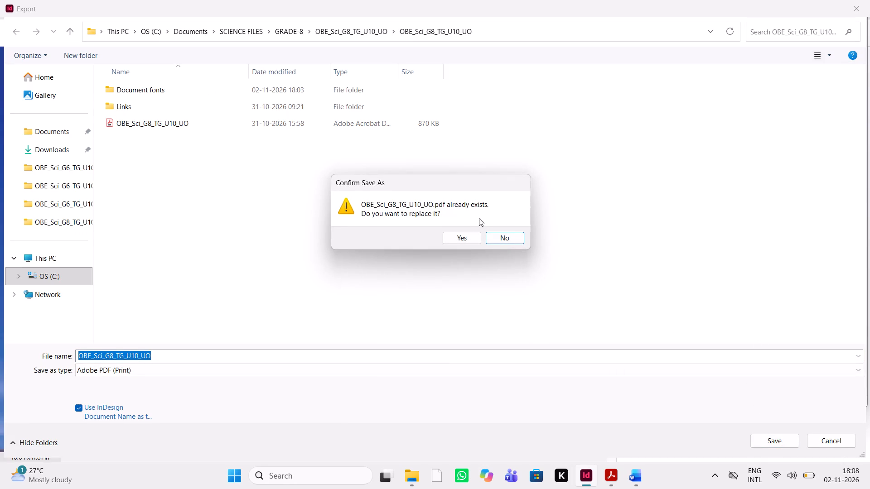
left_click(466, 239)
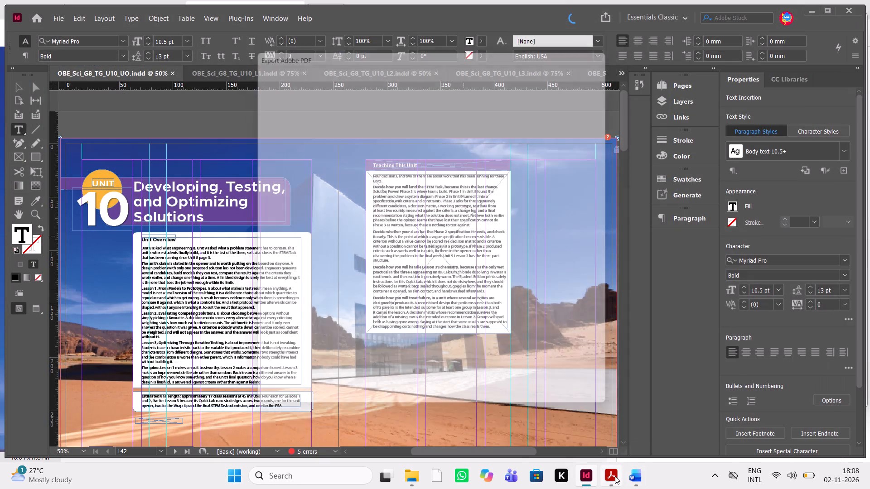
left_click(615, 476)
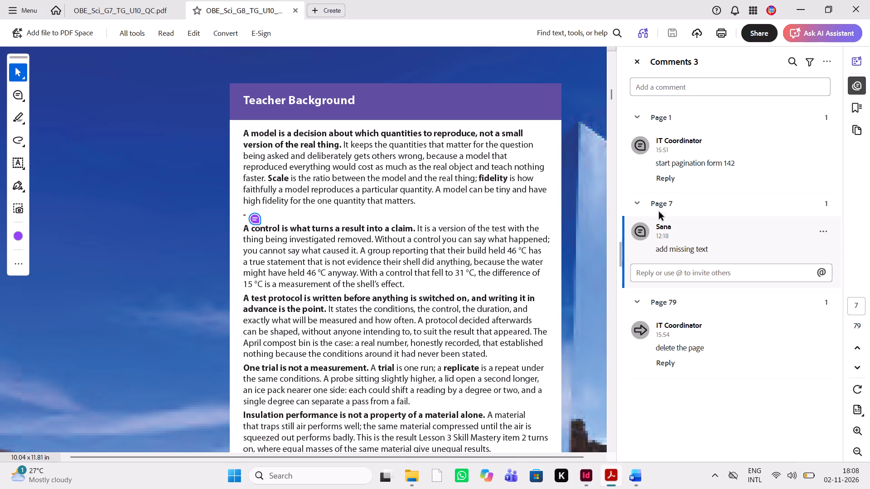
left_click(696, 328)
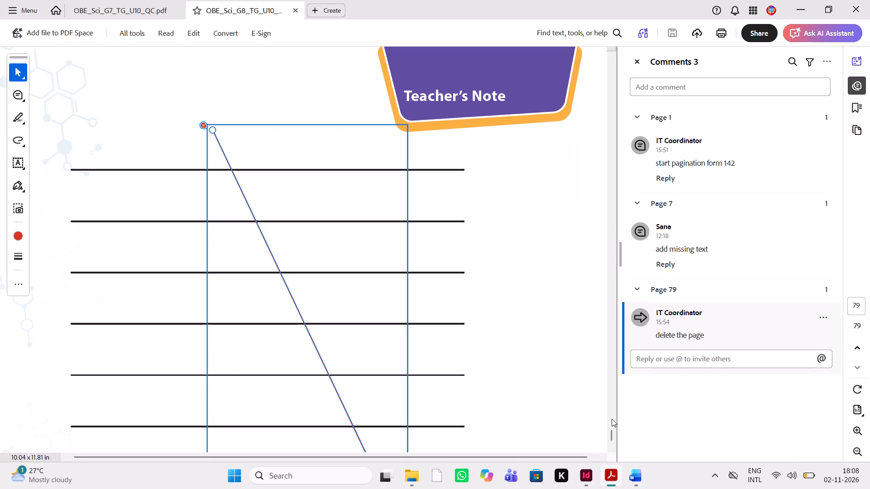
left_click(588, 475)
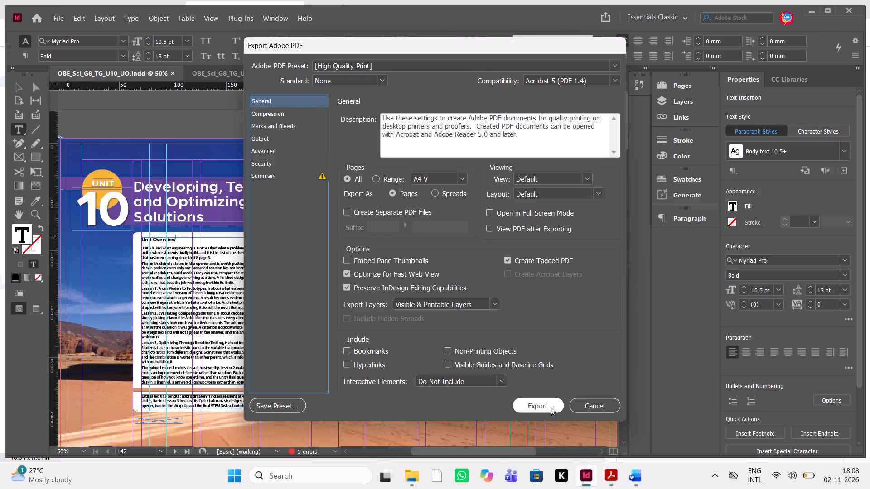
left_click(544, 404)
scroll(544, 404, "down", 2)
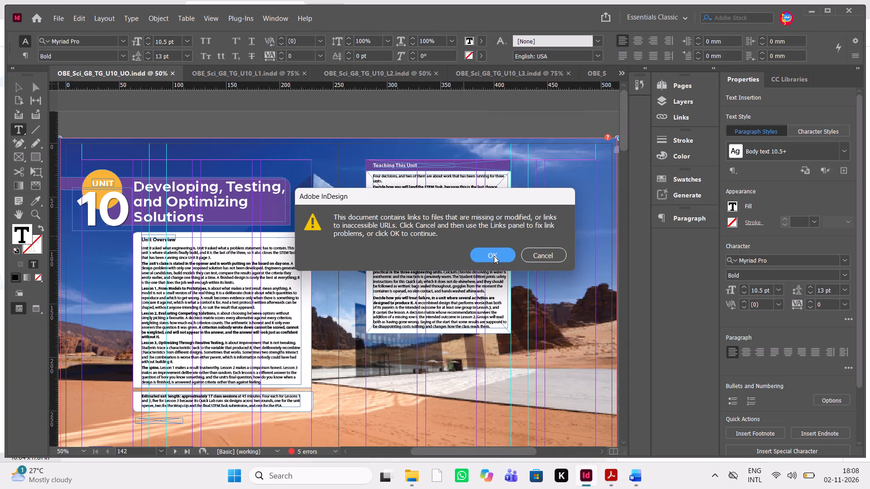
left_click(499, 259)
Examine the unit opener's spreads through to the last one, checking the page numbers in the footers.
scroll(470, 319, "down", 19)
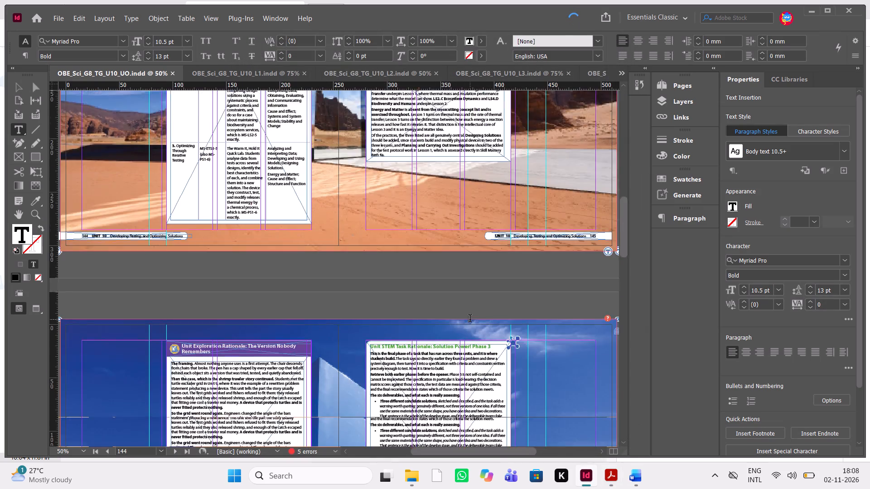
scroll(470, 319, "down", 20)
scroll(470, 319, "down", 20)
scroll(470, 319, "down", 5)
key("ctrl+equal")
key("ctrl+equal")
key("ctrl+equal")
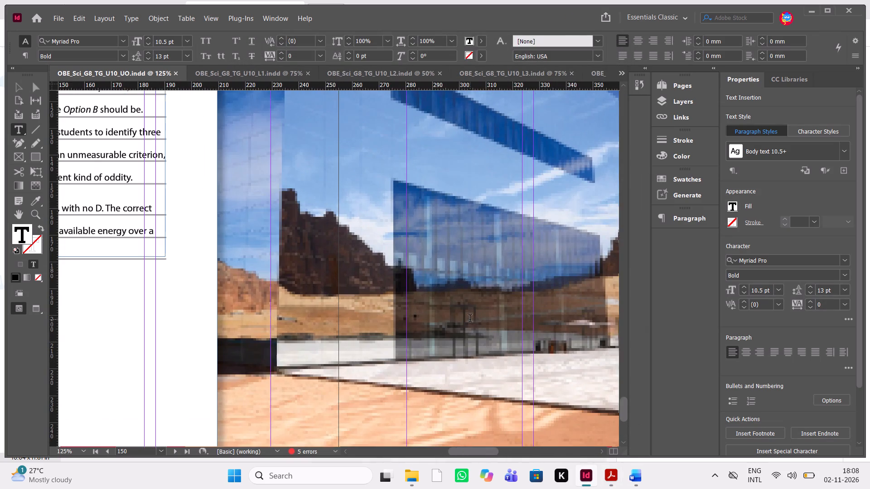
scroll(470, 319, "left", 4)
scroll(470, 319, "down", 3)
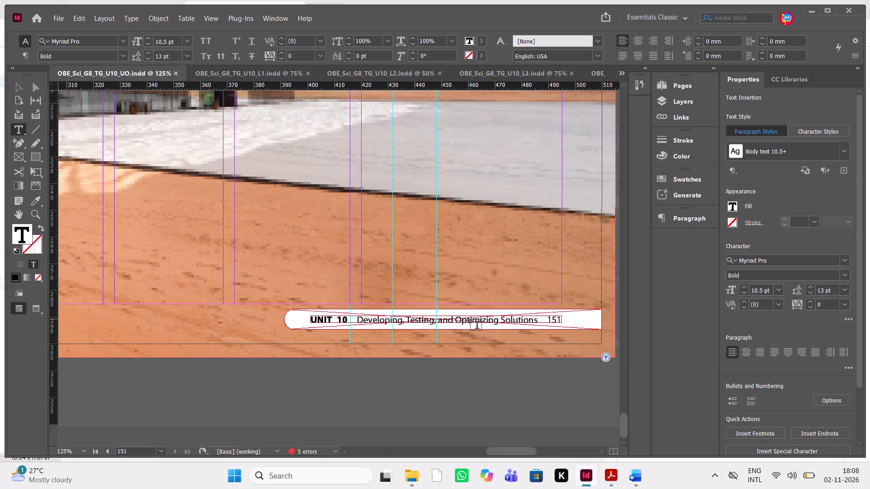
scroll(470, 319, "right", 3)
scroll(470, 319, "up", 1)
scroll(470, 319, "down", 2)
scroll(470, 319, "up", 7)
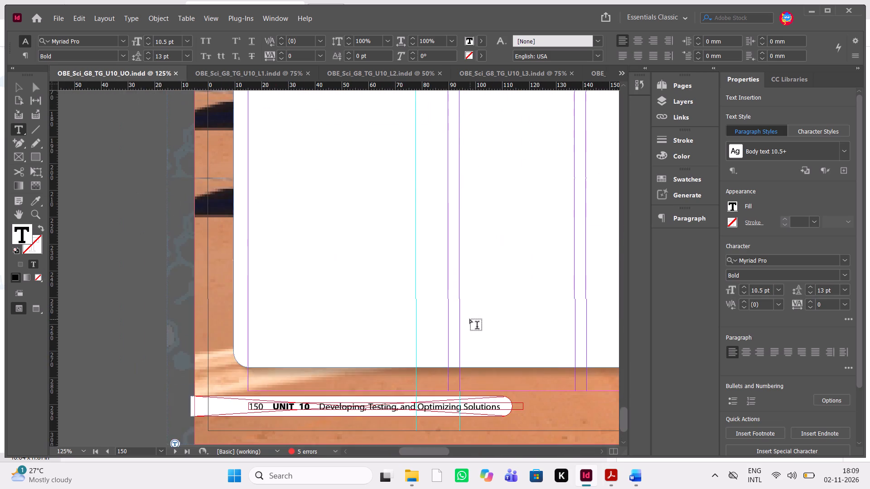
scroll(470, 319, "up", 20)
scroll(470, 319, "up", 20)
scroll(470, 319, "up", 20)
key("ctrl+minus")
key("ctrl+minus")
key("ctrl+minus")
key("ctrl+minus")
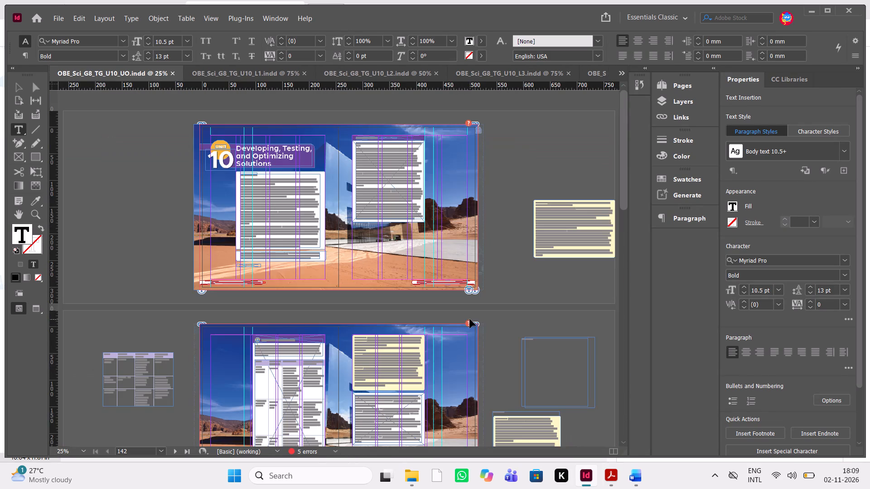
scroll(470, 319, "up", 8)
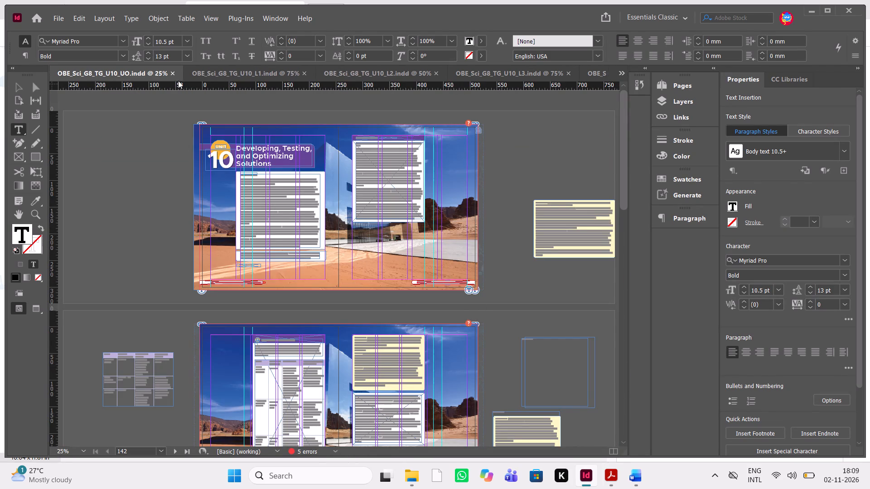
Close the unit opener document OBE_Sci_G8_TG_U10_UO.
left_click(173, 72)
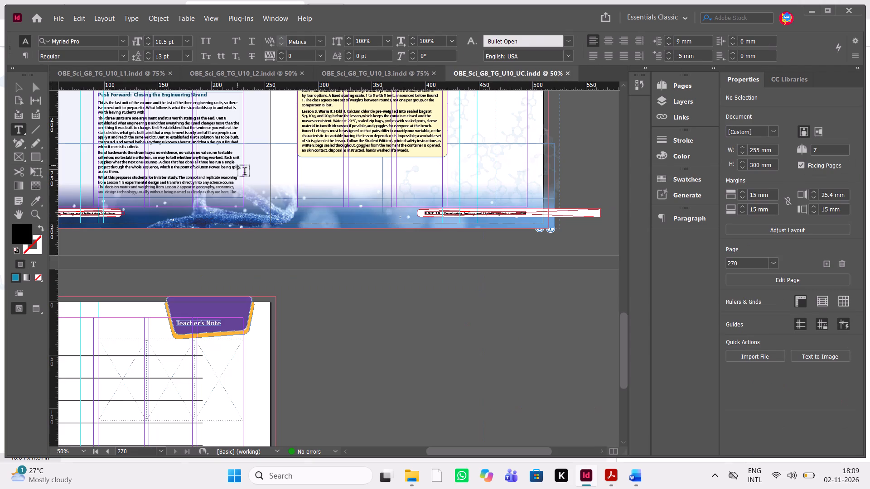
Set OBE_Sci_G8_TG_U10_L1 to start page numbering at 152 from its first page.
scroll(237, 165, "up", 20)
scroll(237, 165, "up", 18)
scroll(237, 165, "right", 1)
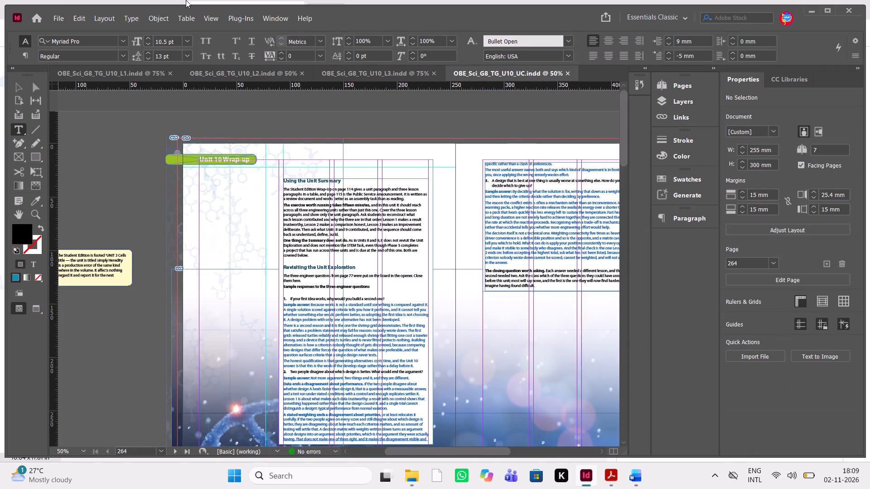
left_click(133, 71)
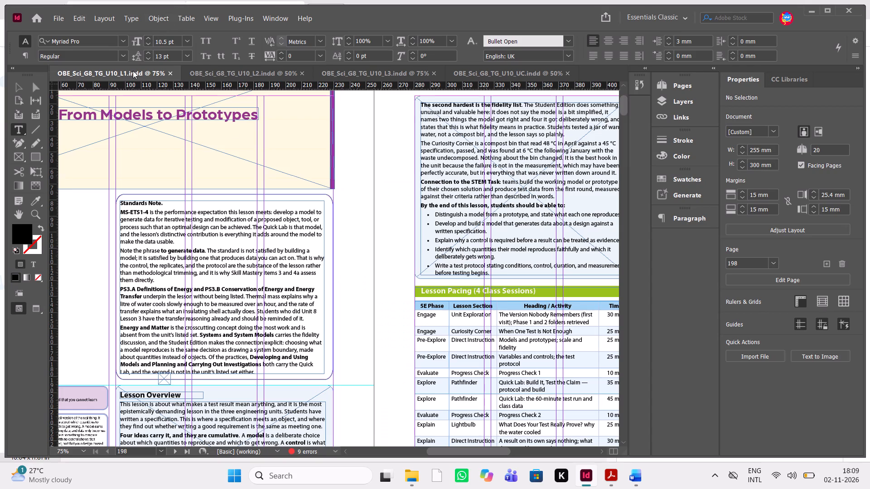
scroll(314, 221, "up", 7)
key("ctrl+minus")
key("ctrl+minus")
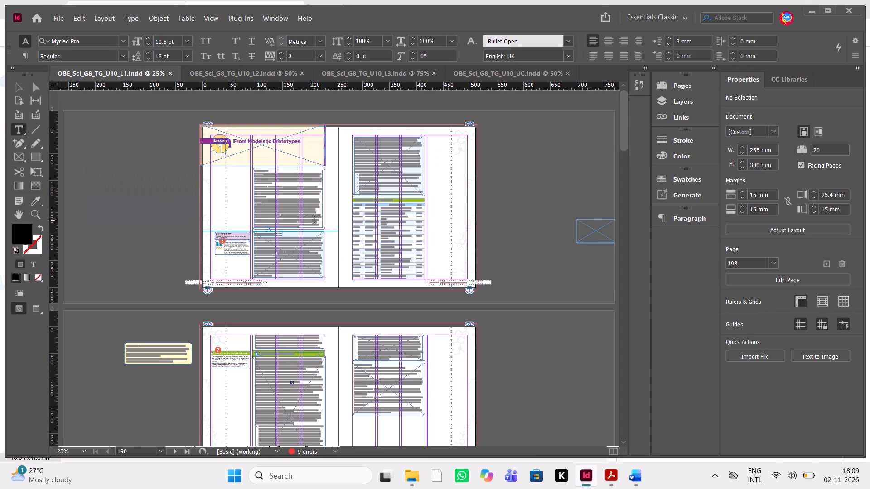
key("F12")
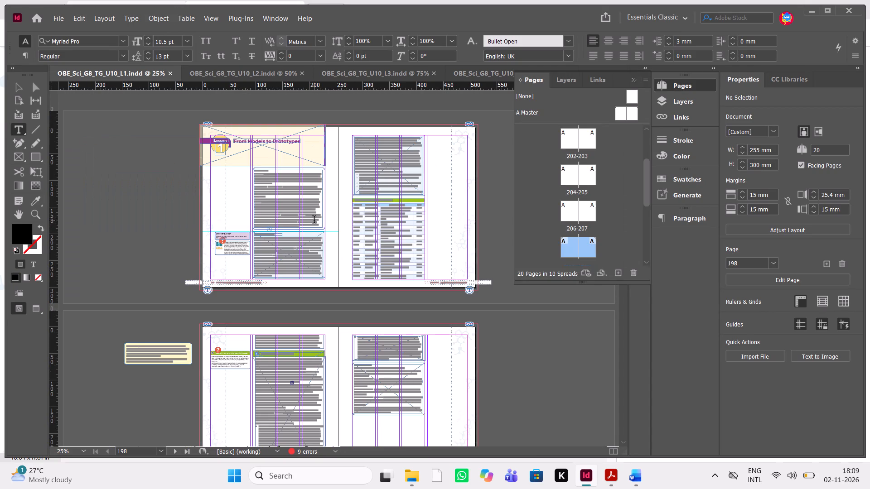
scroll(587, 237, "up", 9)
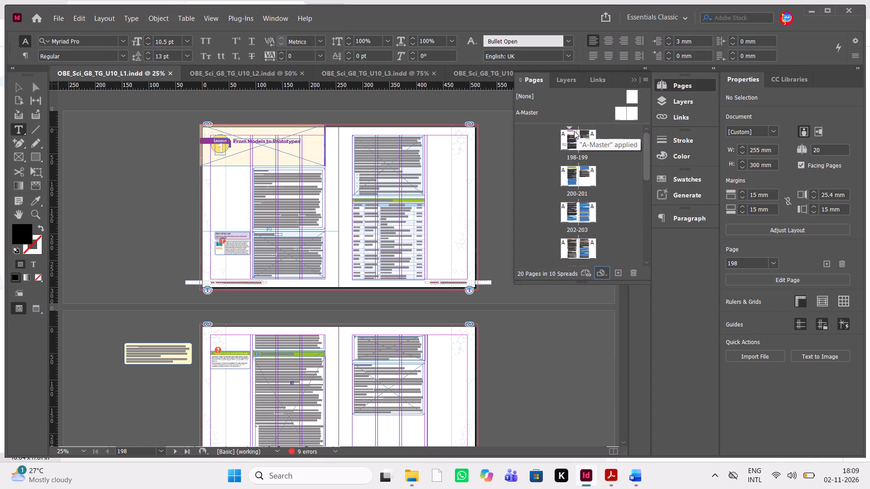
left_click(570, 134)
right_click(570, 134)
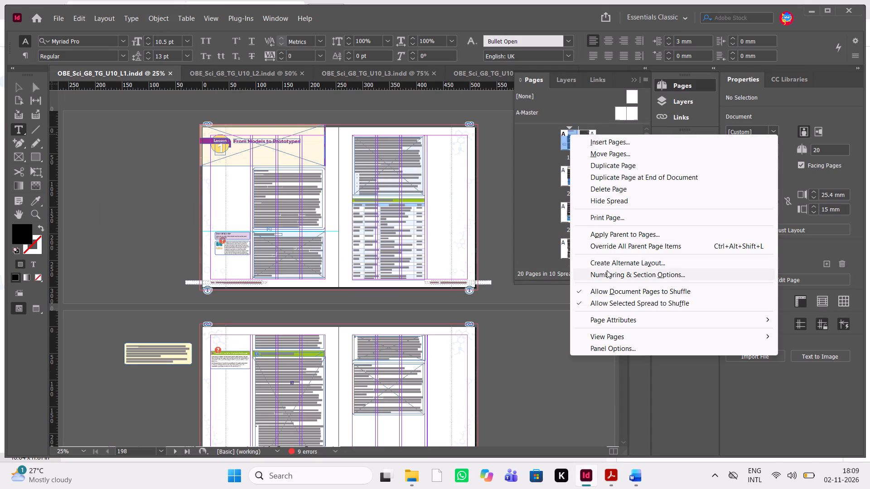
left_click(607, 272)
key("BackSpace")
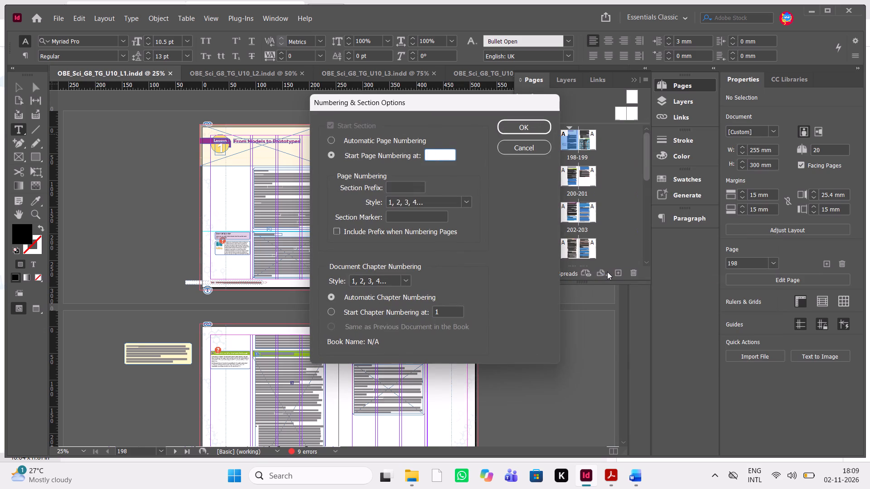
type("152")
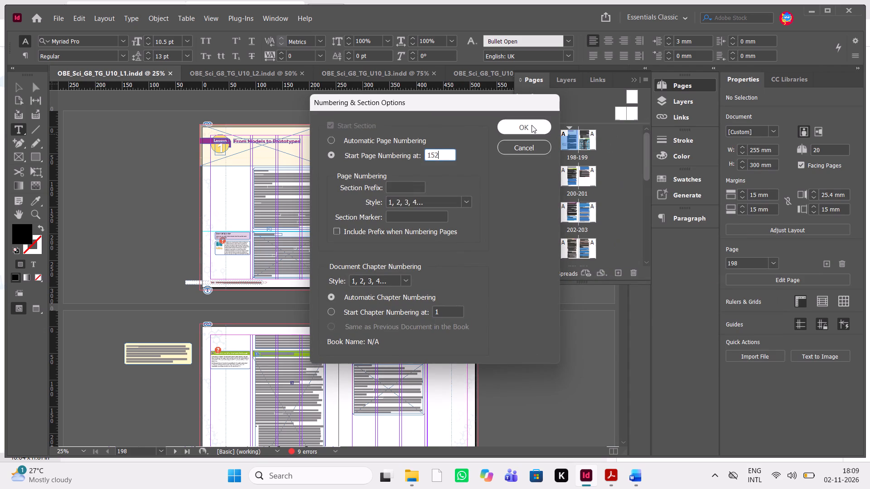
left_click(532, 125)
Check the renumbered page thumbnails of Lesson 1 through to the last spread.
scroll(598, 188, "down", 1)
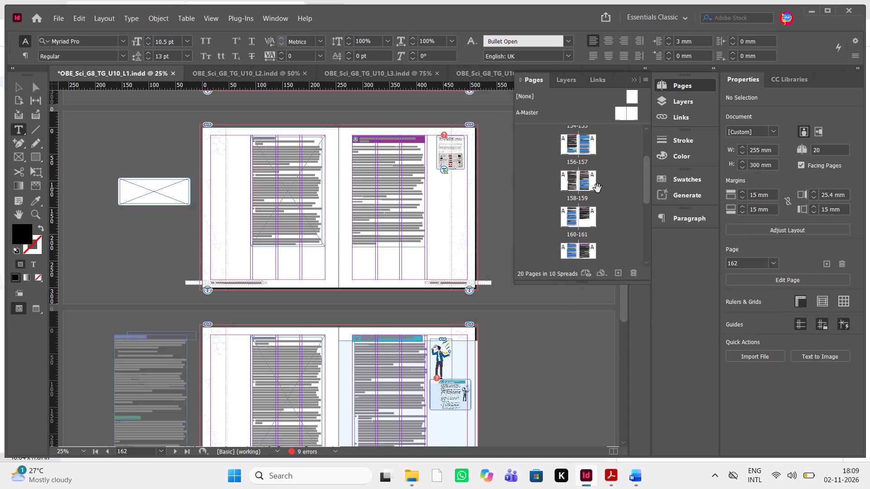
scroll(598, 188, "down", 2)
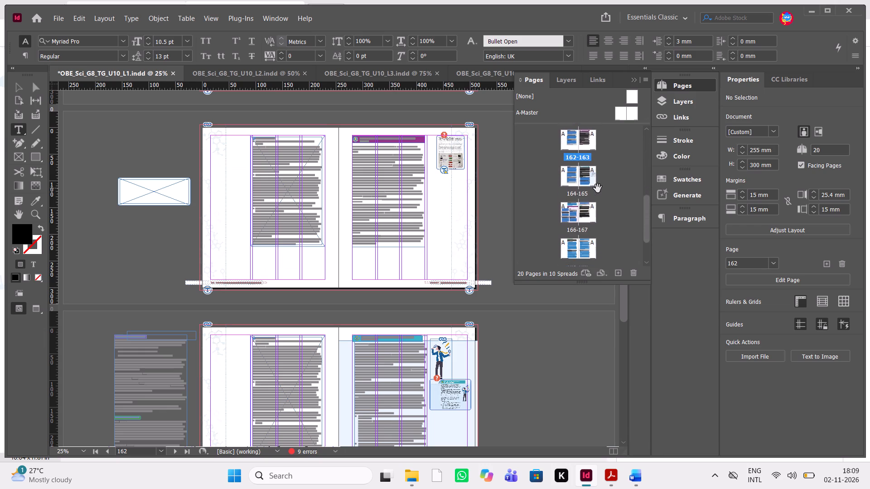
scroll(598, 188, "down", 1)
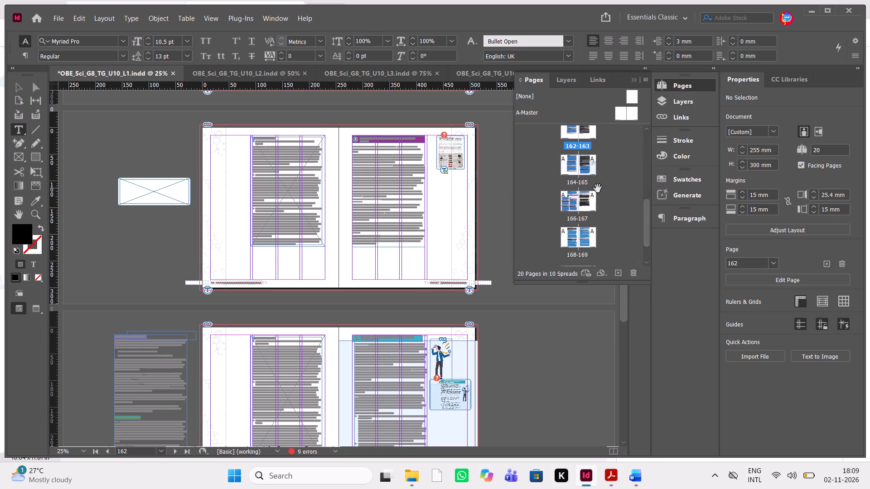
scroll(598, 188, "down", 1)
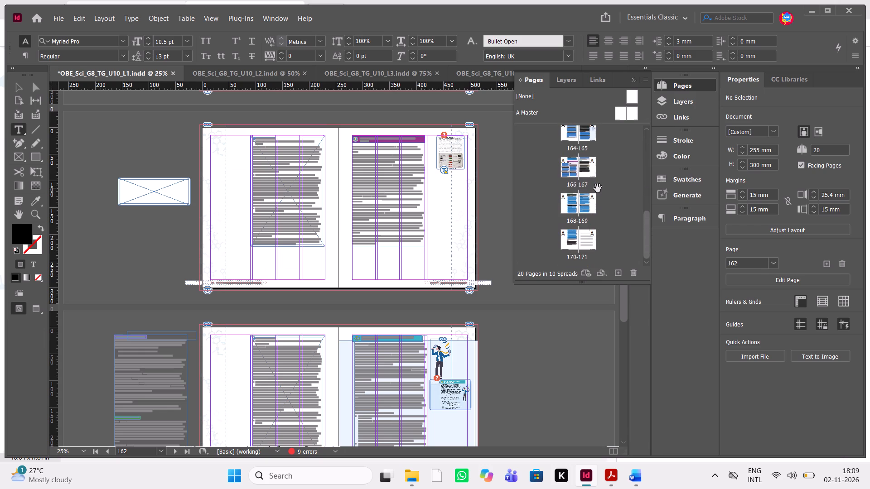
scroll(598, 188, "down", 1)
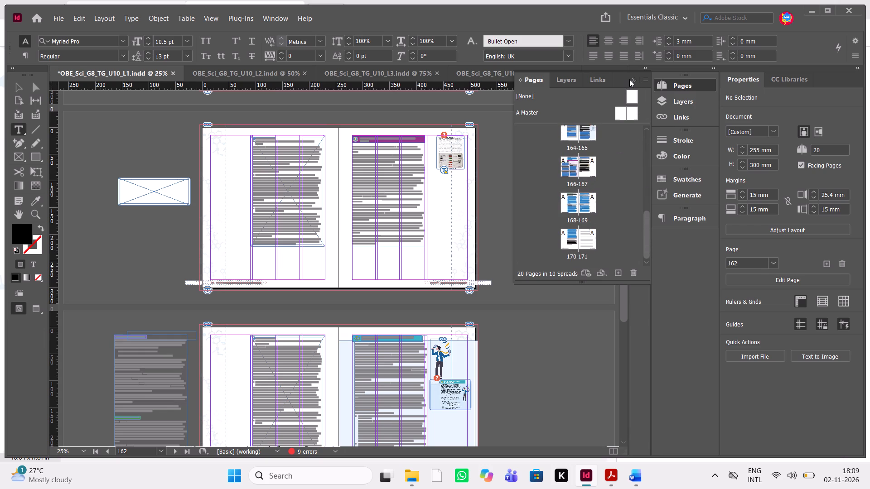
left_click(629, 79)
left_click(632, 79)
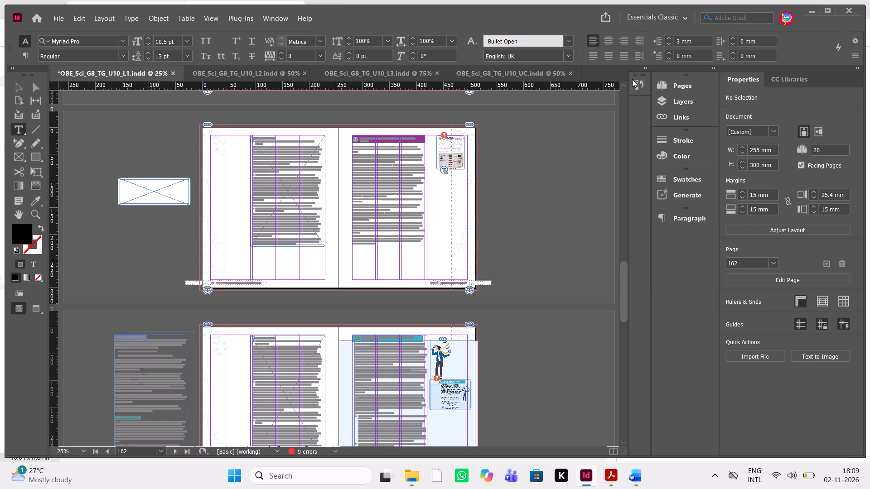
Save OBE_Sci_G8_TG_U10_L1 as an InDesign 2026 document over the existing file.
key("ctrl+shift+s")
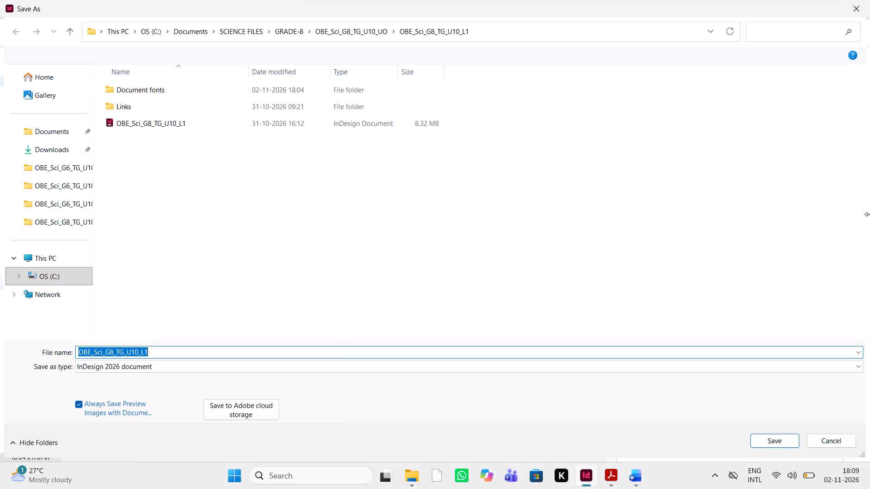
left_click(786, 441)
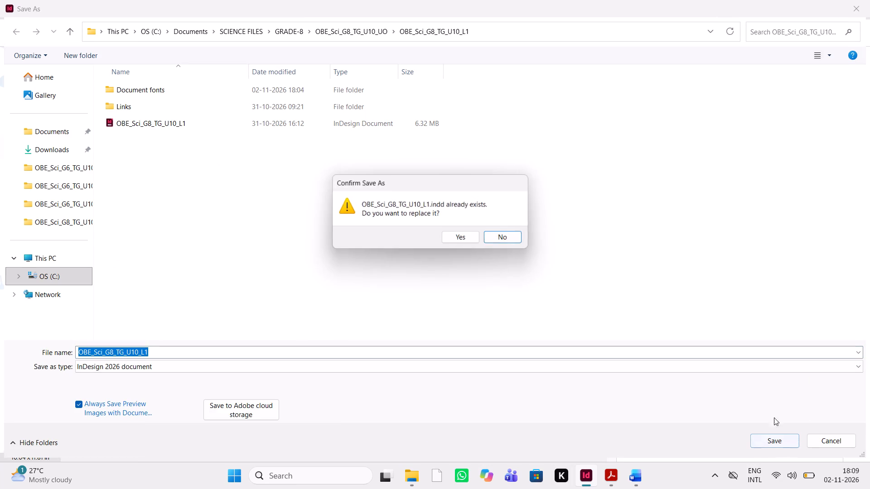
left_click(461, 234)
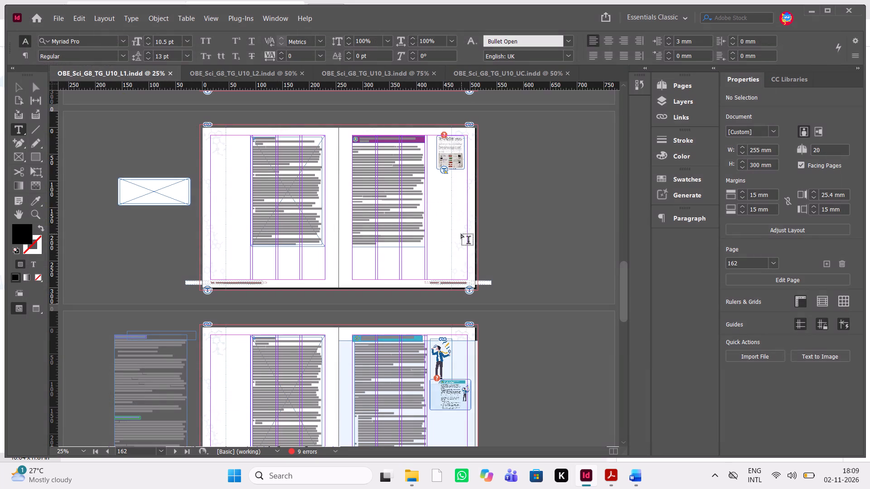
Save an InDesign CS4 or later (IDML) copy of OBE_Sci_G8_TG_U10_L1 over the existing one.
key("ctrl+shift+s")
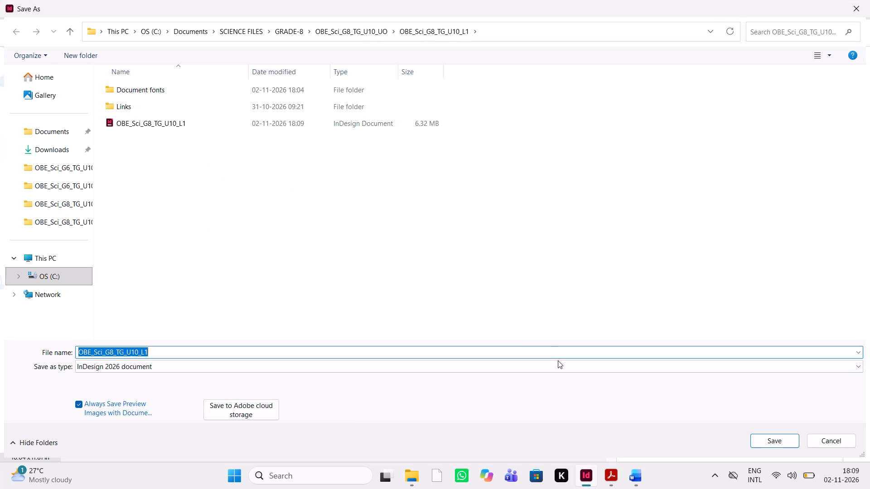
left_click(559, 365)
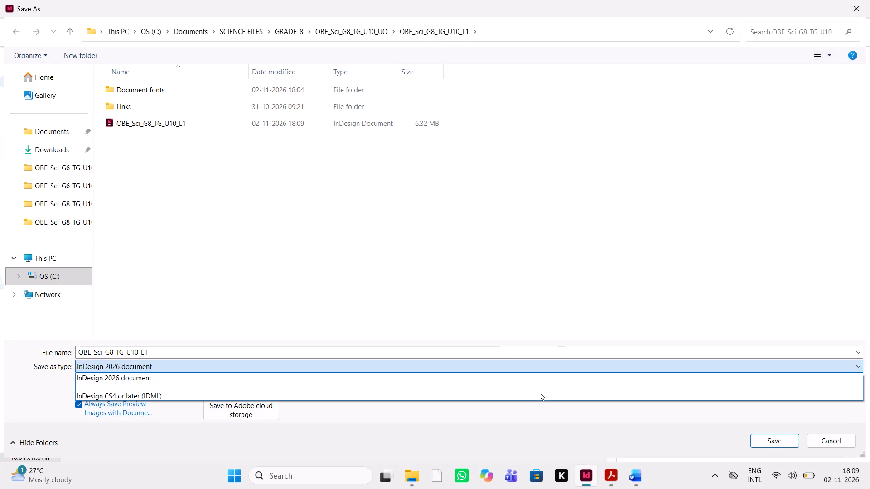
left_click(540, 393)
left_click(764, 441)
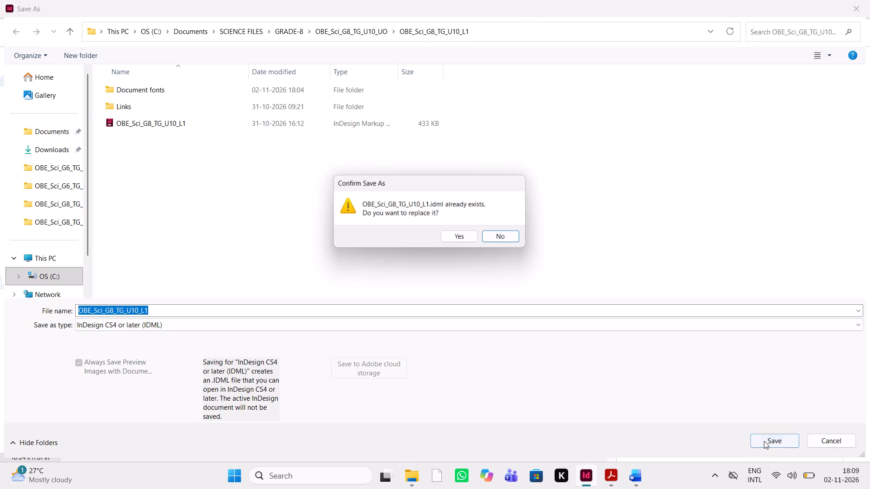
left_click(464, 239)
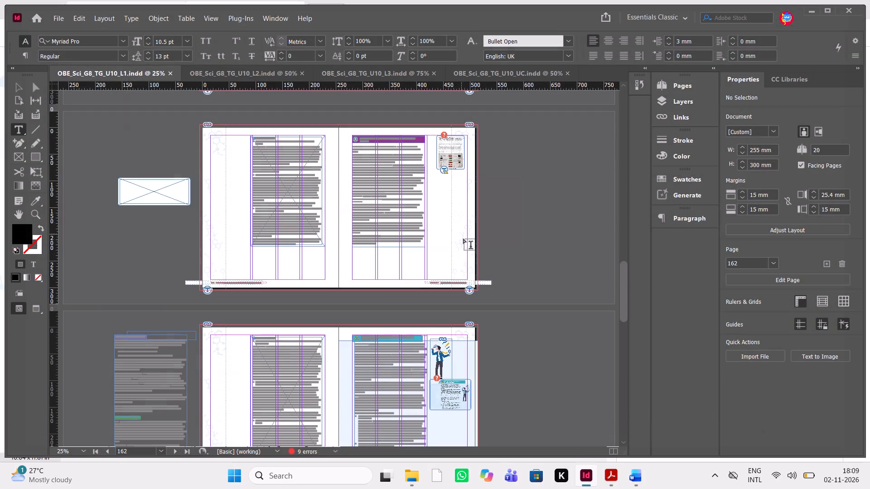
Export OBE_Sci_G8_TG_U10_L1 as a High Quality Print PDF over the existing file, continuing despite the link problems.
key("ctrl+e")
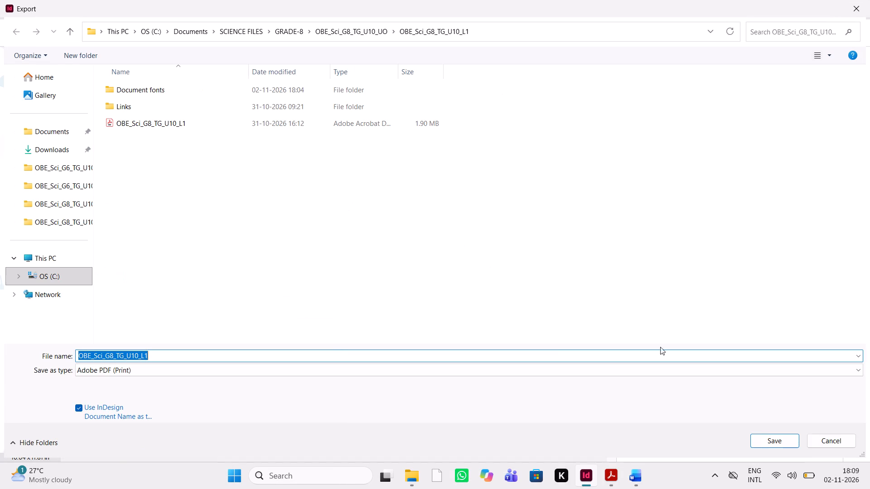
left_click(767, 439)
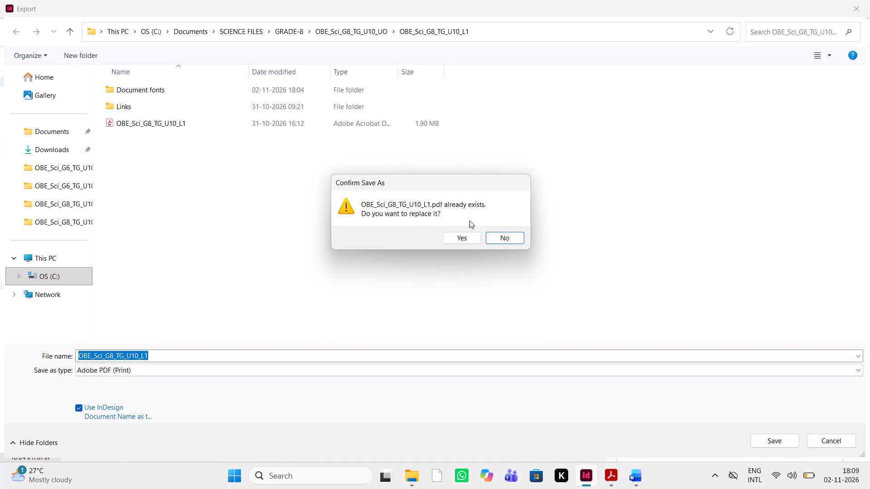
left_click(462, 236)
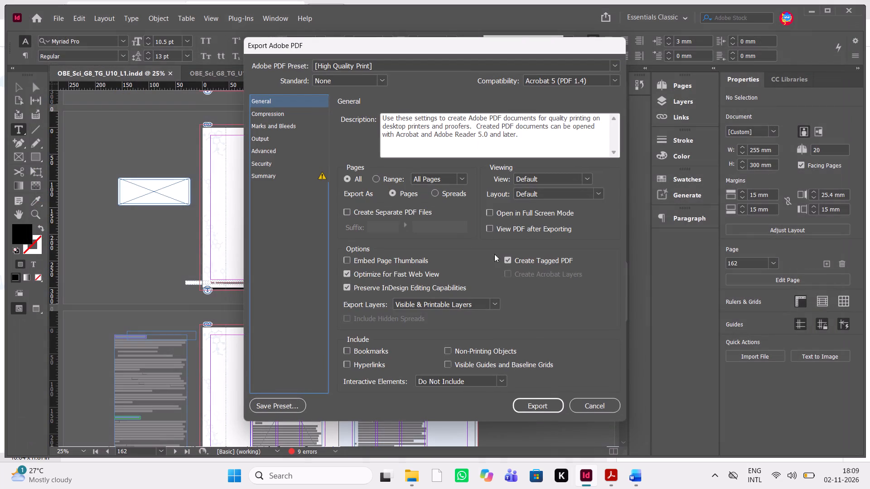
left_click(540, 403)
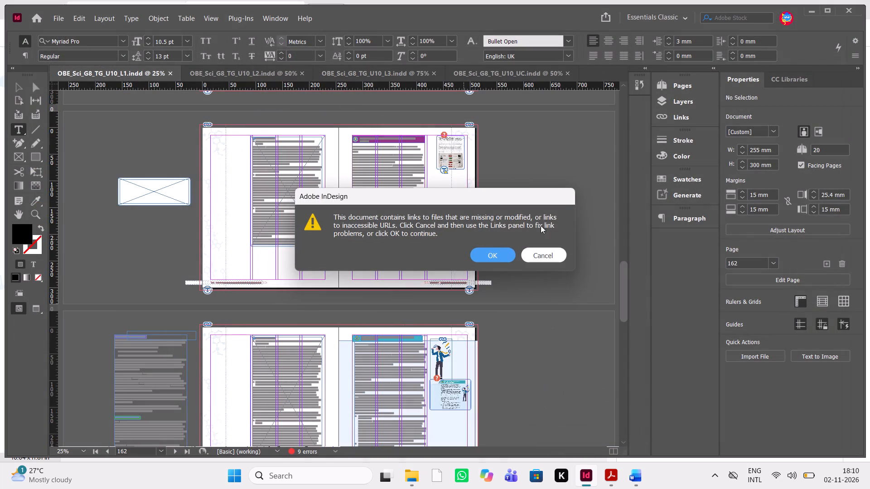
left_click(497, 251)
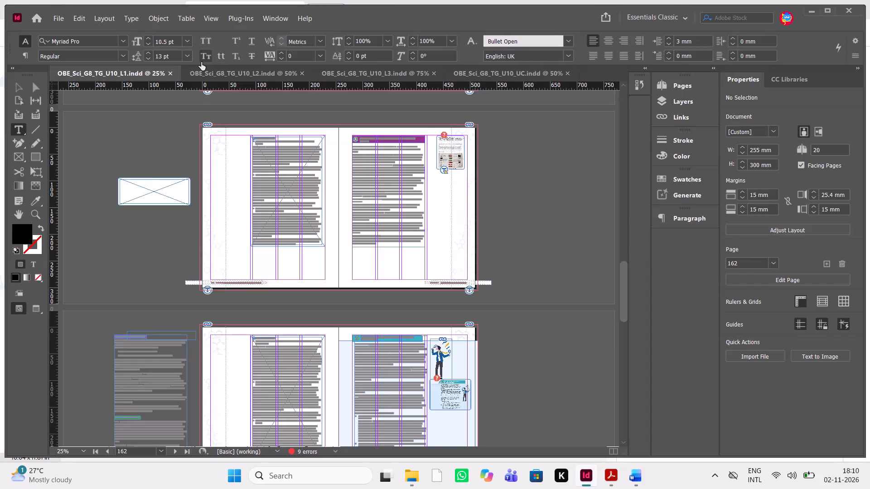
Close the Lesson 1 document OBE_Sci_G8_TG_U10_L1.
left_click(173, 71)
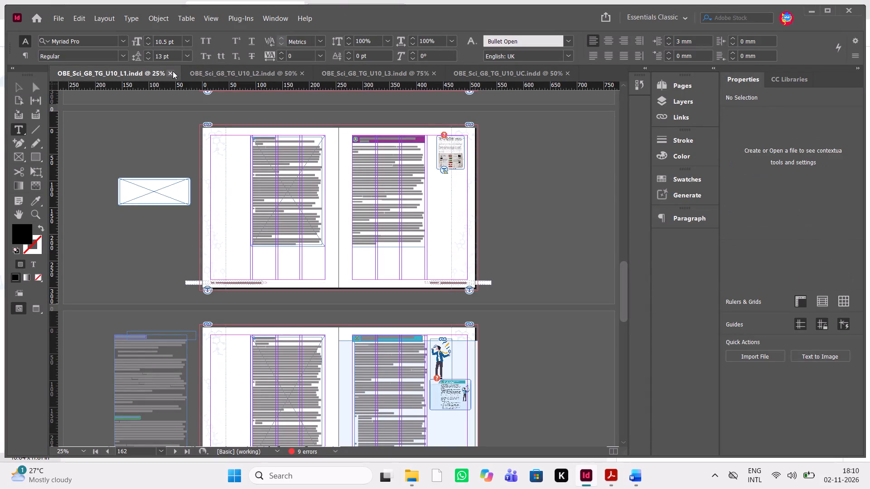
scroll(245, 194, "up", 2)
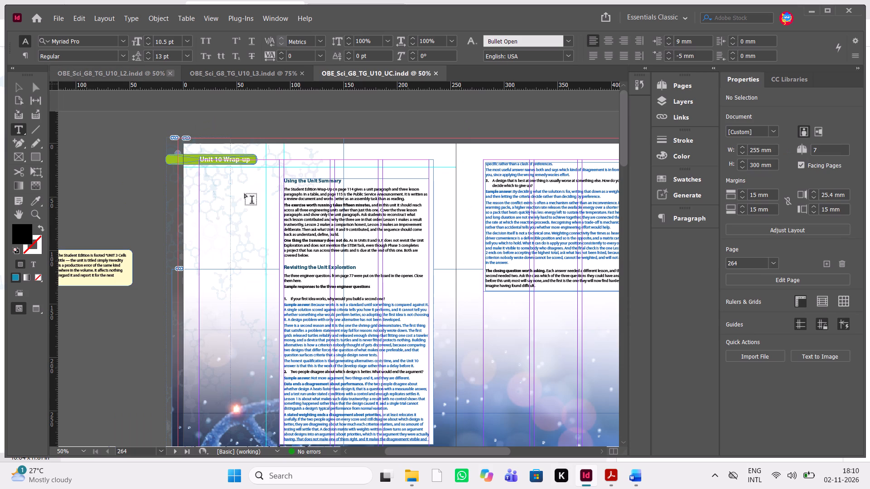
scroll(245, 194, "up", 3)
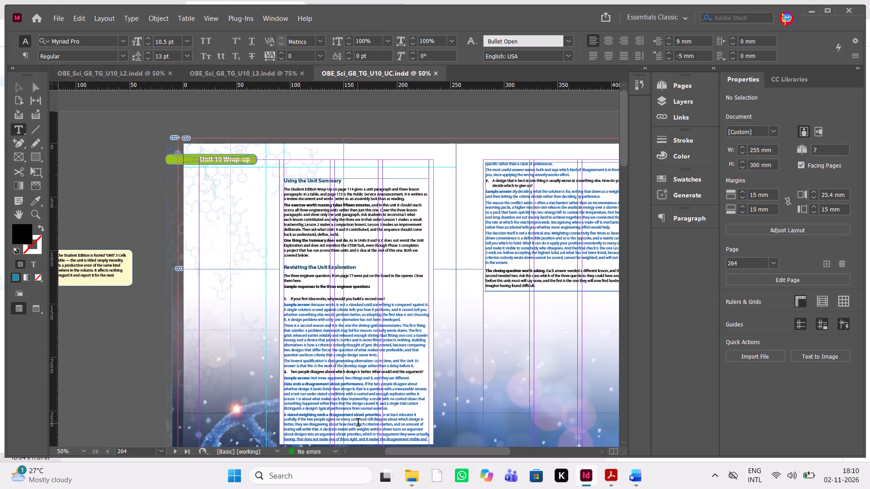
Open the exported OBE_Sci_G8_TG_U10_L1 PDF in Acrobat from its folder under GRADE-8, OBE_Sci_G8_TG_U10_UO.
left_click(410, 475)
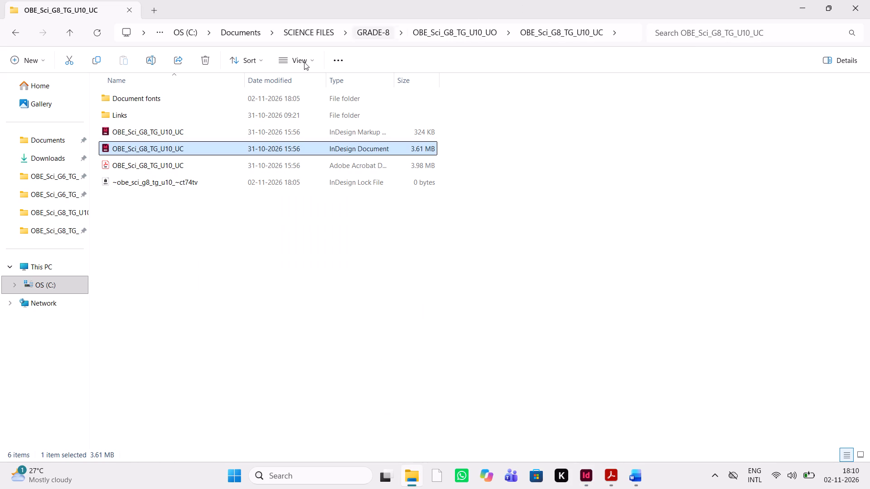
left_click(374, 34)
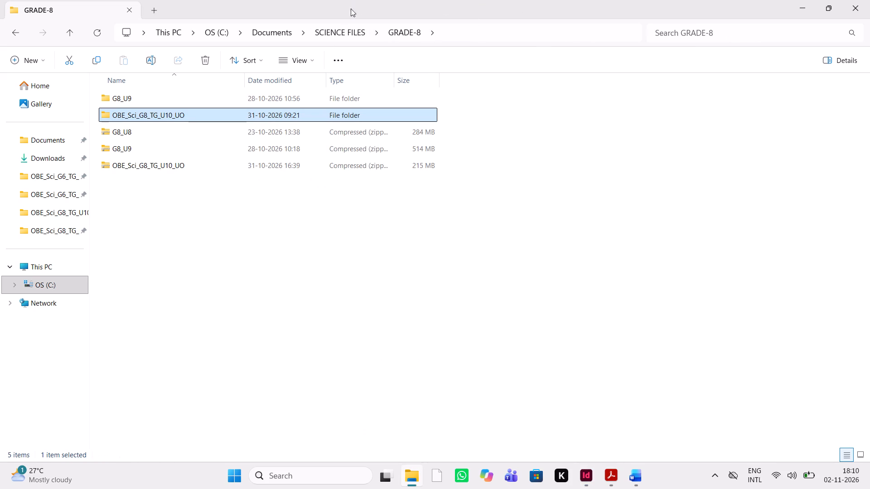
double_click(248, 112)
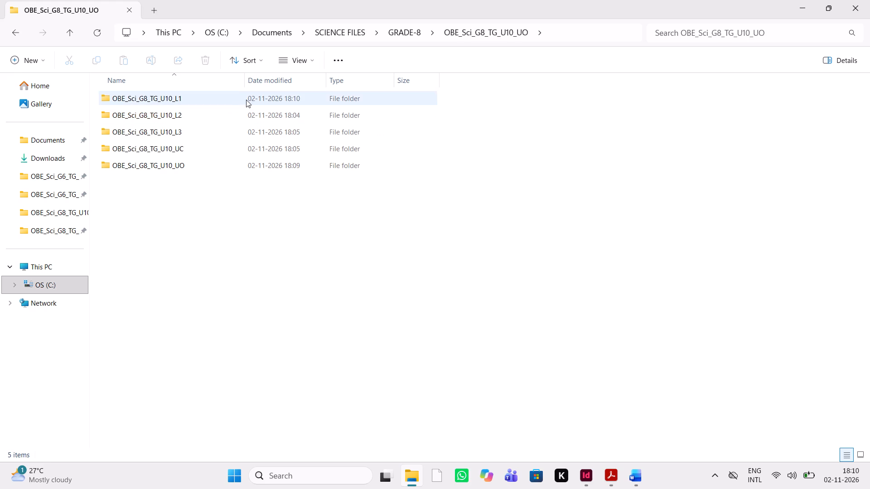
double_click(246, 100)
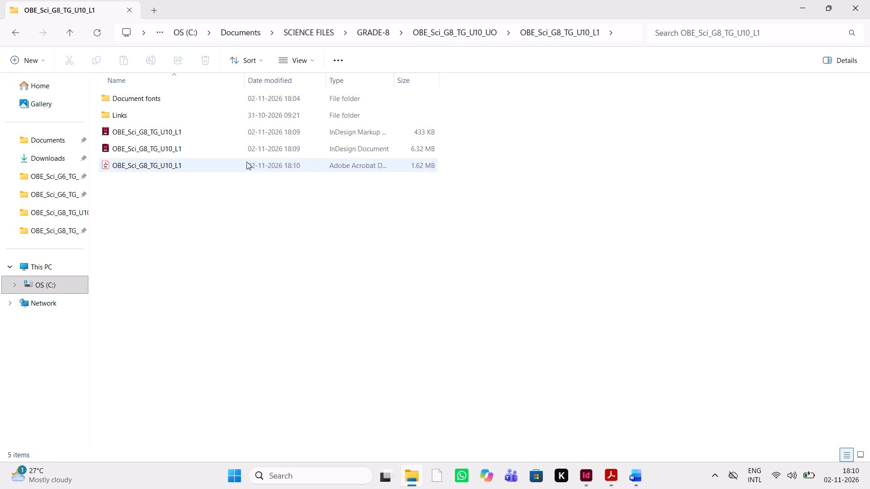
double_click(246, 162)
Look through the exported Lesson 1 PDF to its last page, checking the page numbering, and close it.
scroll(403, 282, "down", 15)
scroll(403, 282, "down", 14)
scroll(542, 311, "down", 20)
scroll(542, 311, "down", 20)
scroll(542, 311, "down", 13)
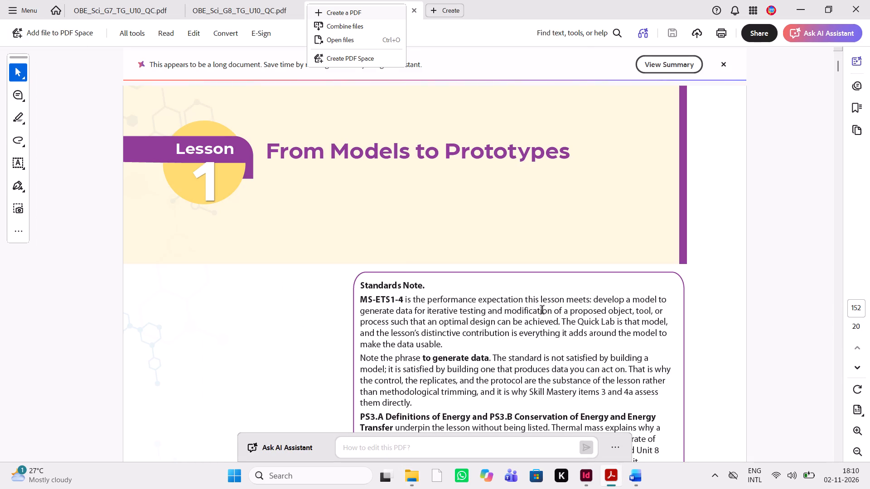
scroll(542, 311, "down", 20)
left_click(542, 182)
scroll(542, 182, "down", 16)
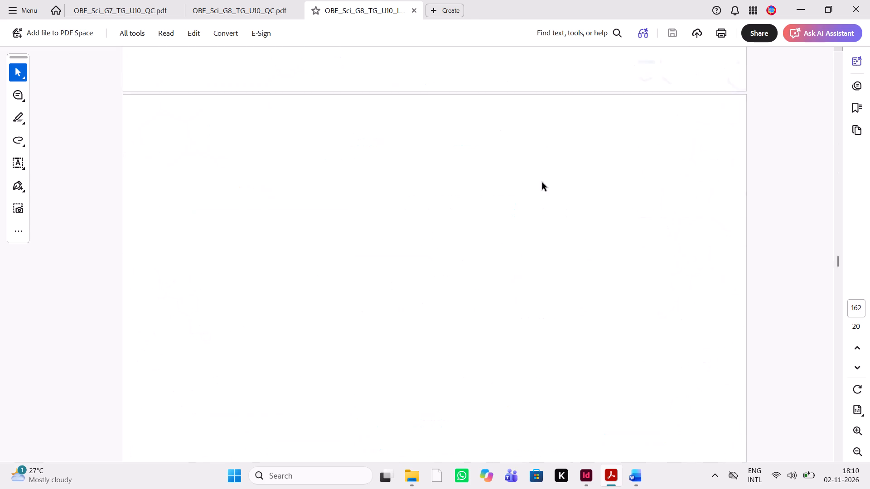
scroll(542, 182, "down", 4)
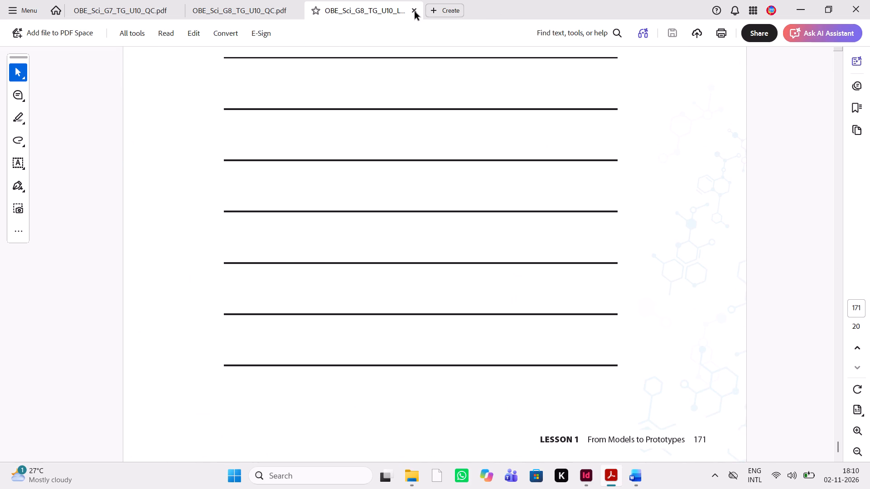
left_click(413, 10)
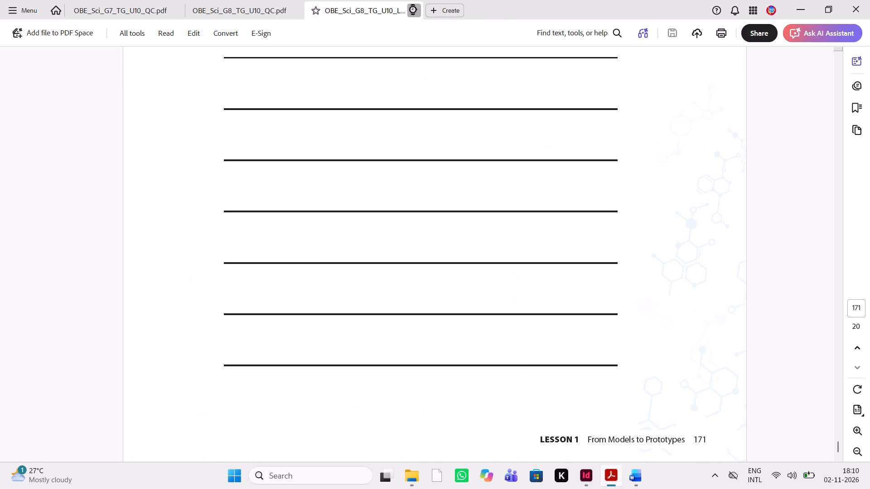
Return to InDesign and start the page numbering of OBE_Sci_G8_TG_U10_L2 at 172 from its first page, checking the renumbered spreads.
left_click(584, 471)
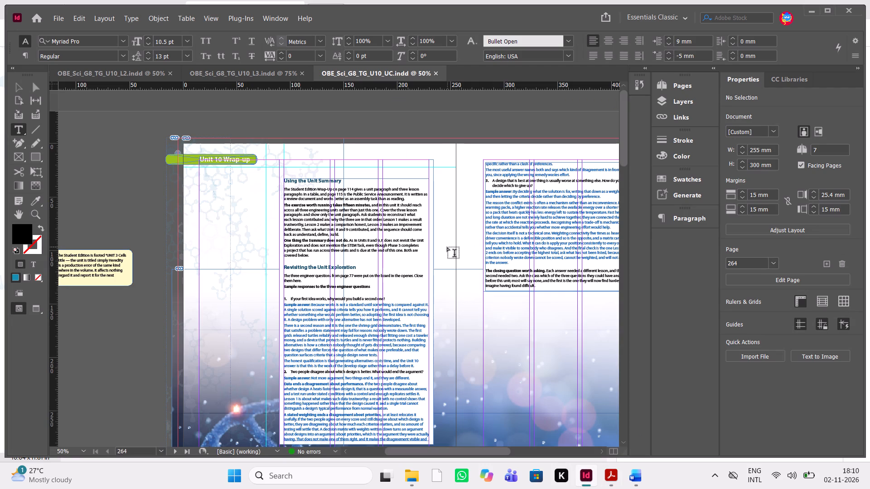
scroll(447, 247, "up", 7)
left_click(151, 70)
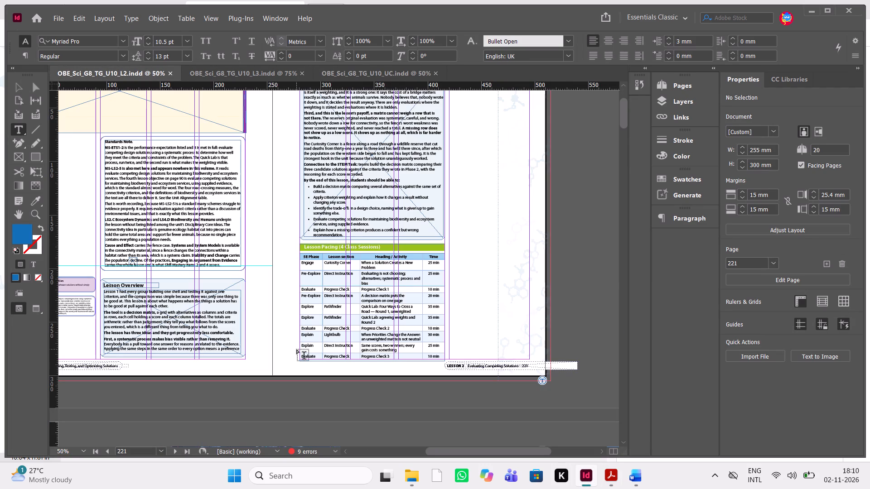
key("F12")
scroll(574, 186, "up", 6)
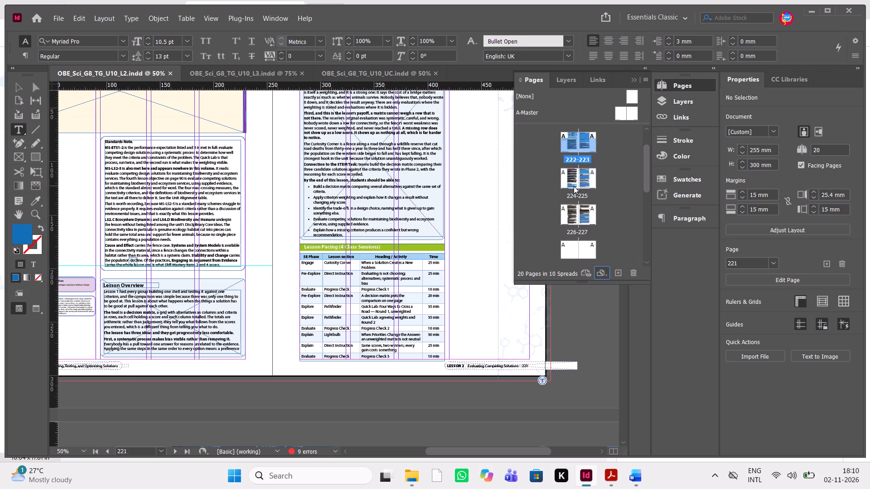
scroll(574, 186, "up", 2)
left_click(574, 147)
right_click(574, 147)
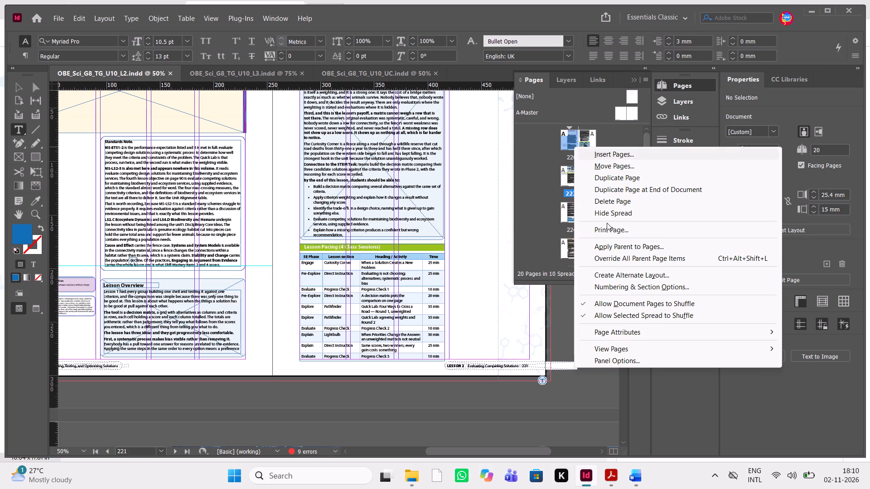
left_click(663, 291)
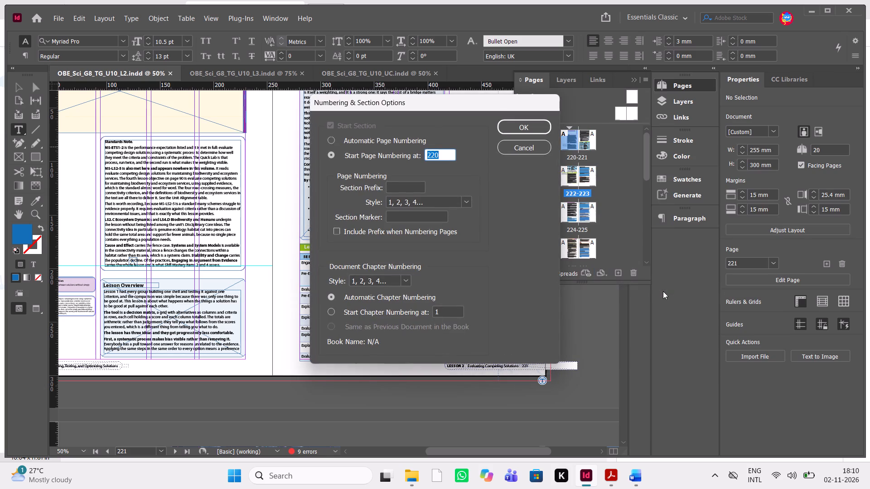
key("BackSpace")
key("BackSpace")
key("BackSpace")
type("172")
left_click(539, 131)
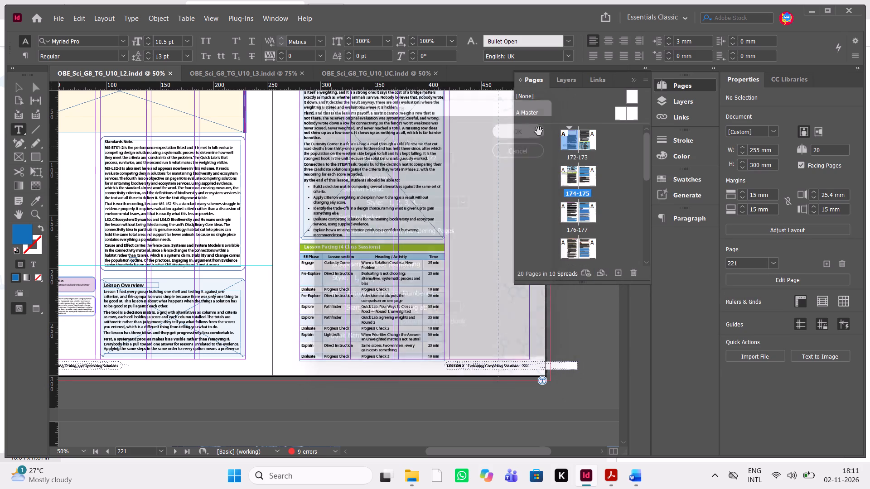
scroll(600, 176, "up", 4)
scroll(600, 176, "down", 2)
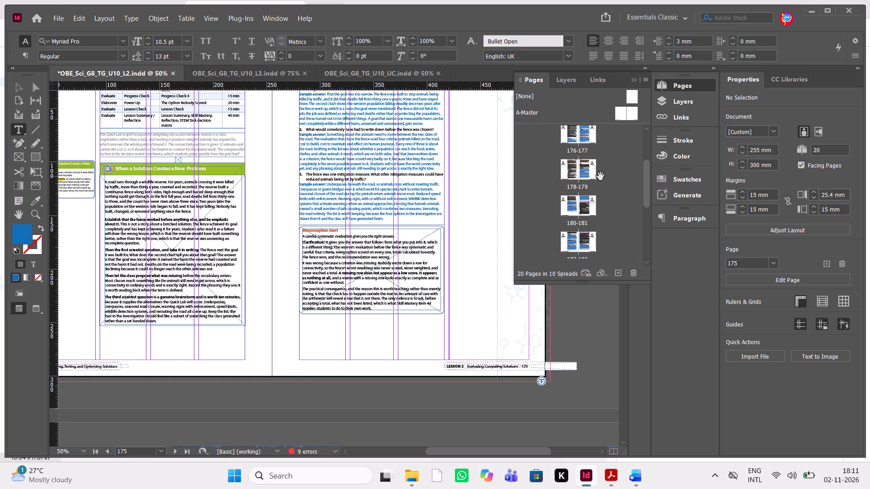
scroll(600, 176, "down", 7)
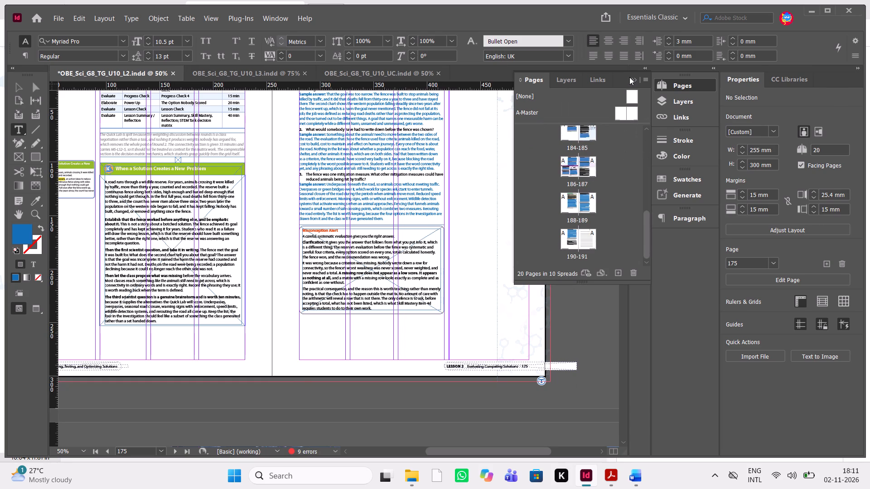
left_click(630, 80)
scroll(529, 269, "up", 14)
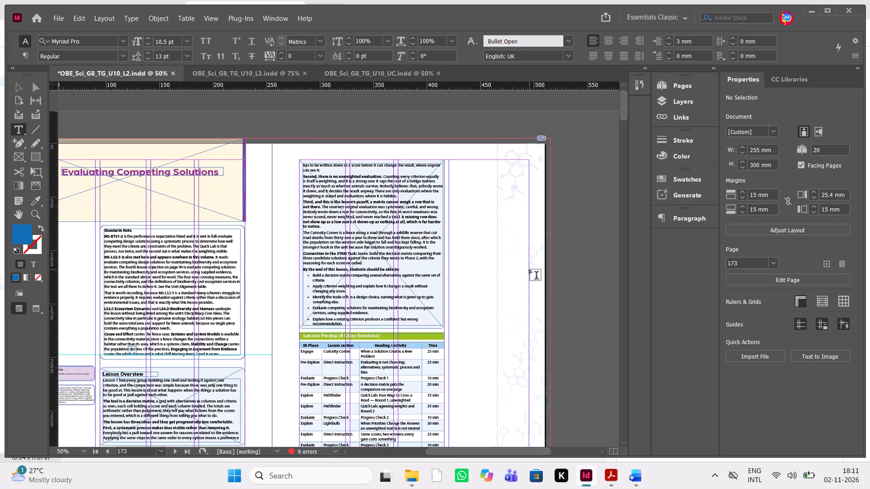
scroll(529, 269, "right", 1)
scroll(529, 269, "left", 1)
Save OBE_Sci_G8_TG_U10_L2 as an InDesign 2026 document over the existing file.
key("ctrl+shift+s")
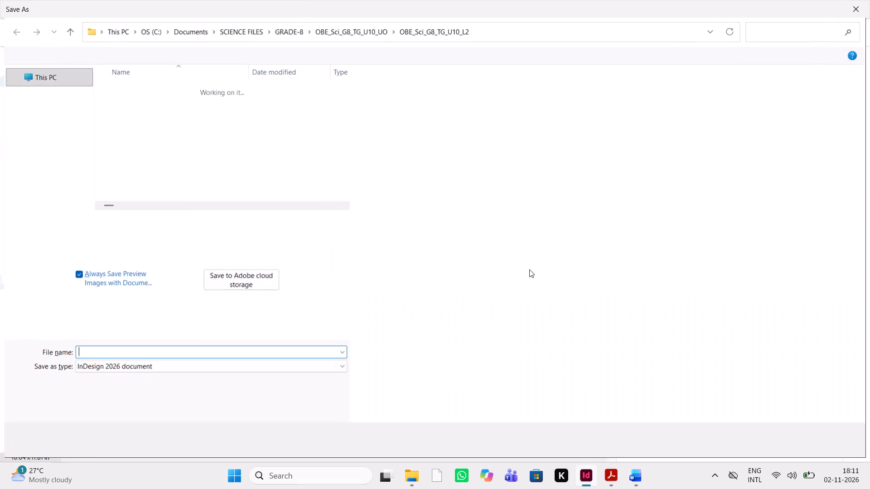
left_click(778, 446)
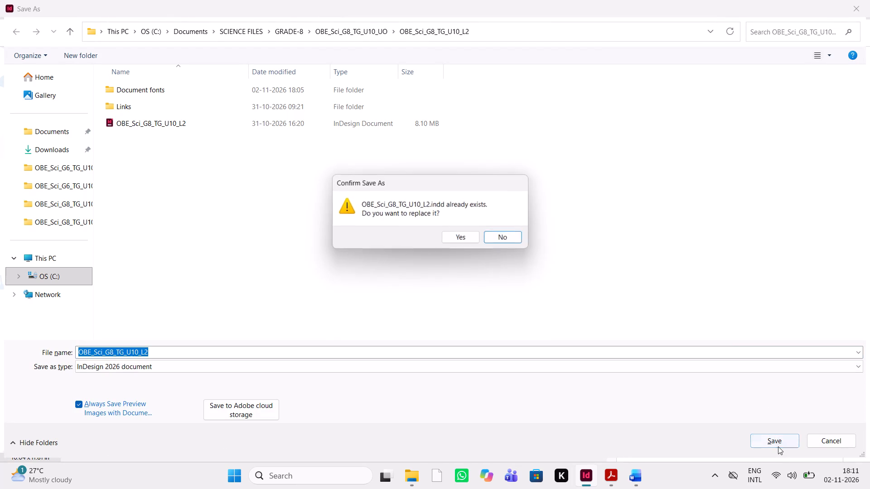
left_click(474, 235)
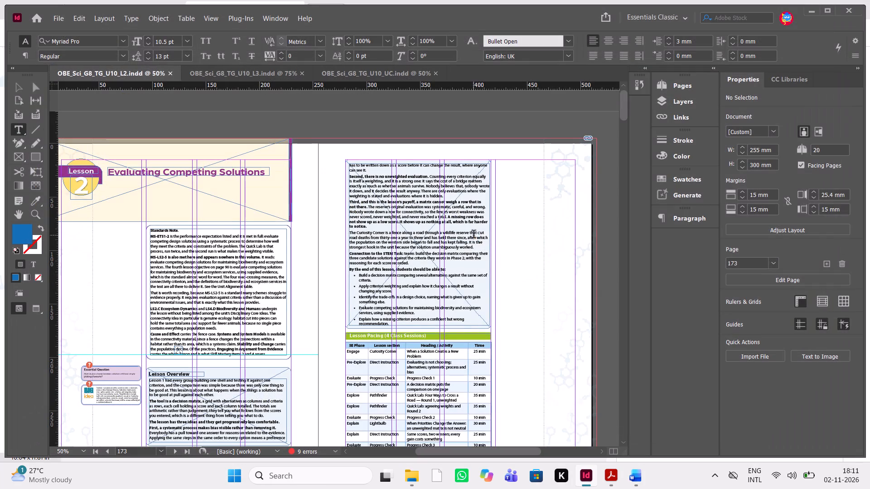
Save an InDesign CS4 or later (IDML) copy of OBE_Sci_G8_TG_U10_L2 over the existing one.
key("ctrl+shift+s")
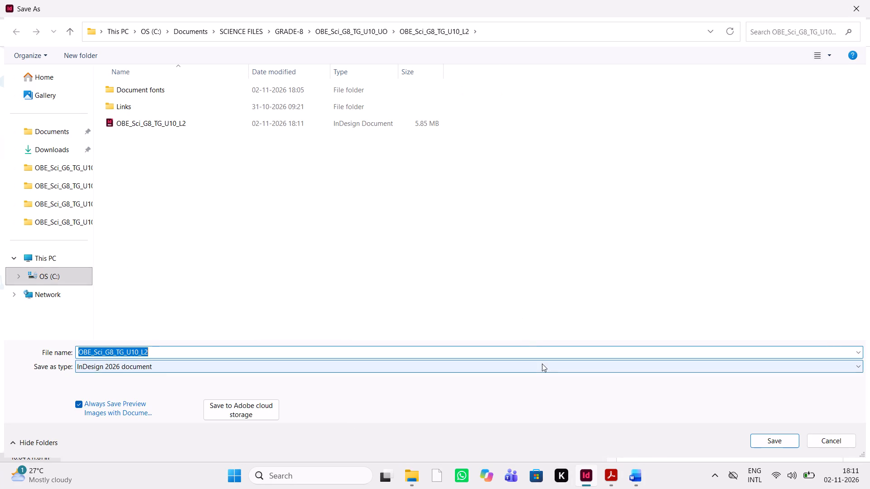
left_click(542, 364)
left_click(522, 394)
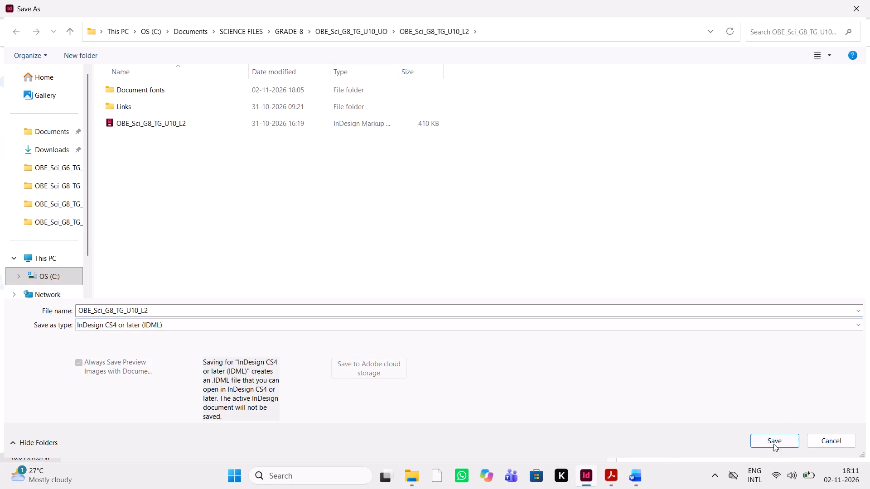
left_click(774, 443)
left_click(471, 241)
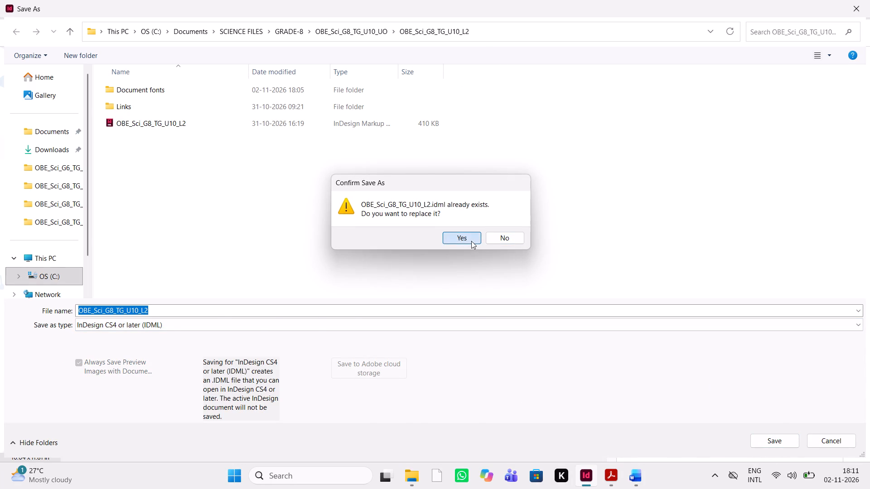
Export OBE_Sci_G8_TG_U10_L2 as an Adobe PDF (Print) file over the existing PDF, keeping the current export settings.
key("ctrl+e")
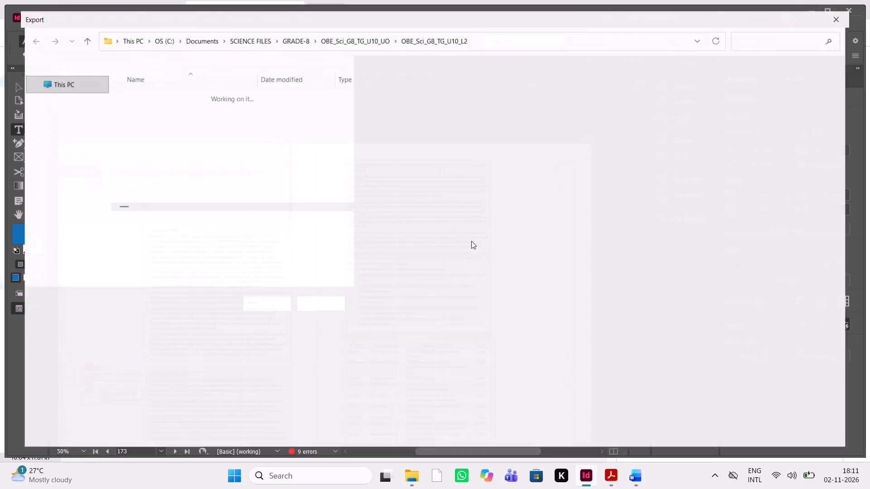
left_click(762, 443)
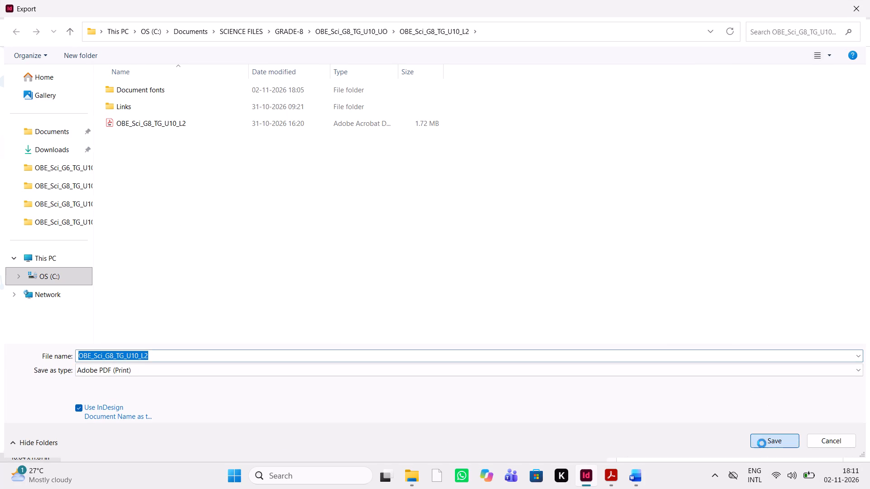
left_click(464, 238)
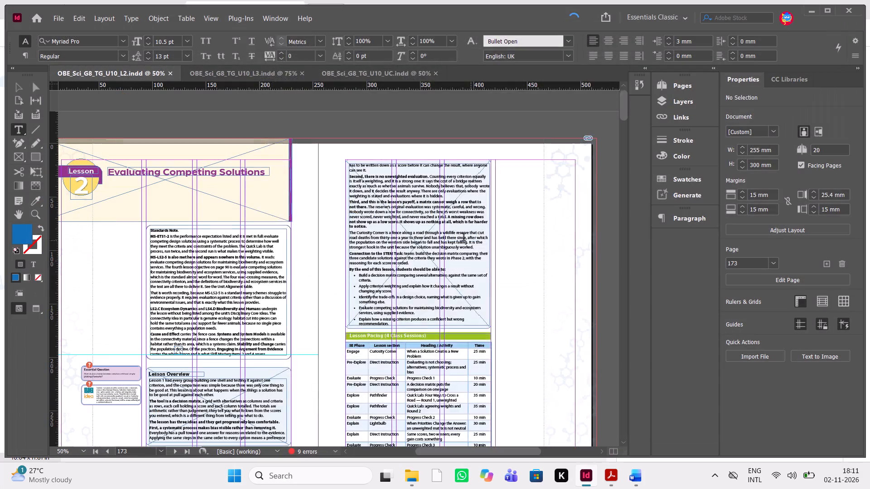
left_click(551, 403)
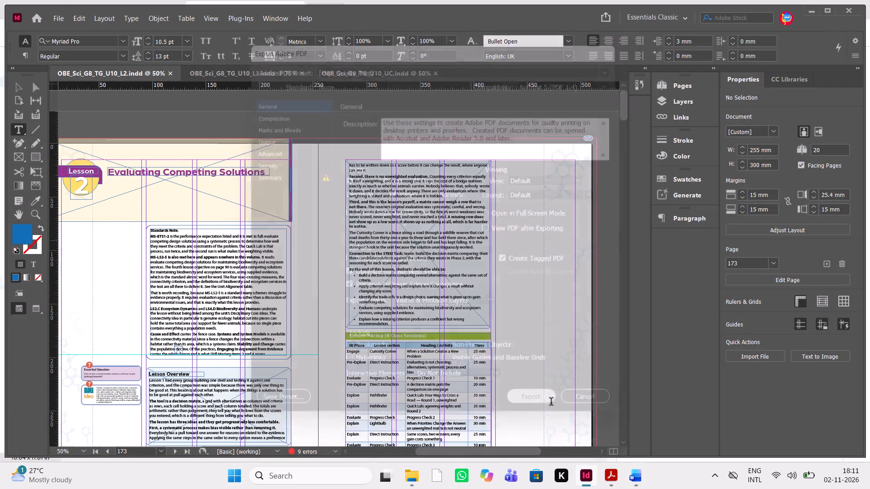
left_click(499, 259)
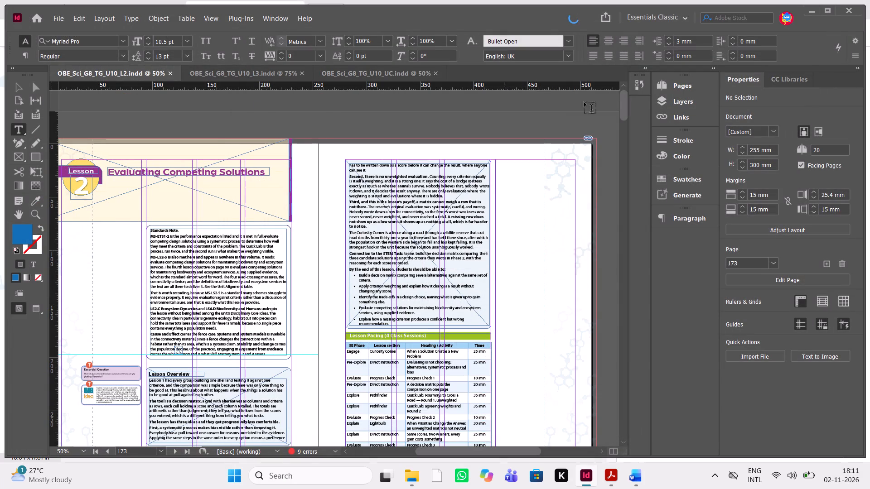
Check the last page number of OBE_Sci_G8_TG_U10_L2 and close the document.
left_click(680, 89)
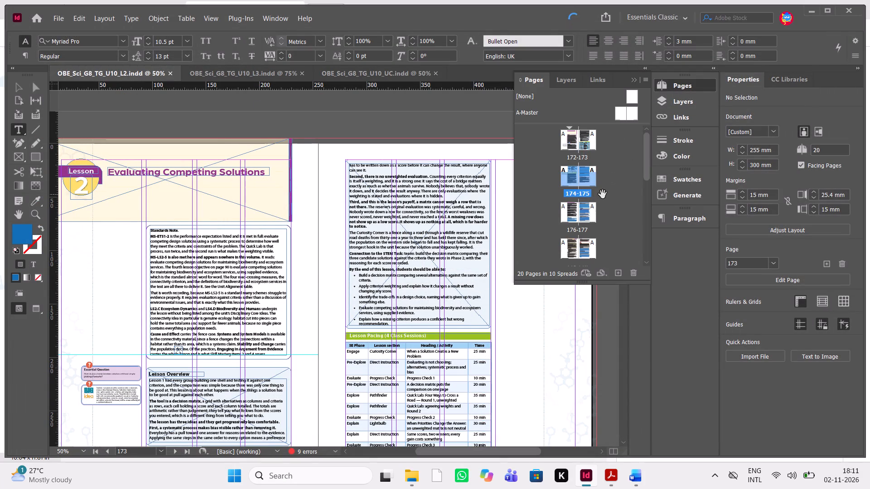
scroll(603, 194, "down", 15)
left_click(633, 81)
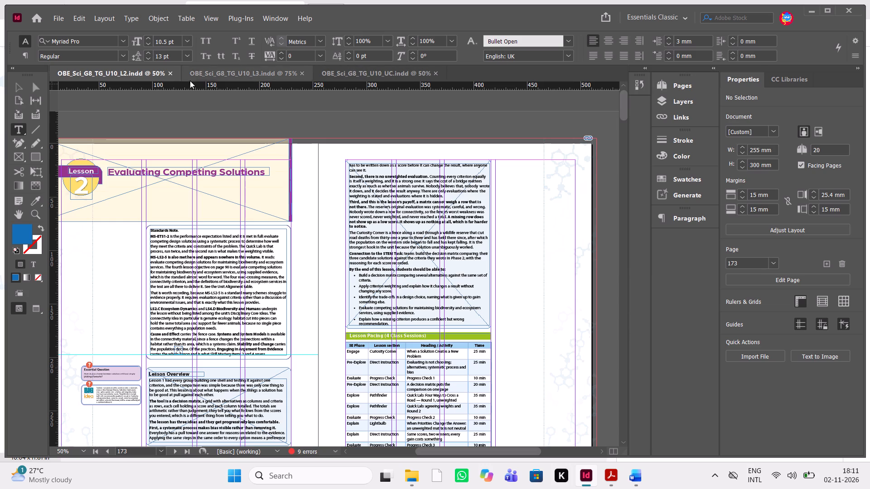
left_click(169, 72)
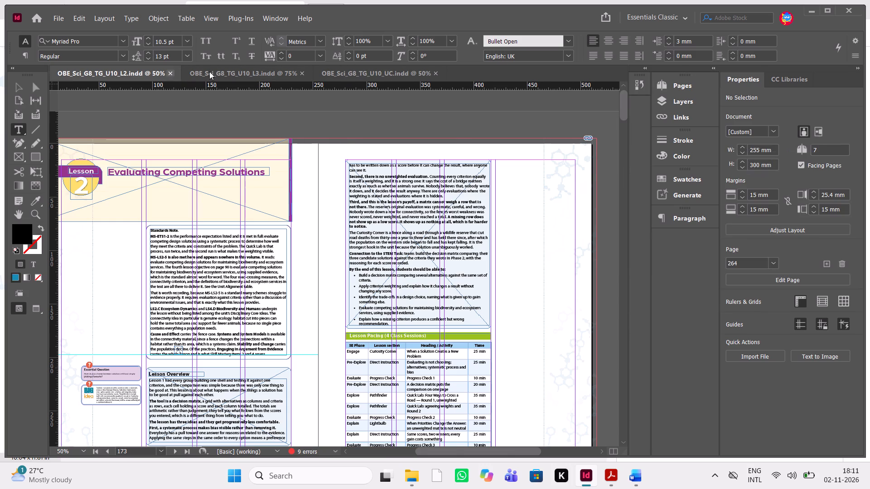
Start a new section in OBE_Sci_G8_TG_U10_L3 with page numbering starting at 192.
left_click(141, 72)
scroll(330, 188, "up", 8)
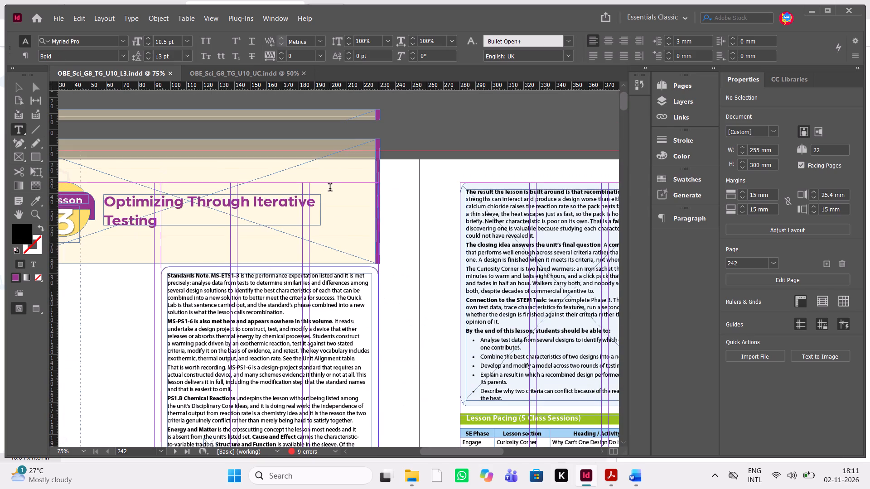
key("ctrl+minus")
key("ctrl+minus")
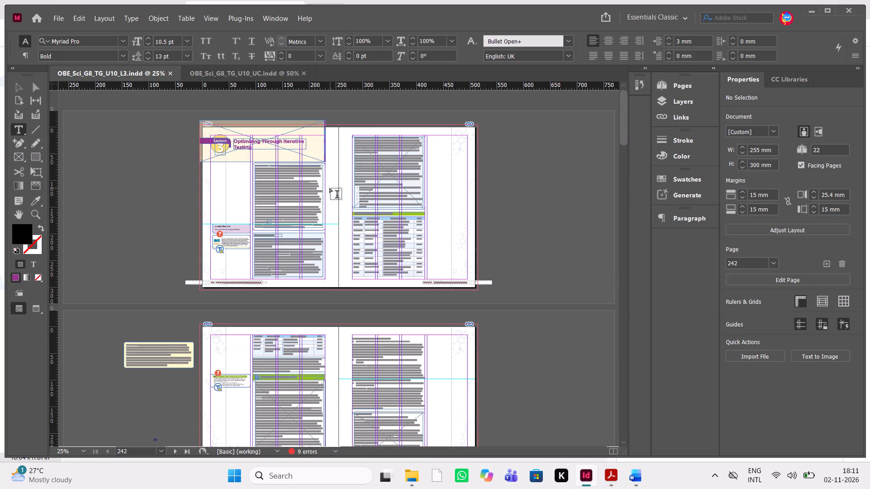
key("F12")
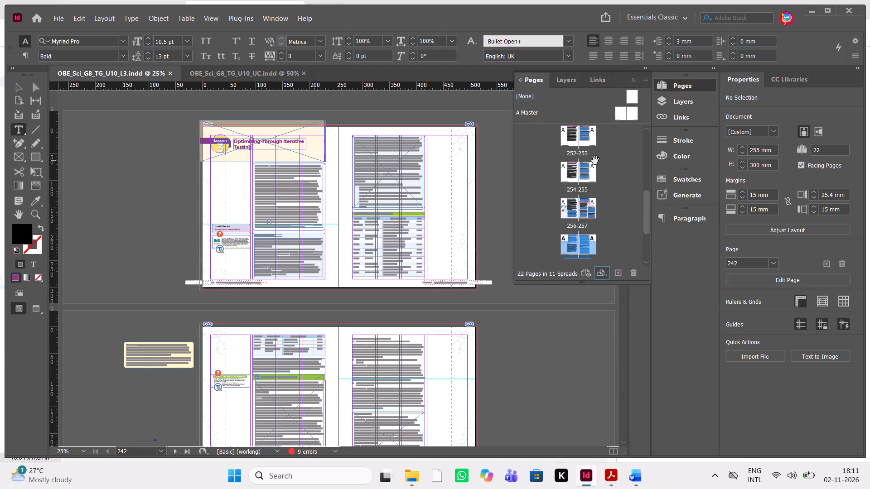
scroll(595, 160, "up", 11)
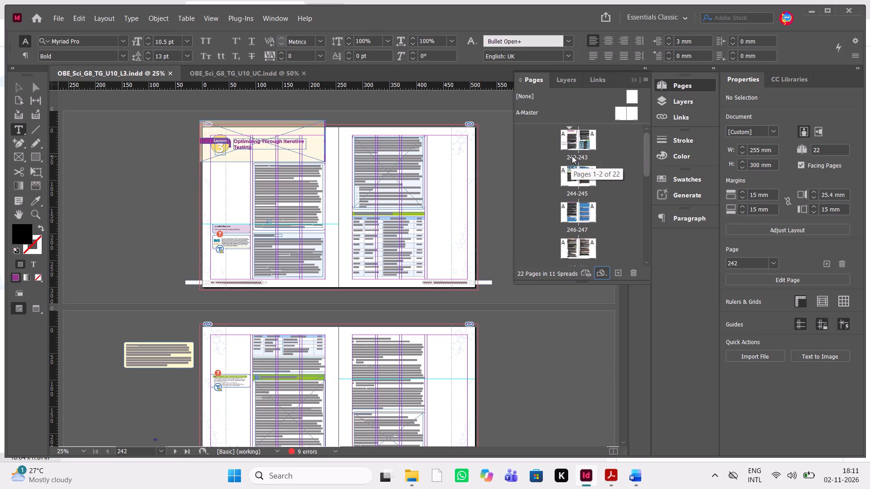
right_click(574, 153)
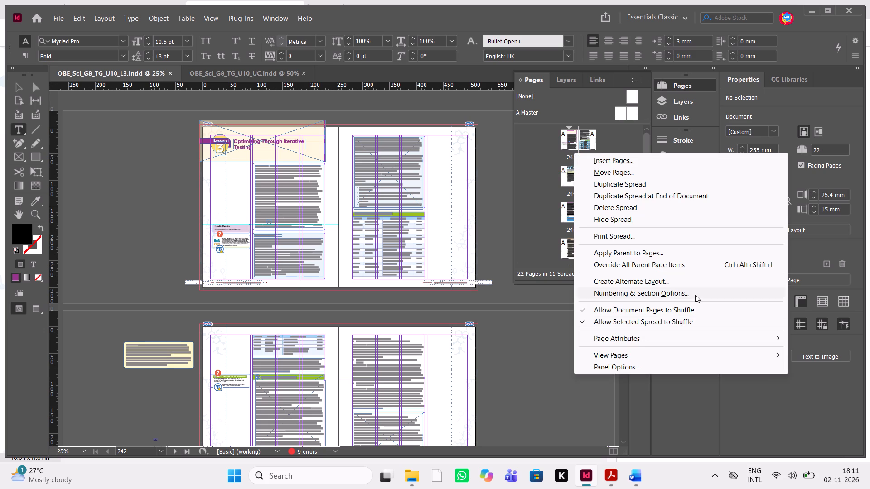
left_click(695, 295)
key("BackSpace")
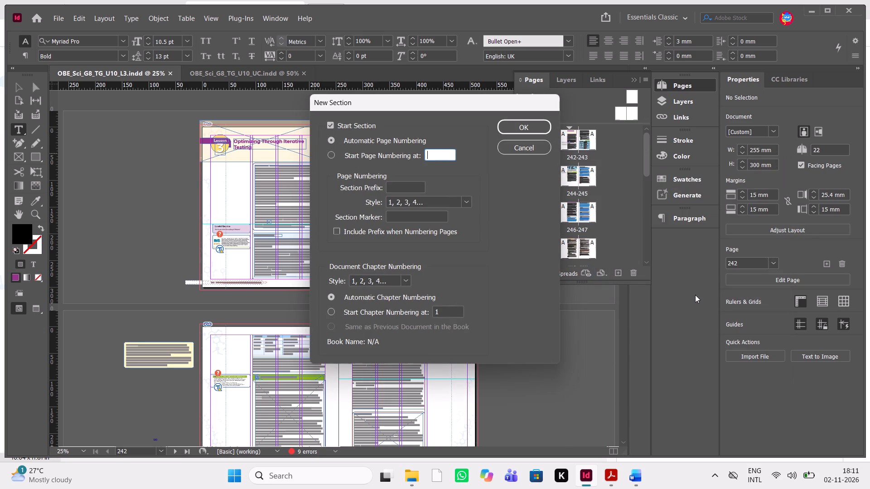
key("BackSpace")
key("BackSpace")
type("192")
left_click(543, 125)
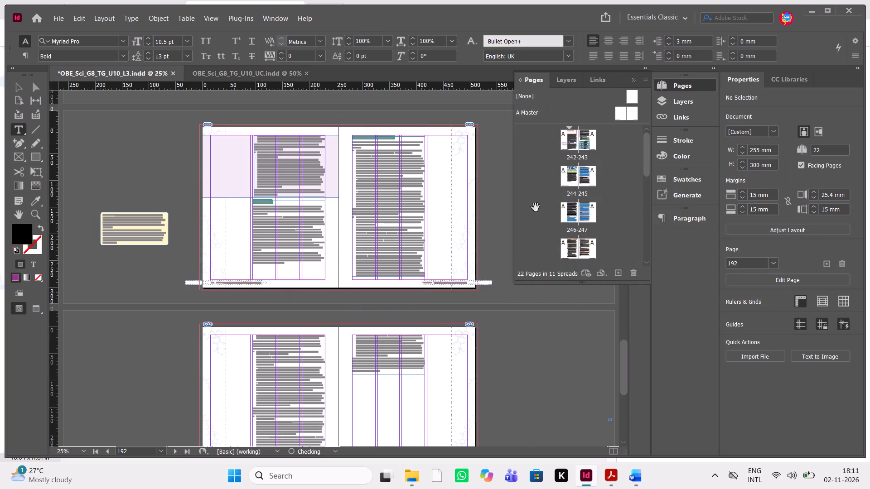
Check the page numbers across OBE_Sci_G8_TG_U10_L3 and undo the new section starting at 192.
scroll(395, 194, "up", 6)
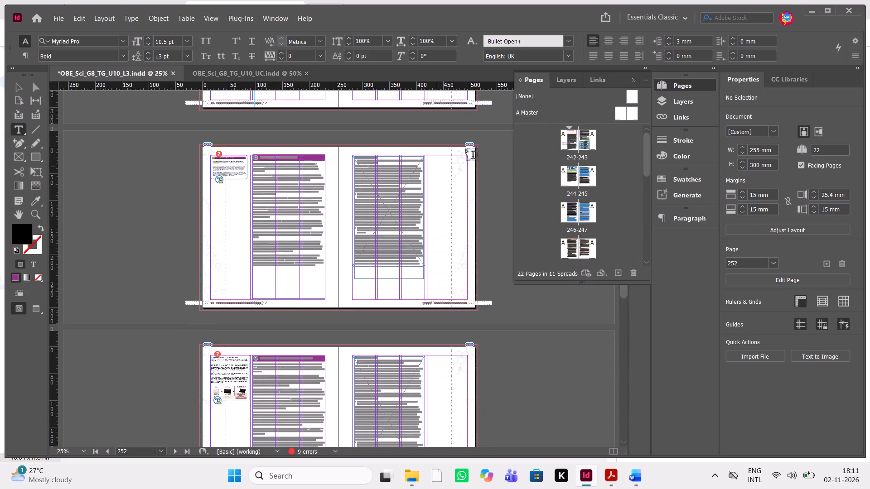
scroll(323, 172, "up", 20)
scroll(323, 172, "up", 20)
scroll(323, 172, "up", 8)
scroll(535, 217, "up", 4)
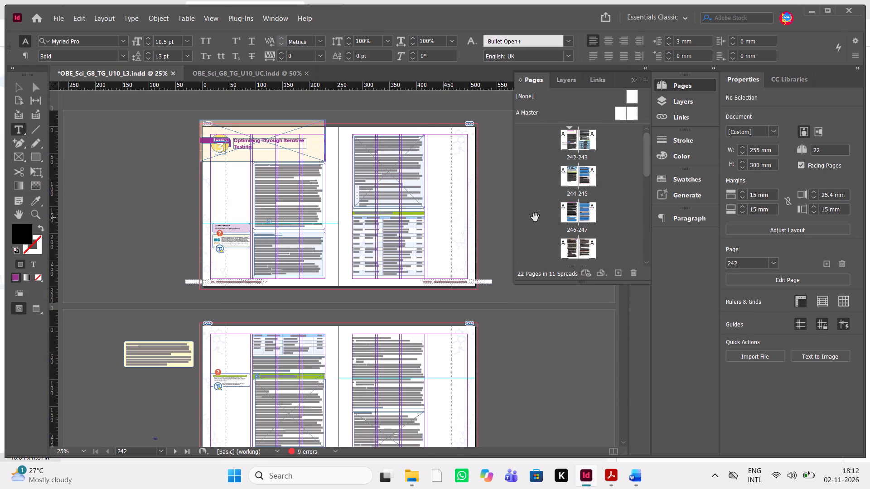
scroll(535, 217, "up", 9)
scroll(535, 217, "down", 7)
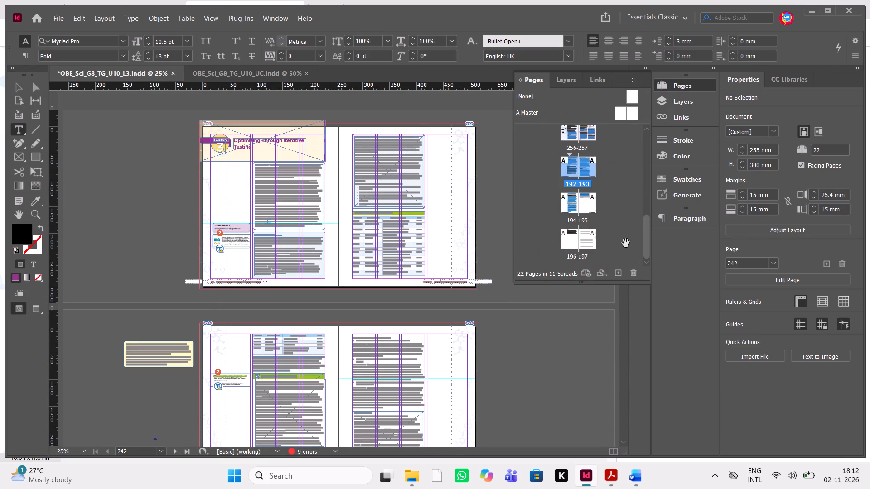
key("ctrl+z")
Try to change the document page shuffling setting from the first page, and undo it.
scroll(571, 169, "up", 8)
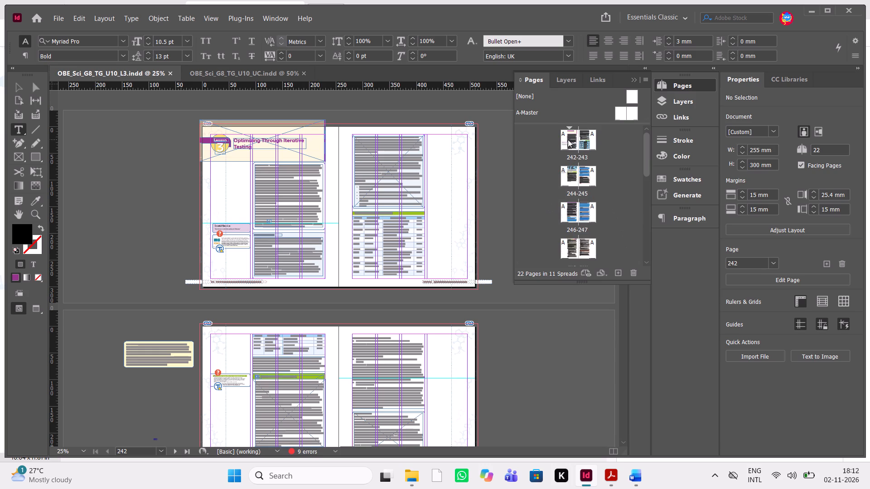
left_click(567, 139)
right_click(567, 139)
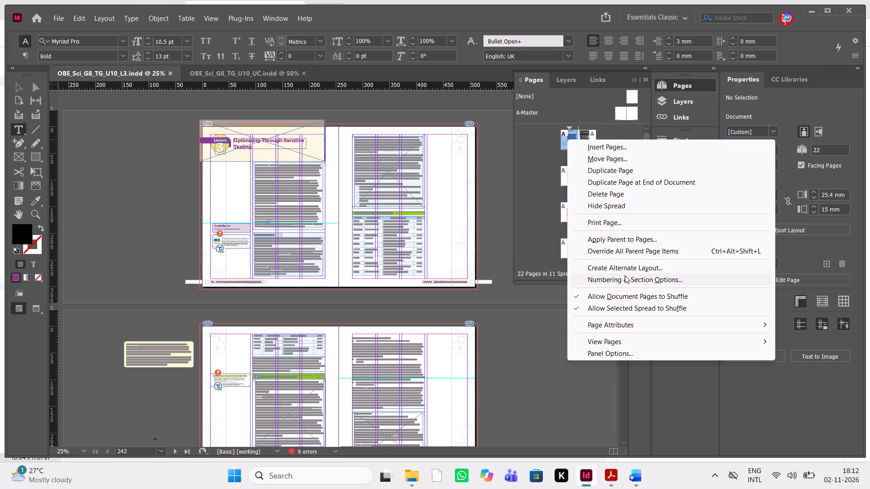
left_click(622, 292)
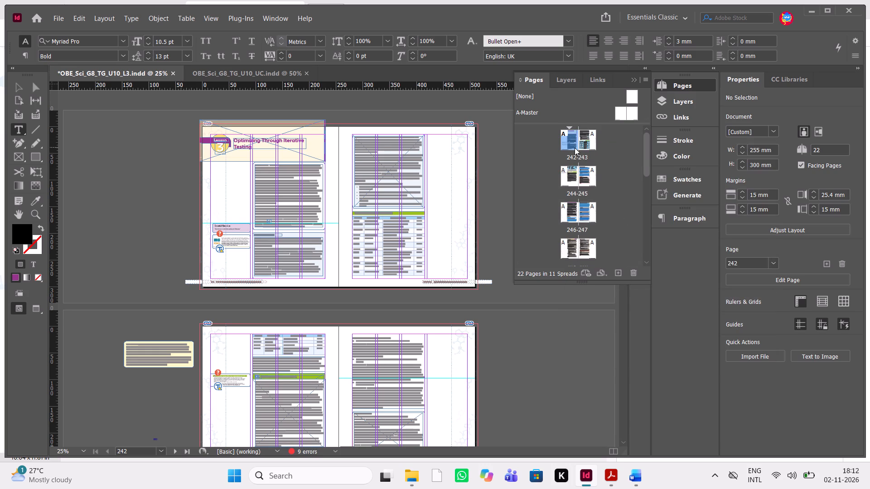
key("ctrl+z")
Examine the page numbering from the first spread to the last in OBE_Sci_G8_TG_U10_L3.
scroll(572, 144, "up", 8)
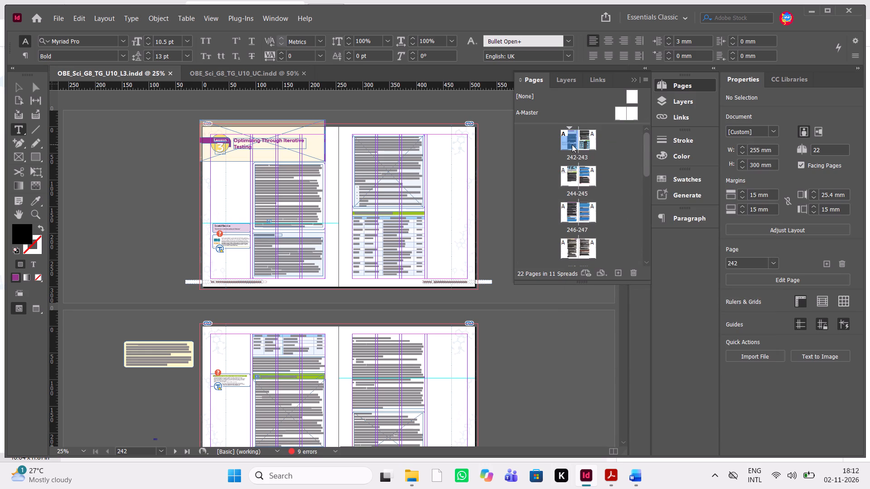
scroll(588, 178, "down", 8)
scroll(588, 178, "up", 4)
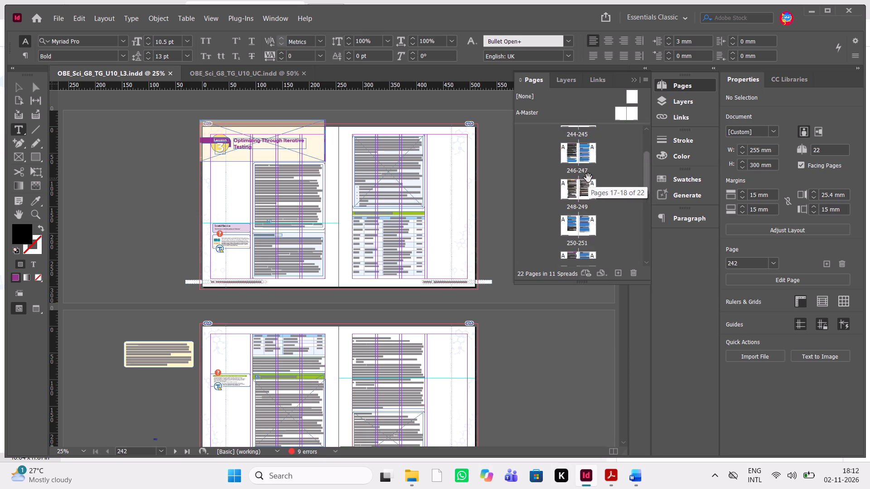
scroll(588, 178, "up", 7)
left_click(570, 136)
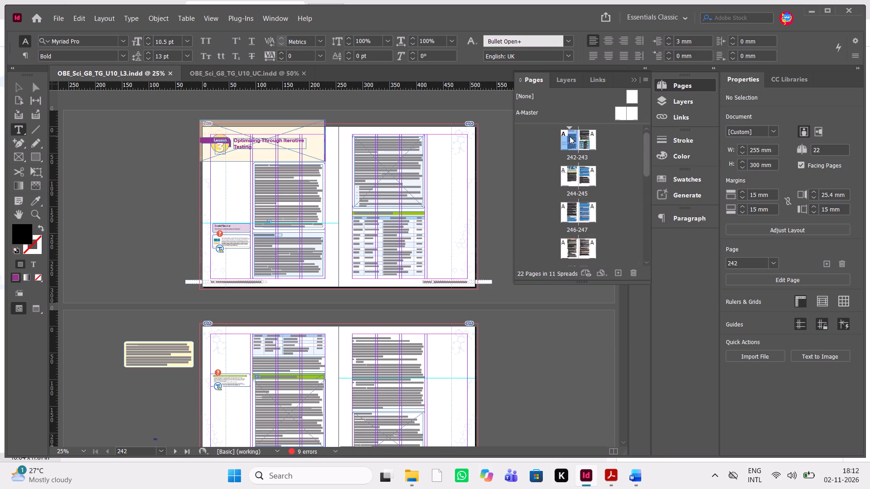
left_click(570, 136)
right_click(570, 136)
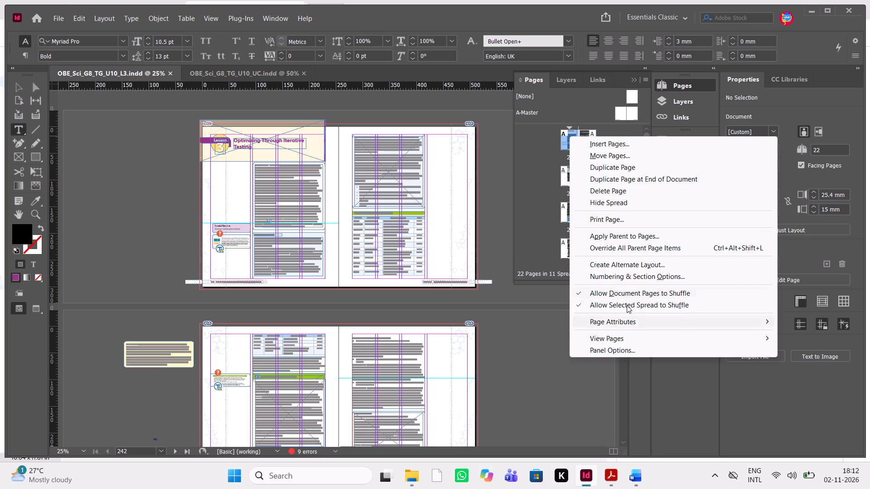
left_click(508, 214)
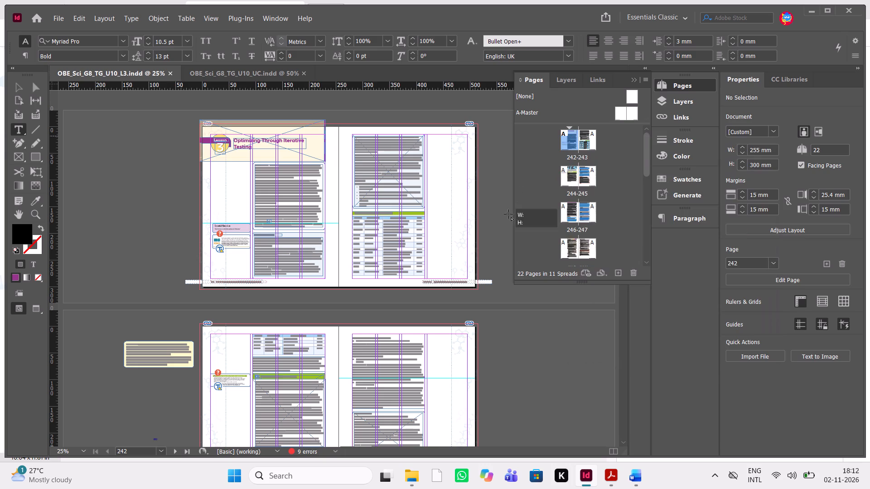
scroll(434, 317, "down", 5)
scroll(434, 317, "up", 1)
scroll(434, 317, "down", 20)
scroll(434, 317, "down", 20)
scroll(434, 317, "down", 2)
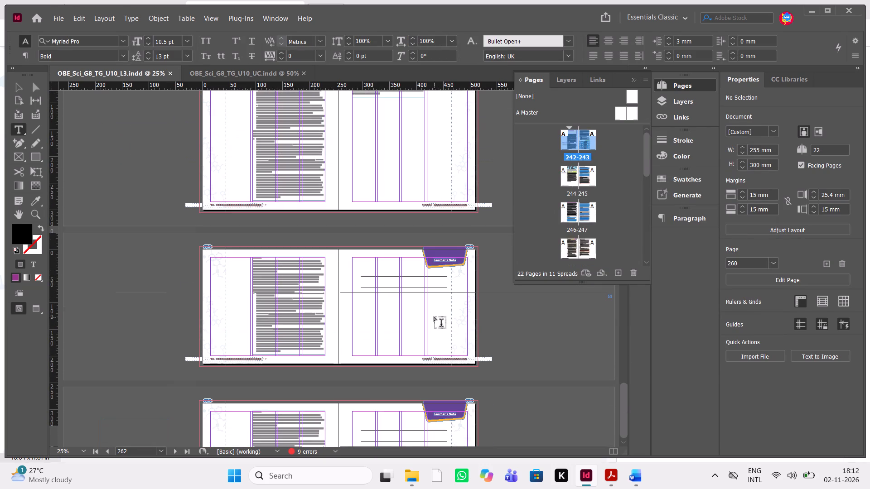
scroll(434, 317, "down", 17)
scroll(434, 317, "up", 20)
scroll(434, 317, "up", 20)
scroll(434, 317, "up", 14)
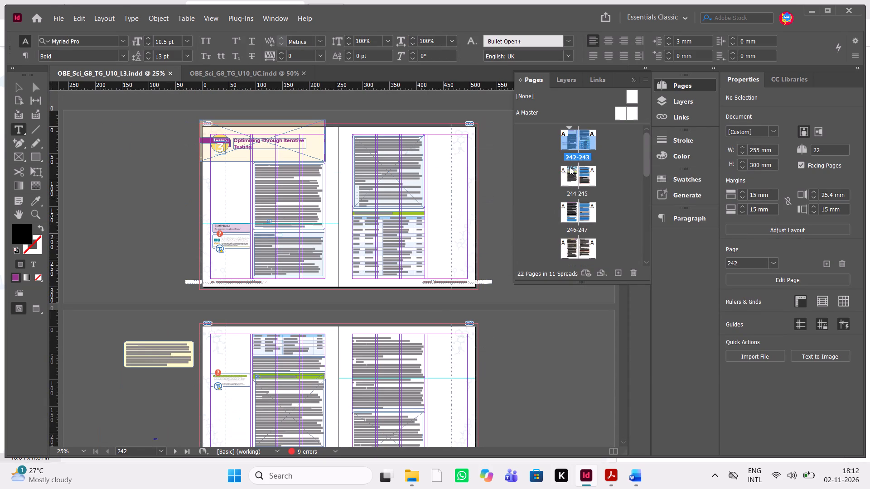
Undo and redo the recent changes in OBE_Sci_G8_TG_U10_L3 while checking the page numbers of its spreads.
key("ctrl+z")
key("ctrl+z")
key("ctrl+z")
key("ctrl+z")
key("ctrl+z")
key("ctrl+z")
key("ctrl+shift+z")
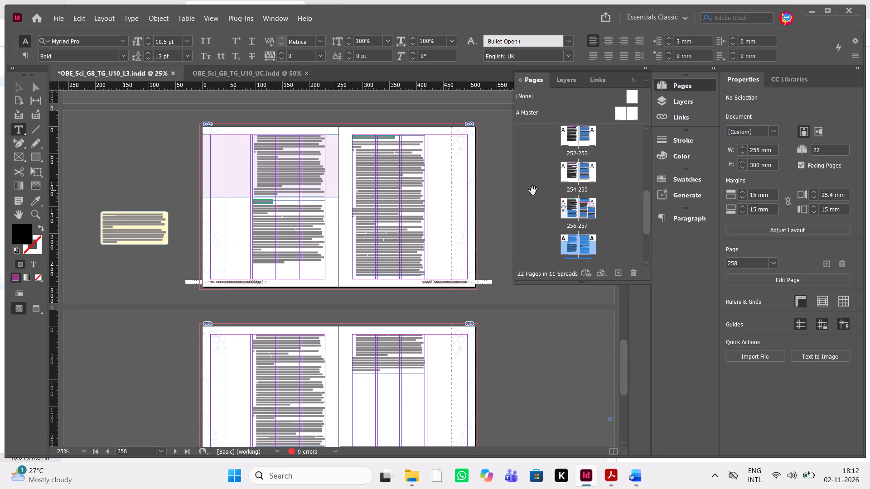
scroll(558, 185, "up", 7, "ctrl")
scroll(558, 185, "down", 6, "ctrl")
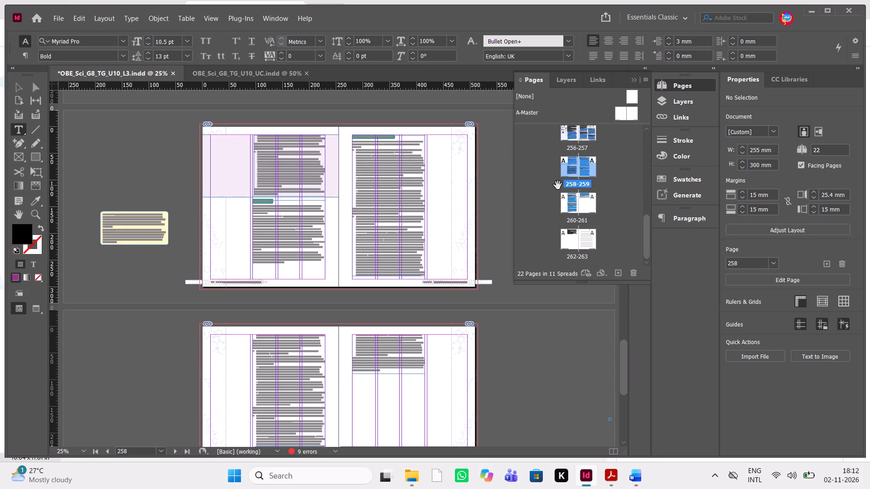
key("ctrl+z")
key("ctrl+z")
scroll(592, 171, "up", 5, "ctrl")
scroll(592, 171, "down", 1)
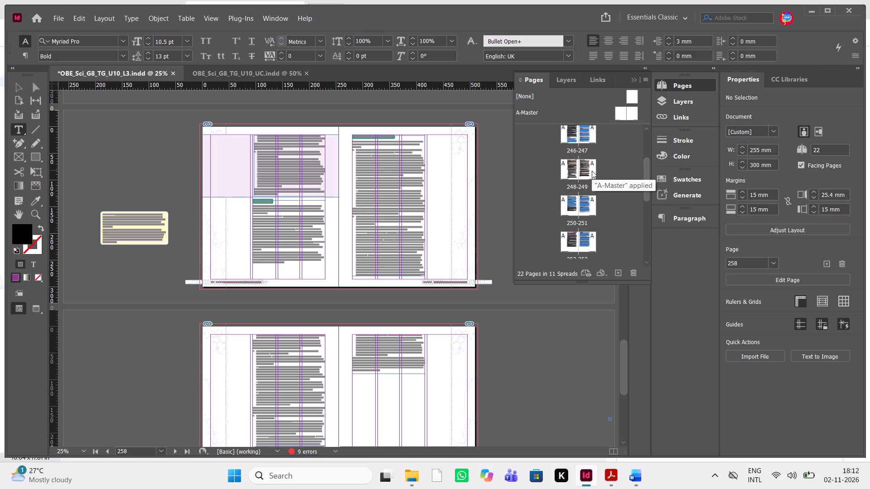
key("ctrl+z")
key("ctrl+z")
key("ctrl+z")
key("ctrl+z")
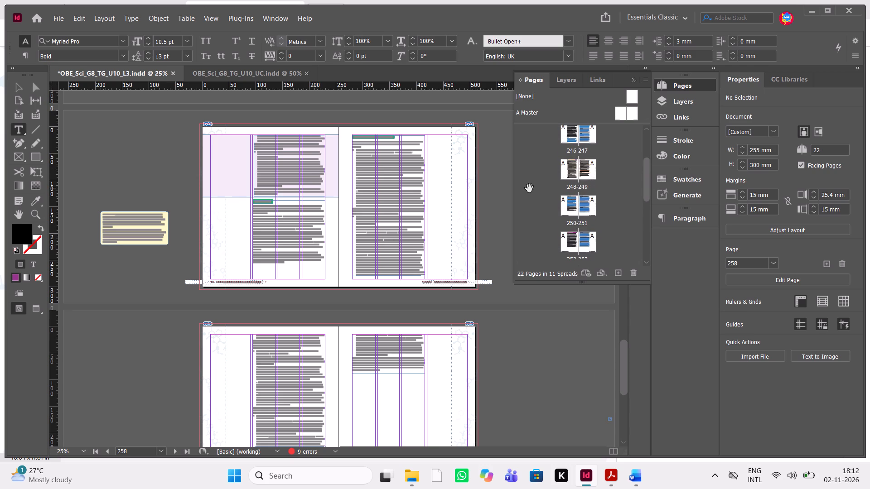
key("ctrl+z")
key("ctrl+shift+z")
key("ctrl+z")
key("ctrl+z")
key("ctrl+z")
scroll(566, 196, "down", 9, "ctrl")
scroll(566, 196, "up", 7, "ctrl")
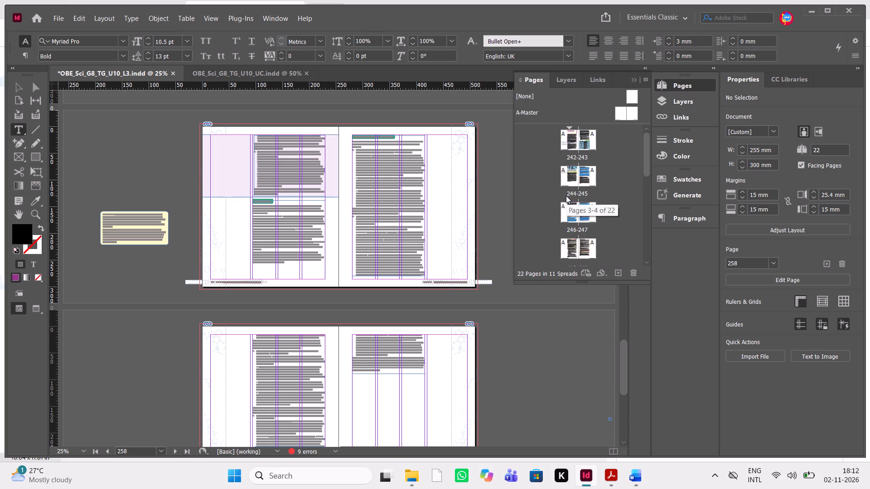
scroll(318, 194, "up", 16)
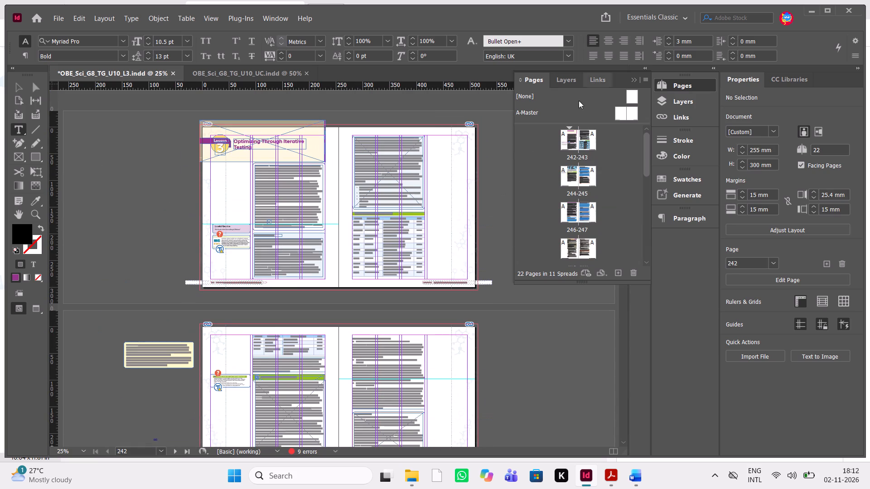
Close OBE_Sci_G8_TG_U10_L3 without saving the changes.
left_click(571, 149)
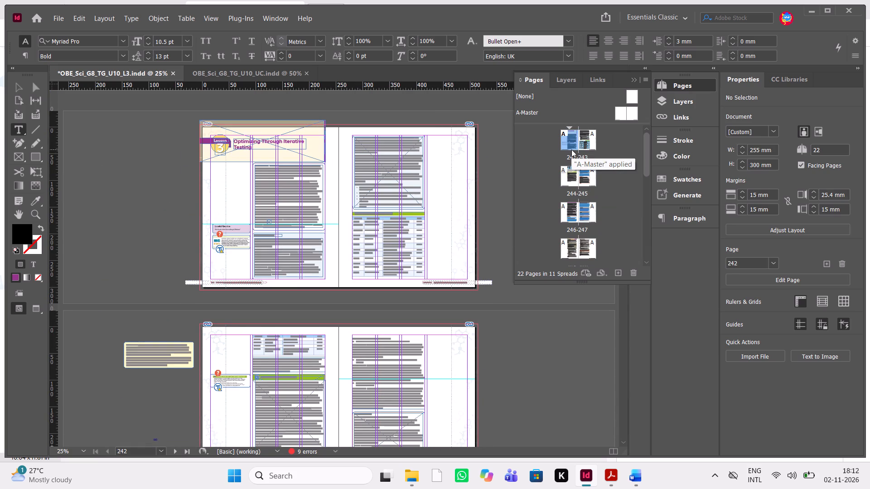
right_click(571, 149)
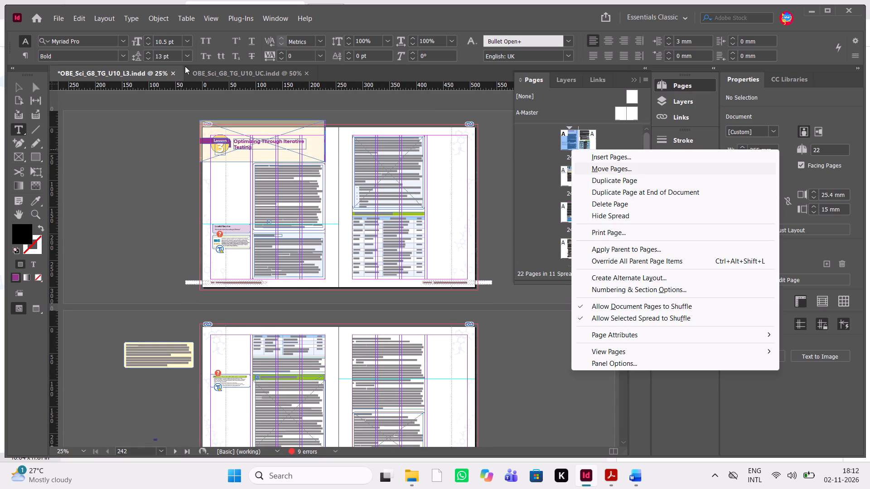
left_click(174, 72)
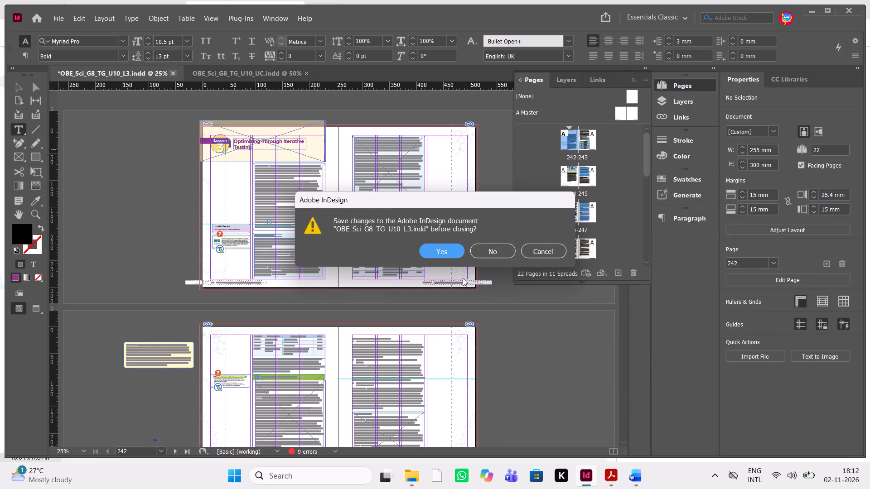
left_click(490, 248)
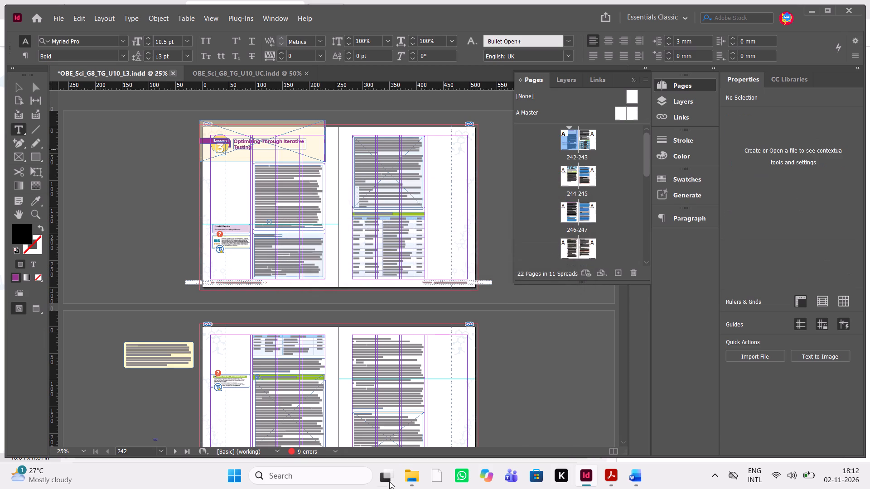
Reopen the InDesign document OBE_Sci_G8_TG_U10_L3 from its folder under GRADE-8, OBE_Sci_G8_TG_U10_UO, accepting the missing links.
left_click(411, 482)
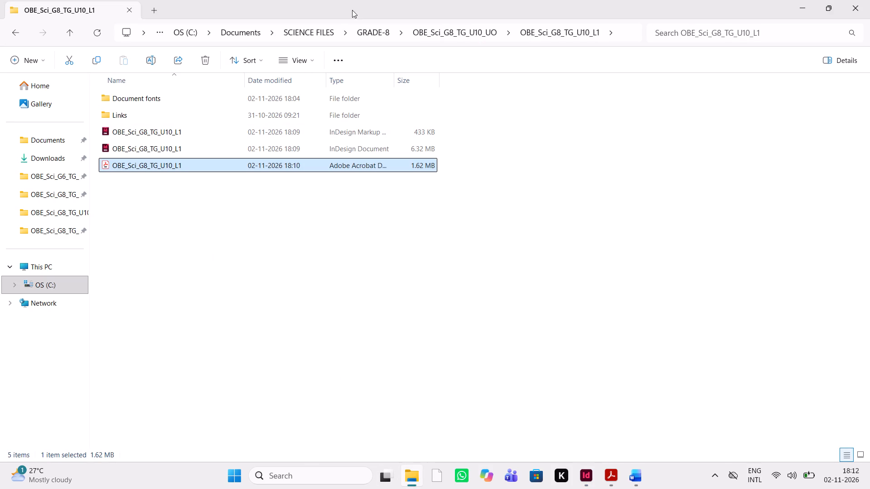
left_click(449, 34)
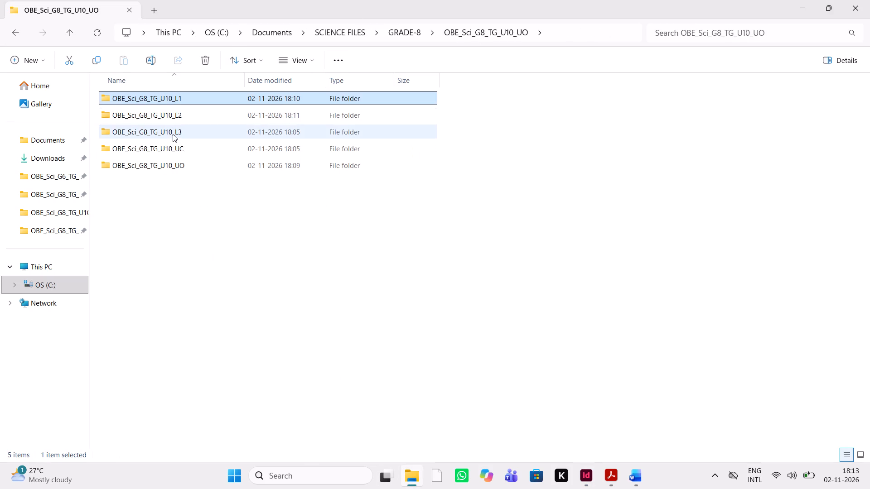
double_click(173, 134)
left_click(203, 151)
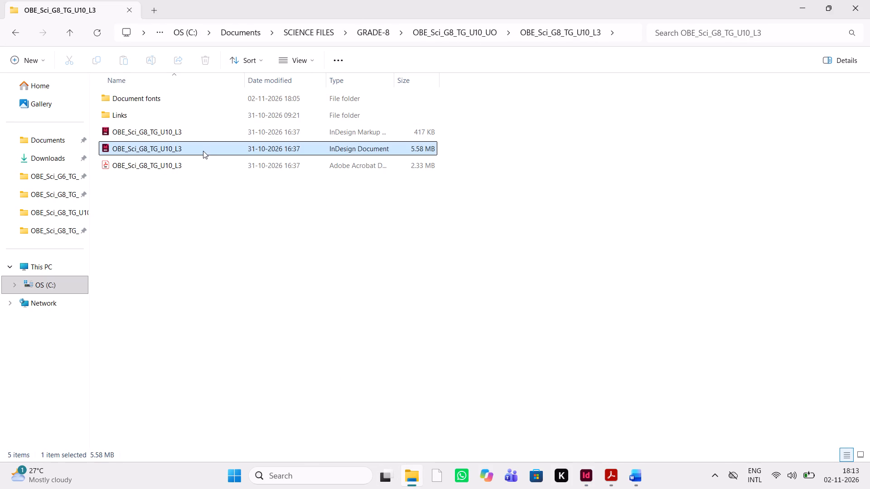
key("Return")
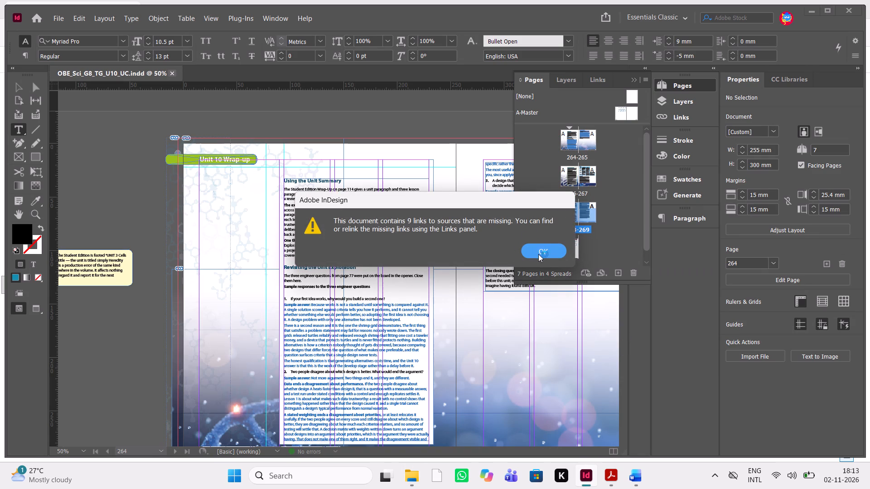
left_click(538, 254)
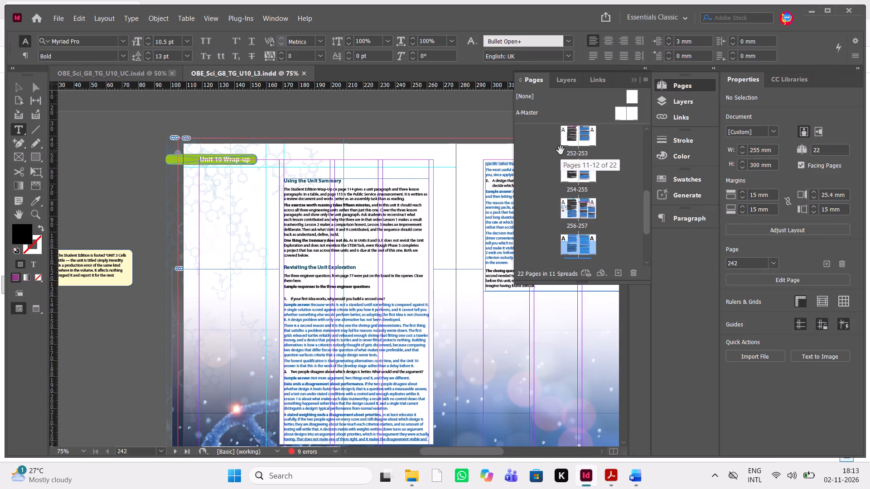
Compare the page numbering of OBE_Sci_G8_TG_U10_L3 with the open unit closer document OBE_Sci_G8_TG_U10_UC.
scroll(586, 143, "up", 19)
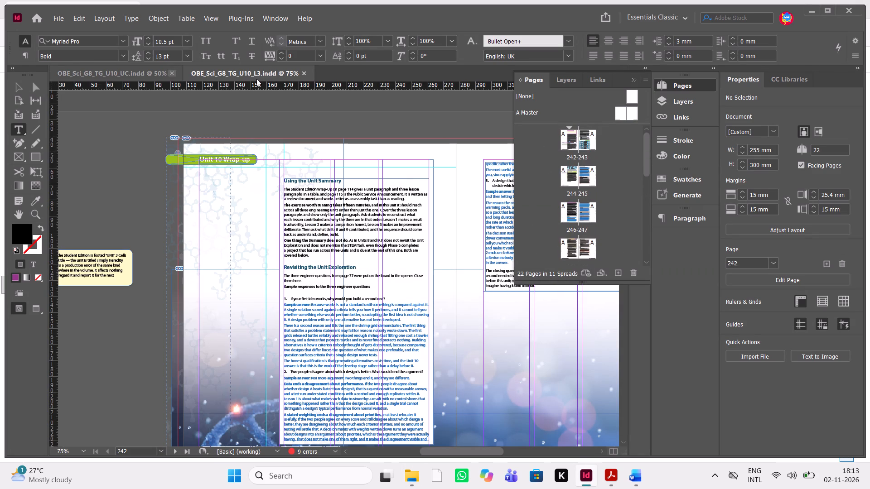
left_click(256, 79)
left_click(263, 75)
scroll(642, 188, "up", 6)
scroll(594, 176, "up", 3)
left_click(133, 77)
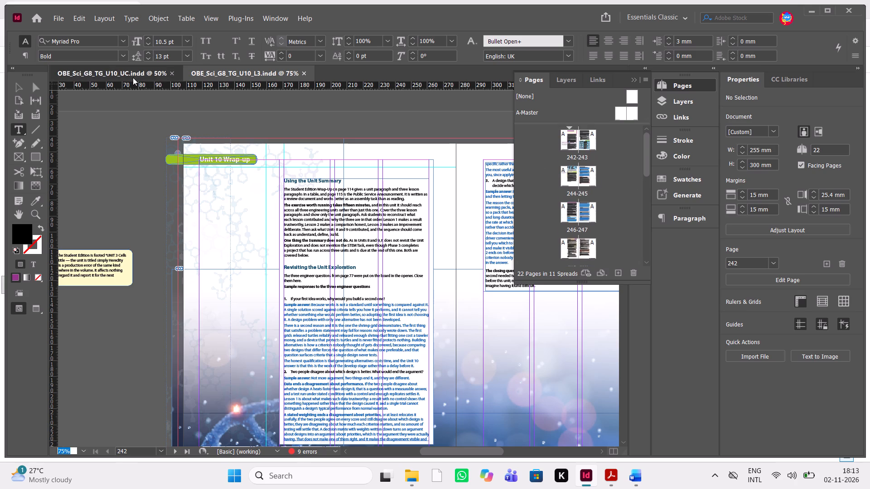
left_click(634, 83)
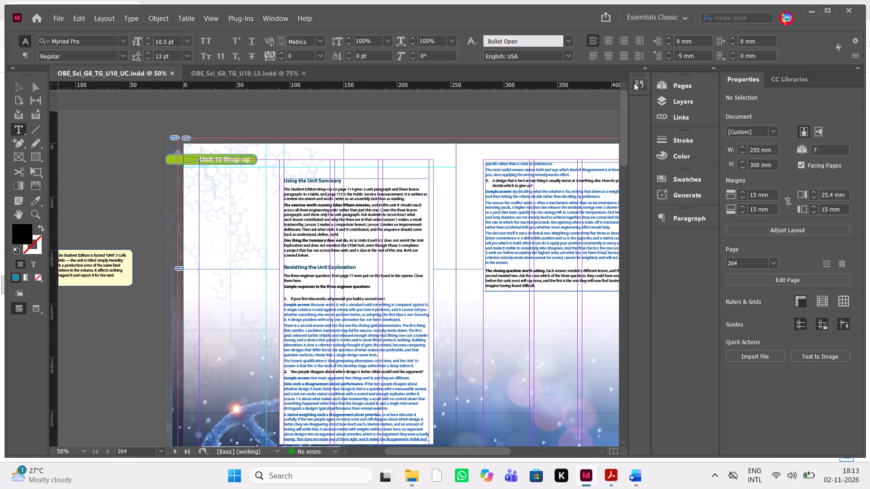
left_click(264, 74)
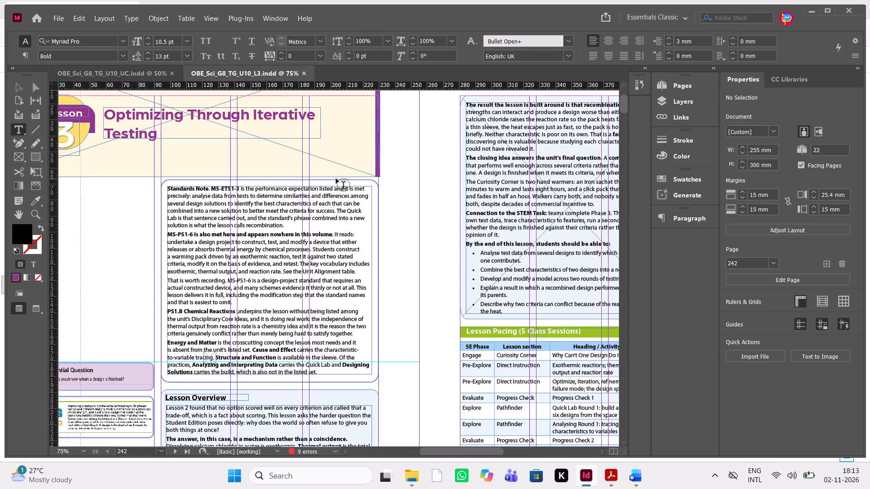
Set the section on the first page of OBE_Sci_G8_TG_U10_L3 to start page numbering at 192.
key("F12")
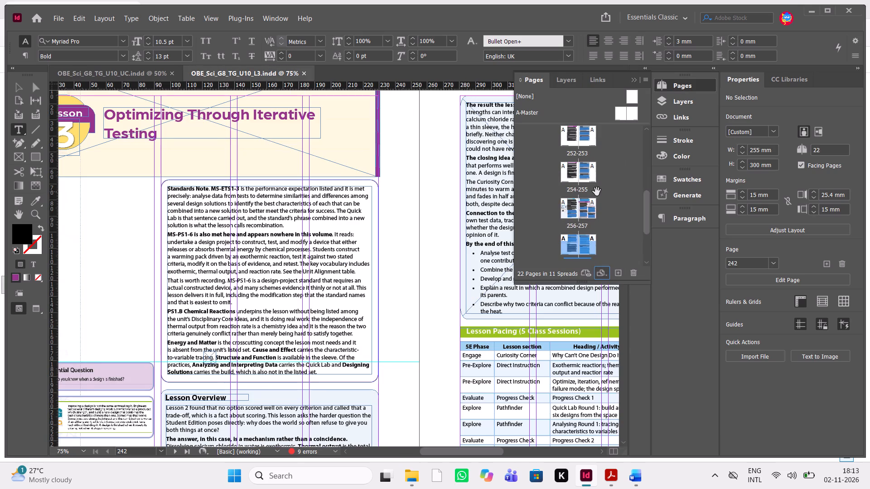
scroll(597, 192, "up", 10)
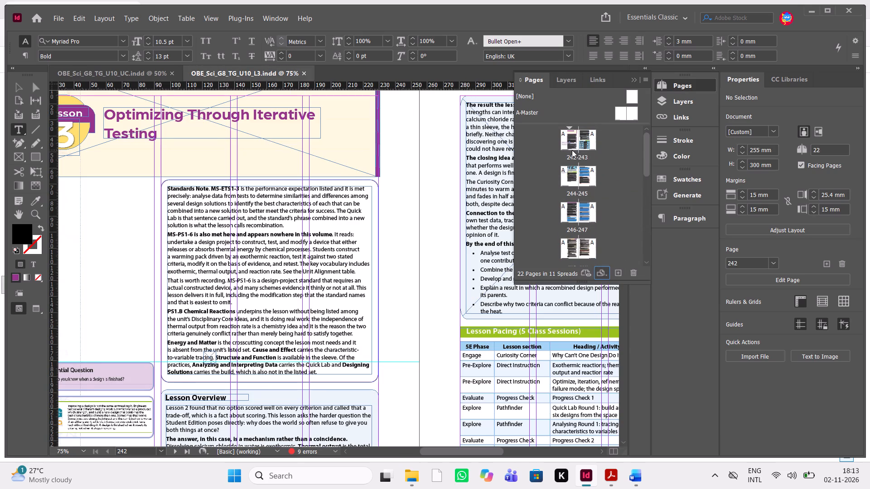
left_click(572, 150)
right_click(572, 150)
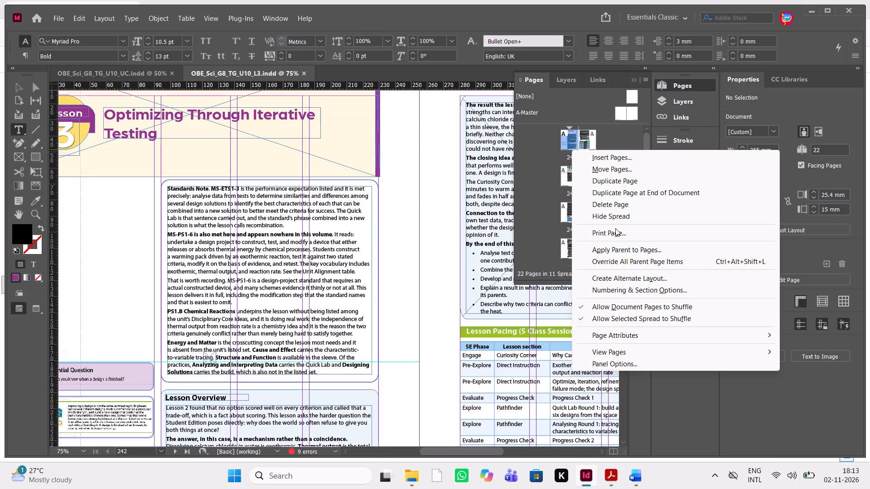
left_click(618, 287)
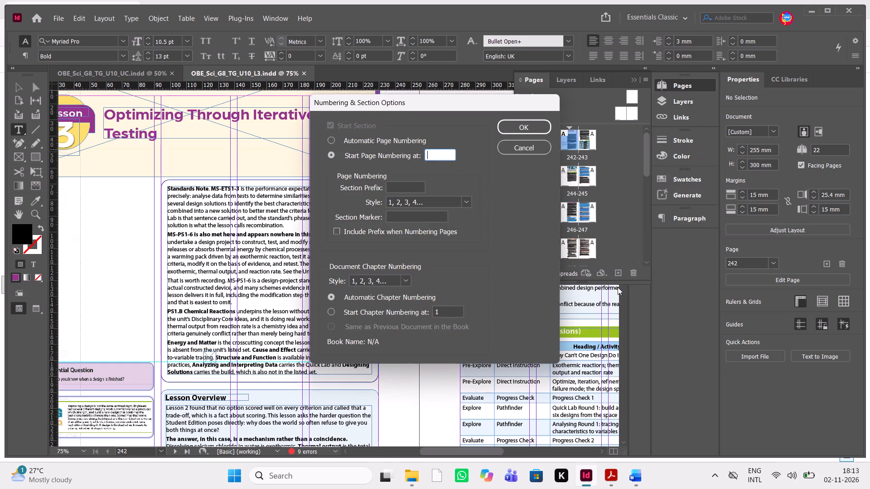
key("BackSpace")
key("BackSpace")
key("BackSpace")
key("BackSpace")
type("192")
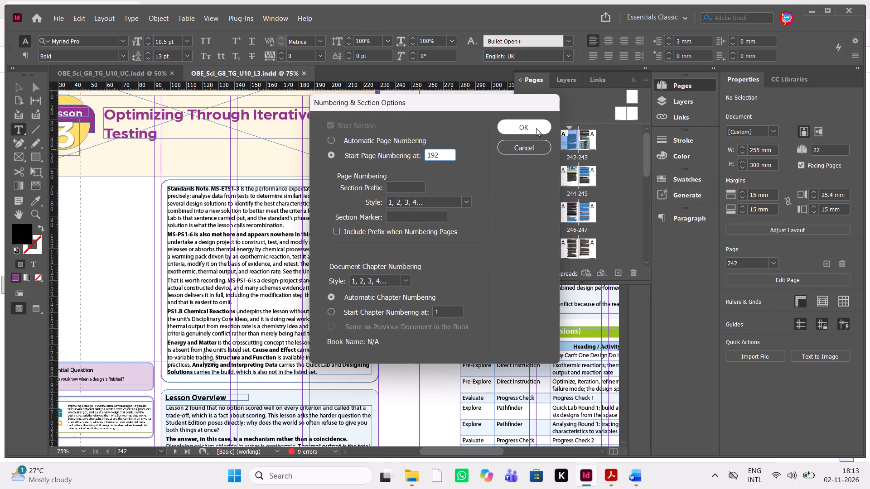
left_click(536, 128)
Check the page numbers of OBE_Sci_G8_TG_U10_L3 from its first spread to its last.
scroll(630, 187, "up", 1)
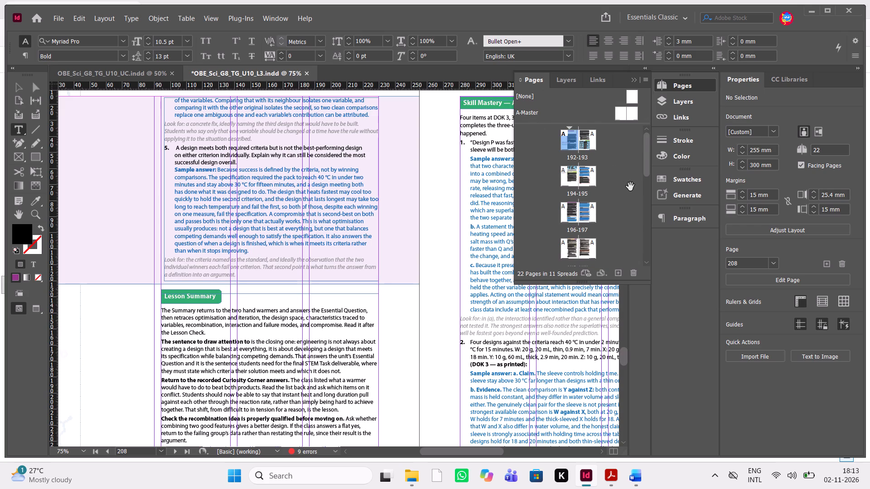
scroll(630, 187, "down", 3)
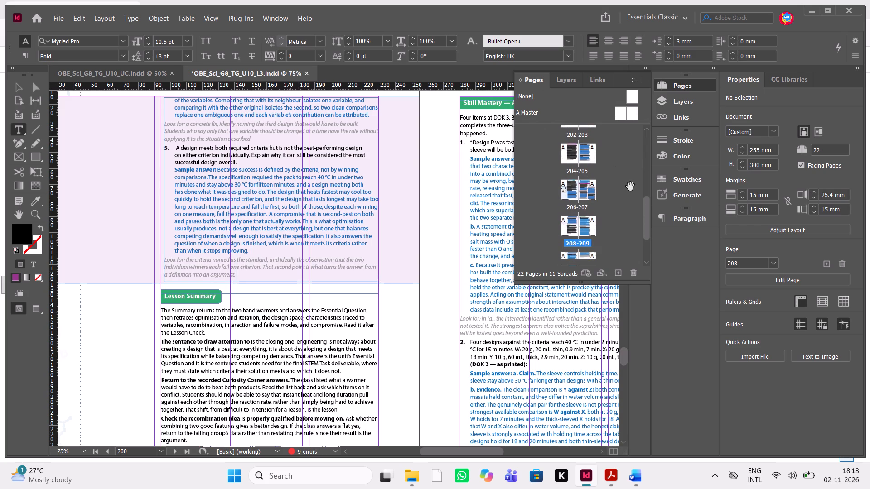
scroll(630, 187, "down", 5)
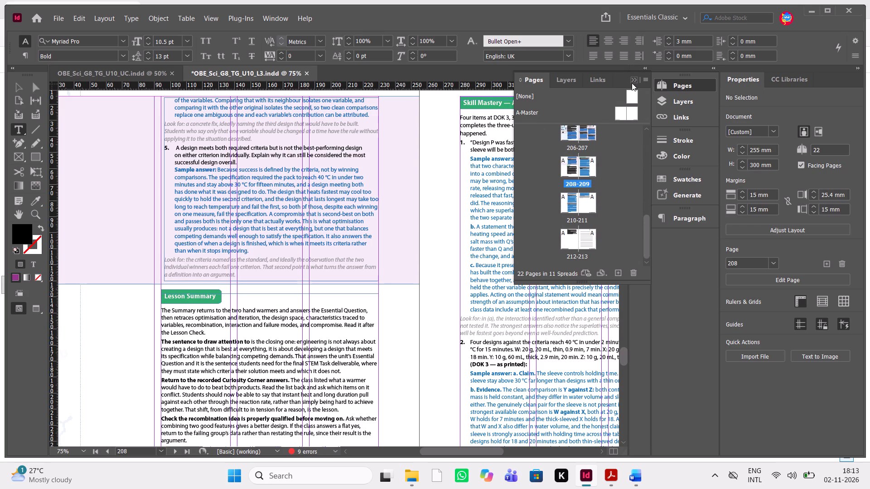
left_click(632, 83)
key("ctrl+minus")
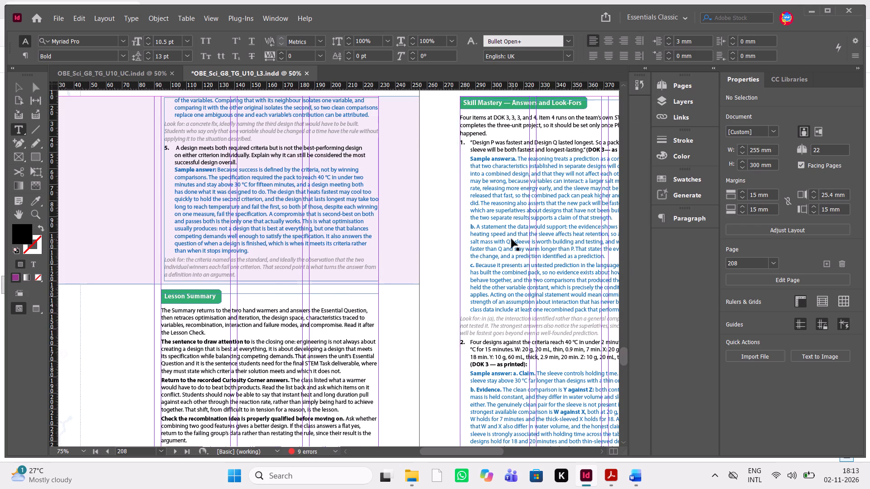
Save OBE_Sci_G8_TG_U10_L3 as an InDesign 2026 document in its lesson folder, replacing the existing file.
key("ctrl+shift+s")
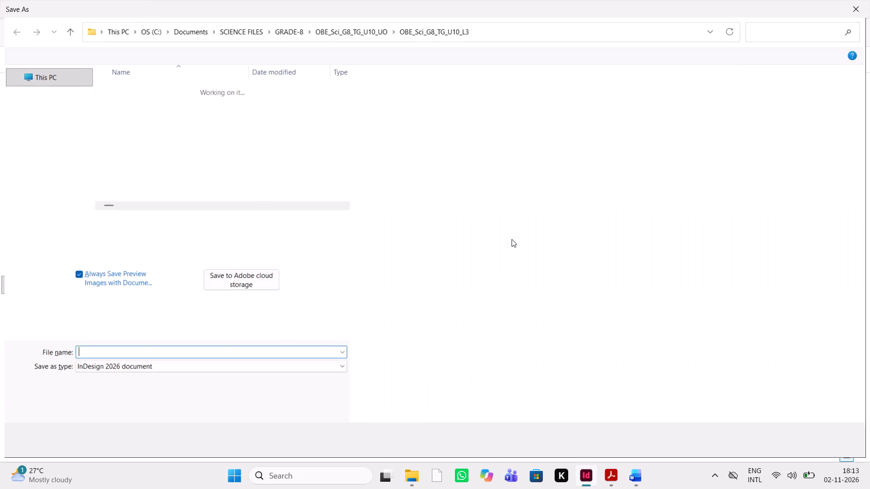
left_click(764, 437)
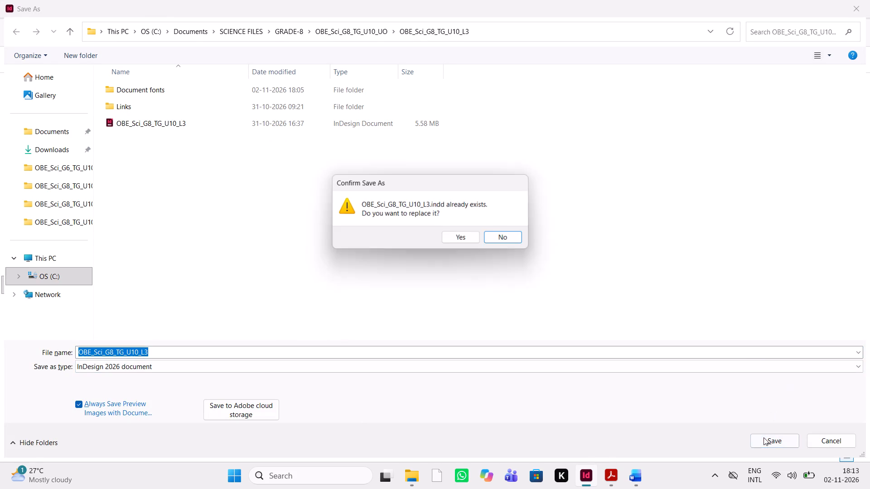
left_click(467, 238)
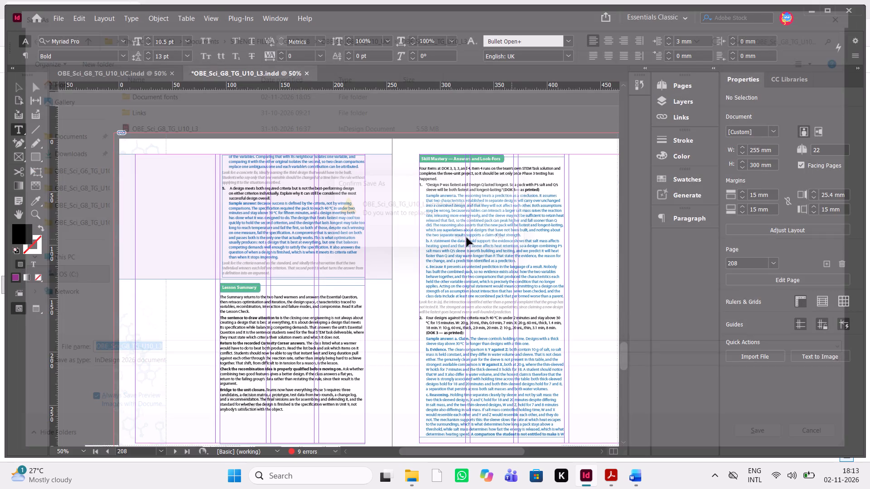
Save an InDesign CS4 or later (IDML) copy of OBE_Sci_G8_TG_U10_L3 in the same folder, replacing the existing one.
key("ctrl+shift+s")
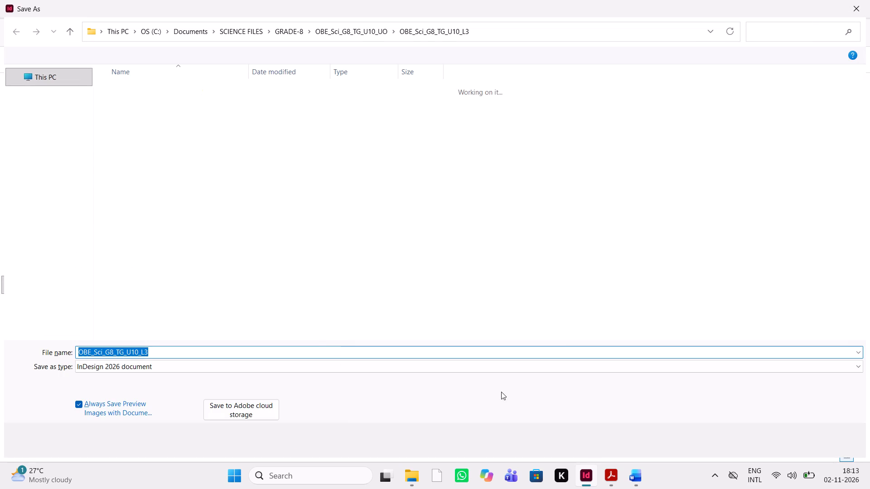
left_click(570, 363)
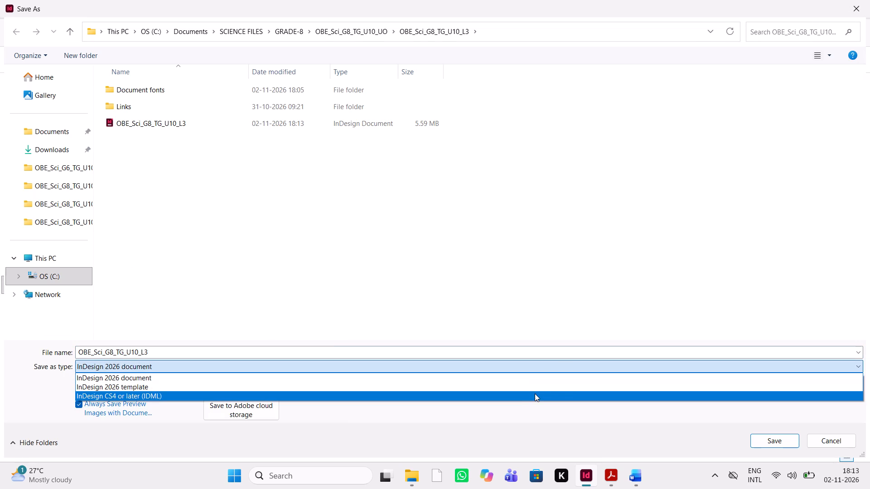
left_click(535, 393)
left_click(766, 445)
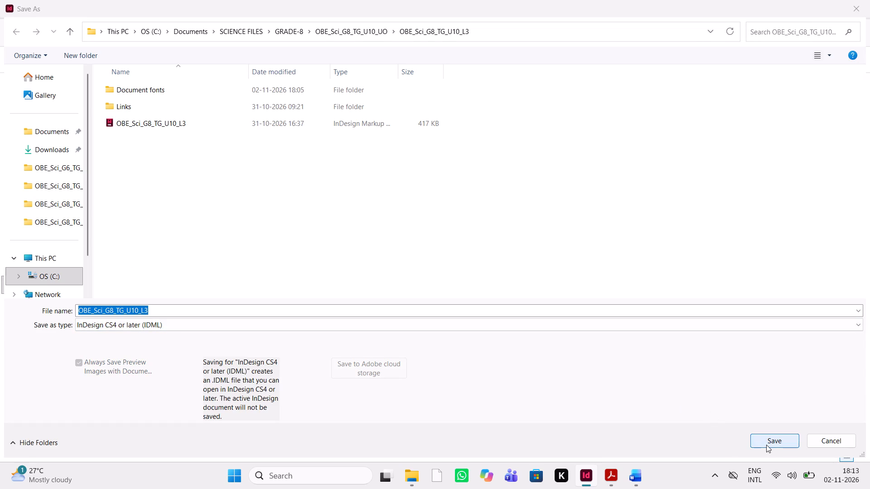
left_click(469, 240)
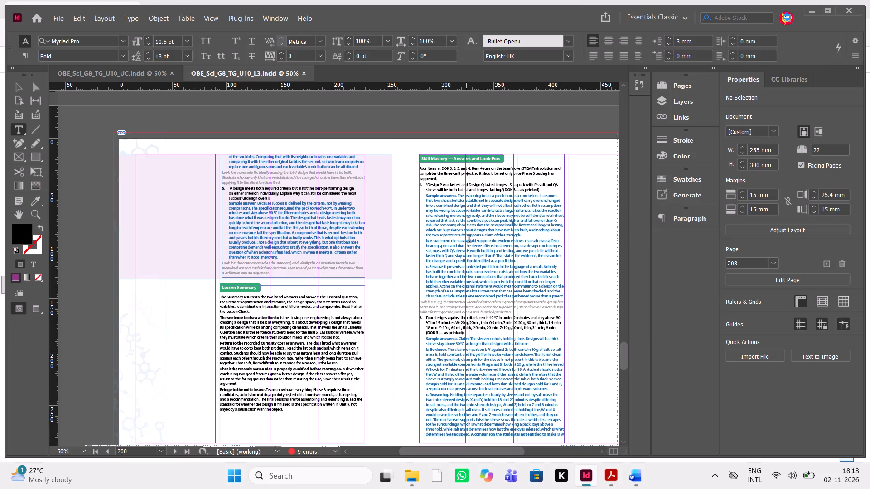
Export OBE_Sci_G8_TG_U10_L3 as an Adobe PDF (Print) with the High Quality Print preset, replacing the existing PDF and accepting the missing links.
key("ctrl+e")
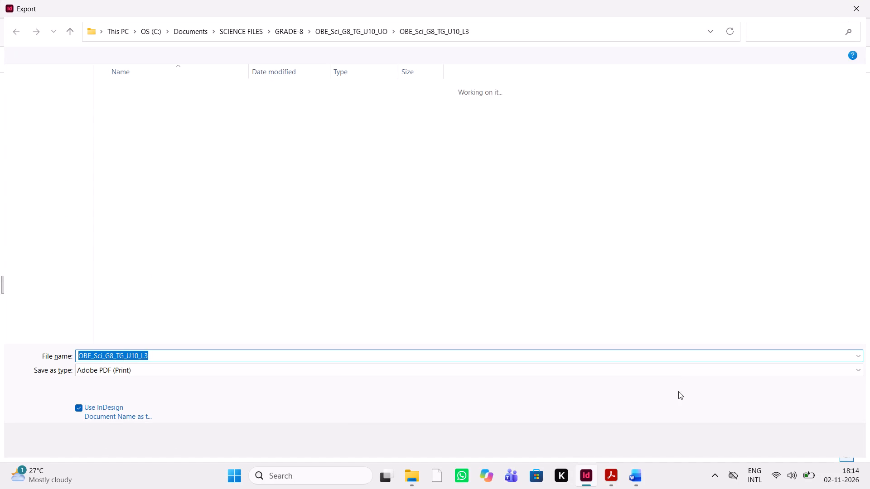
left_click(780, 444)
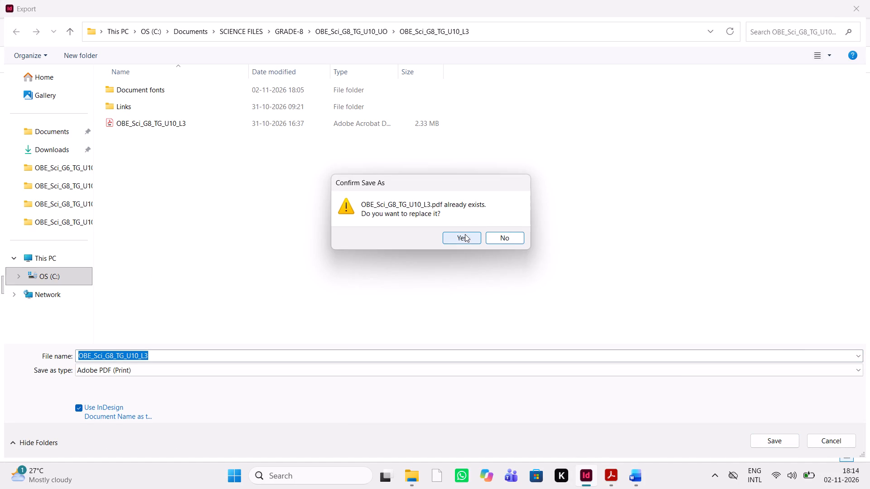
left_click(462, 234)
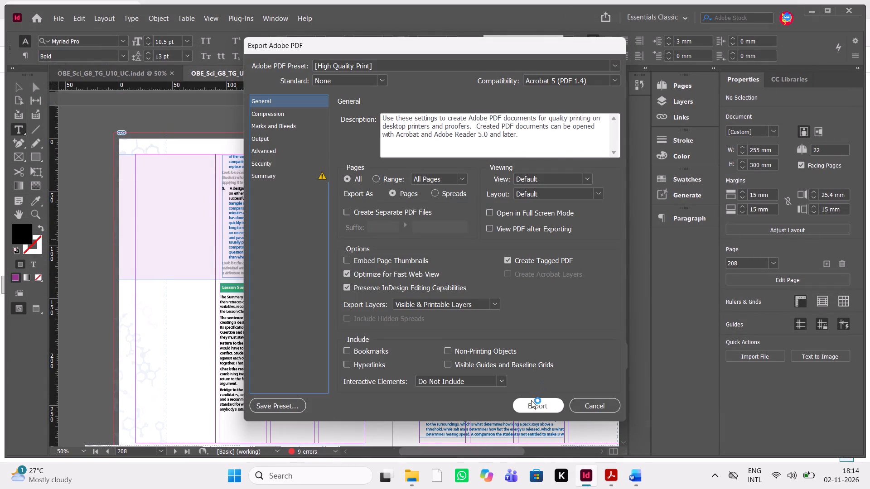
left_click(530, 405)
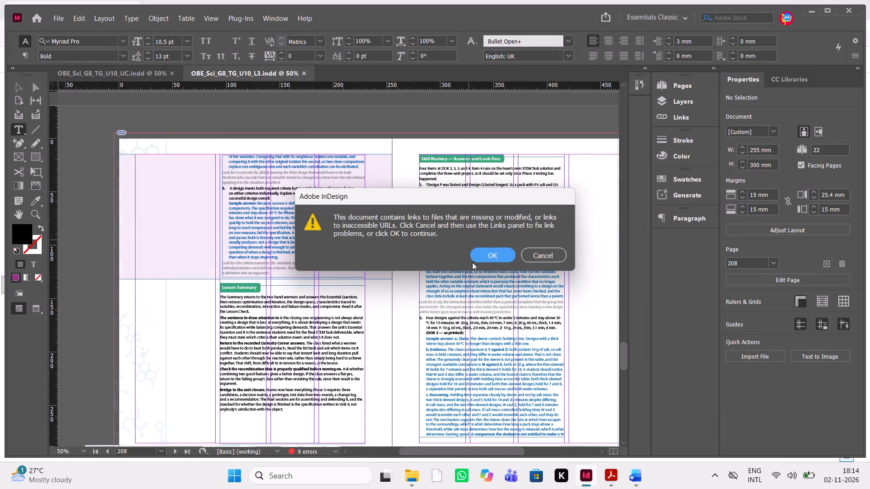
left_click(487, 253)
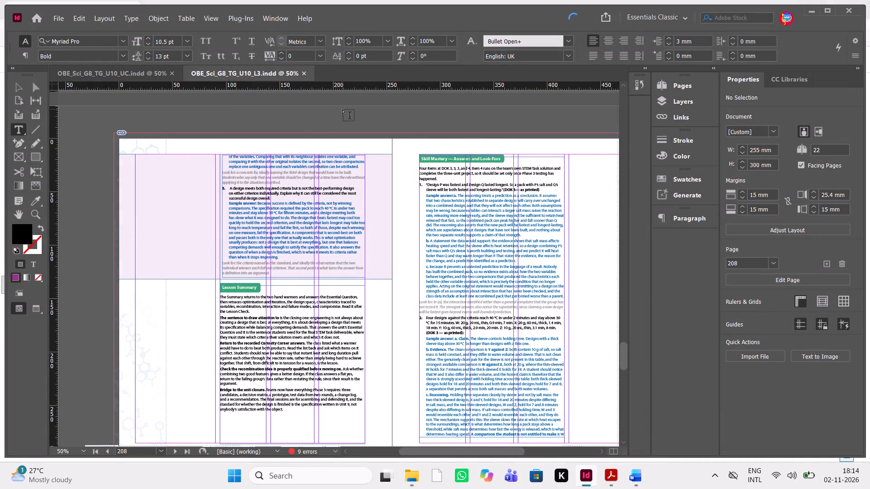
Close OBE_Sci_G8_TG_U10_L3 and check the page numbering of the spreads in OBE_Sci_G8_TG_U10_UC.
left_click(304, 71)
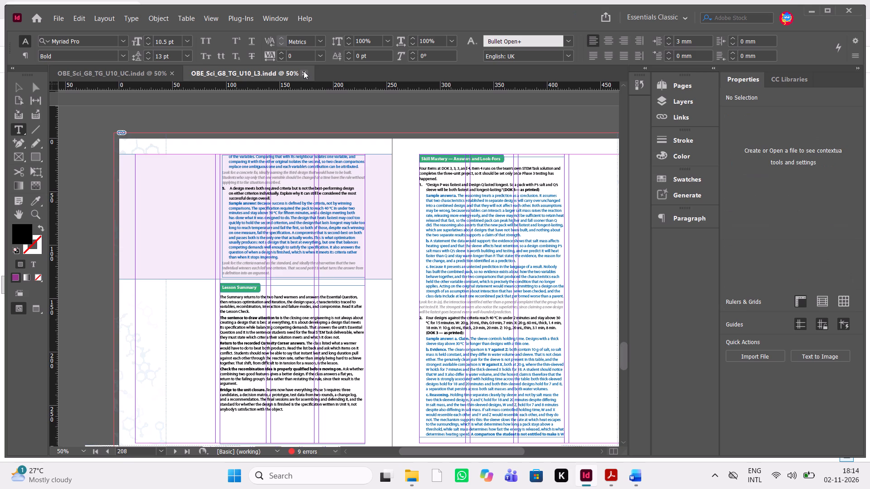
left_click(678, 86)
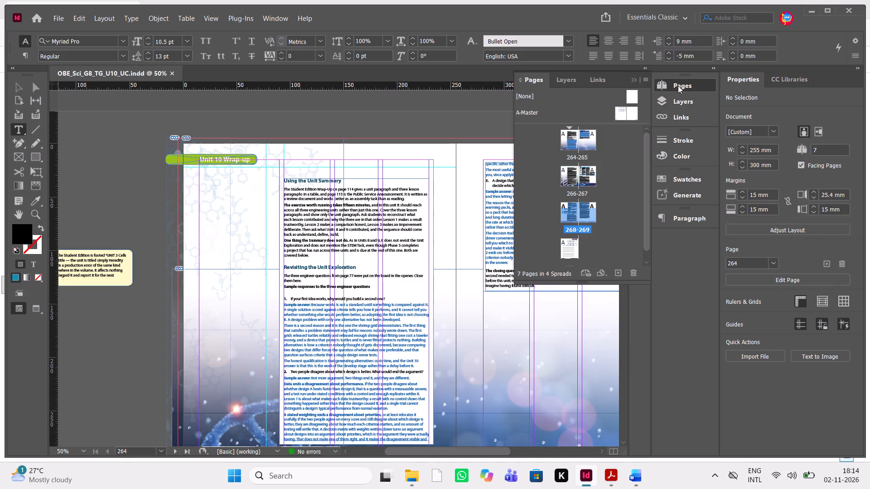
scroll(585, 226, "down", 11)
scroll(557, 209, "up", 6)
Open the exported OBE_Sci_G8_TG_U10_L3 PDF from its folder, check the page number on its last page, and close it.
left_click(415, 482)
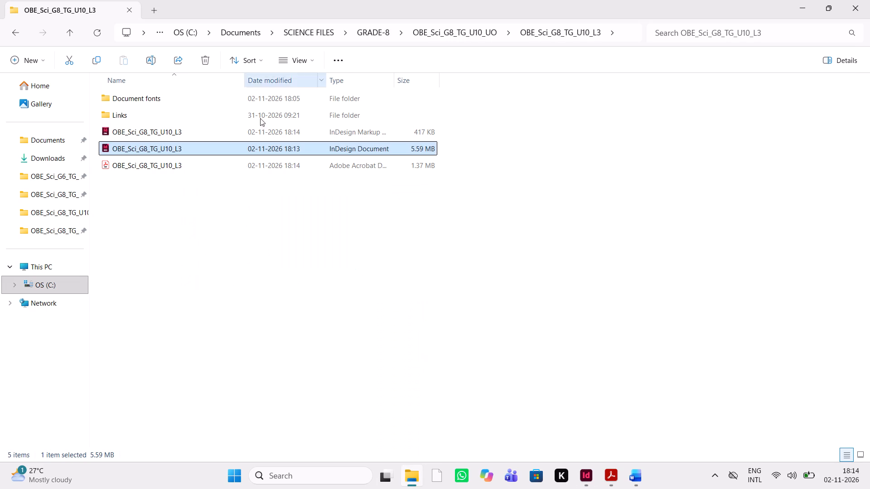
left_click(253, 163)
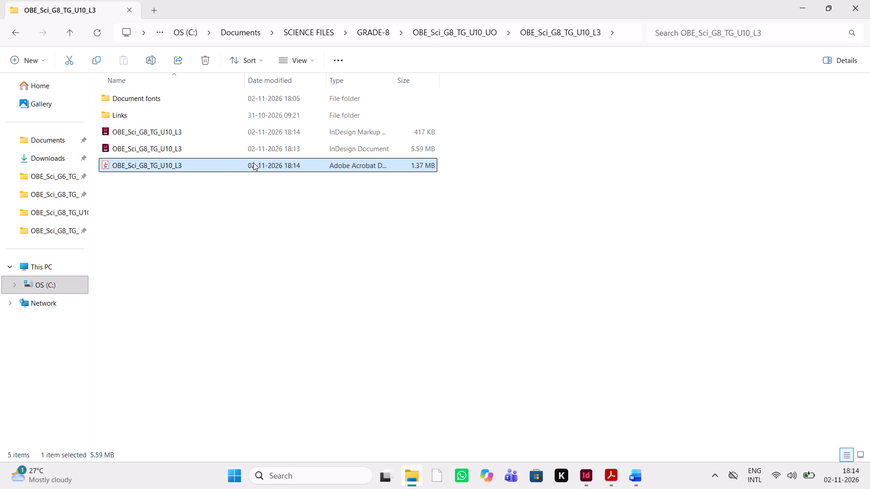
key("Return")
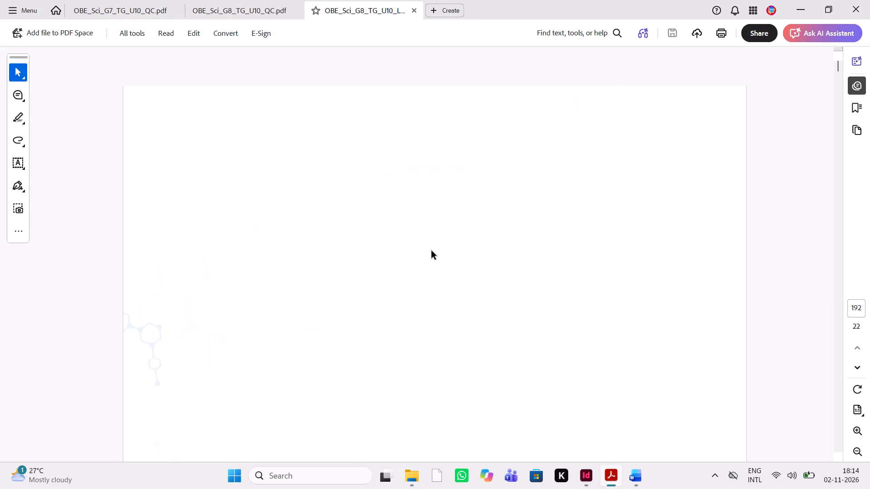
scroll(431, 251, "down", 20)
scroll(431, 251, "down", 20)
scroll(431, 251, "down", 20)
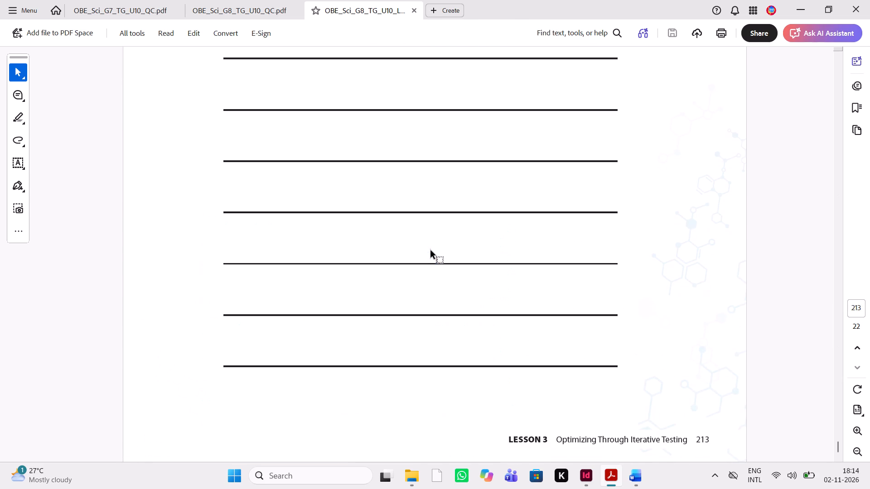
scroll(431, 251, "down", 13)
left_click(415, 12)
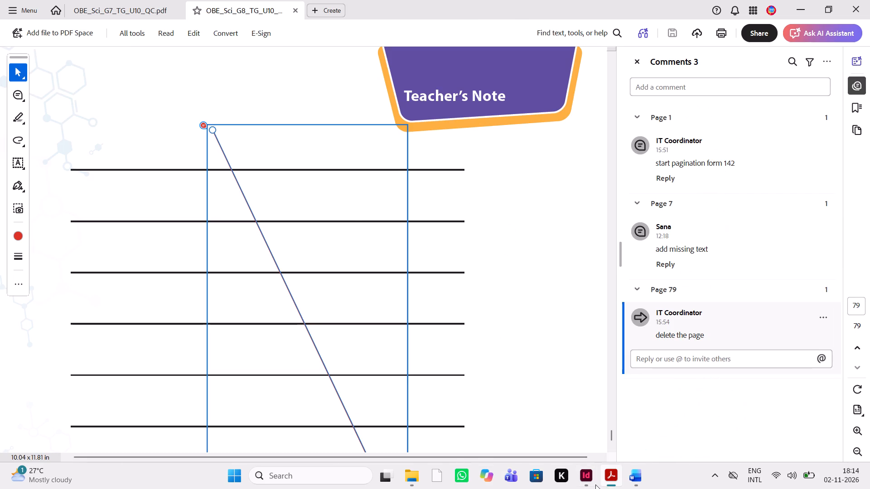
Switch to InDesign and delete the last page, 270, holding the Teacher's Note lines, from OBE_Sci_G8_TG_U10_UC, accepting the loss of its objects.
left_click(595, 484)
scroll(499, 301, "down", 10)
scroll(499, 301, "up", 2)
scroll(499, 301, "down", 20)
scroll(499, 301, "down", 20)
scroll(499, 301, "down", 20)
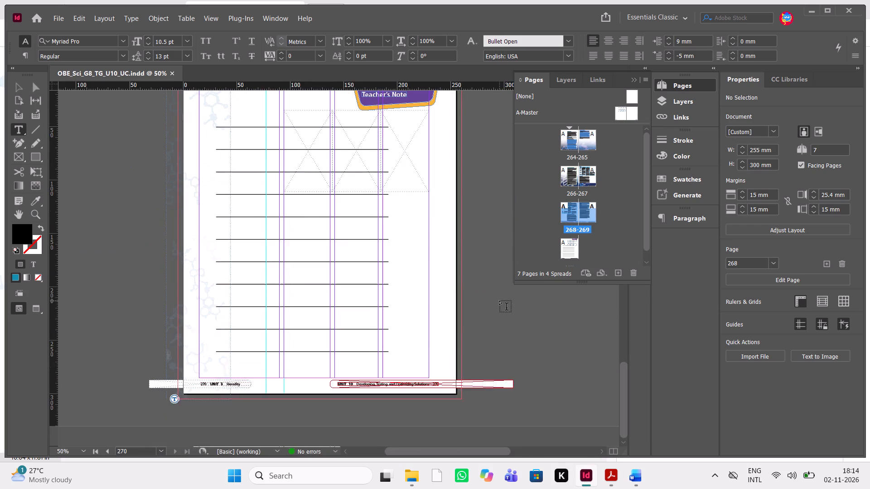
scroll(499, 301, "down", 20)
scroll(499, 301, "down", 12)
scroll(499, 301, "left", 1)
left_click(570, 250)
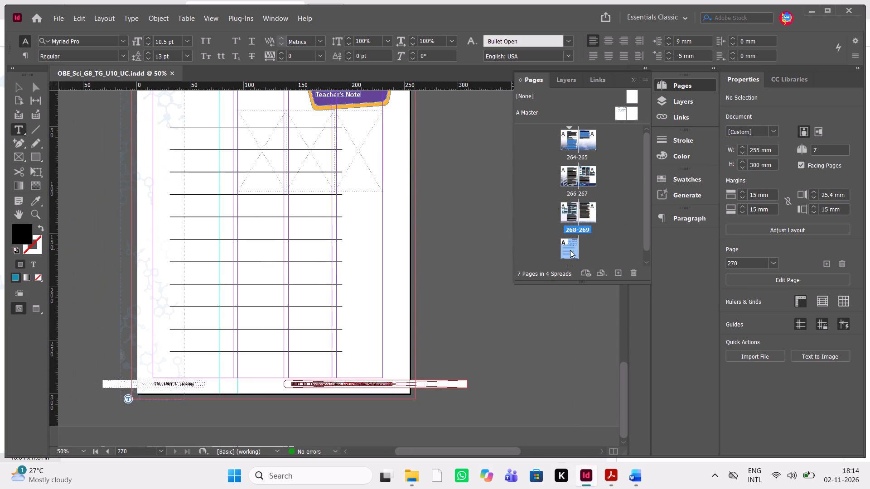
left_click(635, 274)
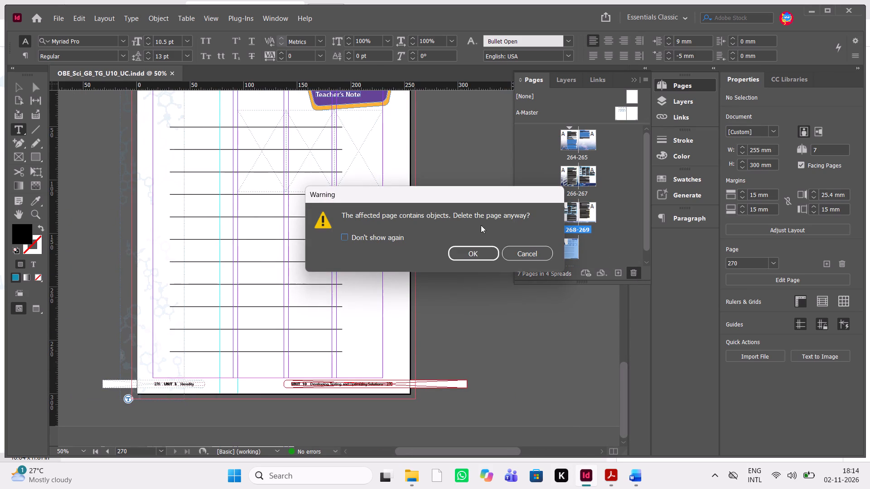
left_click(473, 252)
Set the page numbering of OBE_Sci_G8_TG_U10_UC to start at 214 from its first page and check the renumbered spreads.
scroll(558, 238, "up", 4)
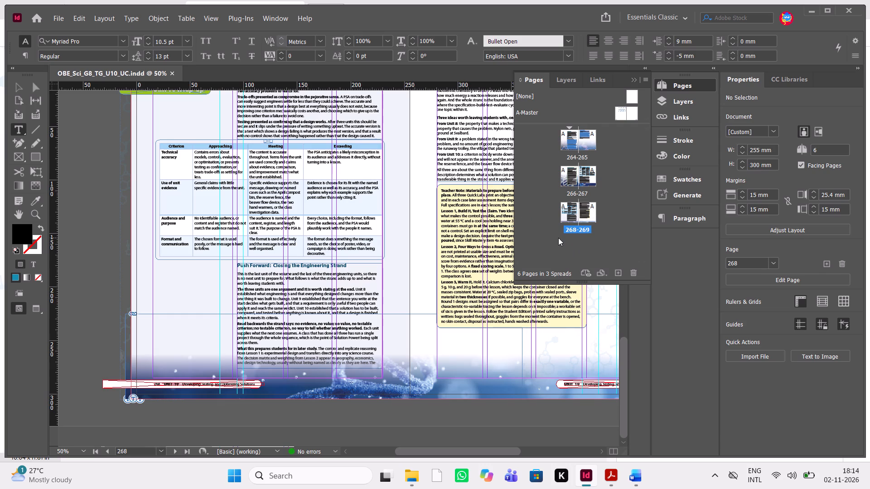
scroll(558, 238, "up", 14)
left_click(560, 126)
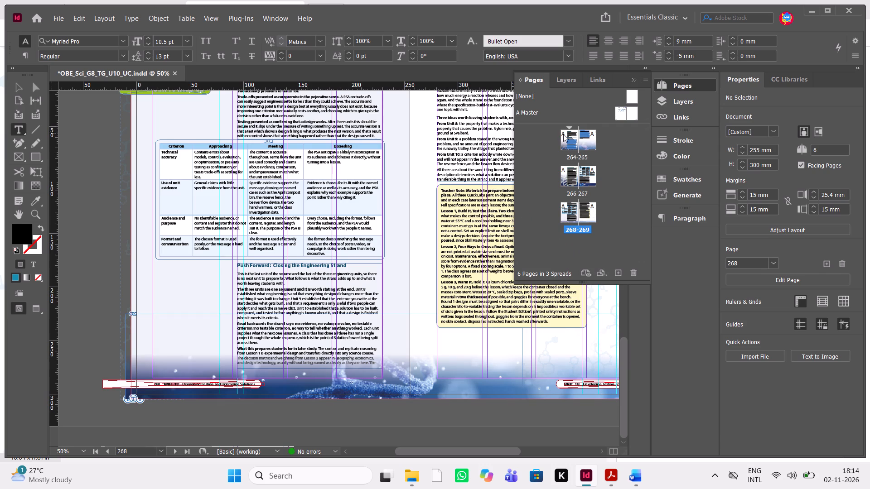
left_click(563, 134)
scroll(402, 189, "up", 20)
scroll(402, 189, "up", 20)
scroll(402, 189, "up", 20)
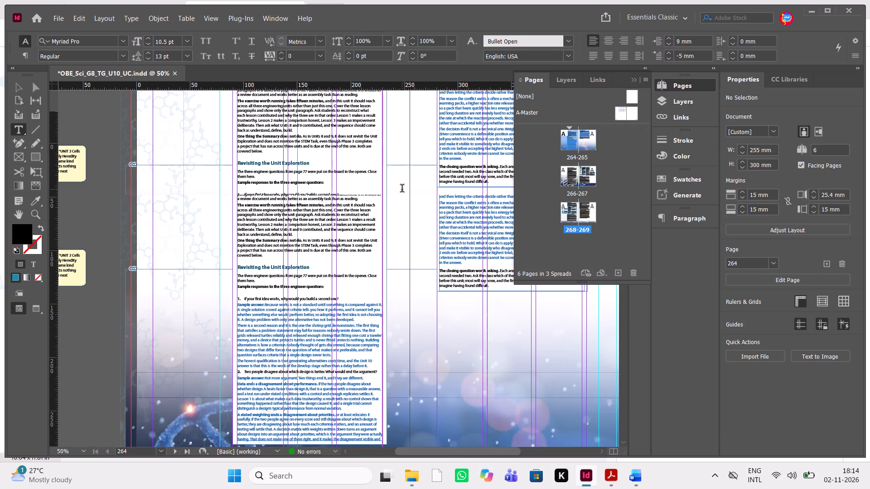
scroll(402, 189, "up", 20)
scroll(402, 189, "up", 14)
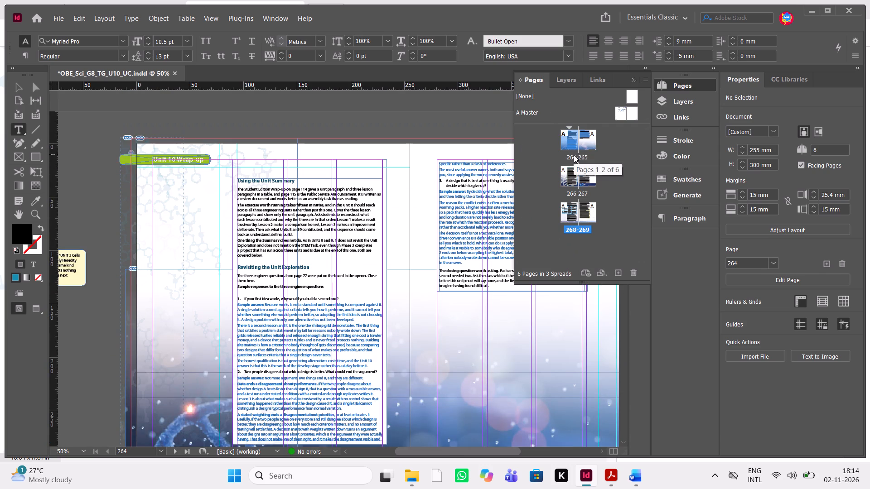
left_click(569, 144)
right_click(569, 144)
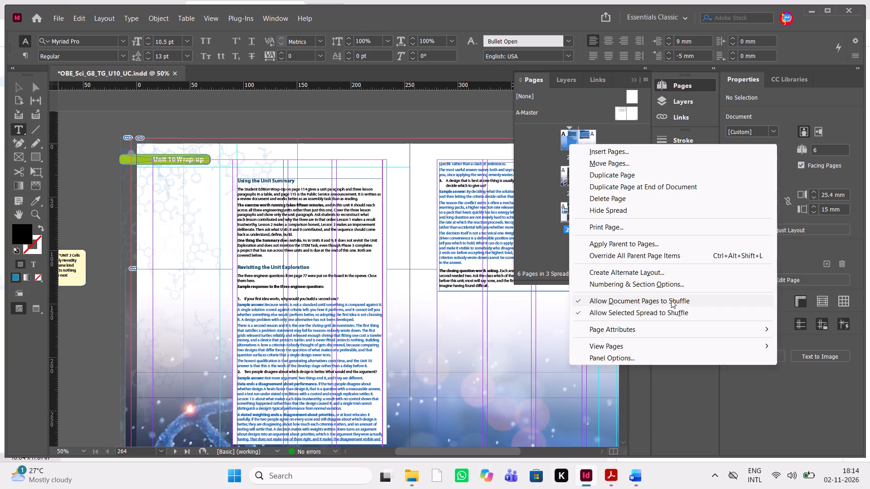
left_click(691, 288)
key("BackSpace")
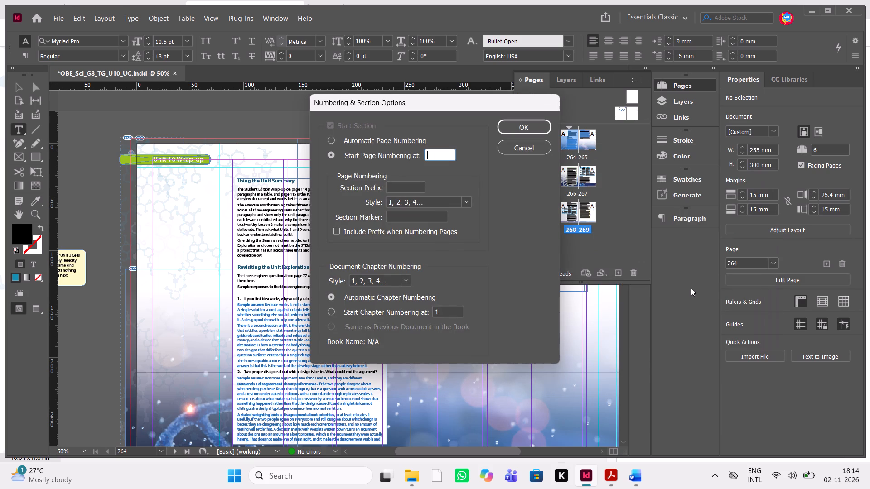
key("BackSpace")
type("214")
left_click(539, 120)
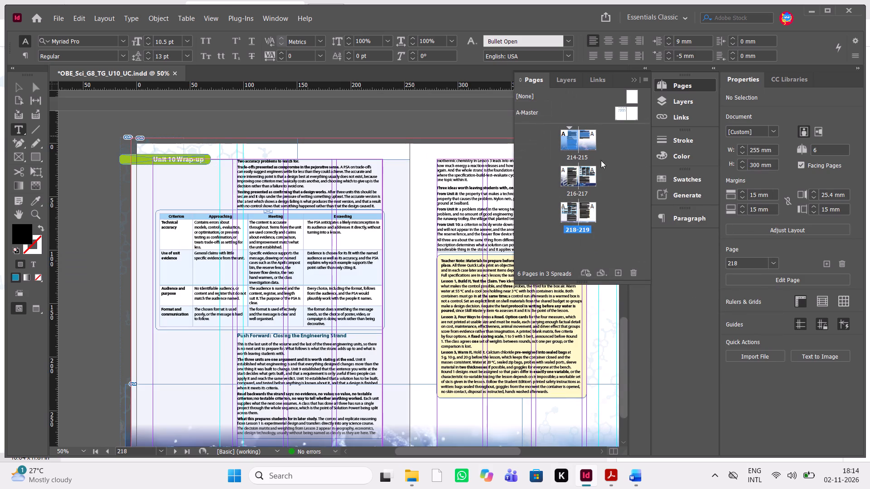
left_click(626, 170)
scroll(626, 170, "up", 3)
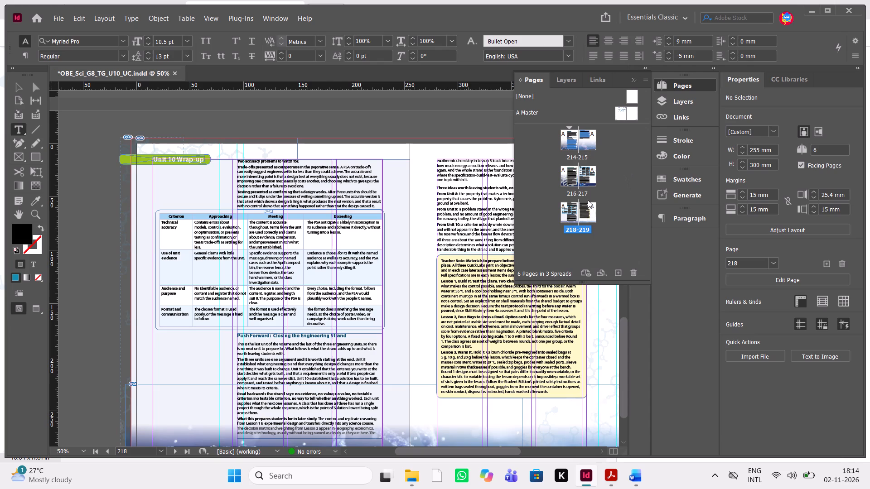
scroll(588, 200, "down", 5)
left_click(633, 81)
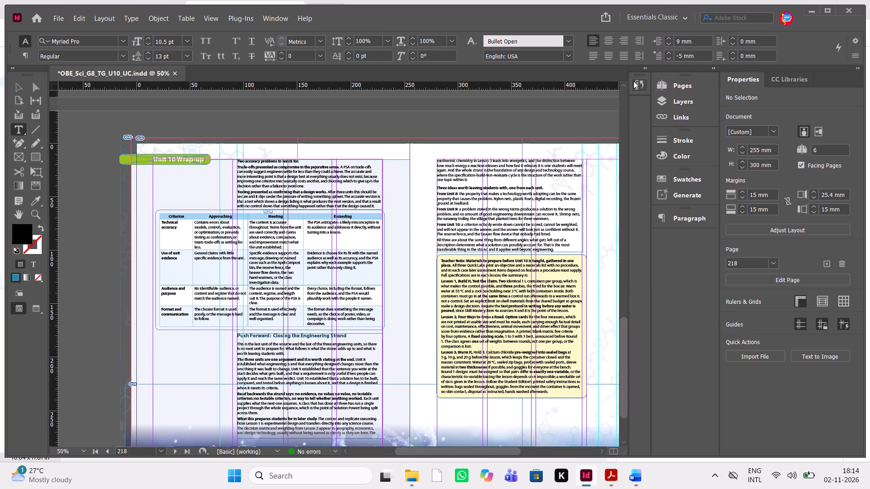
Save OBE_Sci_G8_TG_U10_UC as an InDesign 2026 document in its own folder, replacing the existing file.
key("ctrl+shift+s")
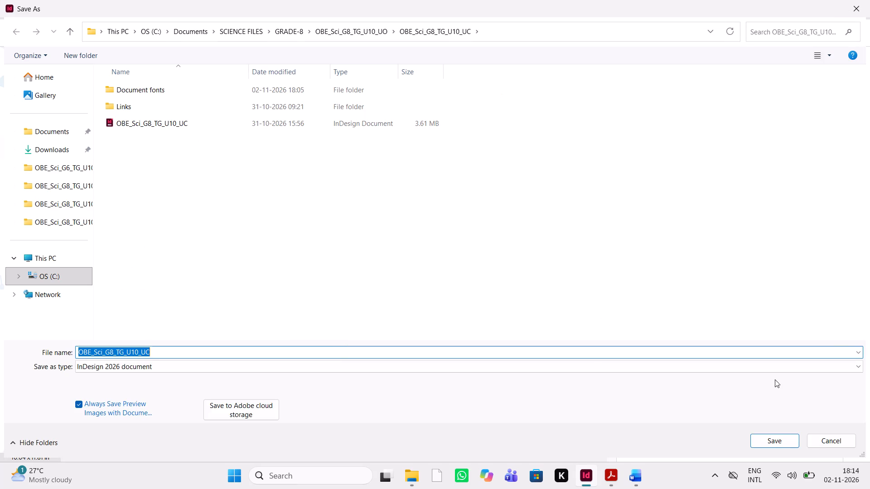
left_click(783, 437)
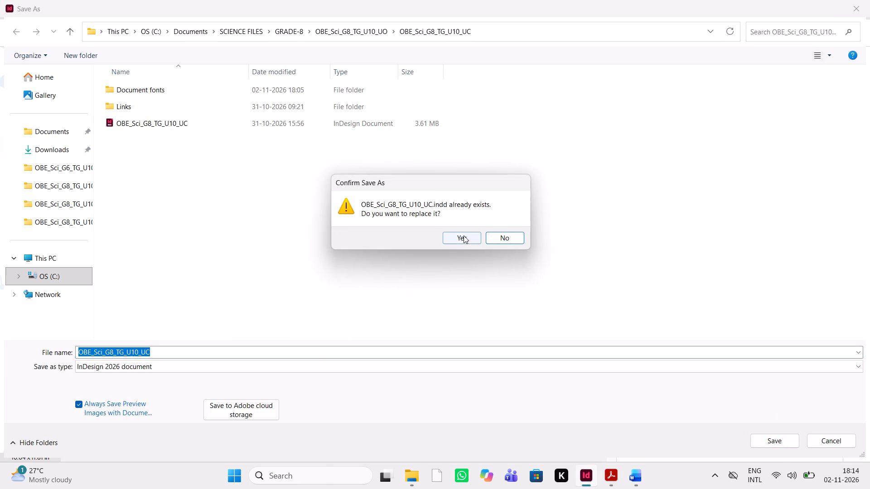
left_click(464, 235)
Save an InDesign CS4 or later (IDML) copy of OBE_Sci_G8_TG_U10_UC in the same folder, replacing the existing one.
key("ctrl+shift+s")
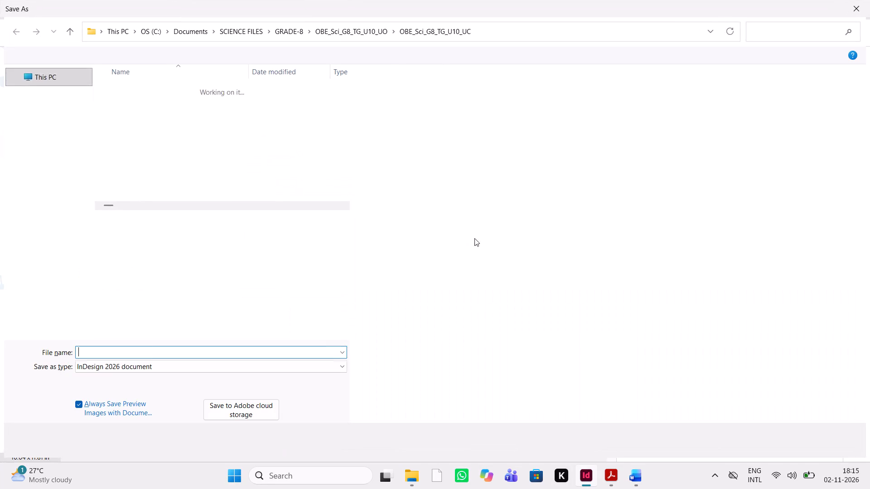
left_click(479, 370)
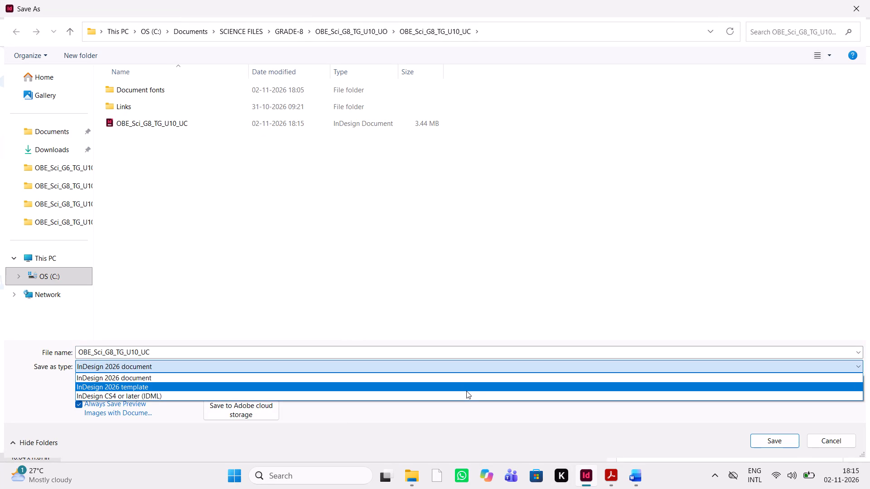
left_click(466, 391)
left_click(496, 369)
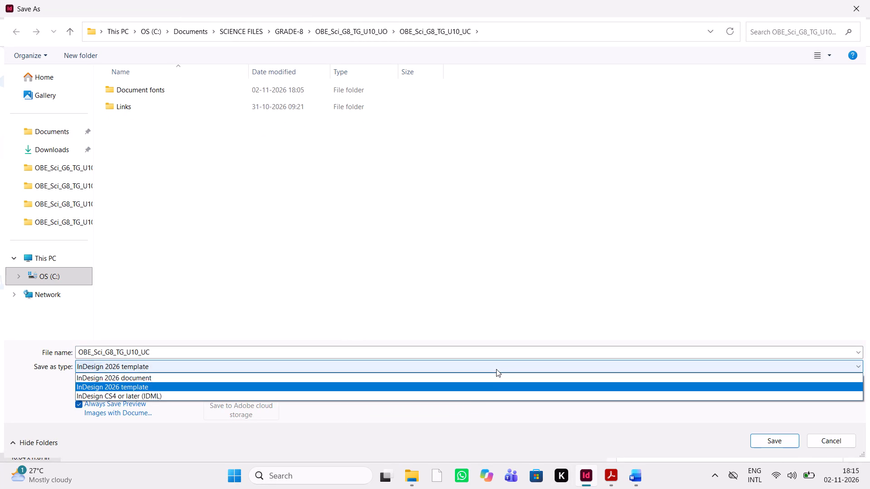
left_click(477, 396)
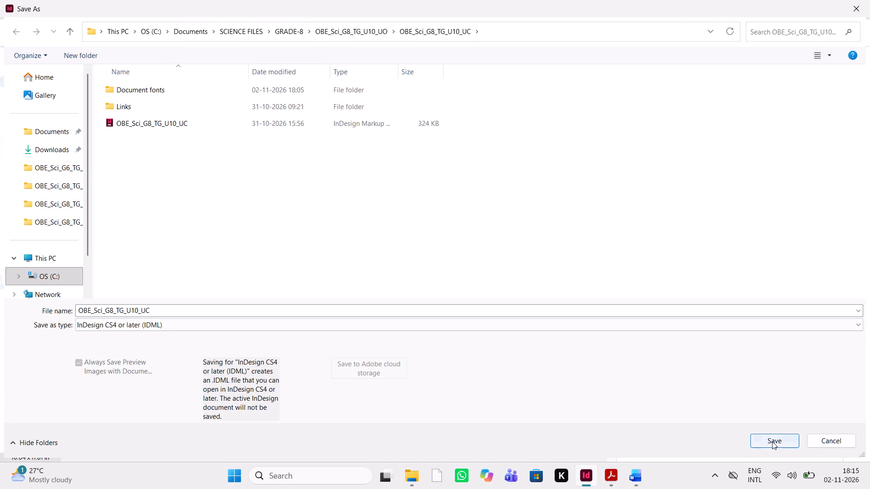
left_click(772, 441)
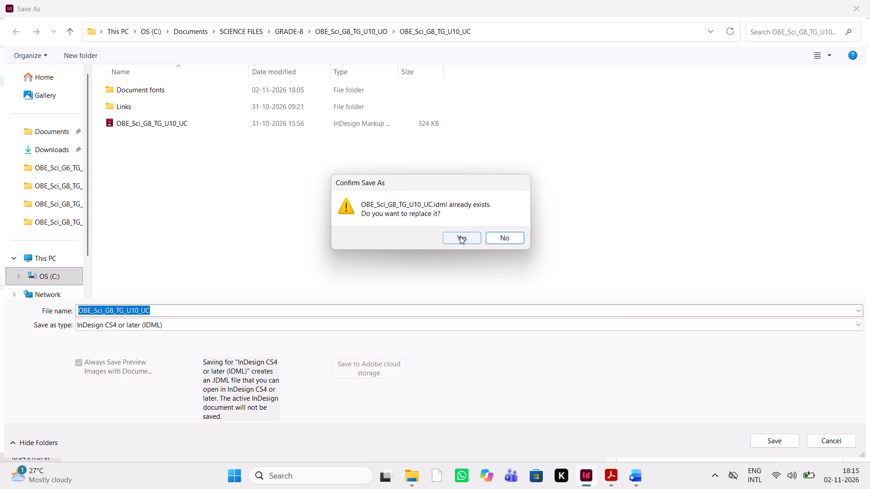
left_click(460, 236)
Export OBE_Sci_G8_TG_U10_UC as an Adobe PDF (Print) in the same folder, replacing the existing PDF, and close the document.
key("ctrl+e")
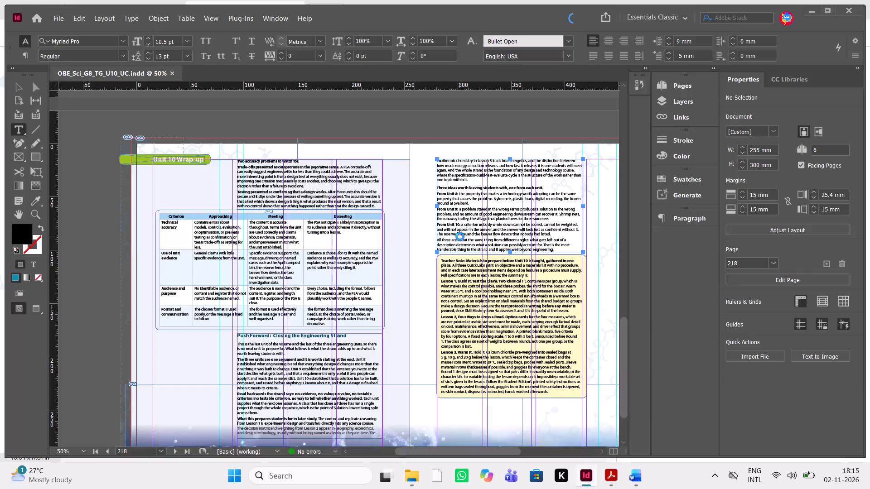
left_click(763, 440)
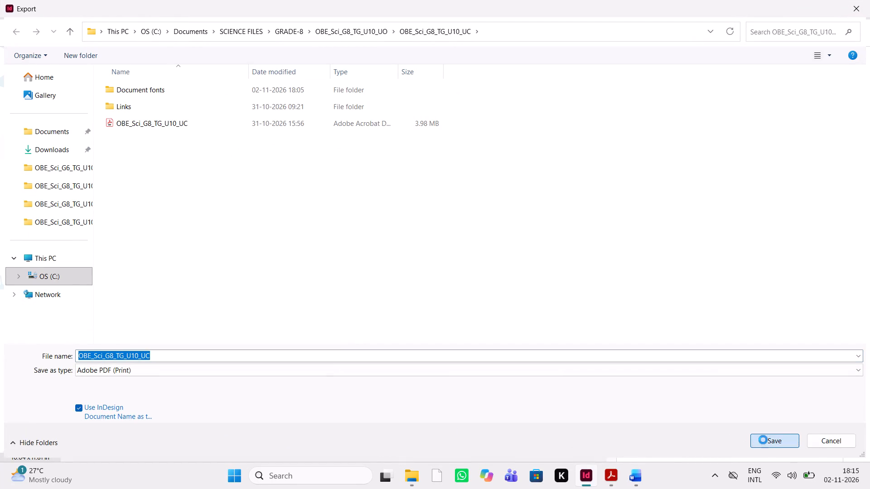
left_click(469, 238)
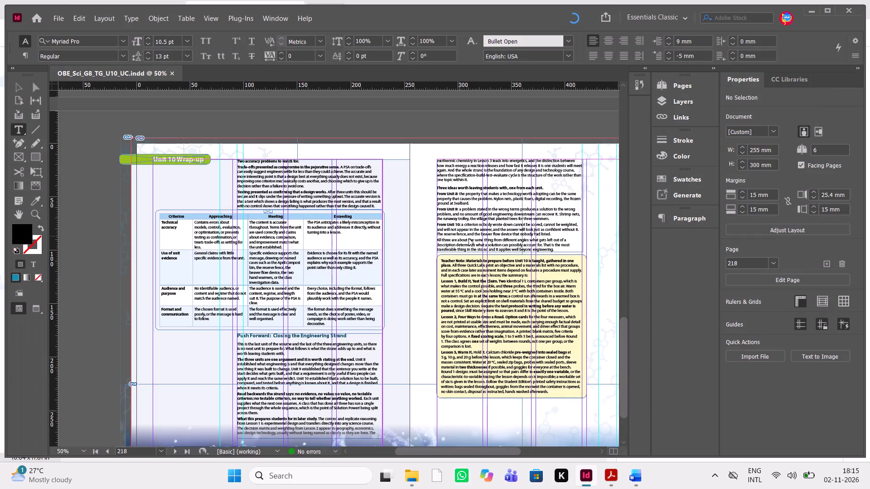
left_click(547, 406)
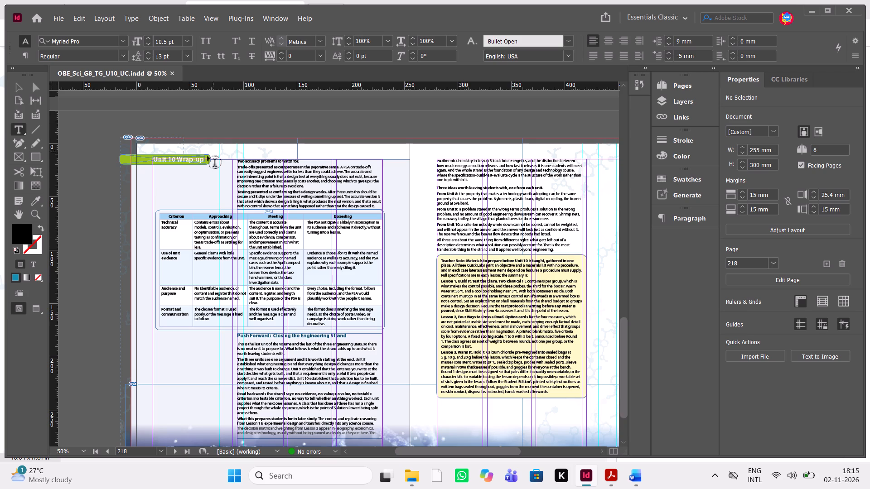
left_click(171, 74)
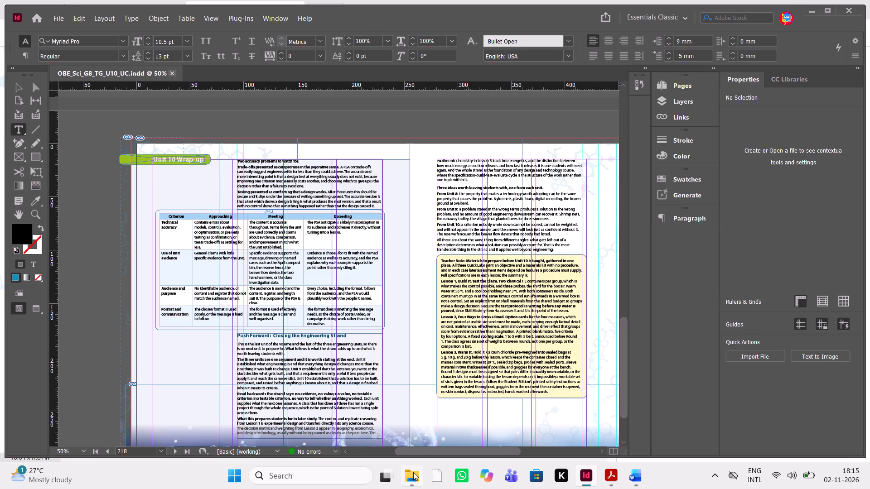
In File Explorer, delete the old compressed OBE_Sci_G6_TG_U10_UO Folder archive from the GRADE-6 folder in SCIENCE FILES.
left_click(412, 479)
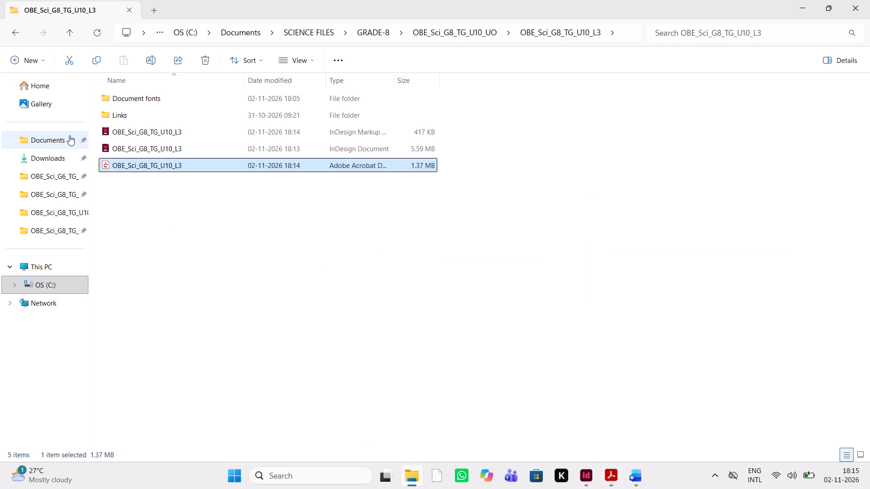
left_click(60, 135)
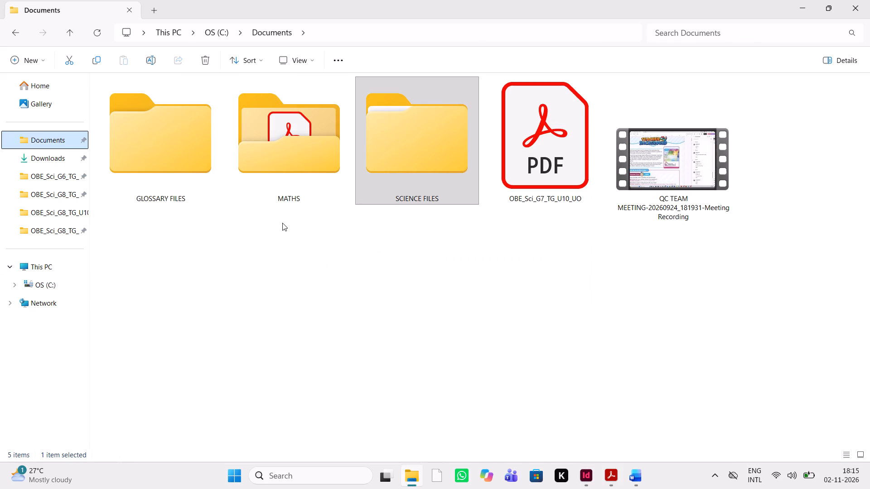
double_click(392, 182)
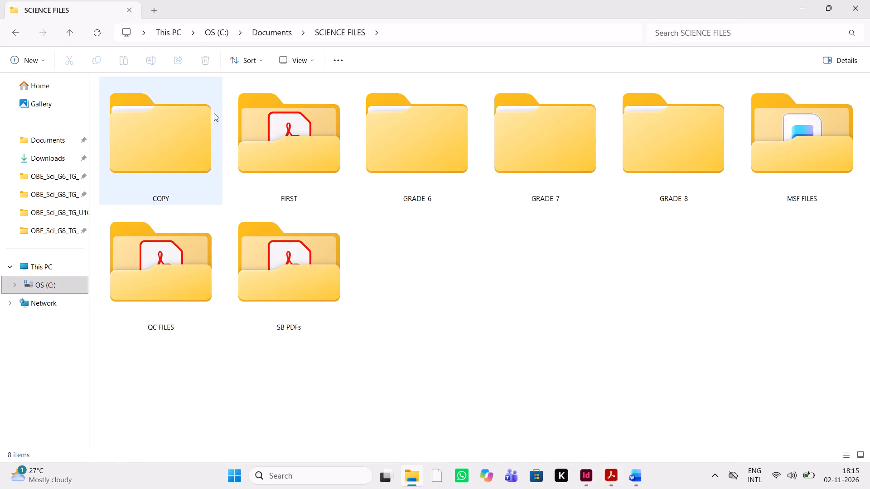
double_click(450, 173)
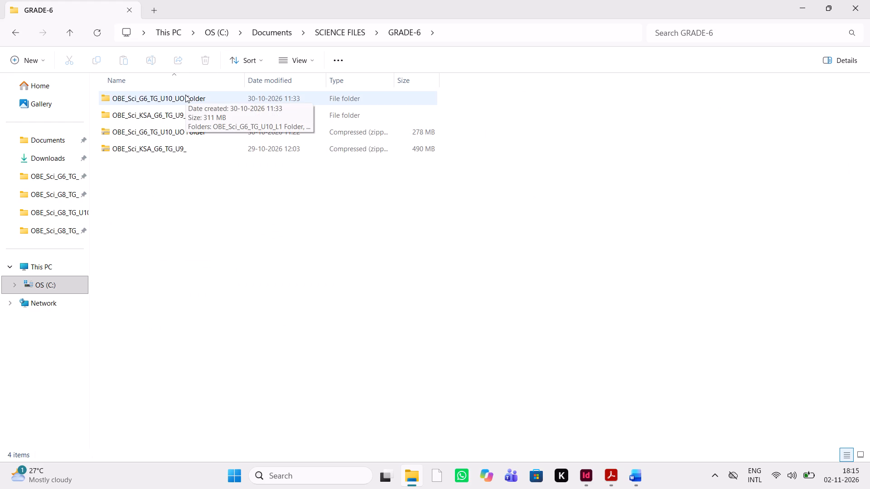
left_click(294, 293)
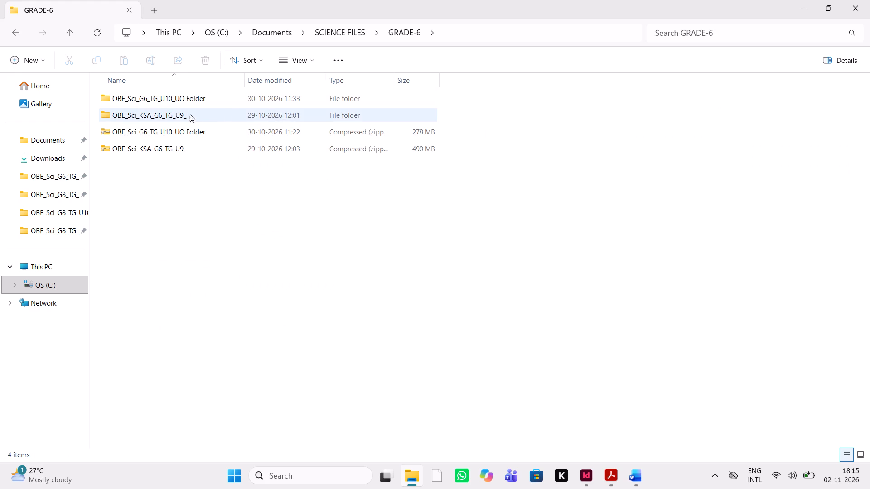
double_click(259, 99)
left_click(414, 34)
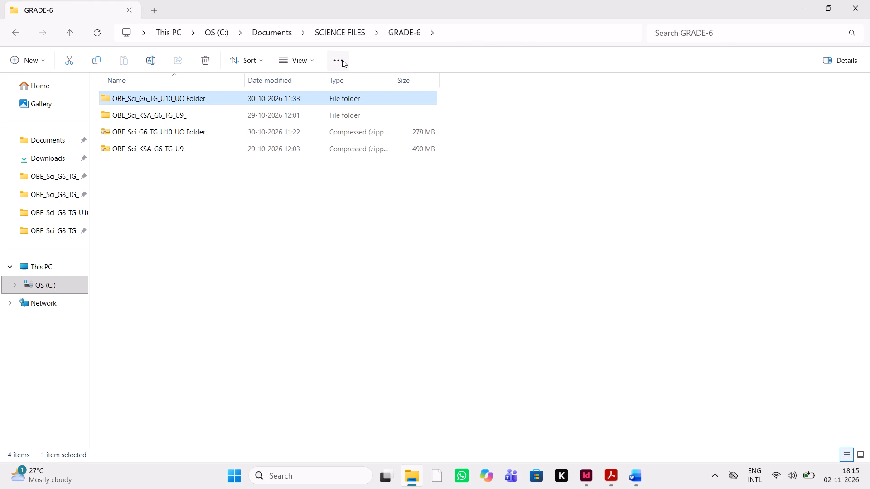
left_click(342, 60)
left_click(234, 181)
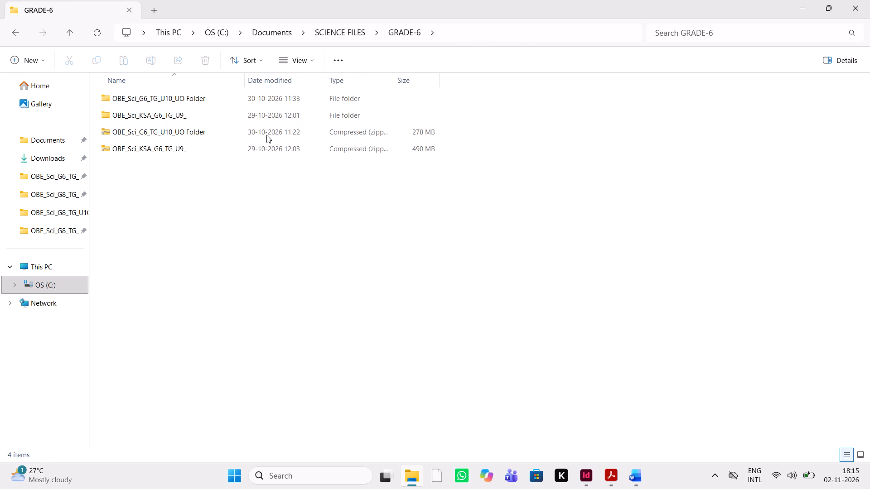
left_click(266, 135)
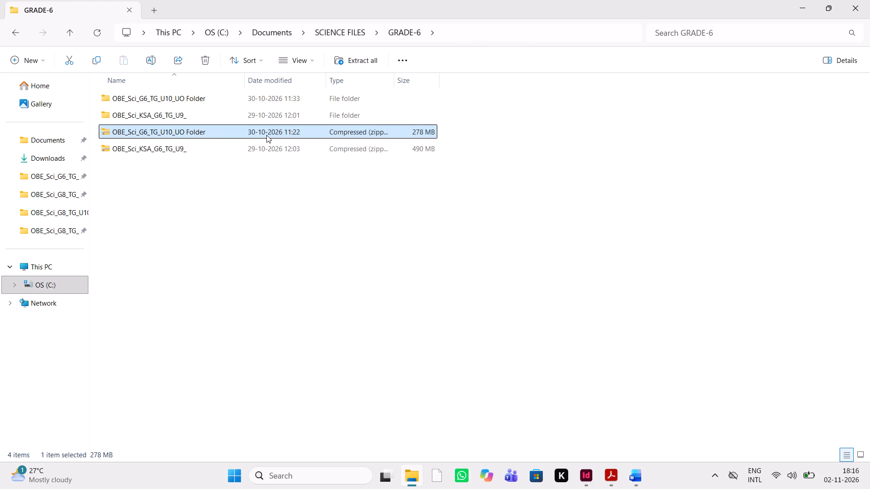
key("Delete")
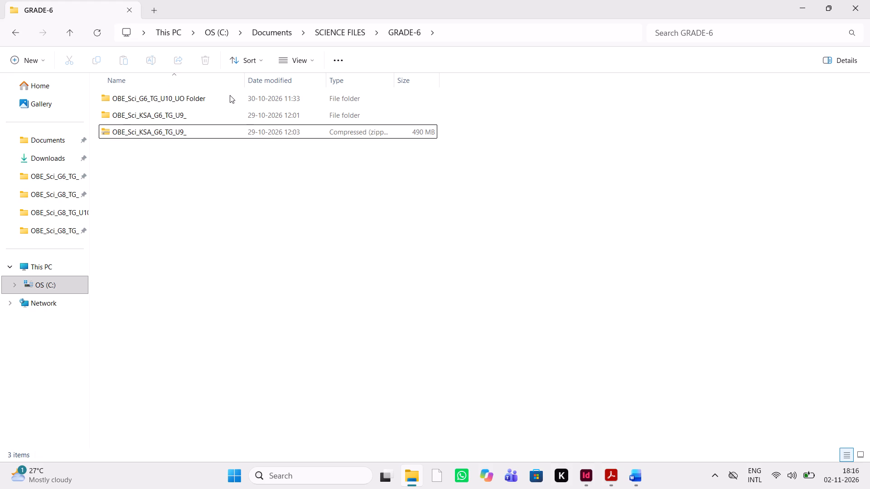
Compress the OBE_Sci_G6_TG_U10_UO Folder into a new ZIP file inside the GRADE-6 folder.
left_click(230, 95)
left_click(343, 61)
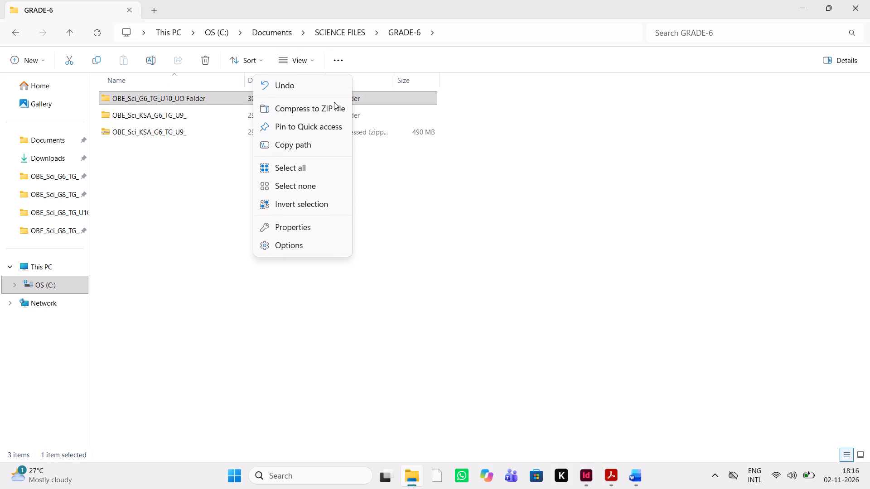
left_click(325, 107)
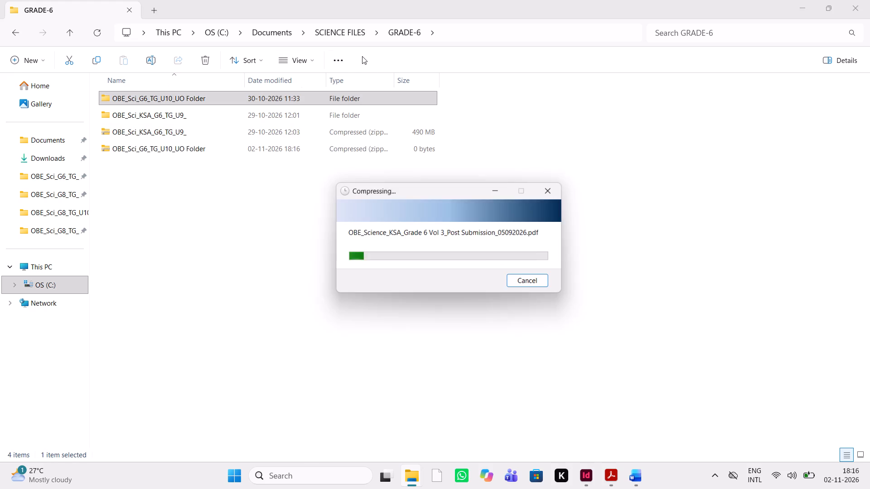
Delete the old compressed OBE_Sci_G8_TG_U10_UO archive from the GRADE-8 folder in SCIENCE FILES.
left_click(345, 36)
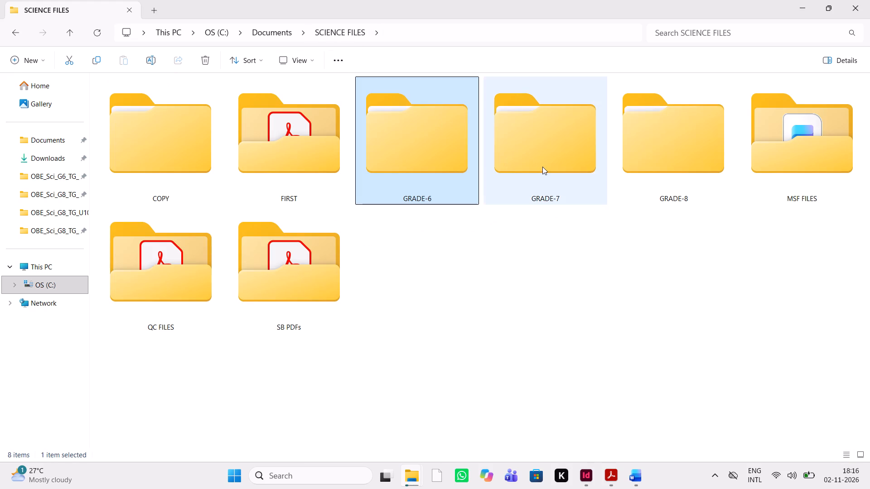
double_click(542, 167)
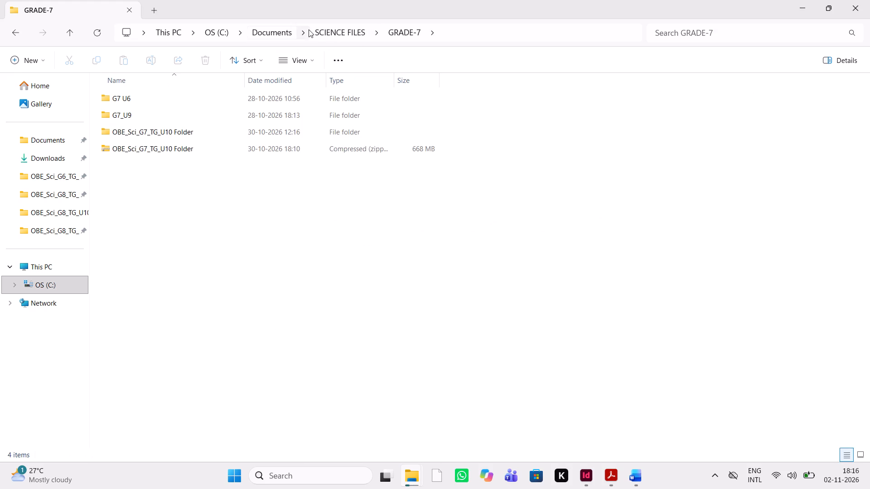
left_click(289, 28)
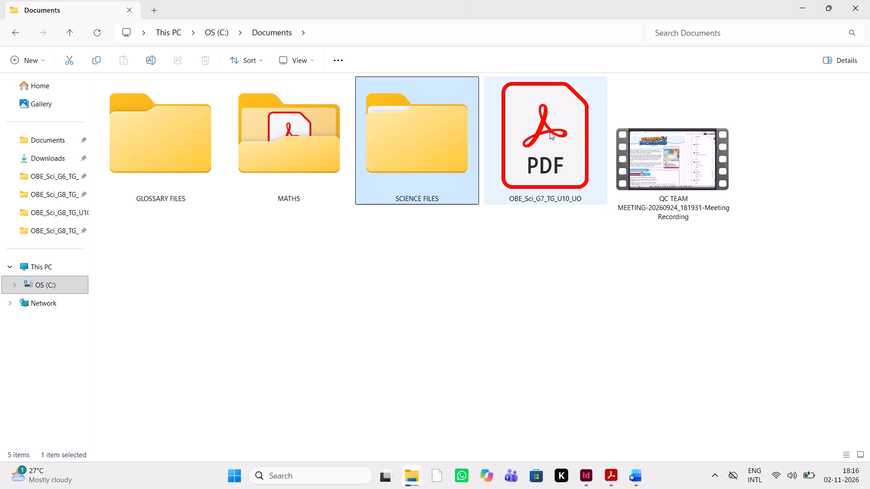
double_click(454, 170)
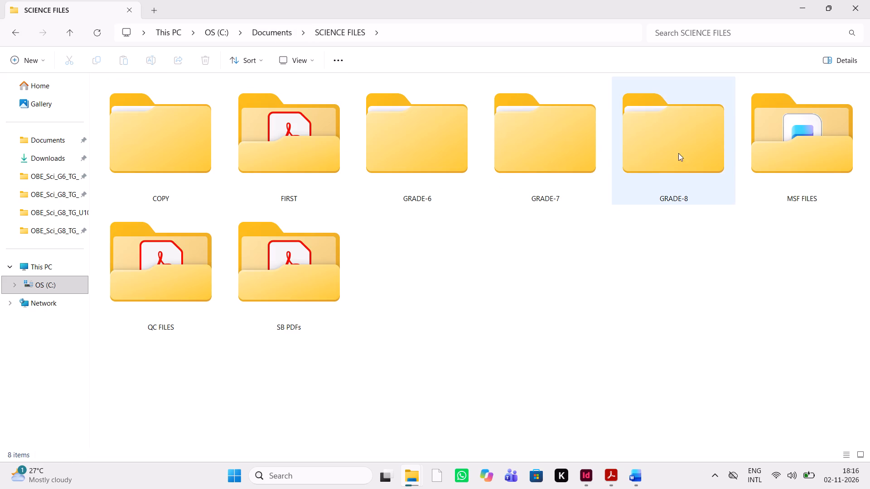
double_click(692, 161)
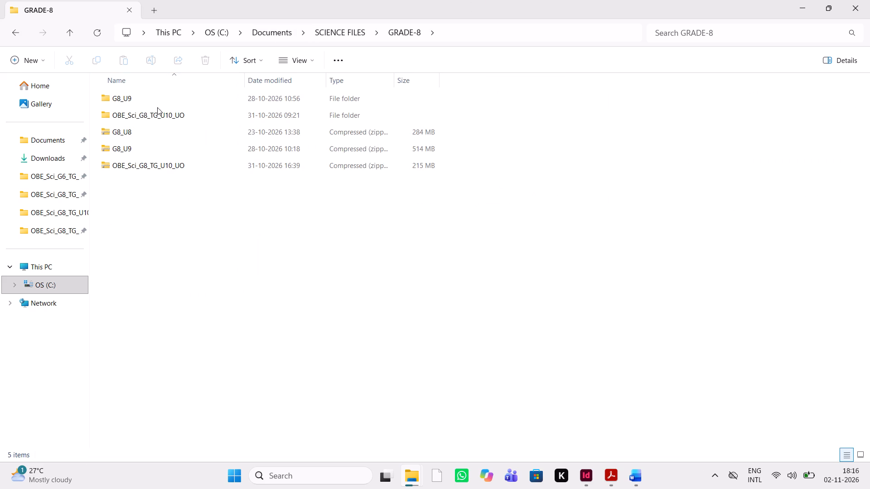
left_click(160, 163)
key("Delete")
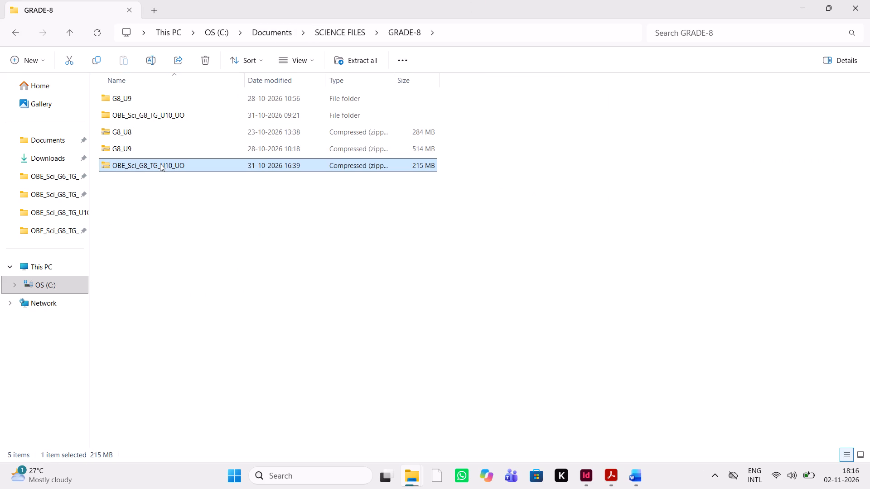
Compress the OBE_Sci_G8_TG_U10_UO folder into a new ZIP file inside the GRADE-8 folder.
left_click(191, 114)
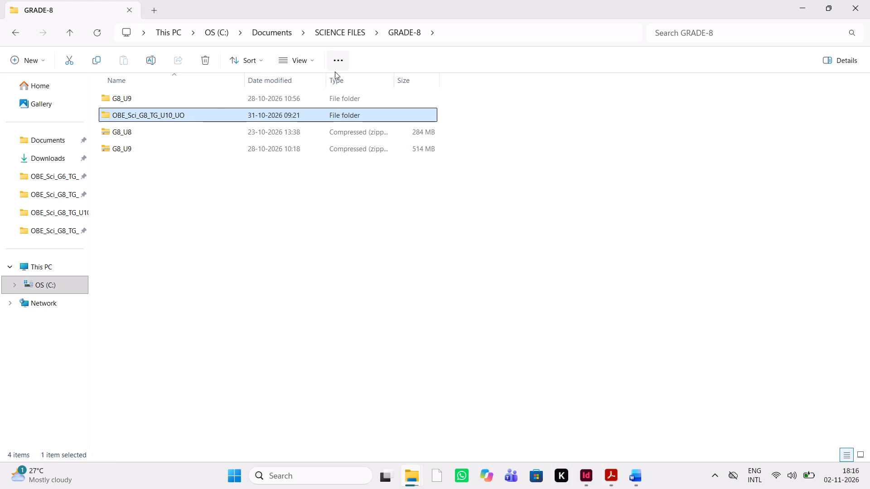
left_click(344, 65)
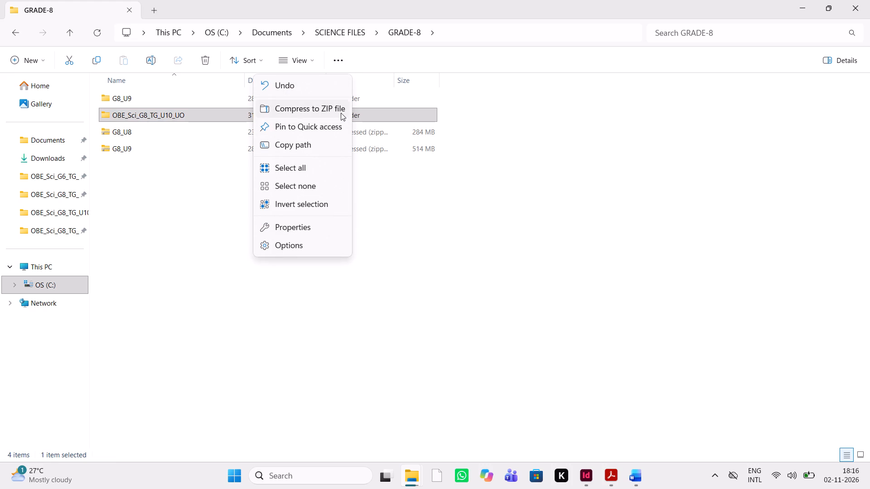
left_click(341, 113)
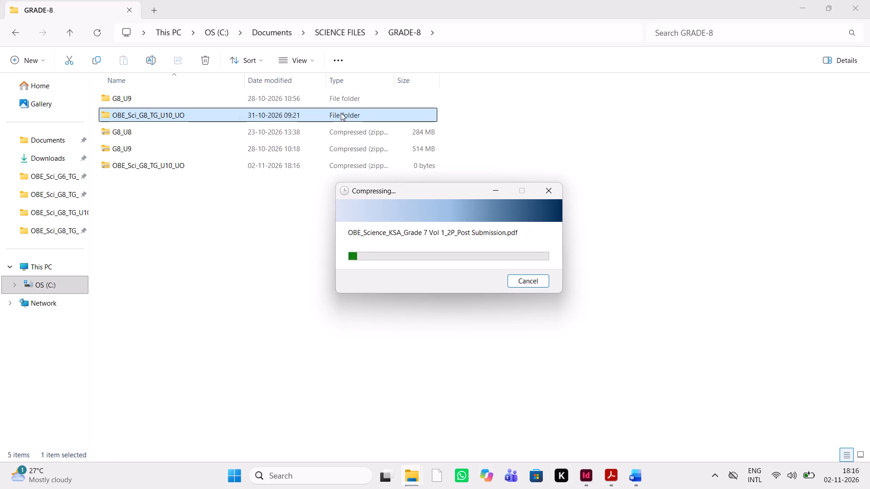
left_click(418, 480)
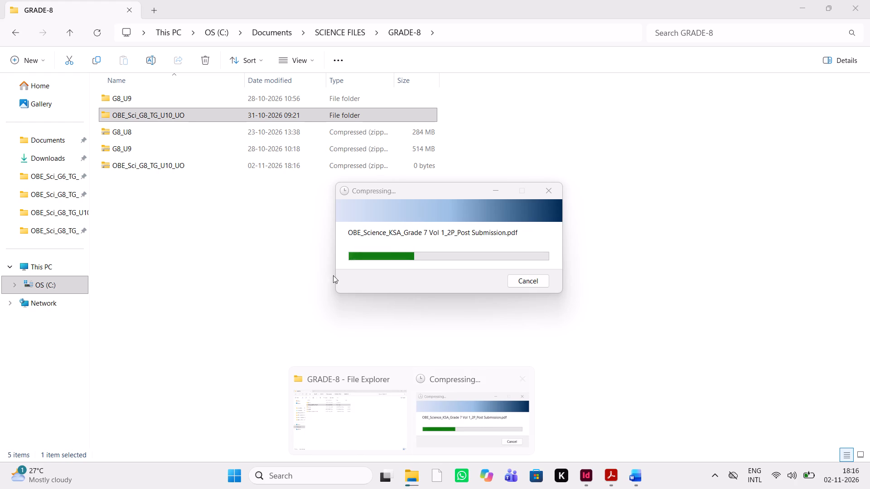
left_click(202, 314)
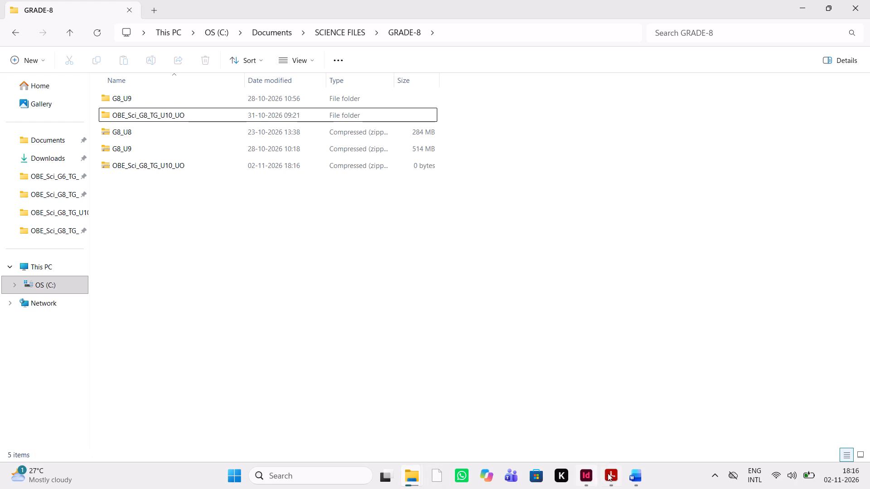
Switch to Acrobat and close the commented Grade 8 Unit 10 teacher guide PDF.
left_click(609, 475)
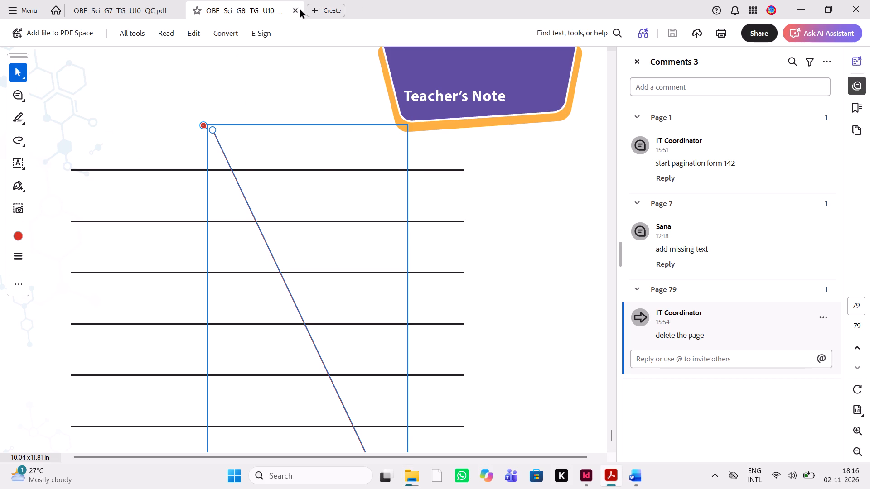
left_click(300, 10)
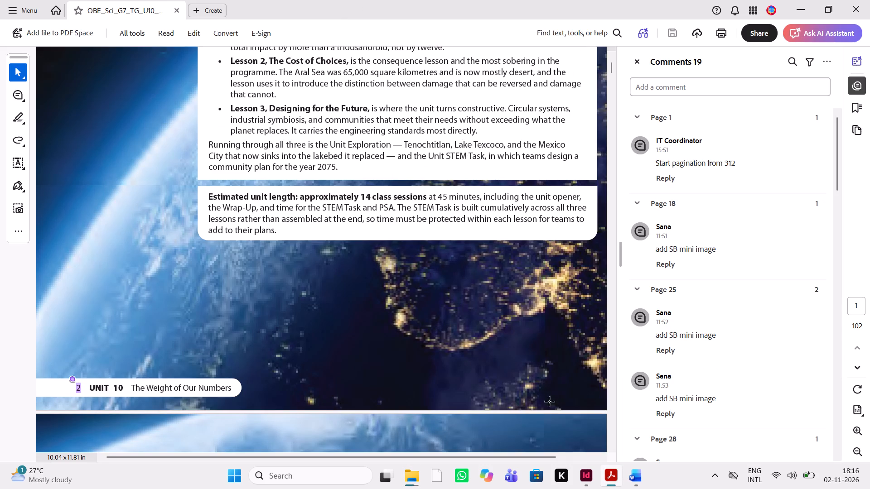
Switch back to File Explorer to check the progress of the Grade 8 folder compression.
left_click(416, 484)
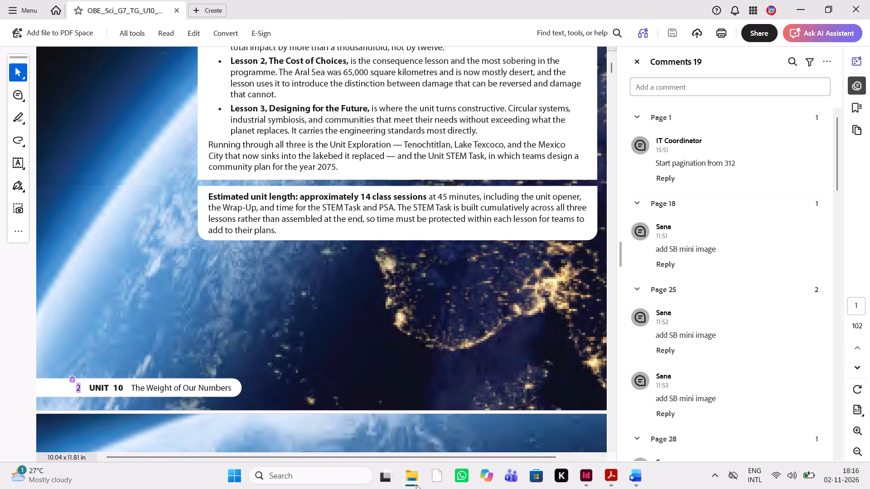
left_click(410, 488)
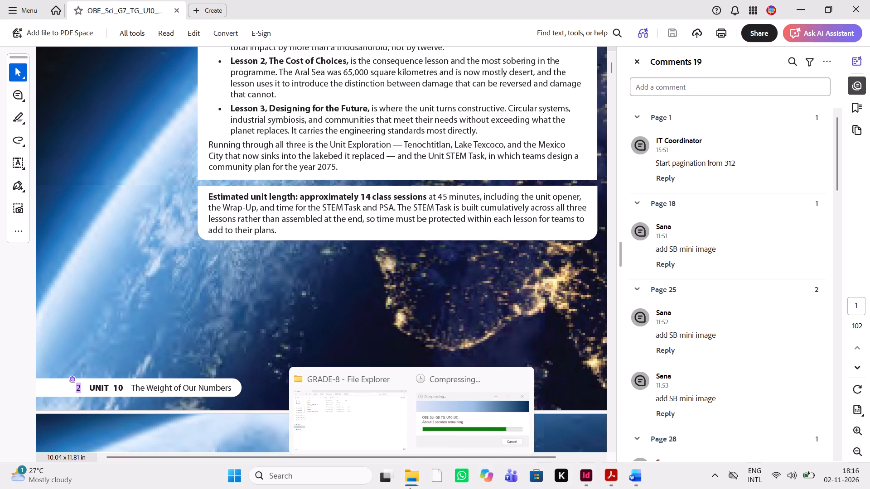
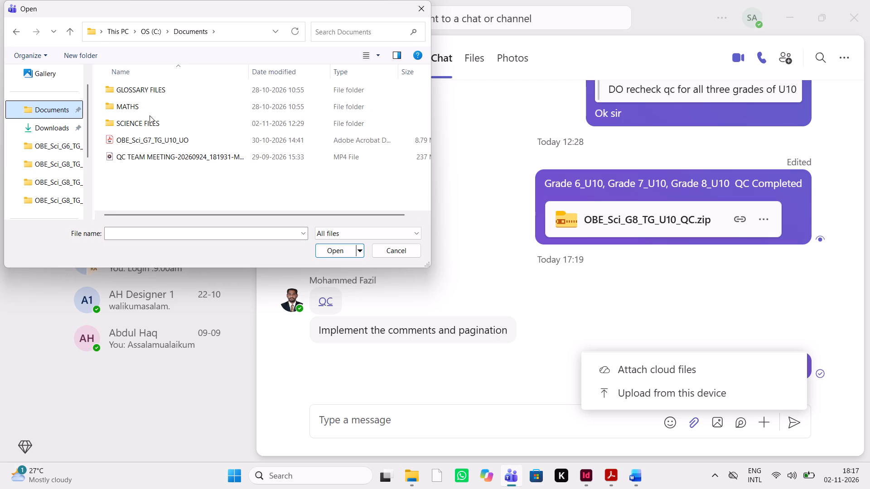
Choose the compressed OBE_Sci_G6_TG_U10_UO Folder archive from the GRADE-6 folder in SCIENCE FILES for upload to the chat.
left_click_drag(156, 115, 156, 122)
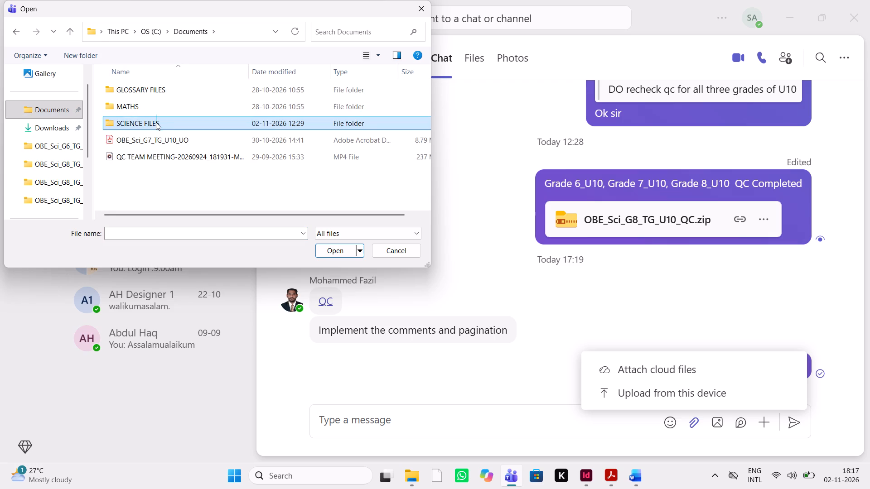
left_click_drag(156, 122, 156, 122)
double_click(156, 122)
double_click(171, 124)
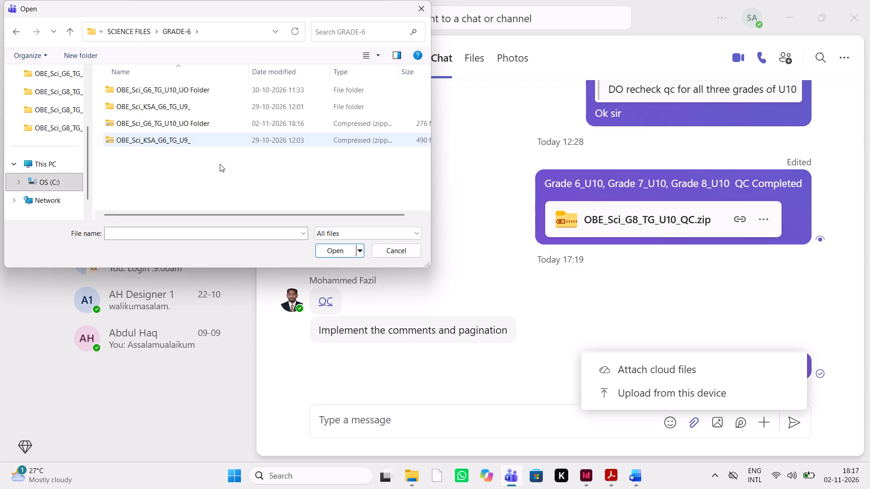
left_click(415, 470)
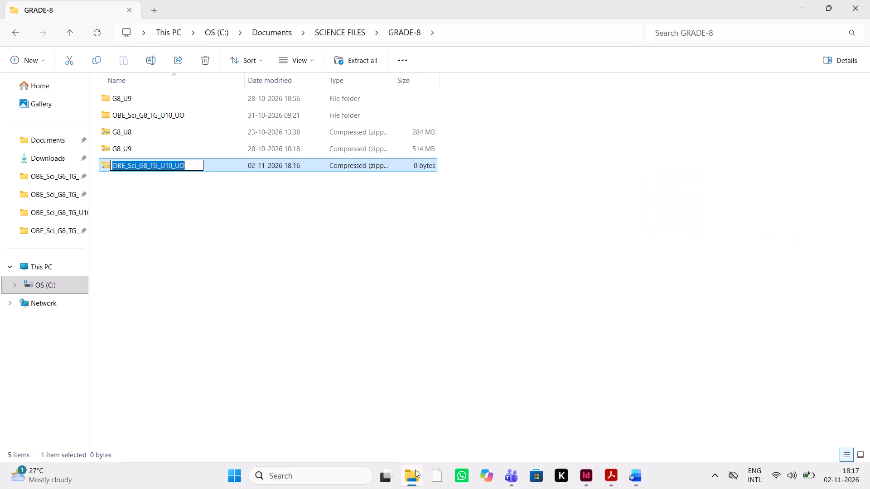
left_click(415, 470)
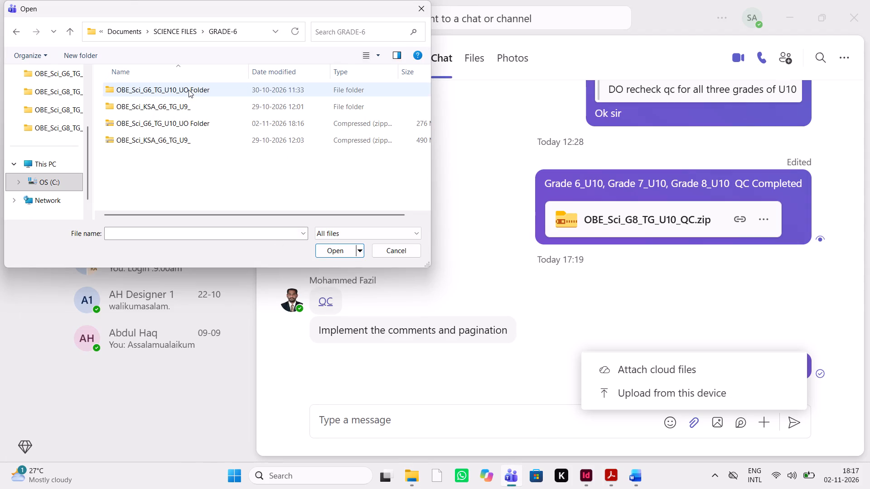
left_click(190, 119)
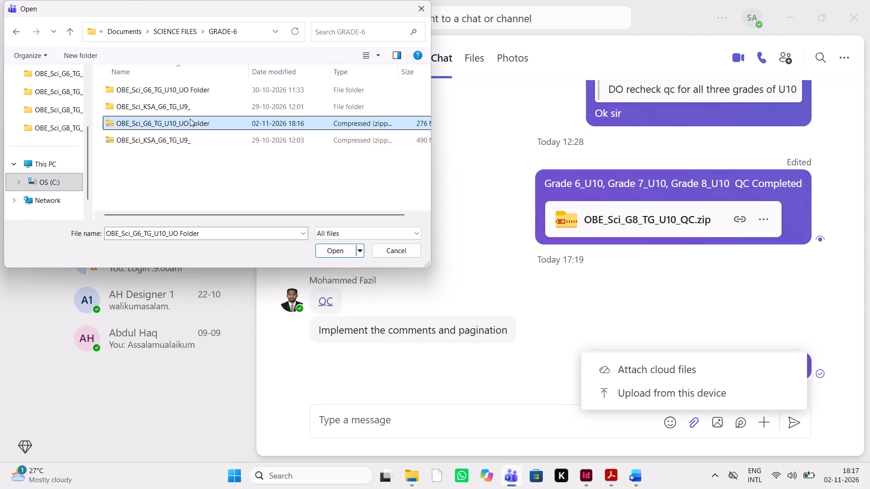
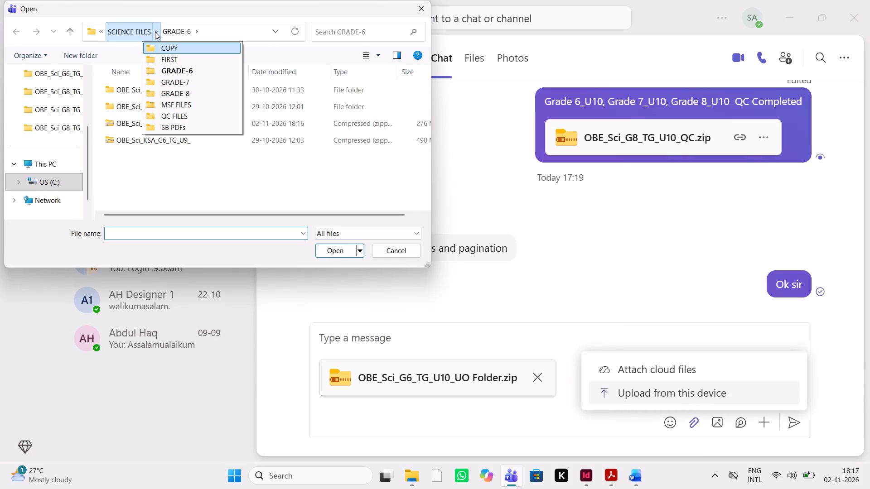
Switch to the GRADE-8 folder in SCIENCE FILES to pick the Grade 8 Unit 10 archive for the chat upload.
left_click(169, 93)
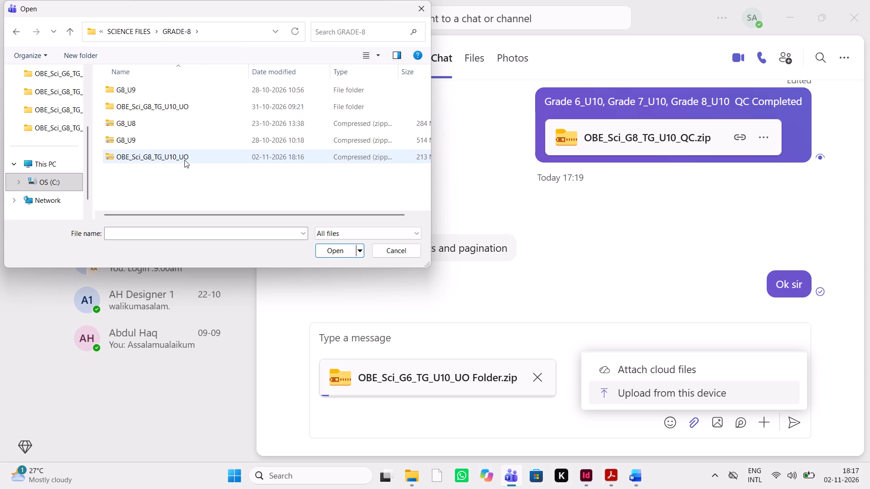
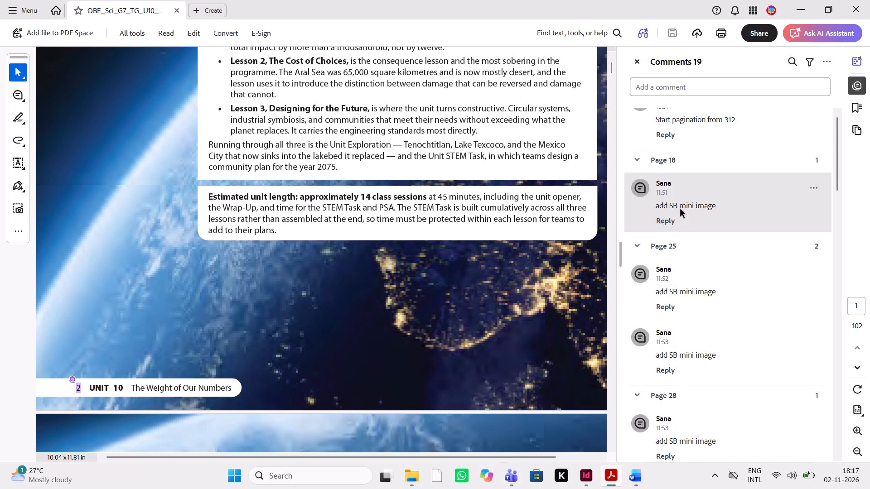
Delete the existing OBE_Sci_G7_TG_U10 Folder ZIP archive from the GRADE-7 folder in SCIENCE FILES.
scroll(656, 204, "up", 4)
left_click(409, 475)
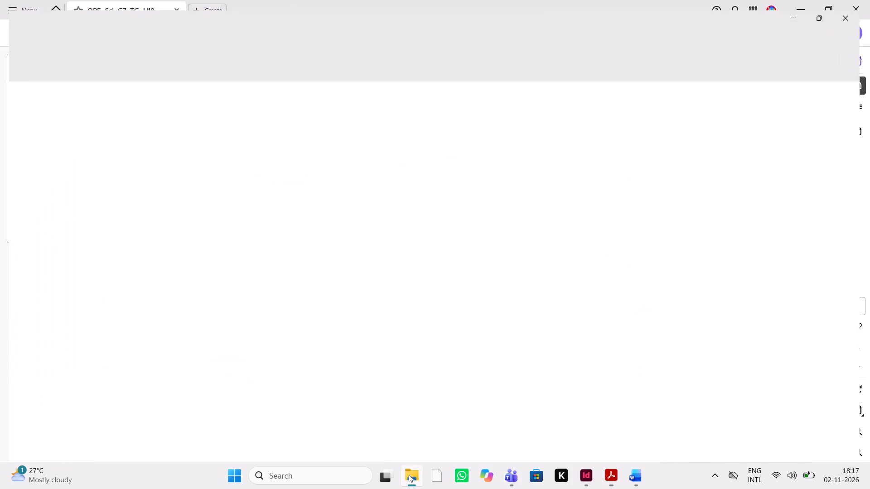
left_click(340, 27)
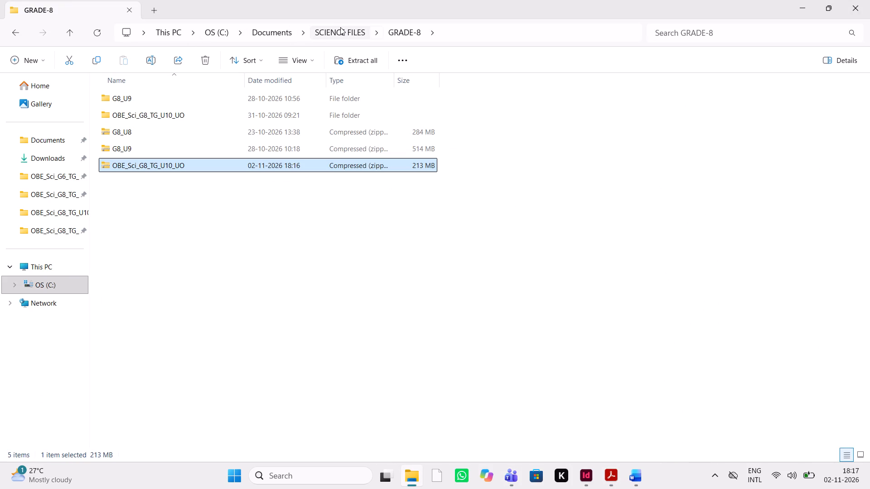
double_click(546, 169)
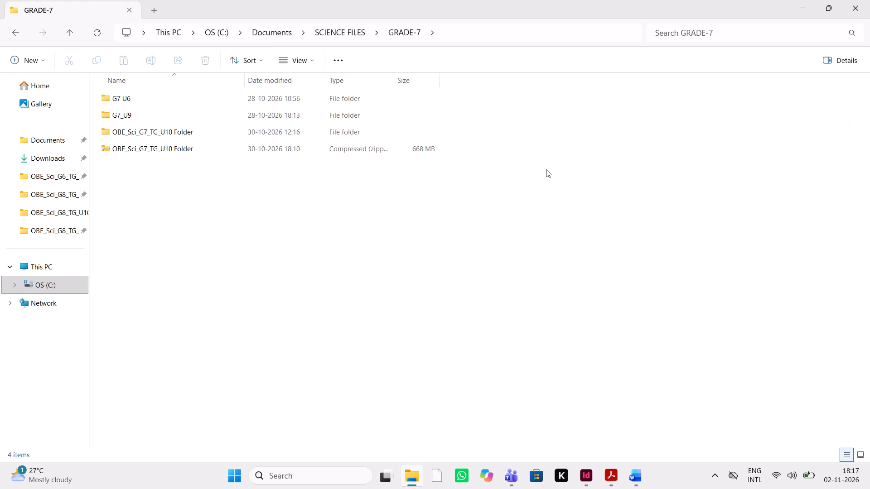
left_click(161, 149)
key("Delete")
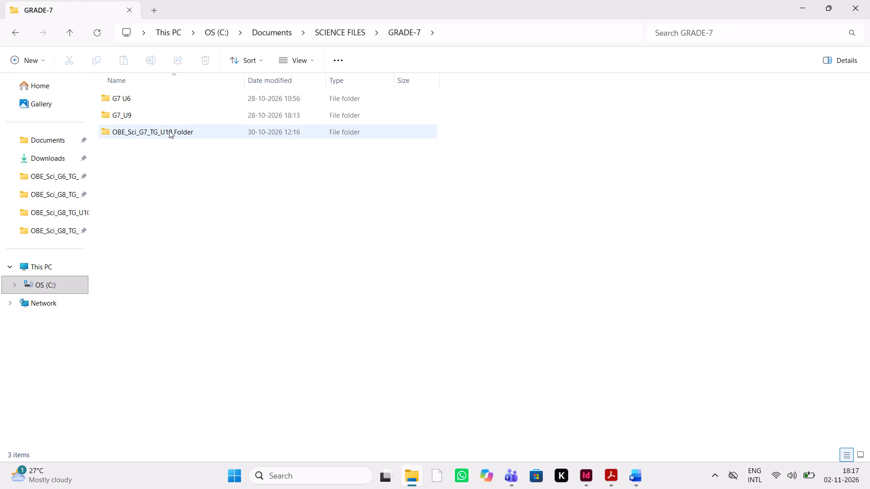
Open the OBE_Sci_G7_TG_U10_UO InDesign document from its UO folder, dismissing the missing-links warning.
double_click(169, 130)
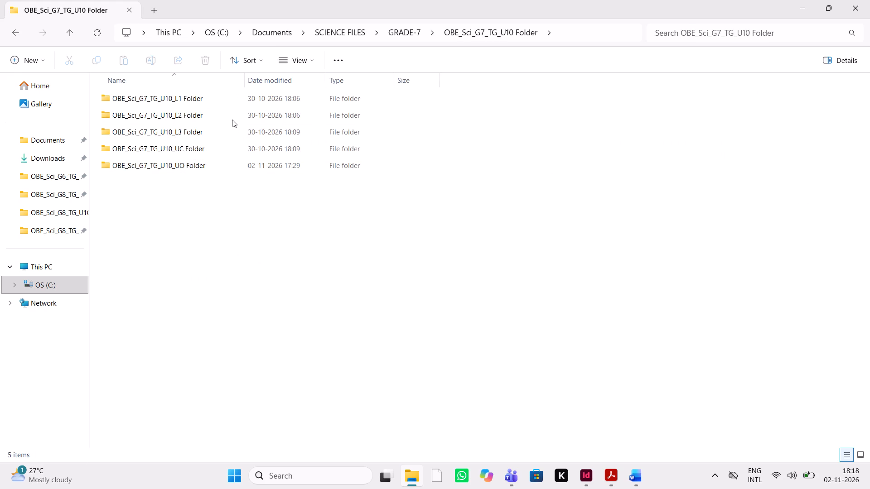
double_click(205, 160)
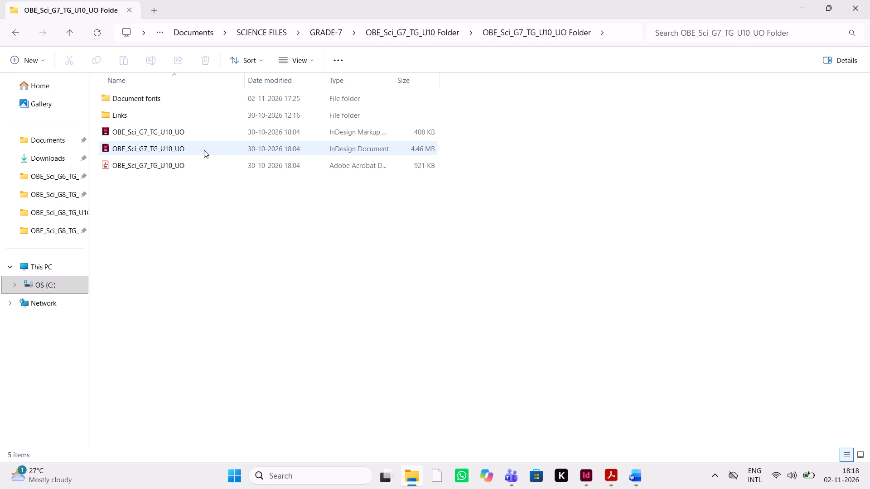
left_click(204, 150)
key("Return")
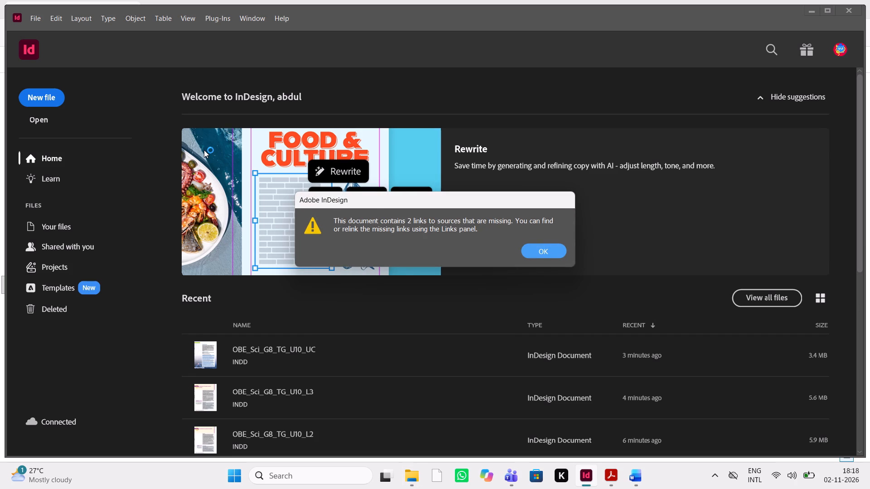
left_click(547, 254)
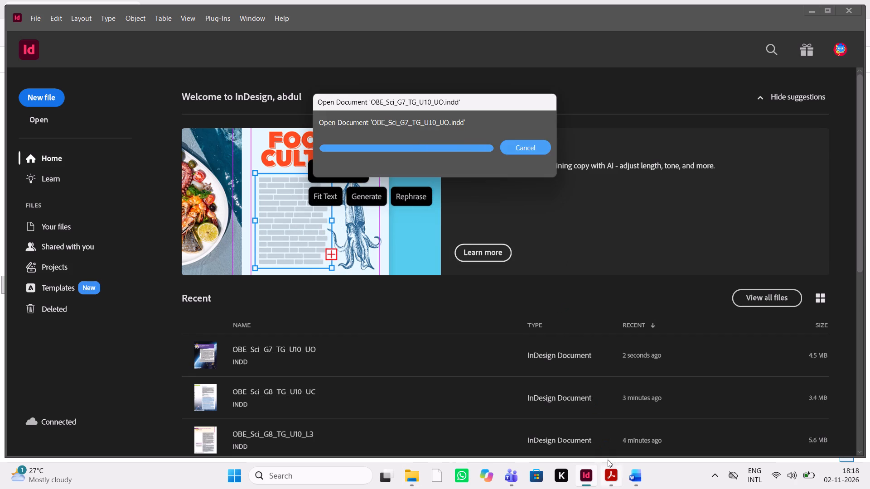
Switch to Word and close the document open in Protected View.
left_click(409, 476)
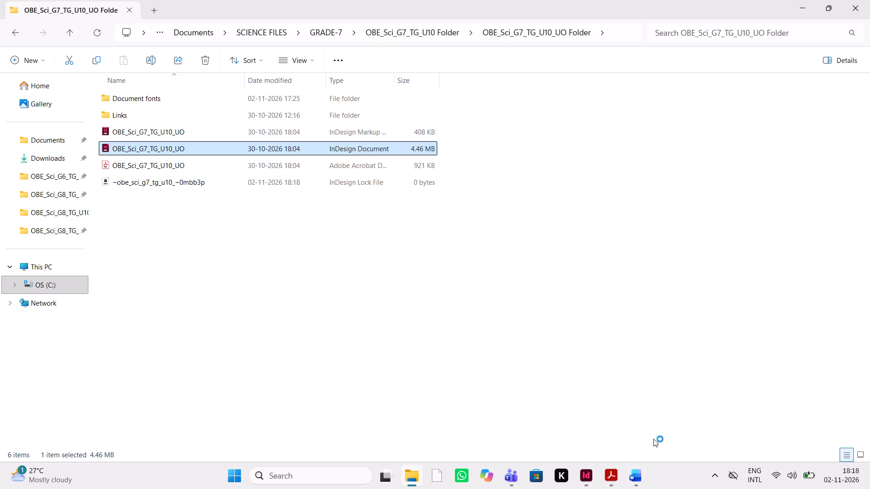
left_click(634, 478)
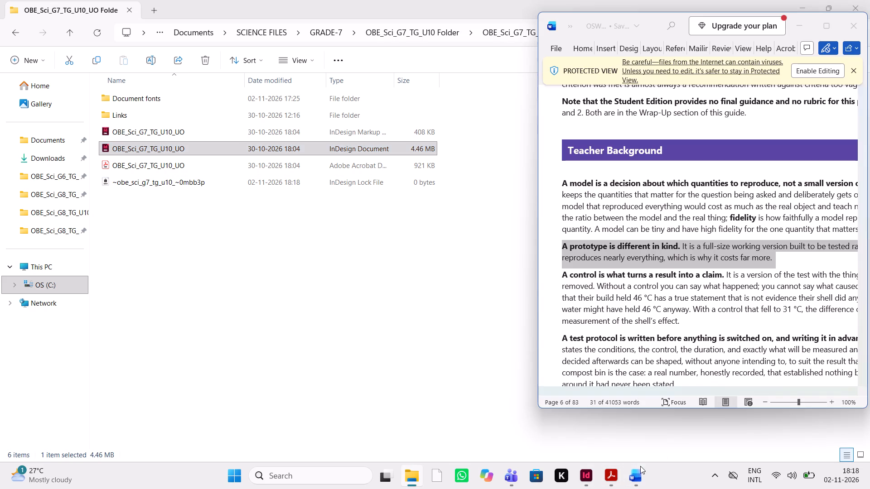
left_click(862, 28)
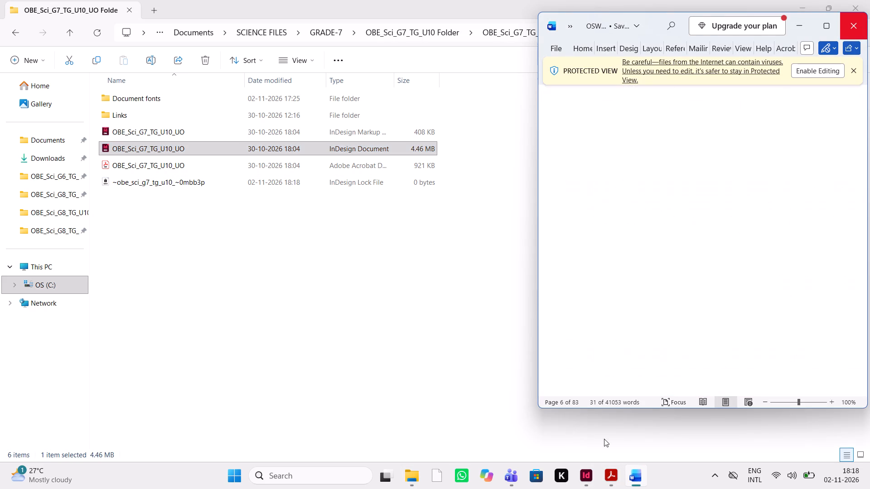
Review the reviewer comments in the Grade 7 Unit 10 PDF and go to the page 54 comment "change it according to MSF".
left_click(622, 482)
scroll(685, 255, "up", 3)
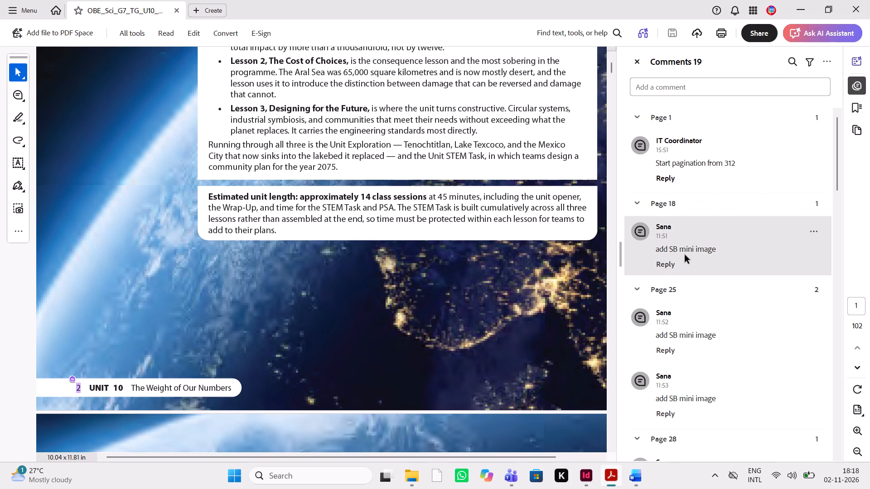
scroll(685, 255, "down", 4)
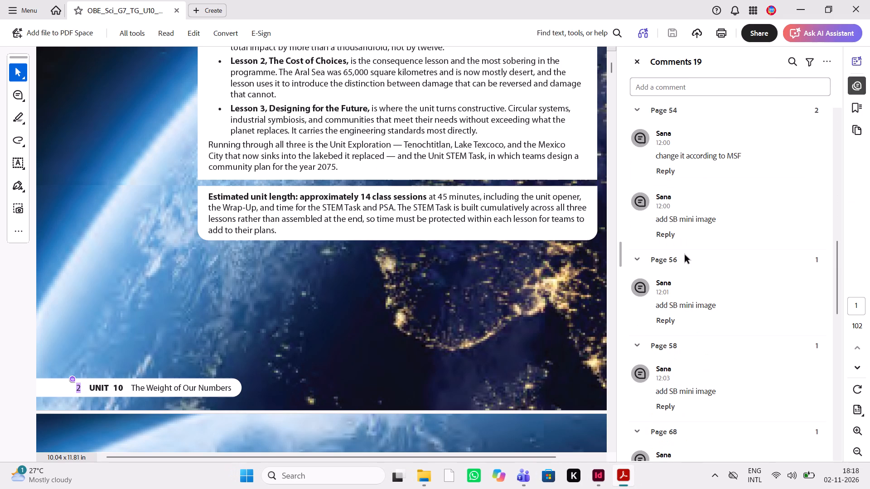
left_click(707, 170)
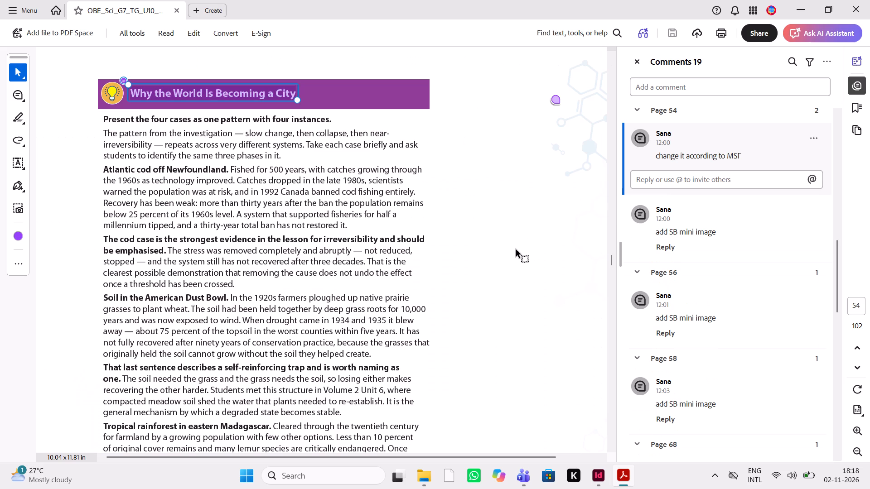
Open the OBE_Sci_G7_TG_U10_L1 InDesign document from its L1 folder, skipping missing-font replacement.
left_click(424, 475)
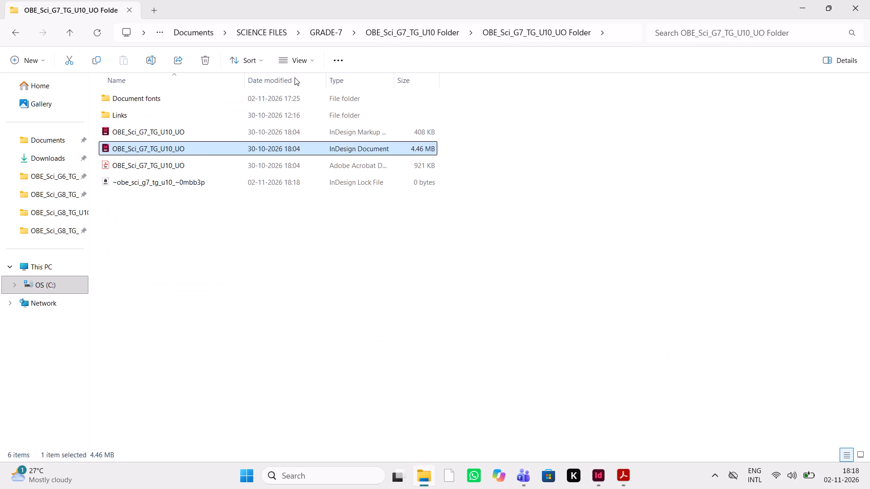
left_click(426, 27)
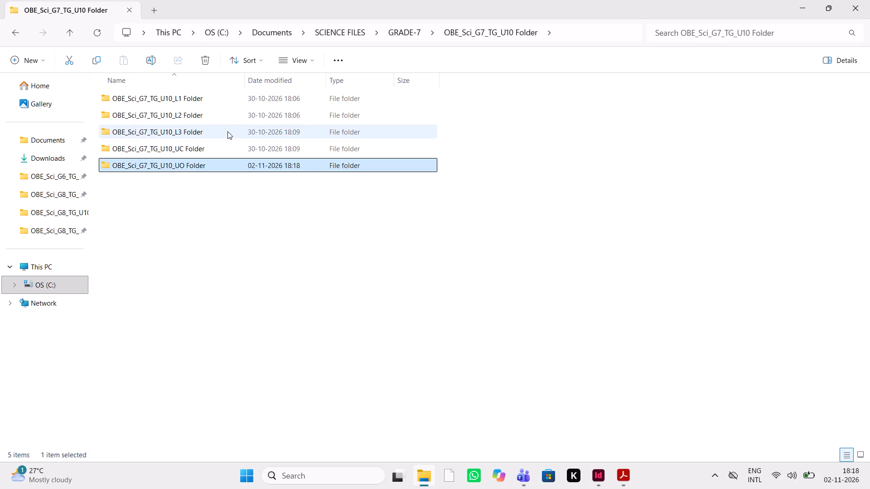
double_click(240, 92)
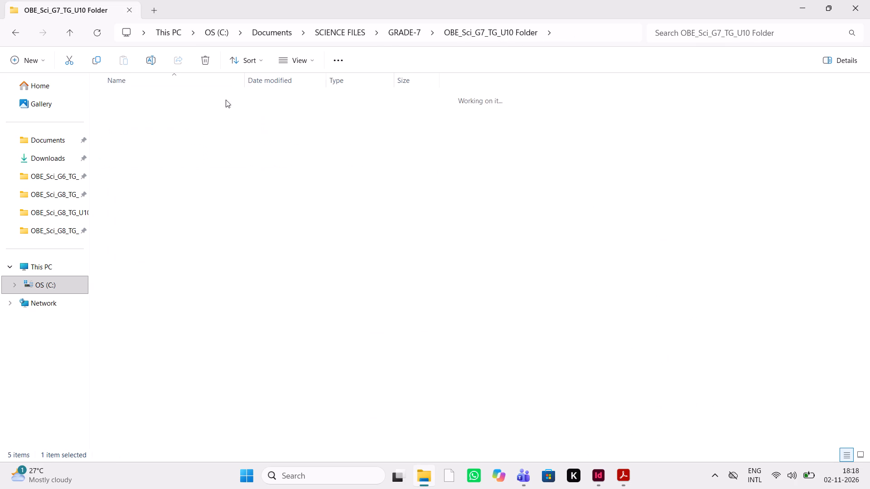
left_click(174, 146)
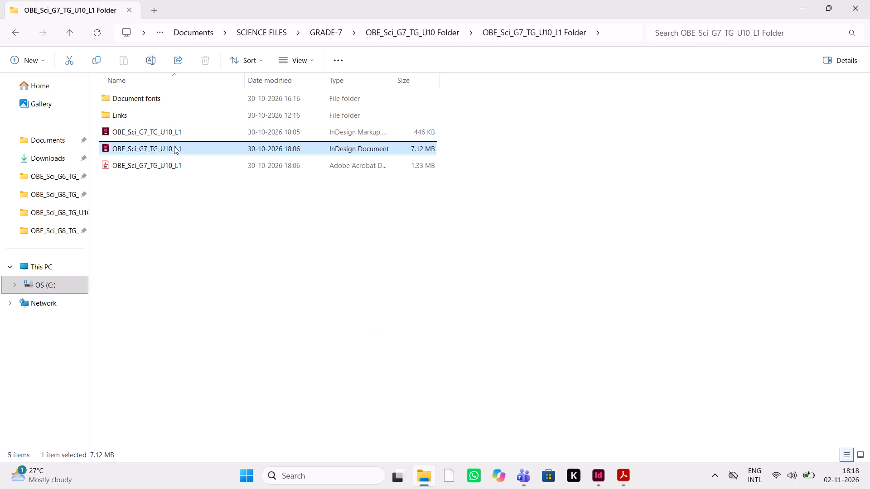
key("Return")
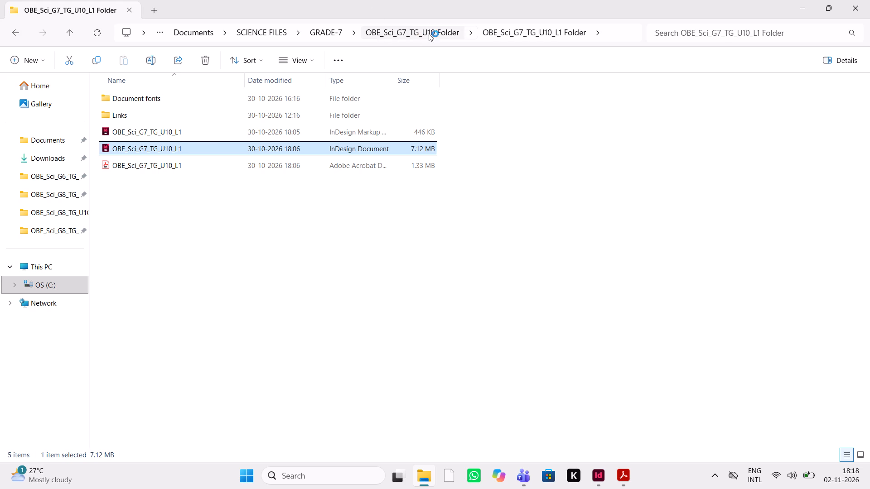
left_click(431, 34)
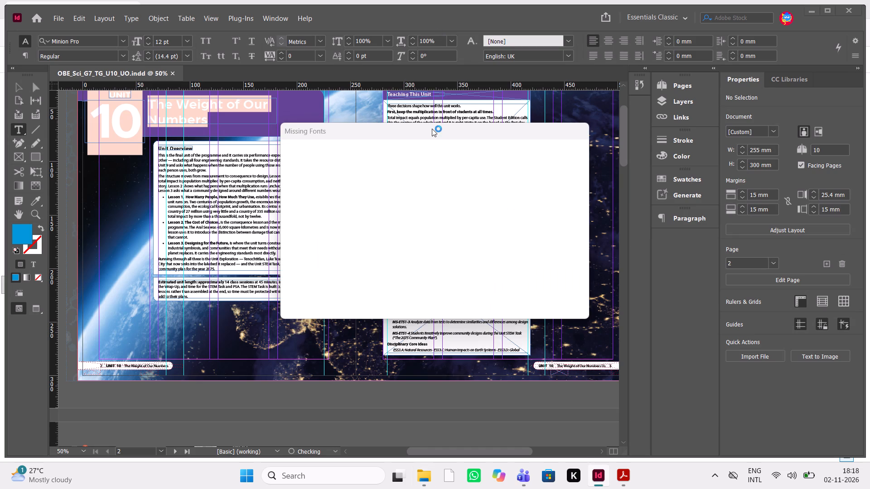
left_click(562, 308)
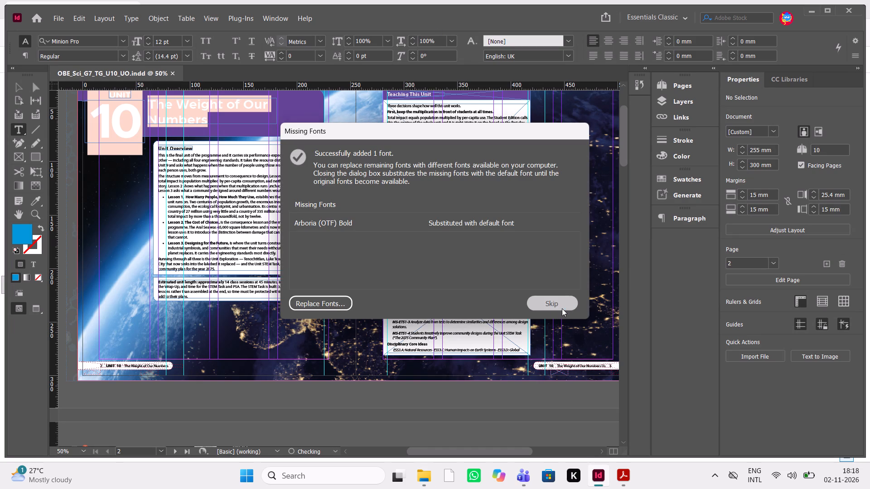
Open the OBE_Sci_G7_TG_U10_L2 InDesign document from its L2 folder.
left_click(418, 480)
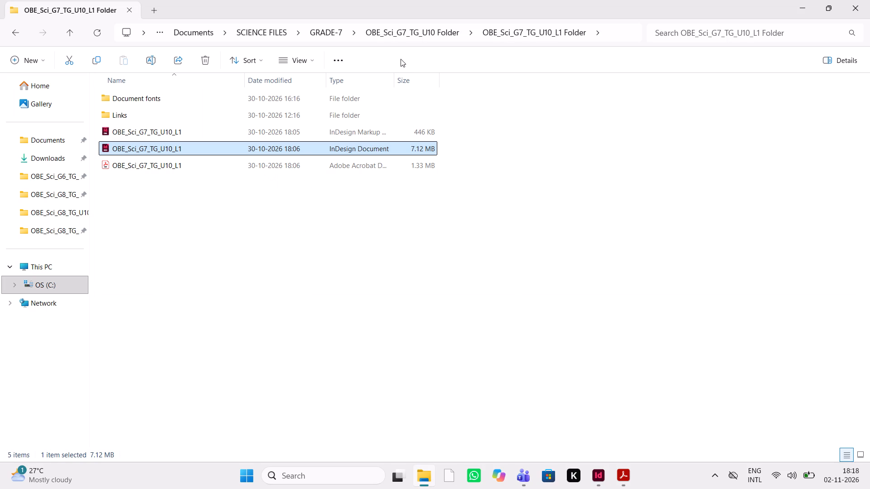
left_click(434, 28)
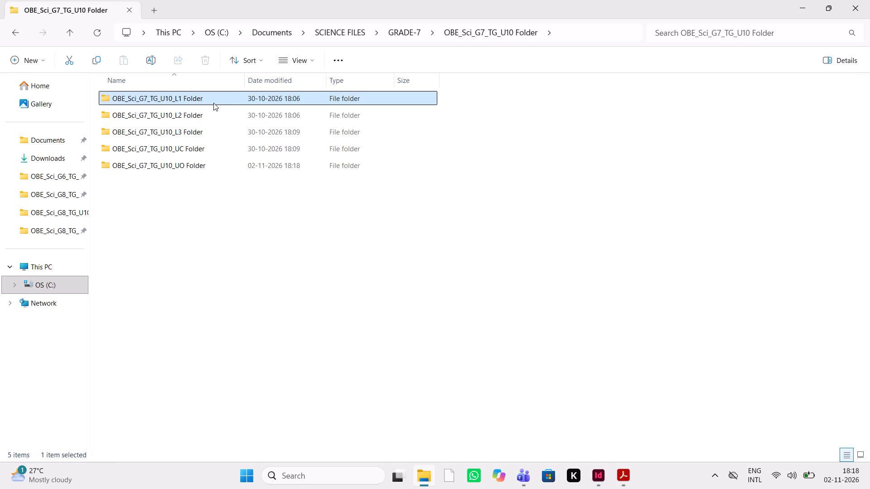
double_click(191, 115)
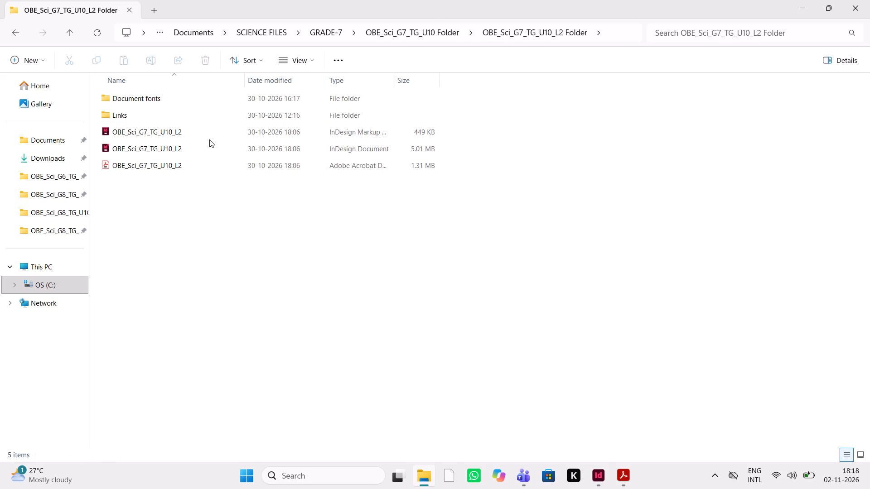
left_click(198, 147)
key("Return")
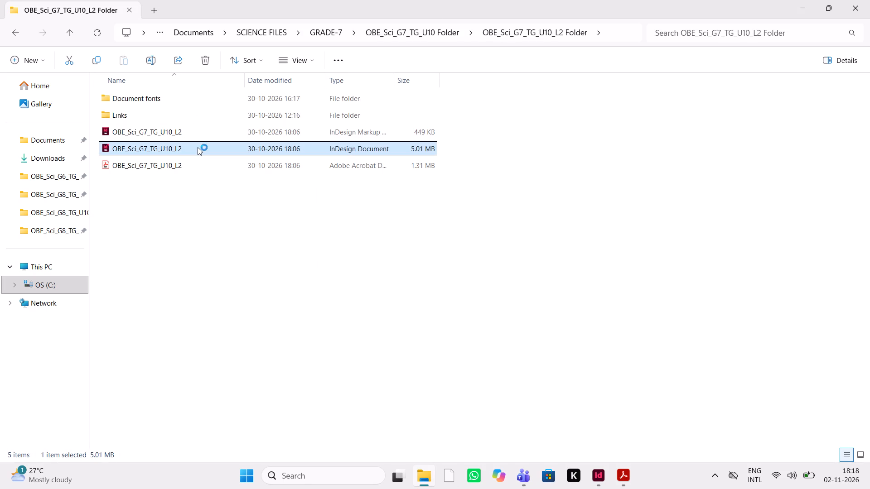
Open the OBE_Sci_G7_TG_U10_L3 InDesign document from its L3 folder, dismissing the missing-links warning.
left_click(416, 36)
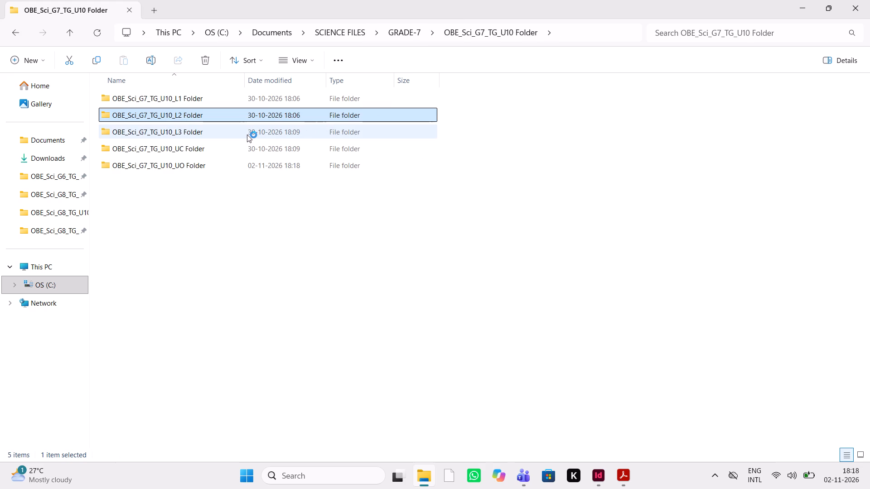
double_click(247, 134)
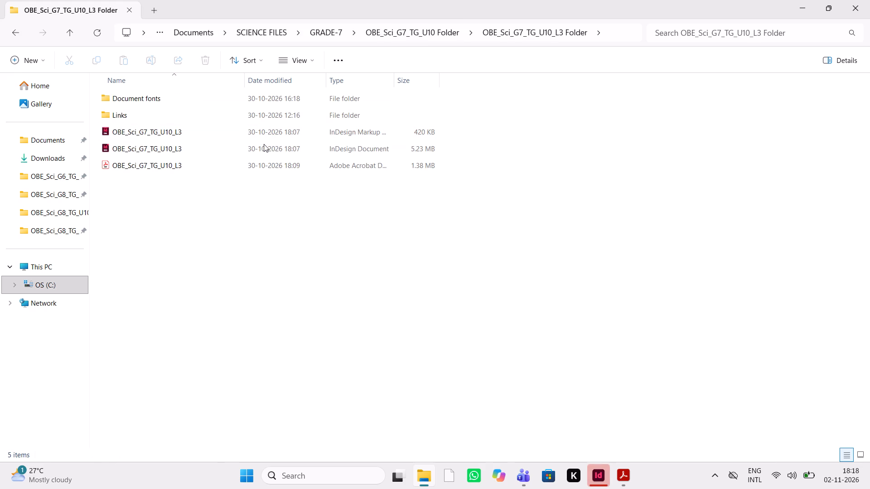
left_click(264, 144)
key("Return")
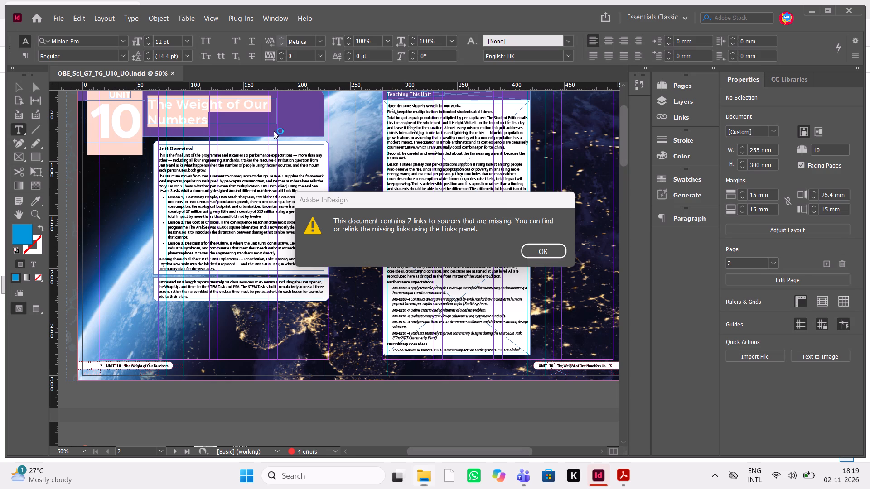
left_click(539, 247)
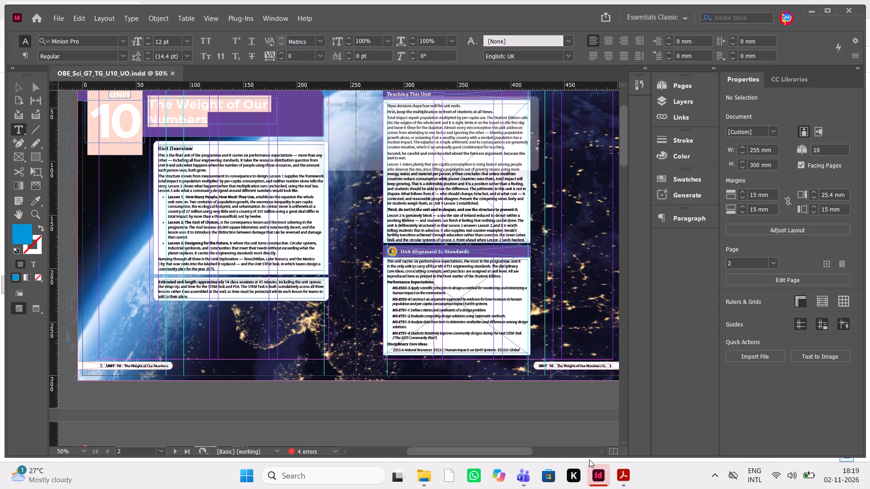
Open the OBE_Sci_G7_TG_U10_UC InDesign document from its UC folder, skipping missing-font replacement.
left_click(424, 474)
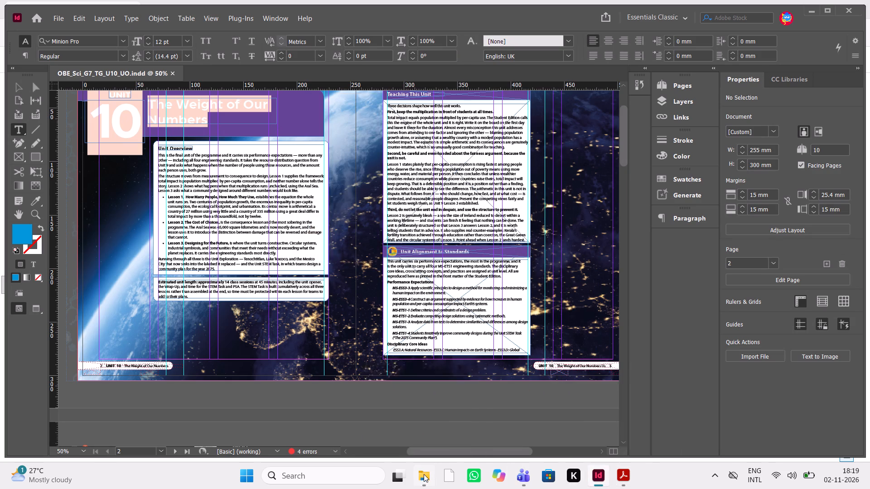
left_click(396, 27)
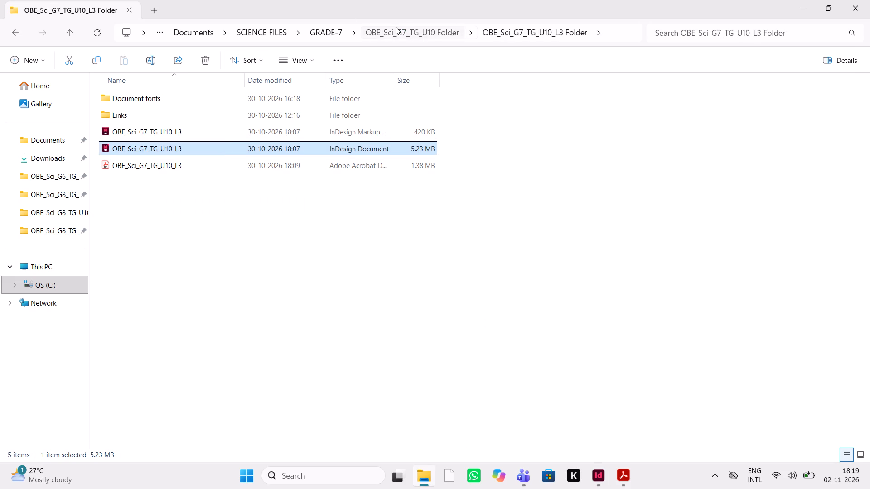
double_click(185, 151)
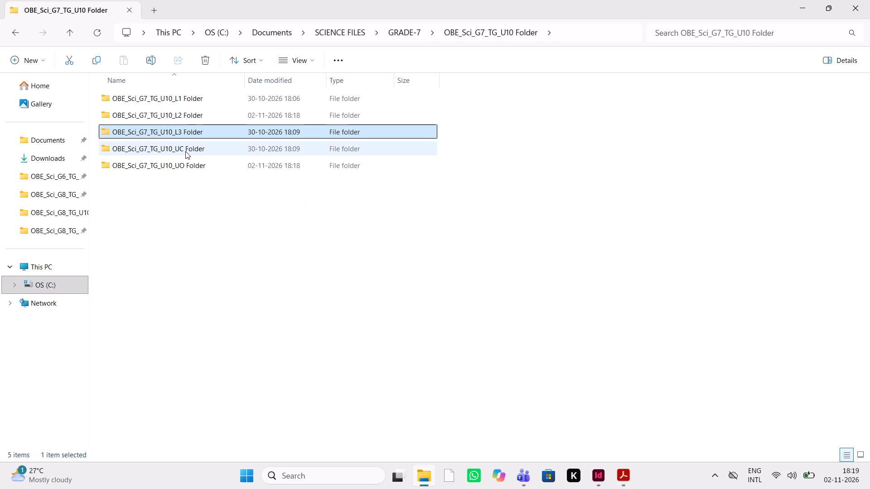
left_click(205, 148)
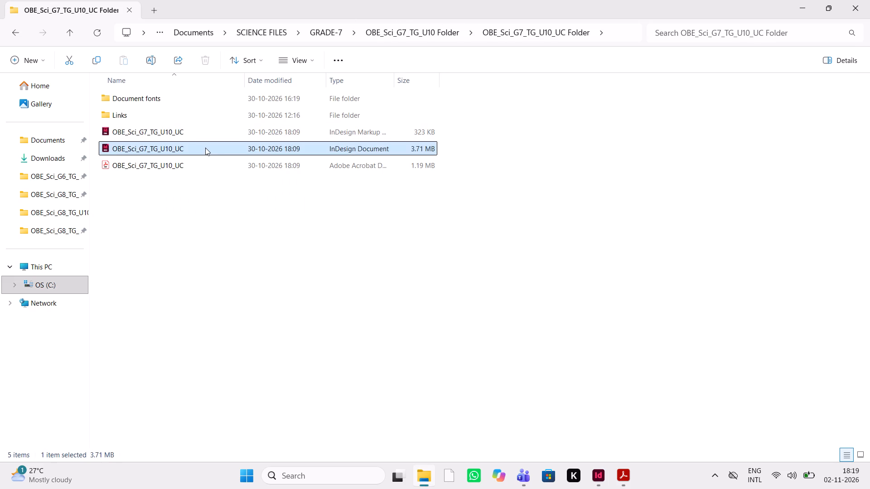
key("Return")
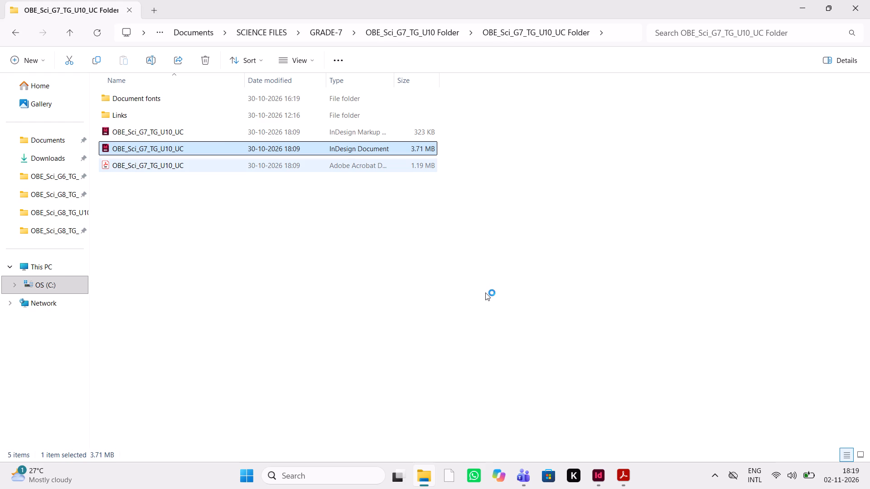
left_click(556, 302)
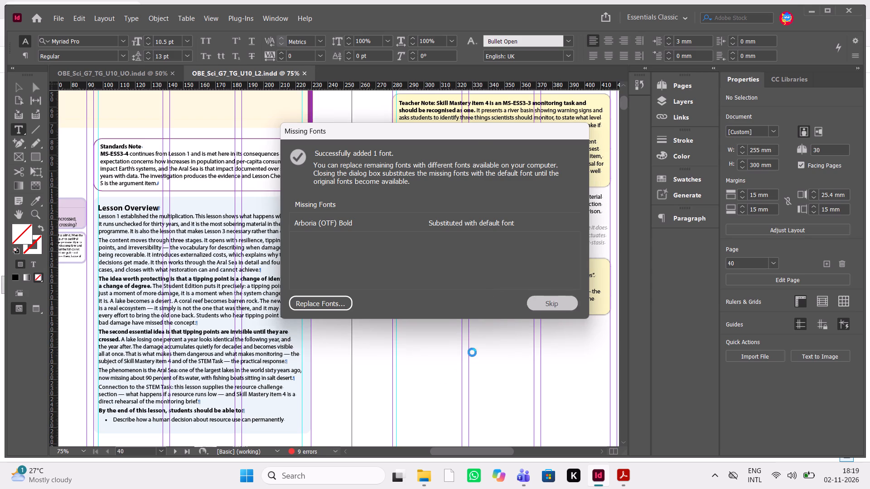
Open the OSW_Grade7_Unit10_Teacher_Guide Word document from the MSF FILES folder in SCIENCE FILES.
left_click(419, 468)
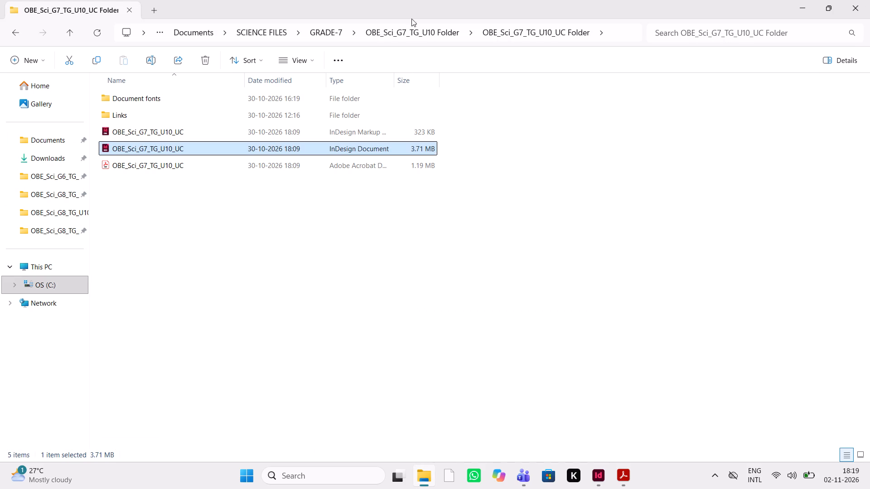
left_click(419, 29)
left_click(332, 30)
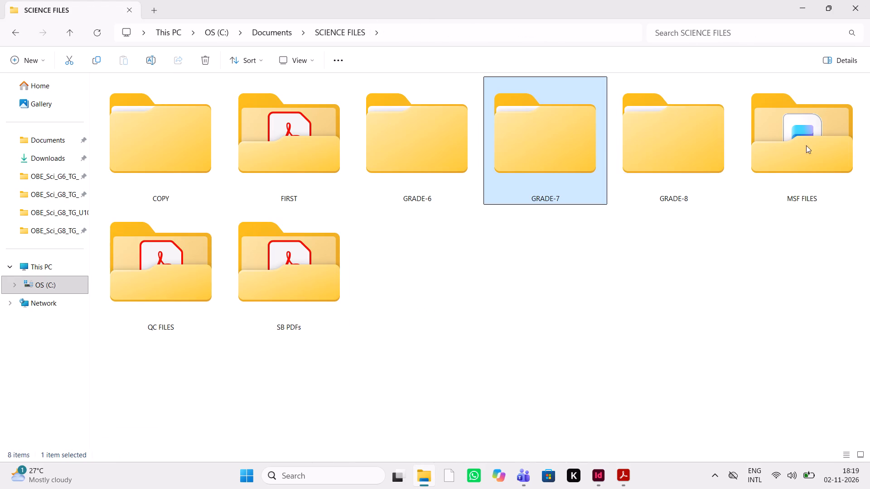
double_click(818, 161)
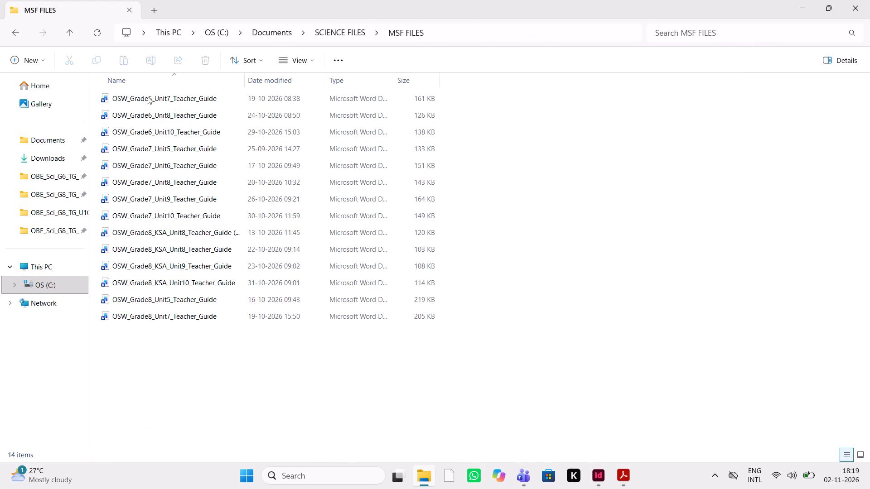
left_click(178, 218)
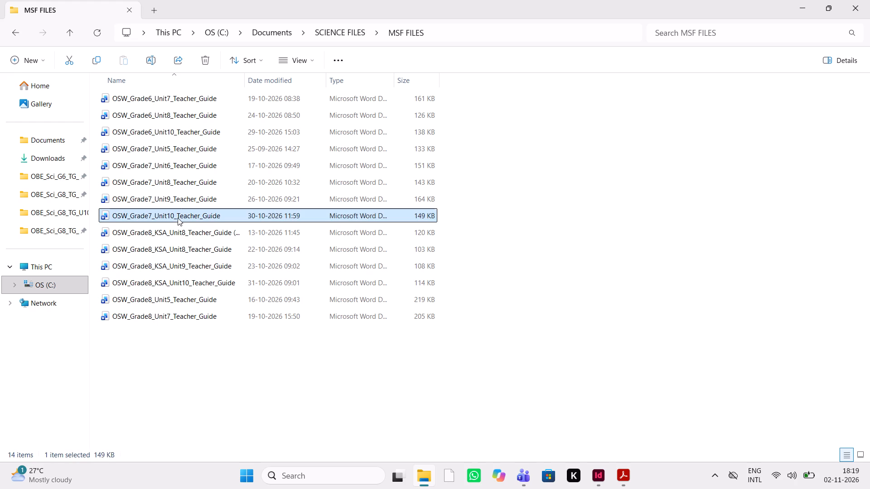
key("Return")
Switch to the Grade 7 Unit 10 review PDF in Acrobat and check the page 1 comment about pagination.
left_click(594, 476)
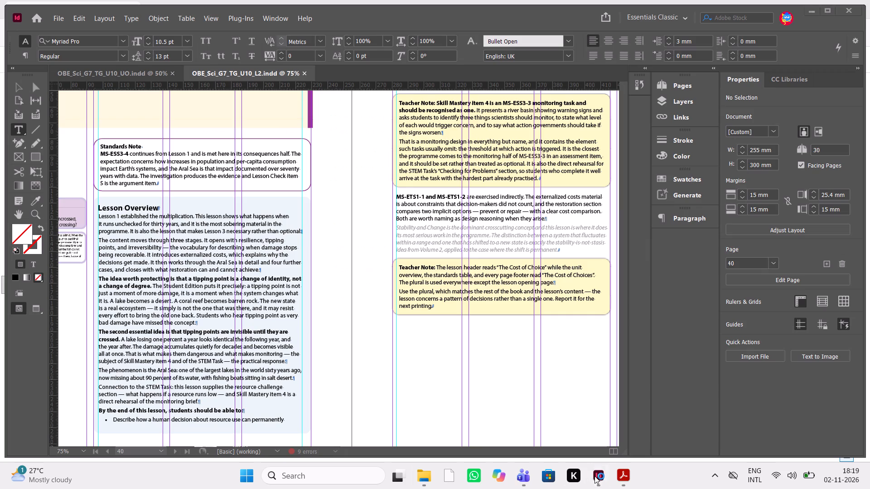
left_click(617, 478)
scroll(683, 249, "up", 11)
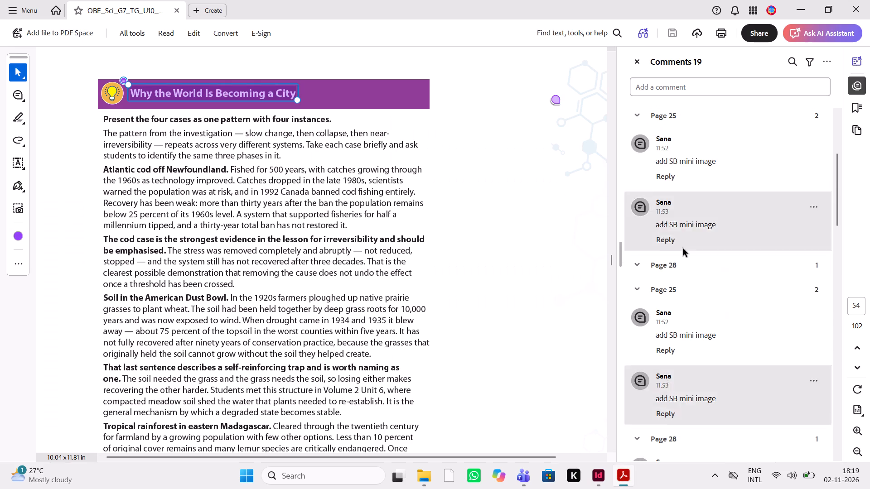
scroll(683, 249, "up", 1)
left_click(715, 158)
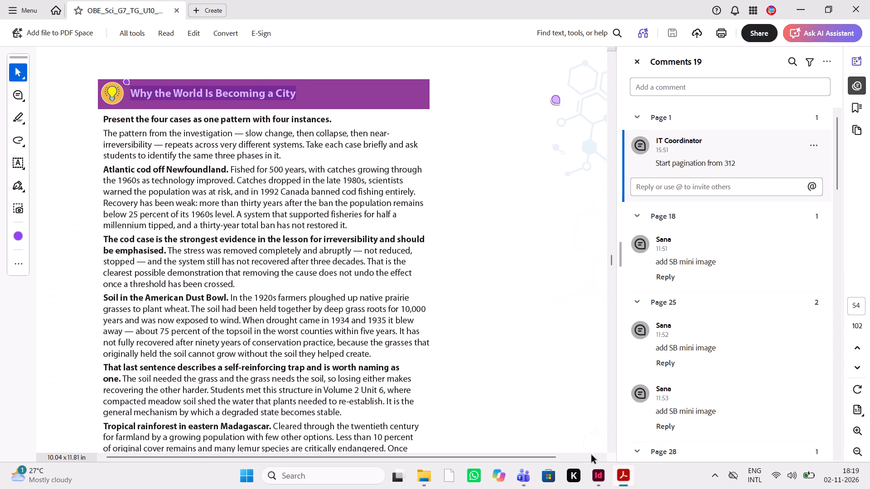
In the OBE_Sci_G7_TG_U10_UO InDesign document, set the first spread to start page numbering at 312.
left_click(601, 479)
scroll(422, 213, "up", 20)
scroll(422, 213, "up", 20)
scroll(422, 213, "up", 20)
scroll(422, 213, "down", 1)
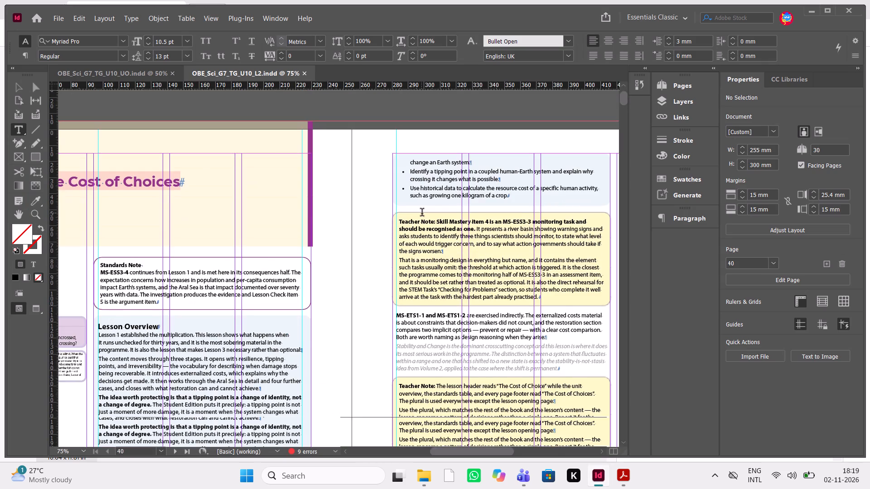
scroll(422, 213, "down", 1)
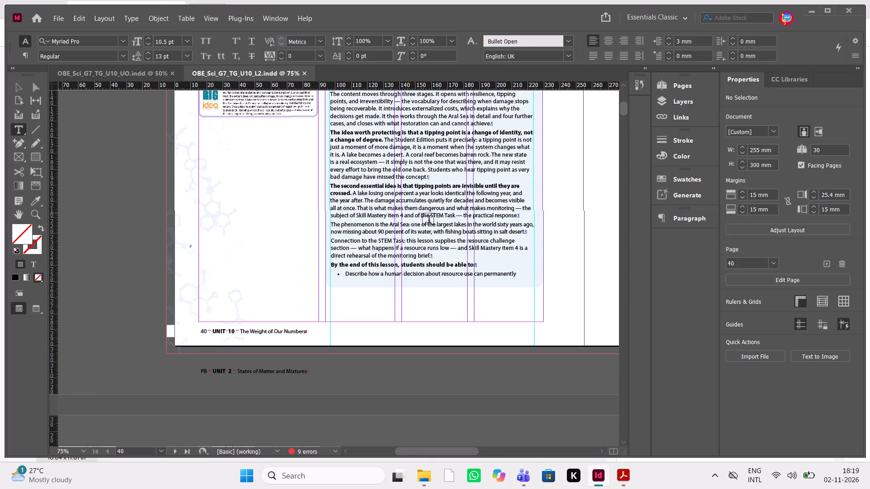
left_click(142, 72)
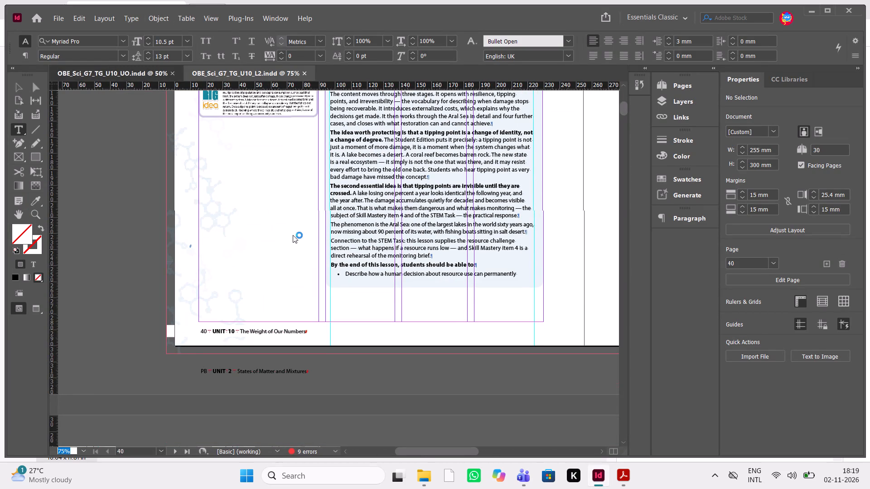
scroll(293, 235, "up", 3)
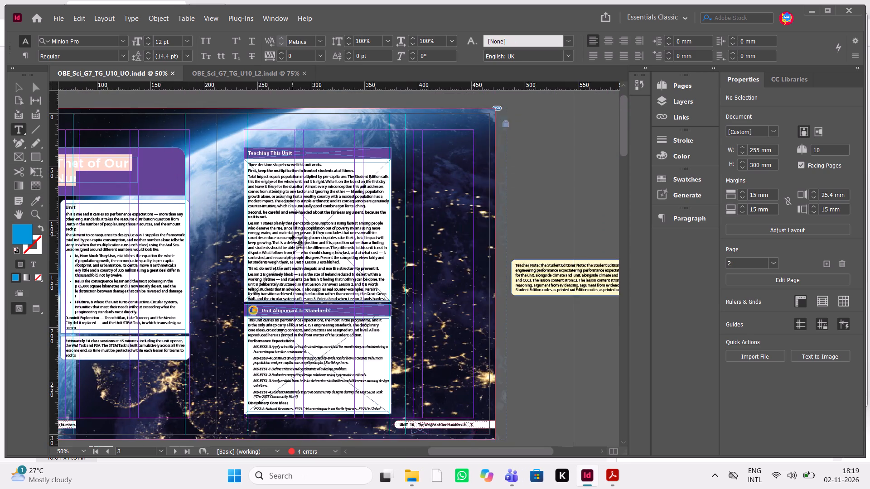
scroll(293, 235, "up", 2)
scroll(293, 235, "right", 1)
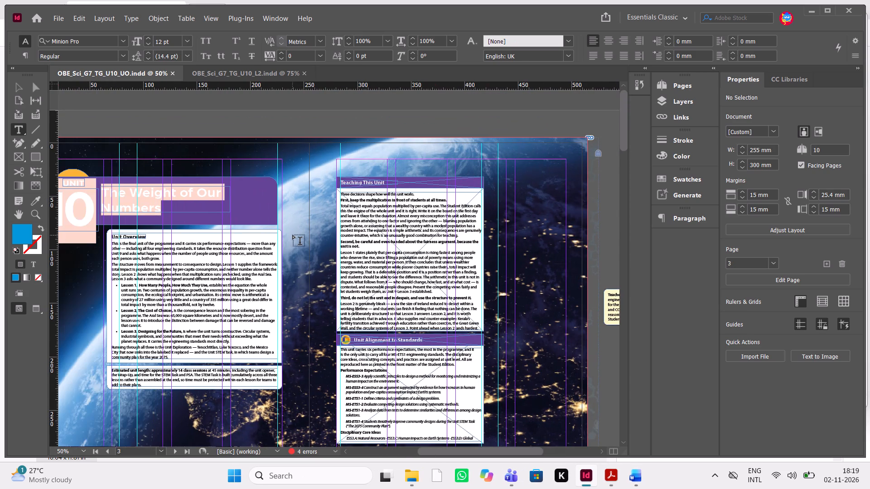
key("F12")
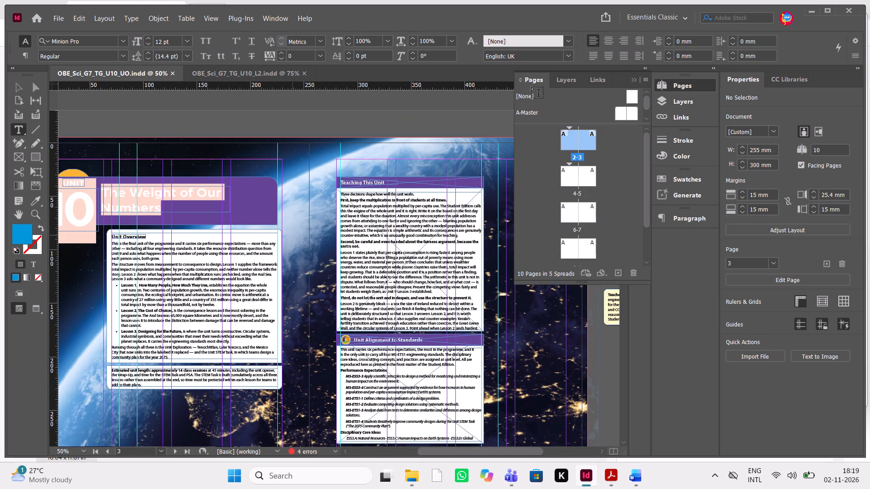
scroll(589, 187, "up", 20)
scroll(589, 187, "up", 14)
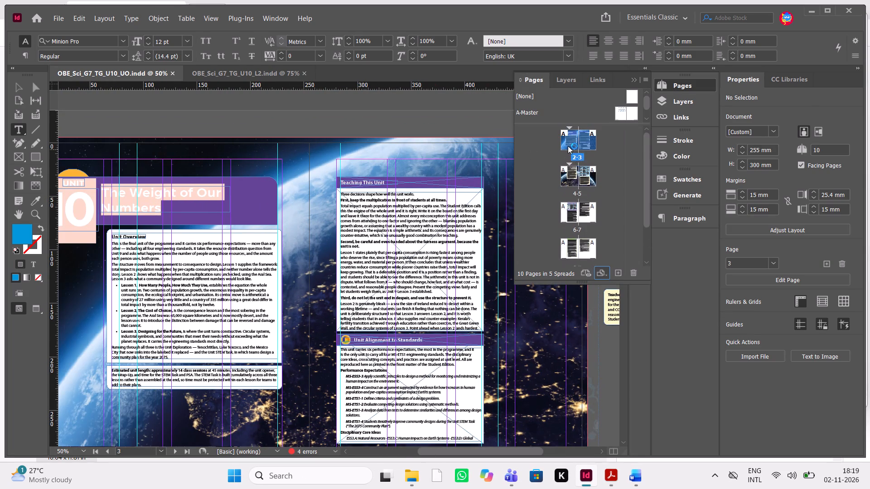
scroll(567, 145, "up", 20)
scroll(567, 145, "up", 14)
left_click(571, 134)
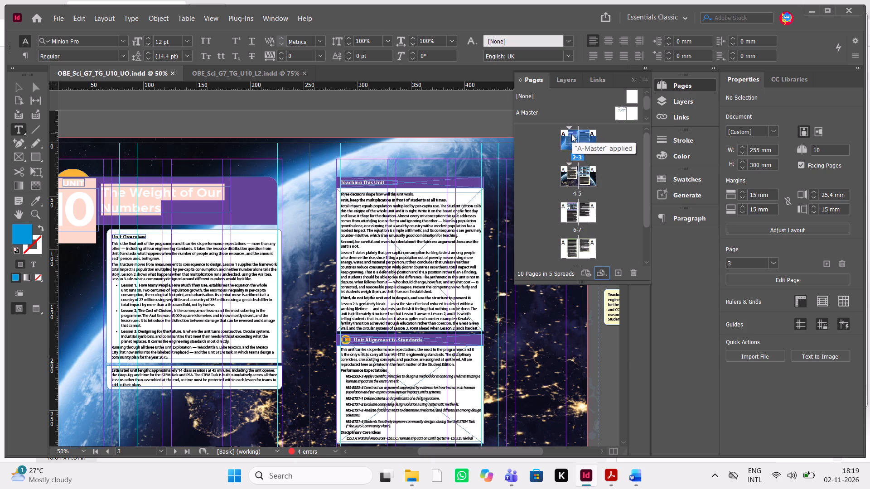
right_click(571, 134)
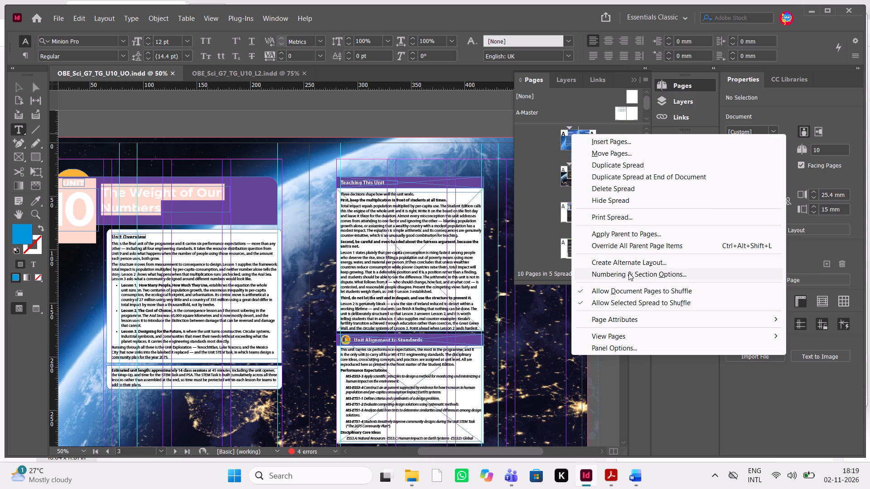
left_click(628, 273)
key("BackSpace")
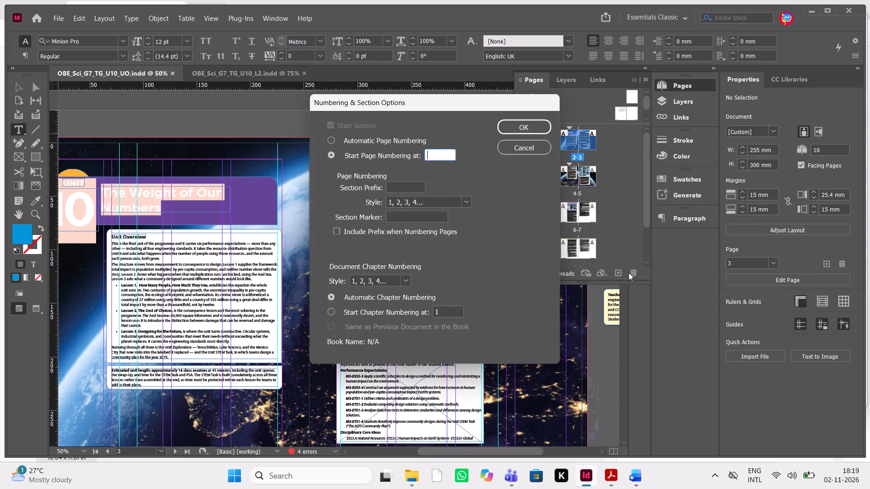
type("312")
left_click(526, 128)
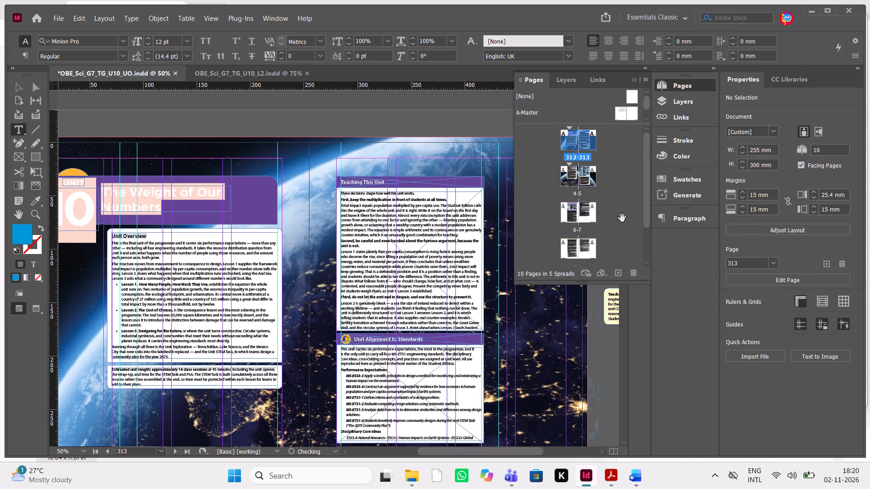
Set the section beginning on the second spread of the UO document to start page numbering at 314.
left_click(622, 218)
scroll(622, 218, "down", 1)
scroll(622, 218, "up", 5)
left_click(568, 182)
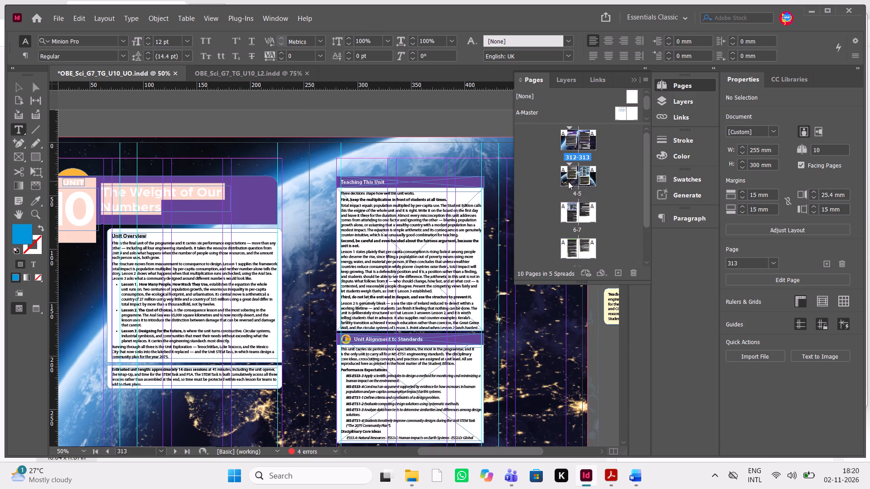
right_click(568, 182)
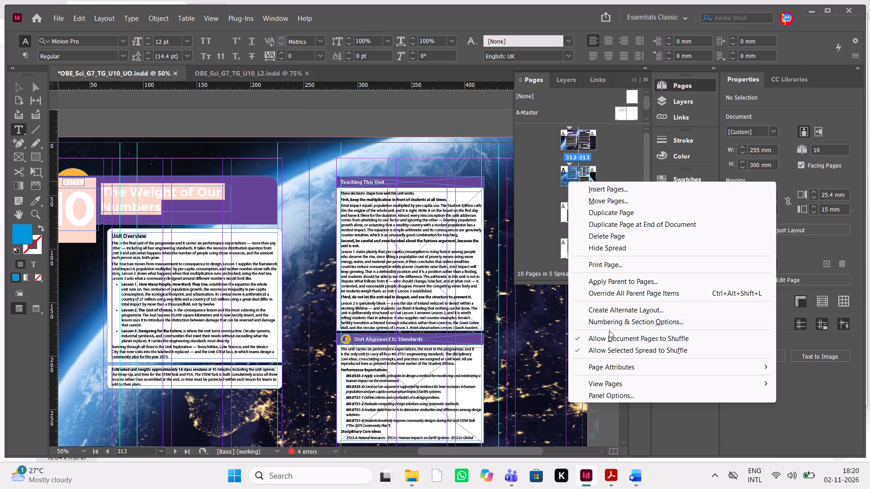
left_click(638, 324)
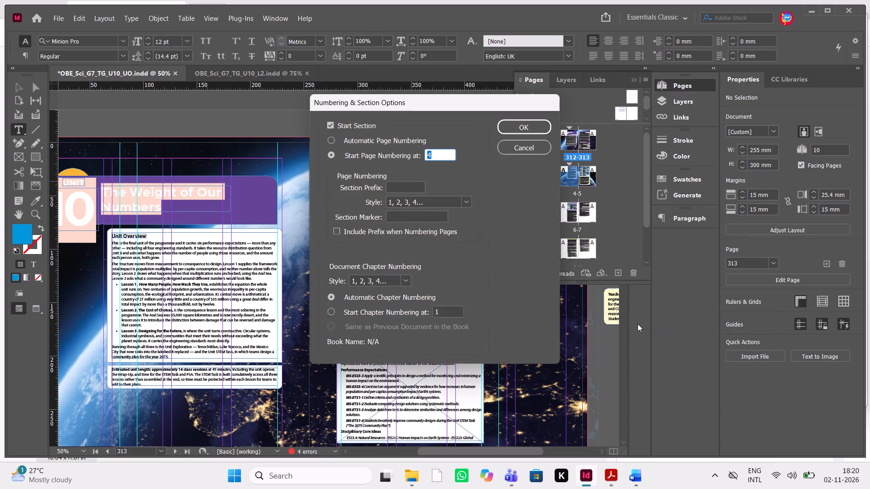
key("BackSpace")
type("314")
left_click(532, 129)
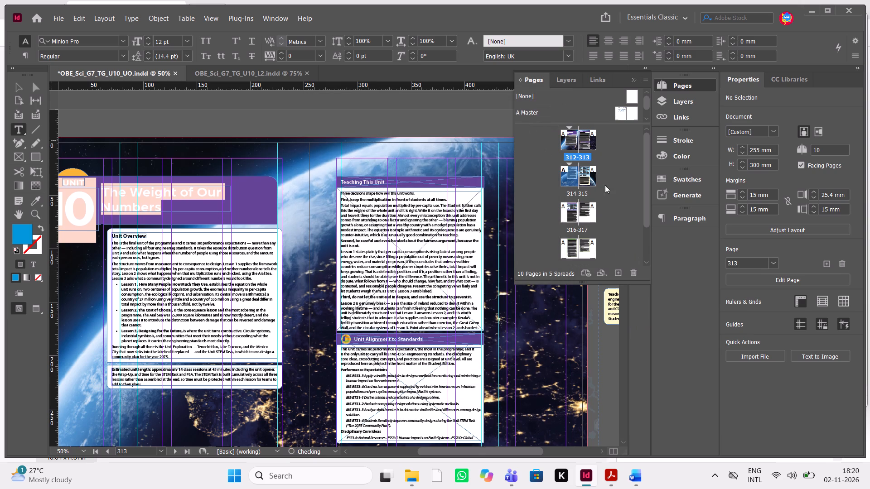
scroll(608, 198, "up", 5)
scroll(608, 198, "down", 1)
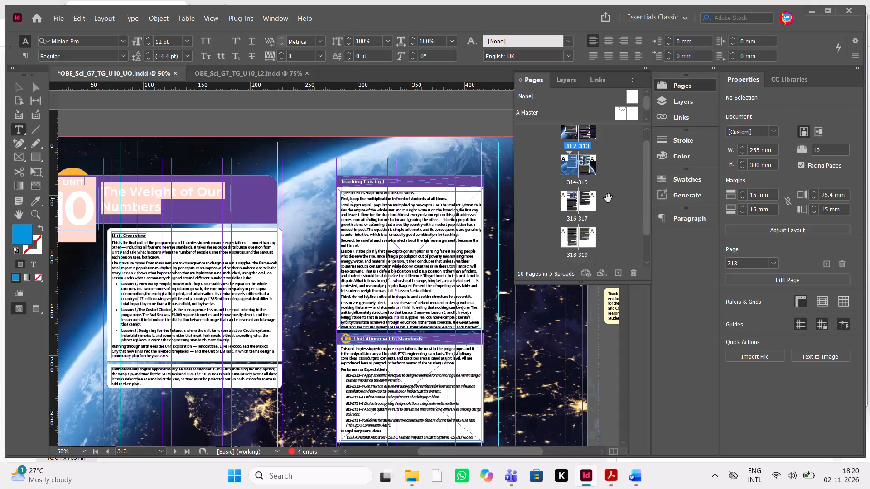
scroll(608, 198, "down", 8)
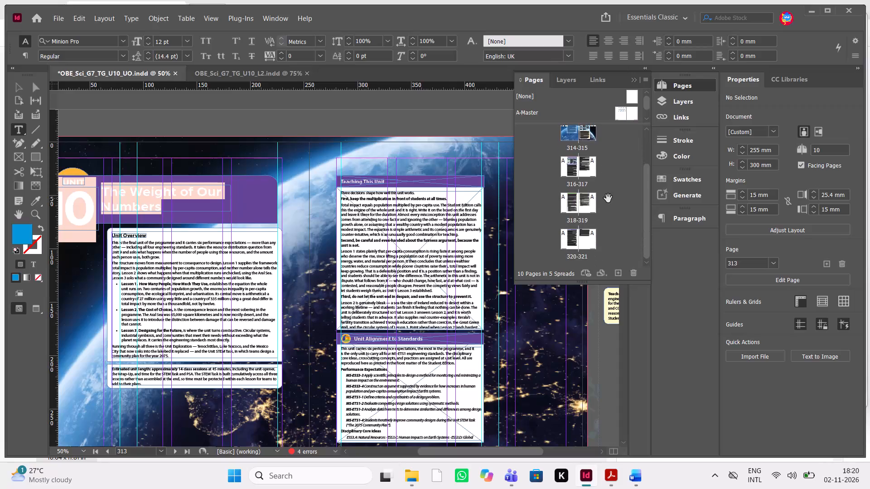
left_click(634, 78)
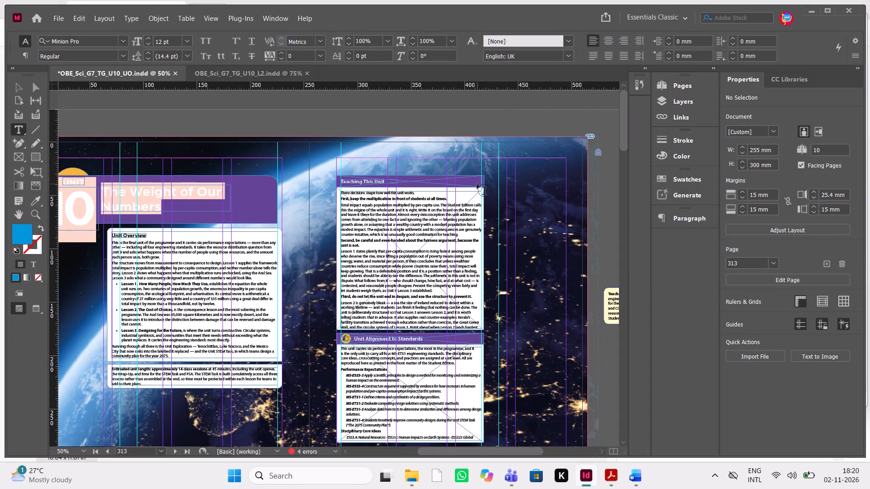
Return to the review PDF in Acrobat and examine the page 18 comment and the content around its marker.
left_click(620, 481)
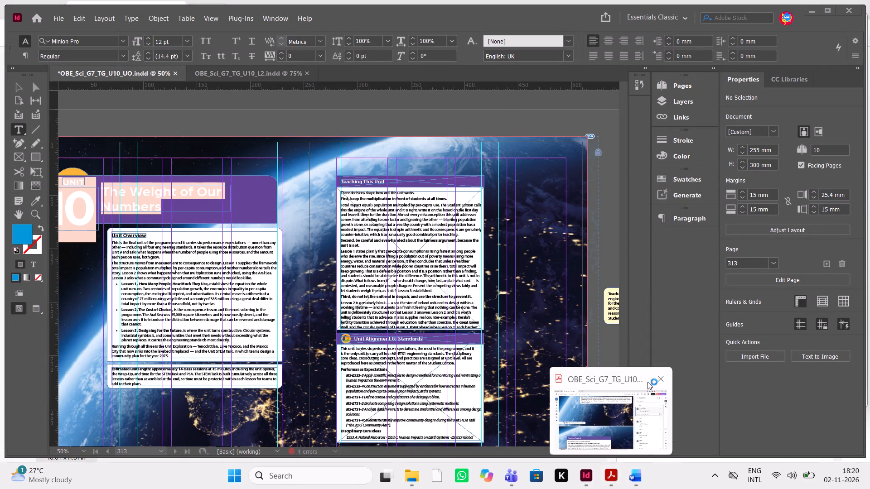
left_click(608, 480)
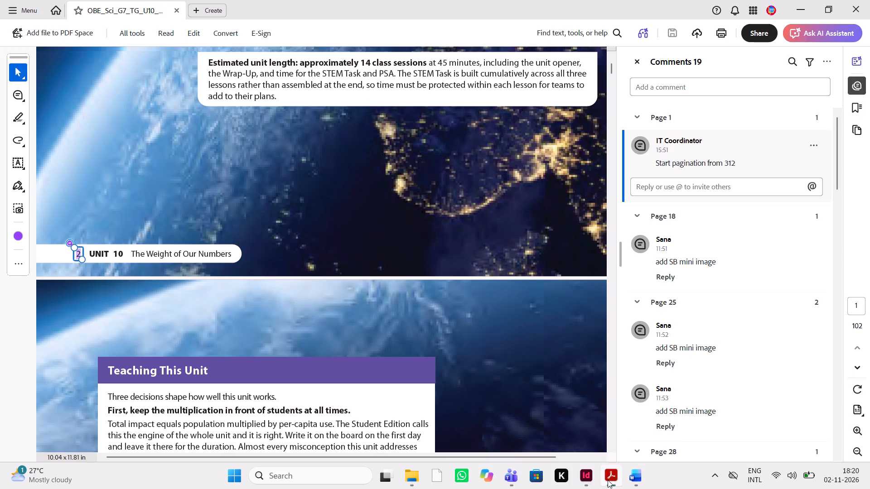
left_click(684, 253)
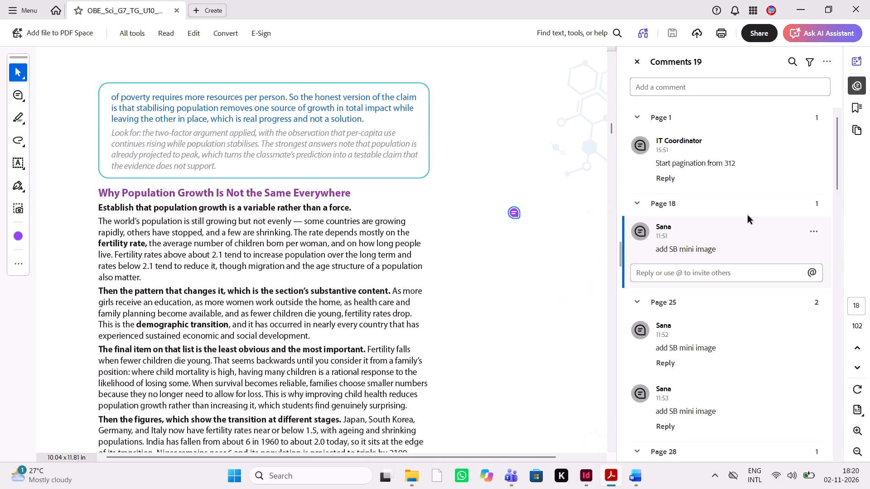
left_click(705, 173)
left_click(688, 262)
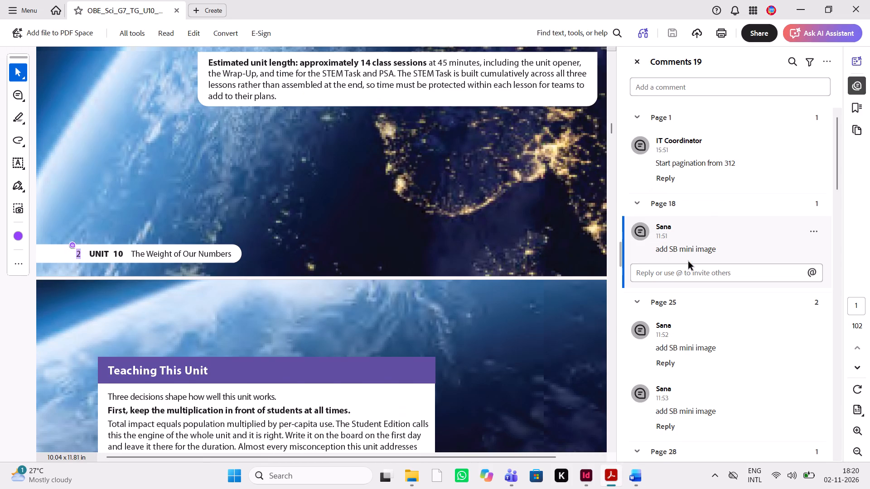
scroll(397, 339, "down", 3)
scroll(397, 339, "left", 1)
scroll(397, 339, "right", 1)
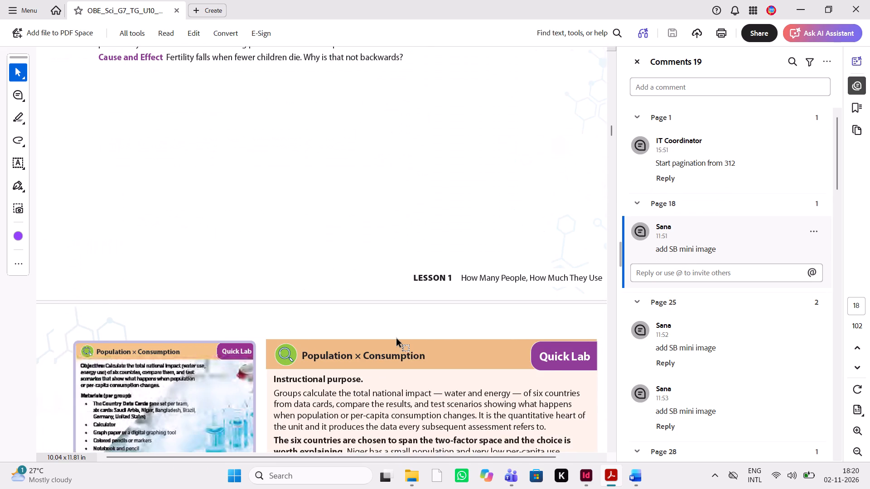
scroll(397, 339, "right", 1)
scroll(397, 339, "up", 6)
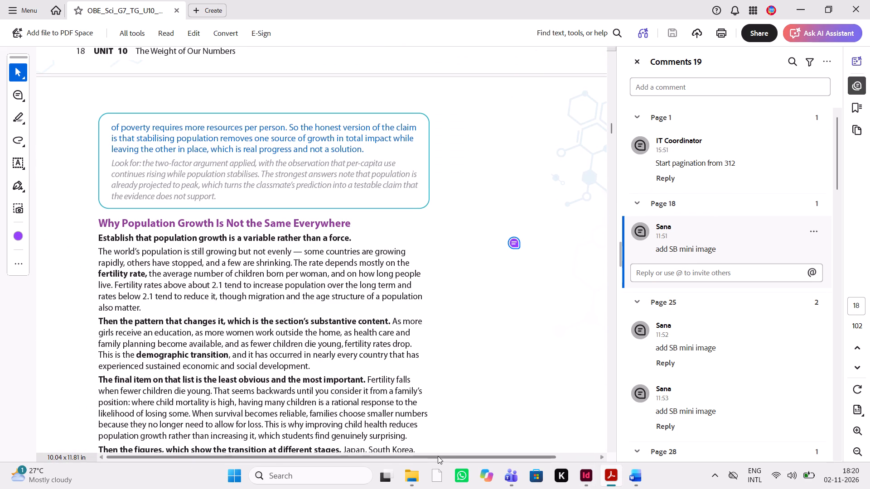
Open the OBE_Science_KSA_Grade 7 Vol 3_4P_ student book PDF from the SB PDFs folder in SCIENCE FILES.
left_click(419, 473)
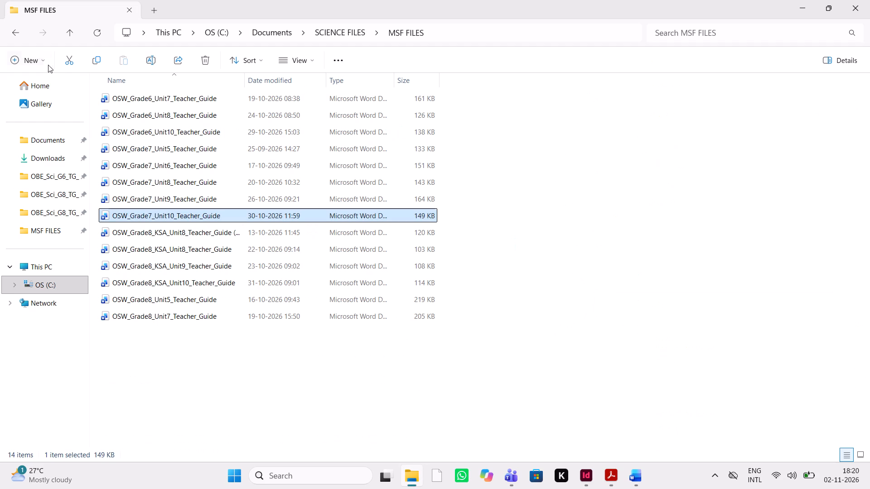
left_click(316, 29)
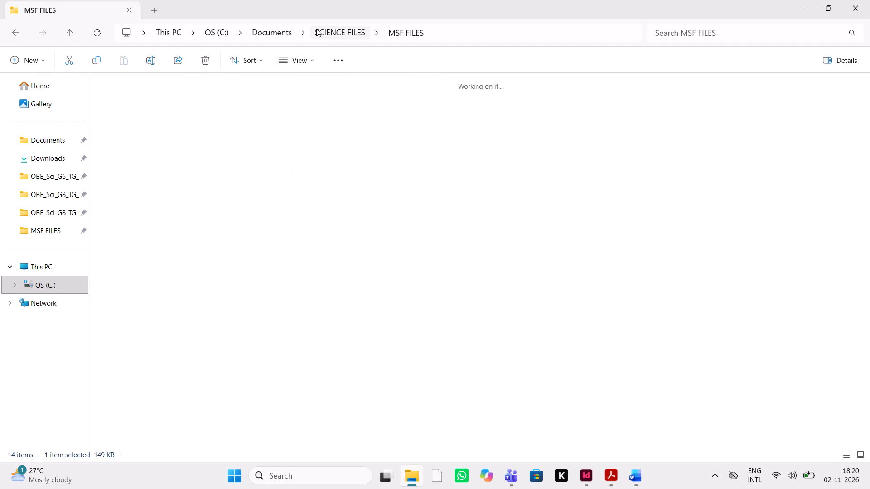
double_click(295, 277)
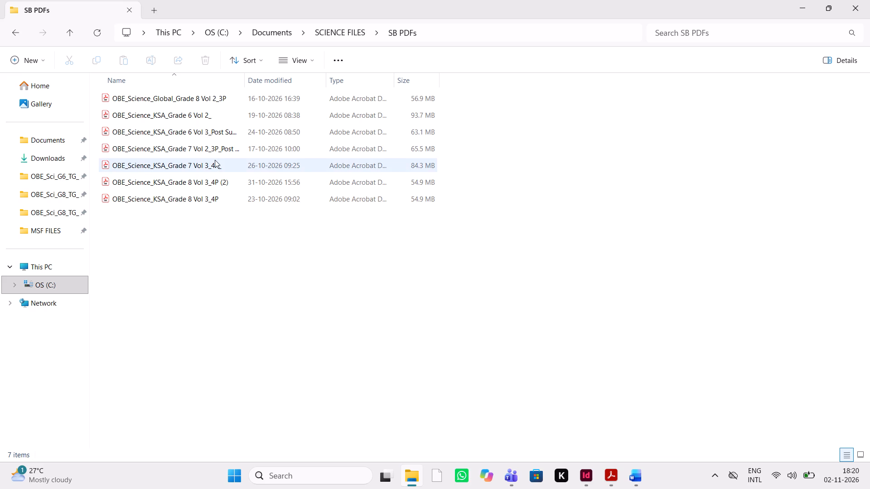
left_click(221, 152)
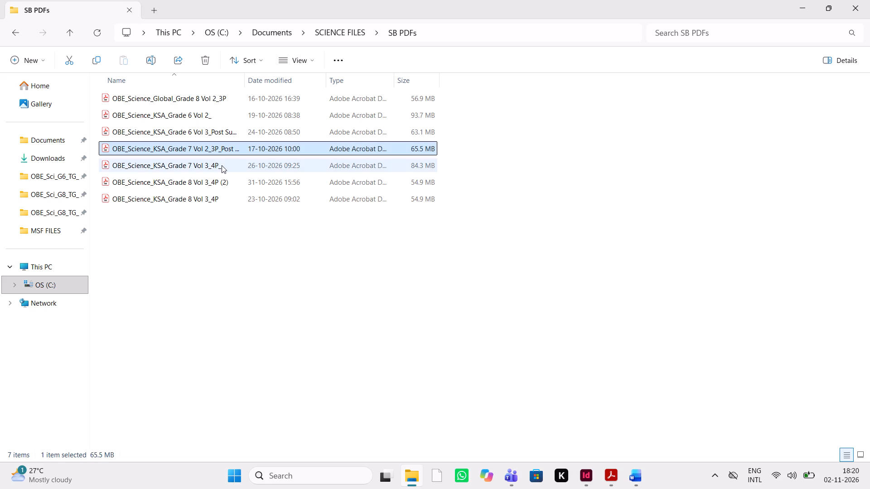
left_click(222, 165)
key("Return")
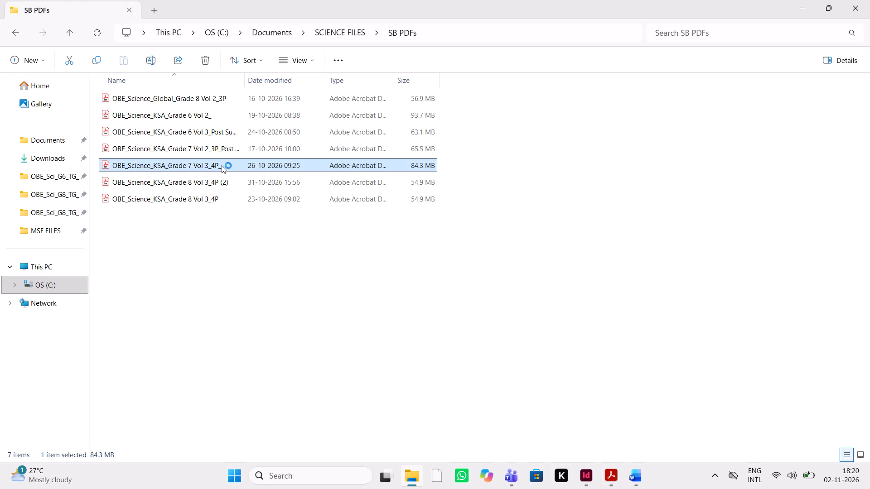
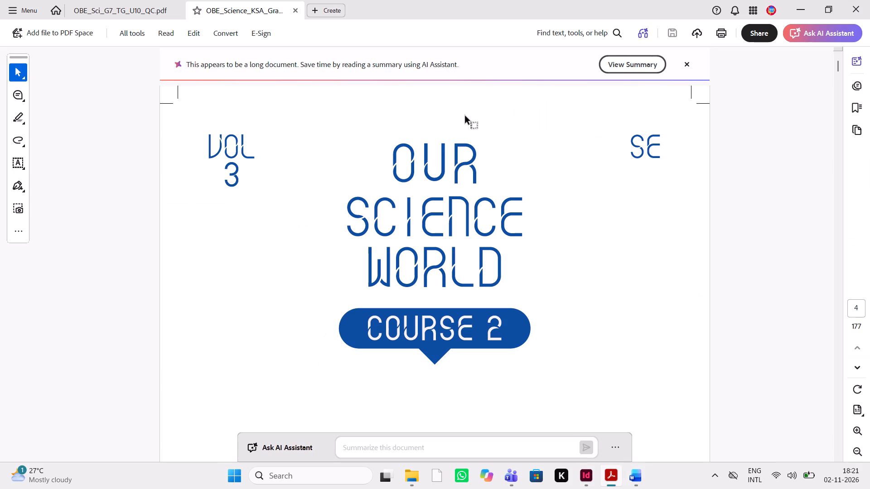
Look through the student book PDF for Unit 10 and examine the pages of Lesson 1, How Many People, How Much They Use.
scroll(466, 116, "down", 10)
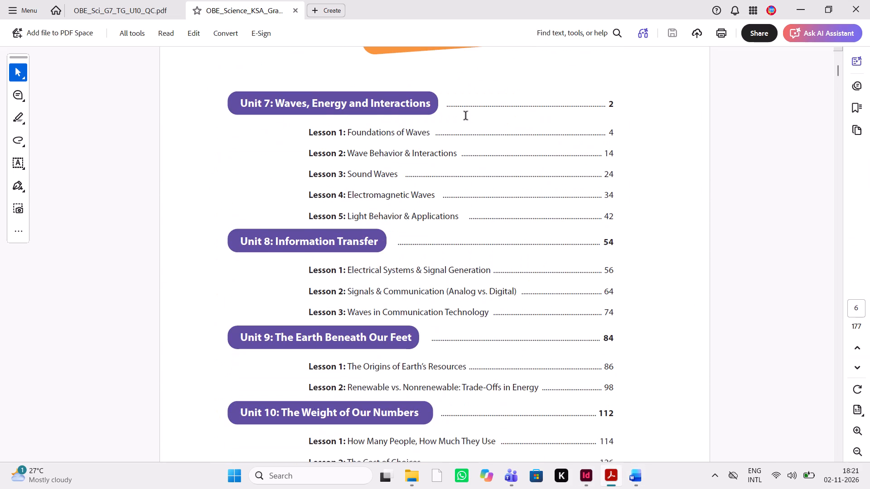
scroll(466, 116, "down", 1)
scroll(466, 116, "down", 20)
scroll(466, 116, "down", 20)
scroll(466, 116, "down", 11)
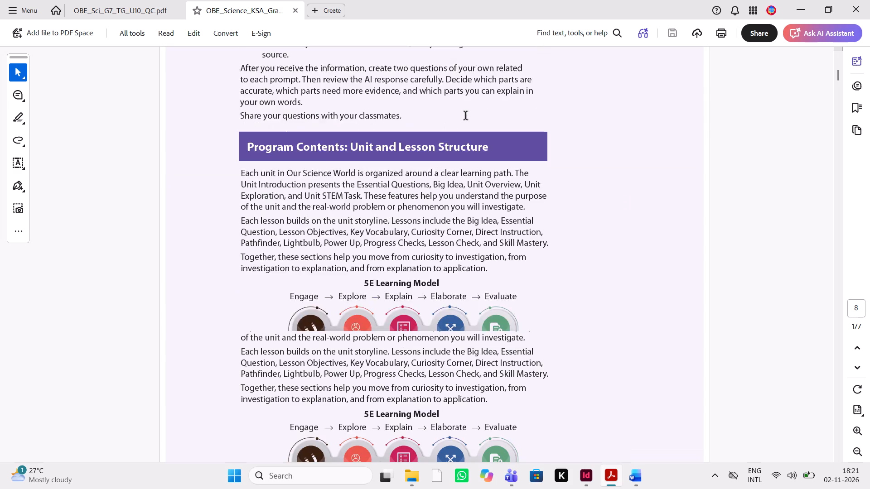
scroll(466, 116, "down", 5)
scroll(466, 116, "down", 20)
scroll(466, 116, "down", 20)
scroll(466, 116, "down", 20)
scroll(466, 116, "up", 20)
scroll(466, 116, "up", 15)
scroll(466, 116, "down", 20)
scroll(466, 116, "down", 20)
scroll(466, 116, "down", 20)
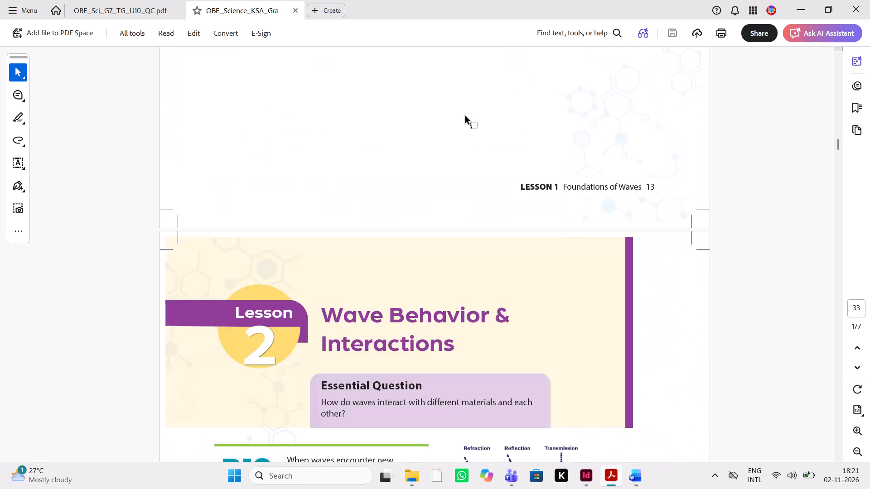
scroll(466, 116, "down", 20)
scroll(466, 116, "down", 20)
scroll(466, 116, "down", 20)
scroll(466, 116, "down", 20)
scroll(466, 116, "down", 20)
scroll(466, 116, "down", 20)
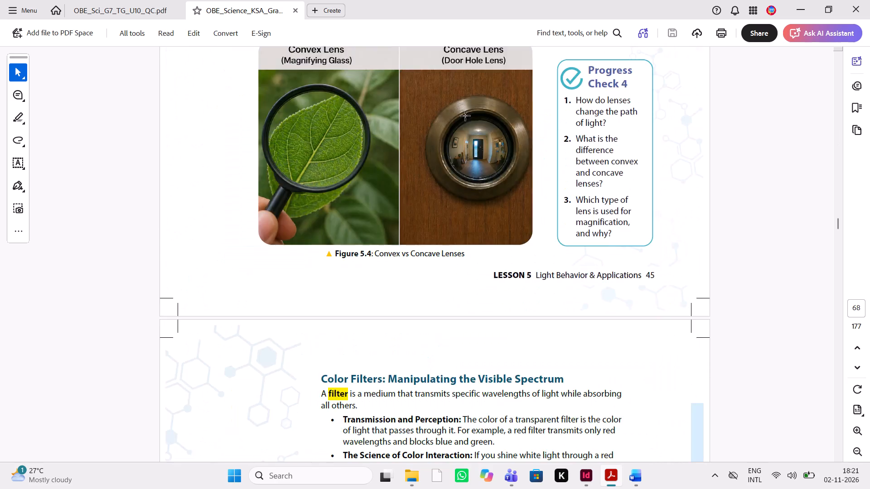
scroll(466, 116, "down", 20)
scroll(466, 116, "down", 20)
scroll(466, 116, "down", 9)
scroll(466, 116, "up", 20)
scroll(466, 116, "up", 20)
scroll(466, 116, "up", 20)
scroll(466, 116, "down", 20)
scroll(466, 116, "down", 20)
scroll(466, 116, "down", 20)
scroll(466, 116, "down", 20)
scroll(466, 116, "down", 17)
scroll(466, 116, "up", 20)
scroll(466, 116, "up", 20)
scroll(466, 116, "up", 19)
scroll(466, 116, "down", 5)
scroll(466, 116, "down", 20)
scroll(466, 116, "down", 20)
scroll(466, 116, "down", 20)
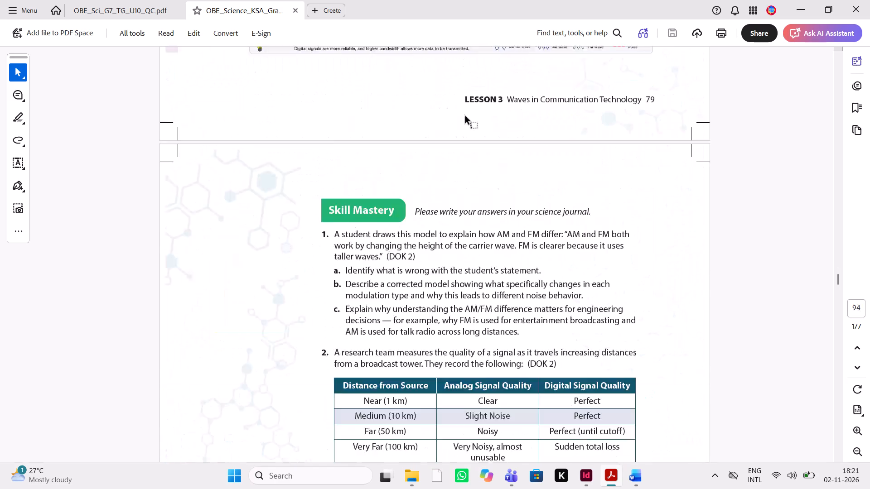
scroll(466, 116, "down", 20)
scroll(466, 116, "down", 20)
scroll(466, 116, "down", 20)
scroll(466, 116, "down", 20)
scroll(466, 116, "down", 20)
scroll(466, 116, "down", 20)
scroll(466, 116, "up", 20)
scroll(466, 116, "up", 9)
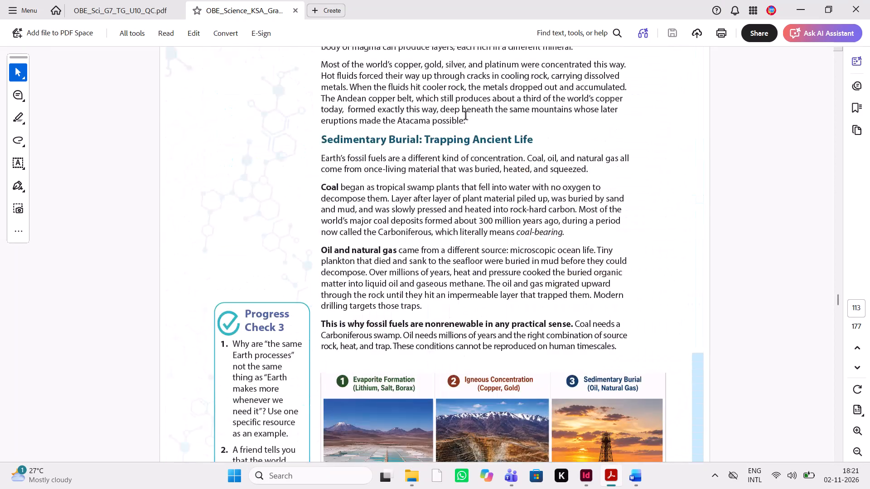
scroll(466, 116, "up", 7)
scroll(466, 116, "down", 14)
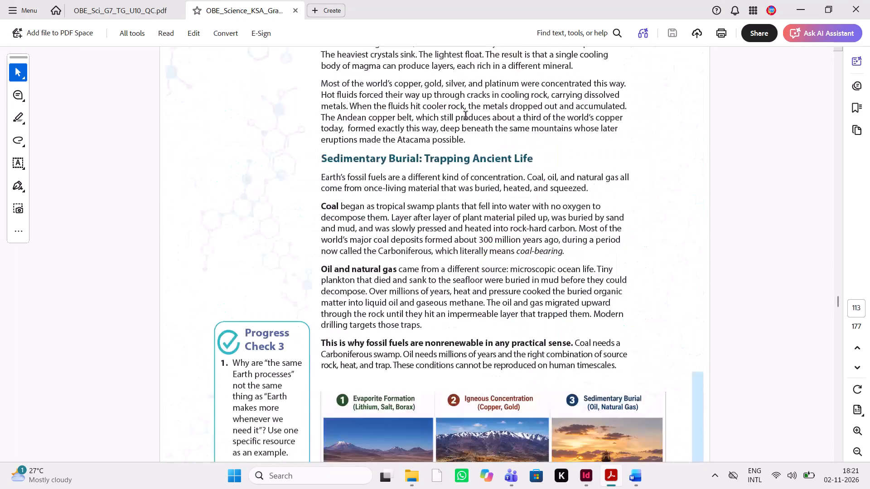
scroll(466, 116, "down", 20)
scroll(466, 116, "down", 20)
scroll(466, 116, "down", 20)
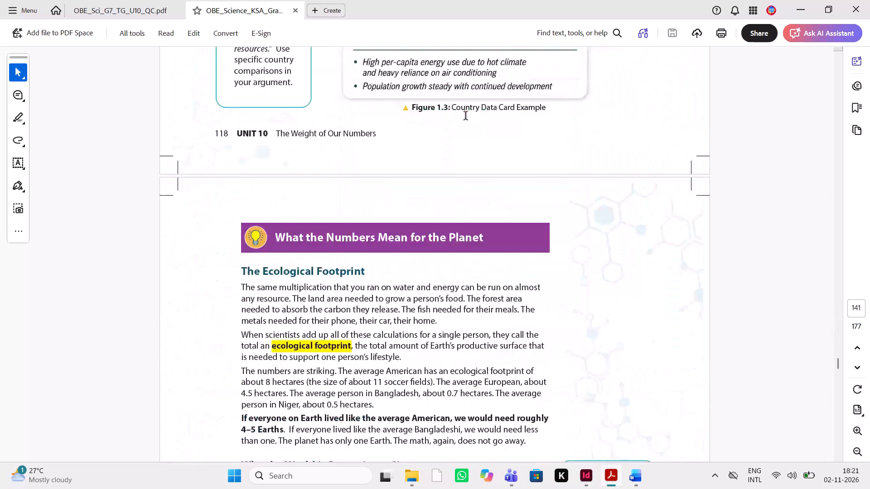
scroll(466, 116, "down", 20)
scroll(466, 116, "down", 20)
scroll(466, 116, "down", 20)
scroll(466, 116, "down", 3)
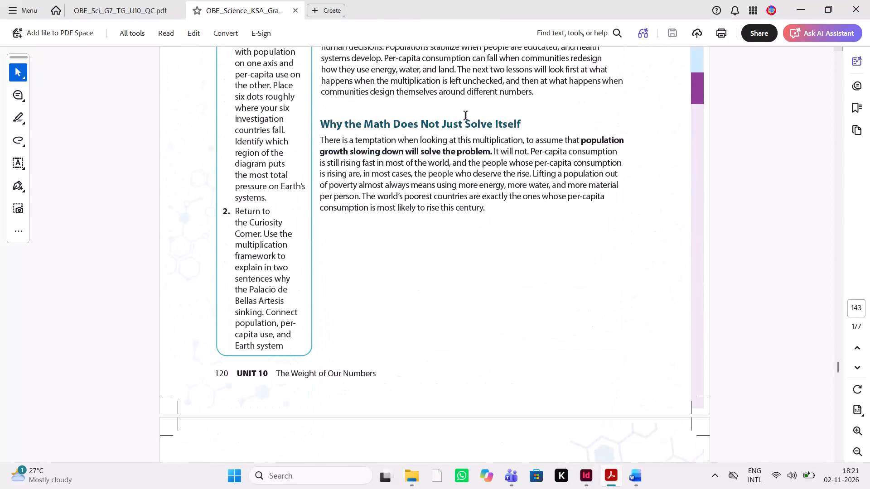
scroll(466, 116, "down", 1)
scroll(466, 116, "right", 1)
scroll(466, 116, "up", 6)
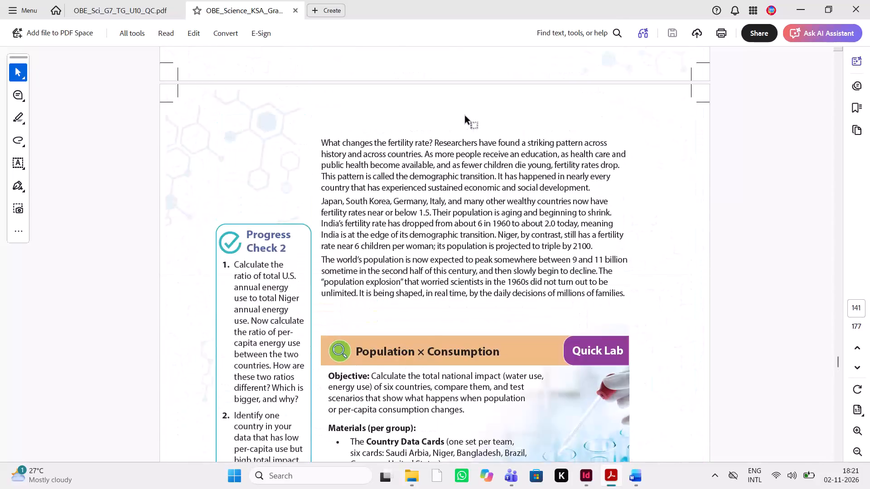
scroll(466, 116, "up", 16)
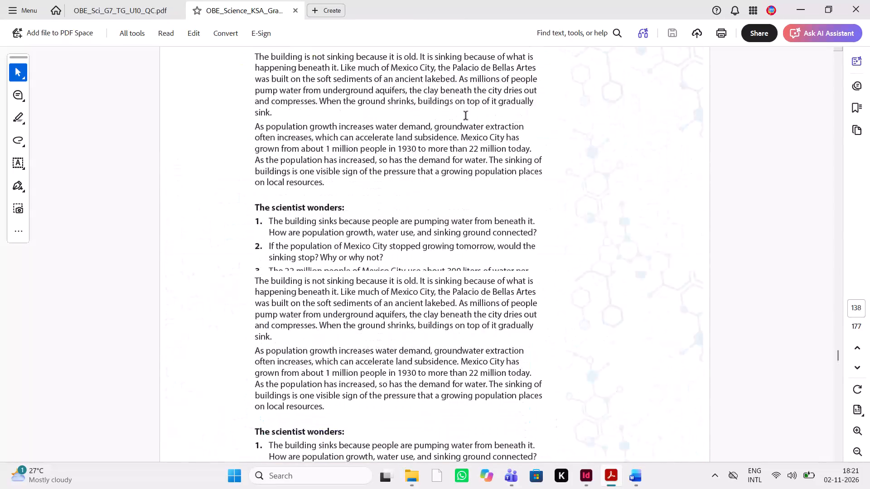
scroll(466, 116, "up", 9)
scroll(466, 116, "down", 4)
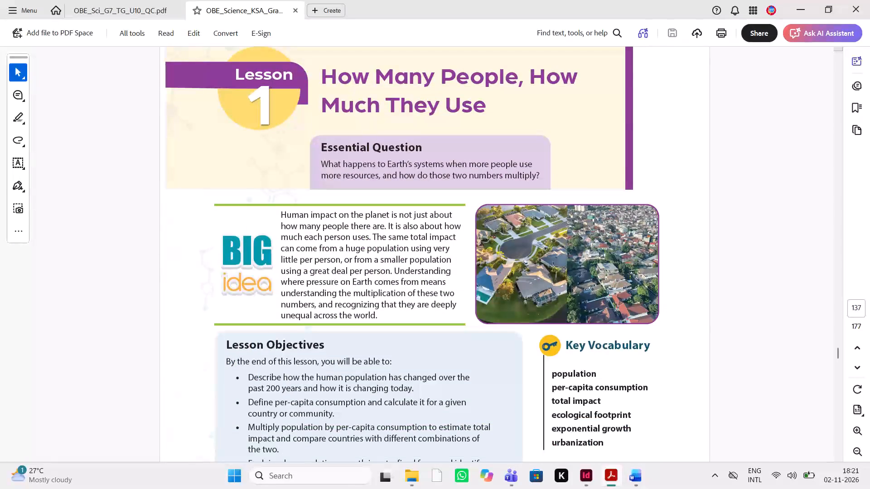
Open the OBE_Sci_G7_TG_U10_L3 InDesign document from its L3 folder under GRADE-7 in SCIENCE FILES, skipping font replacement.
left_click(586, 478)
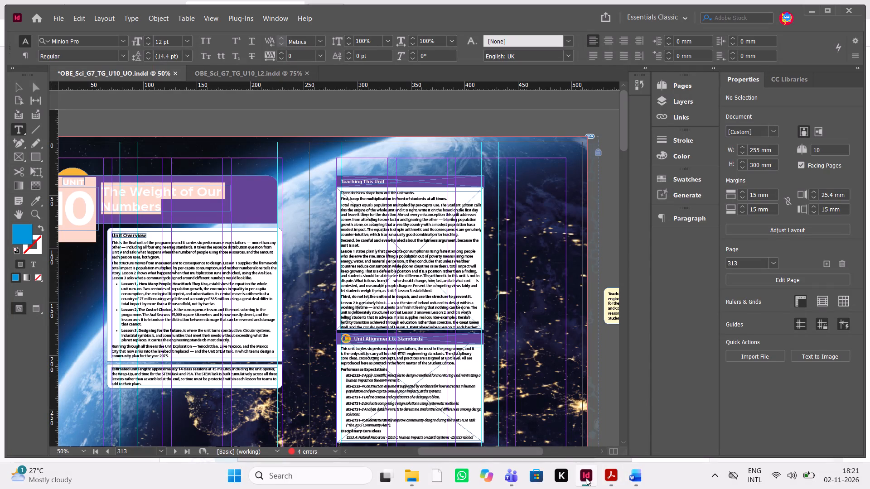
left_click(419, 474)
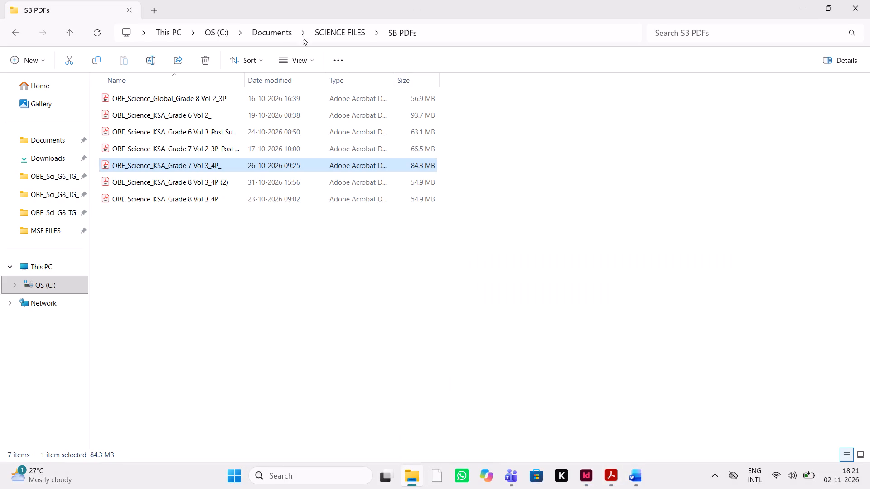
left_click(340, 36)
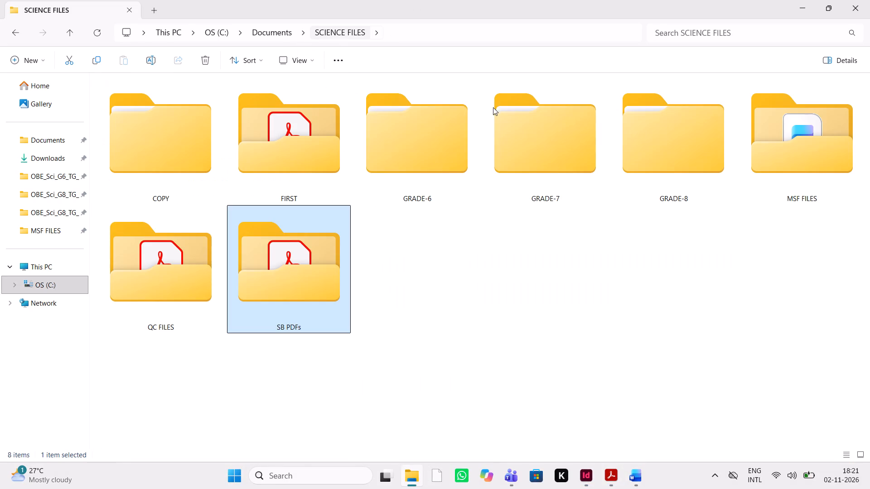
double_click(565, 129)
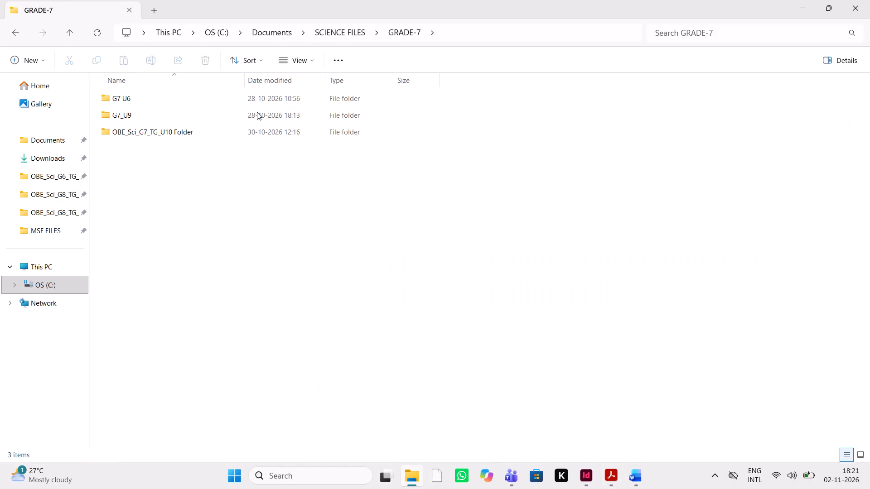
double_click(236, 133)
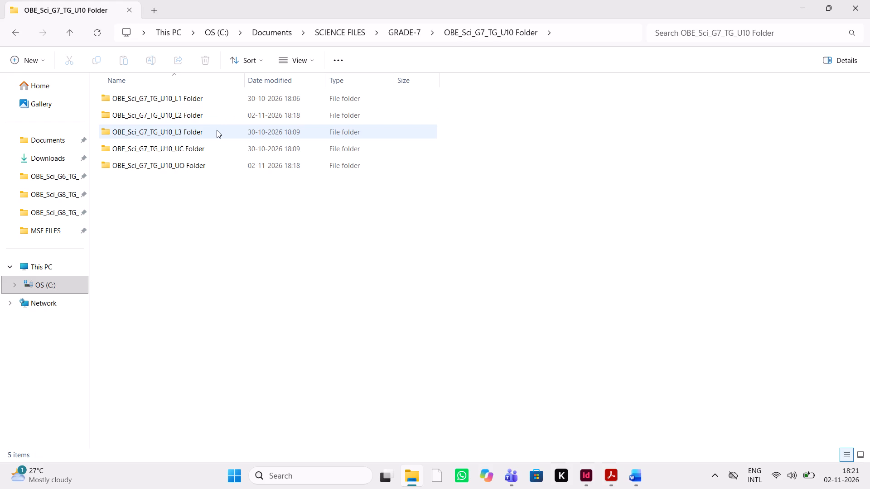
double_click(217, 130)
left_click(240, 148)
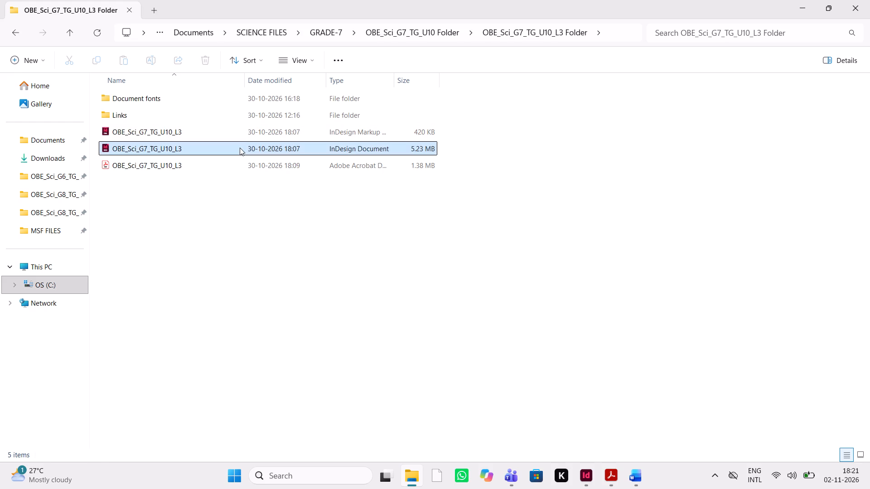
key("Return")
left_click(591, 488)
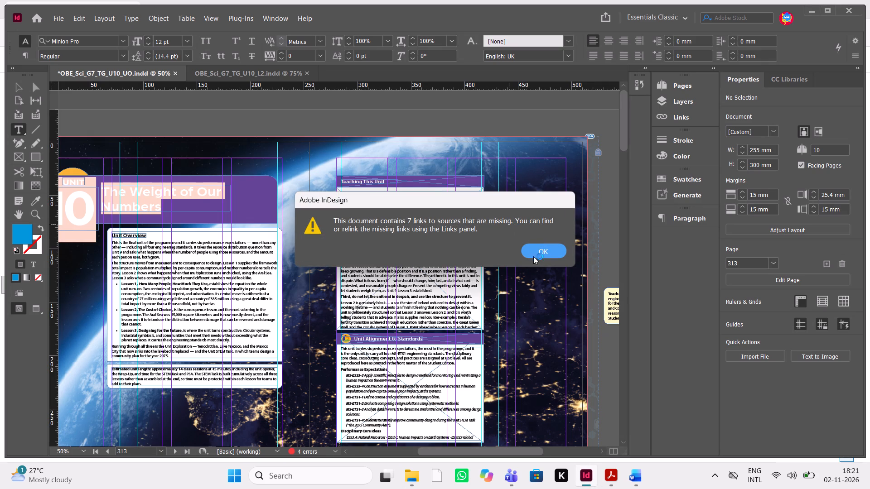
left_click(540, 259)
left_click(544, 254)
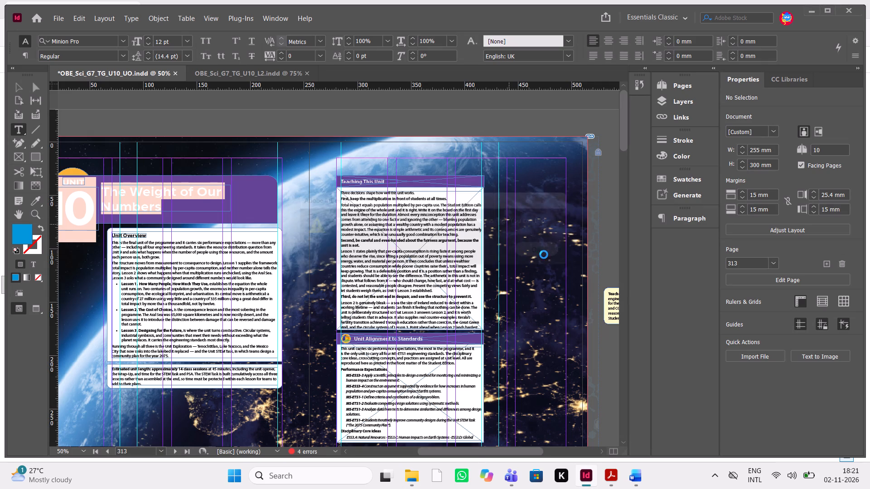
left_click(414, 479)
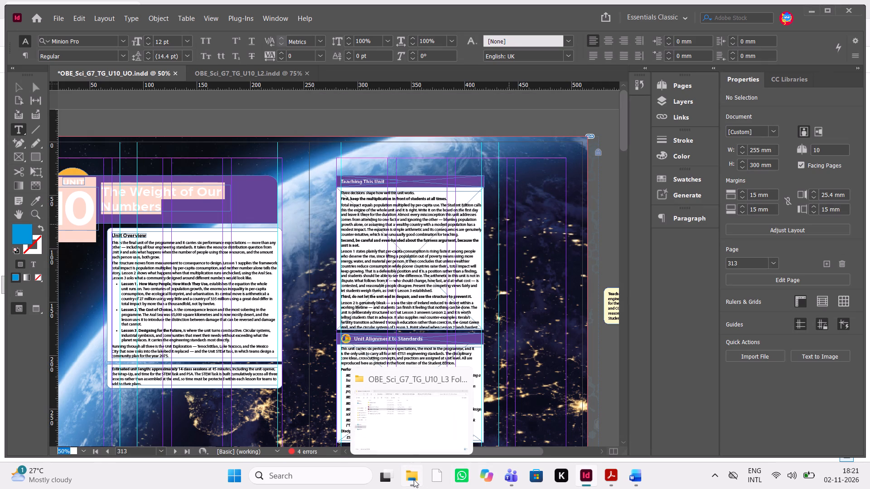
left_click(414, 479)
left_click(414, 479)
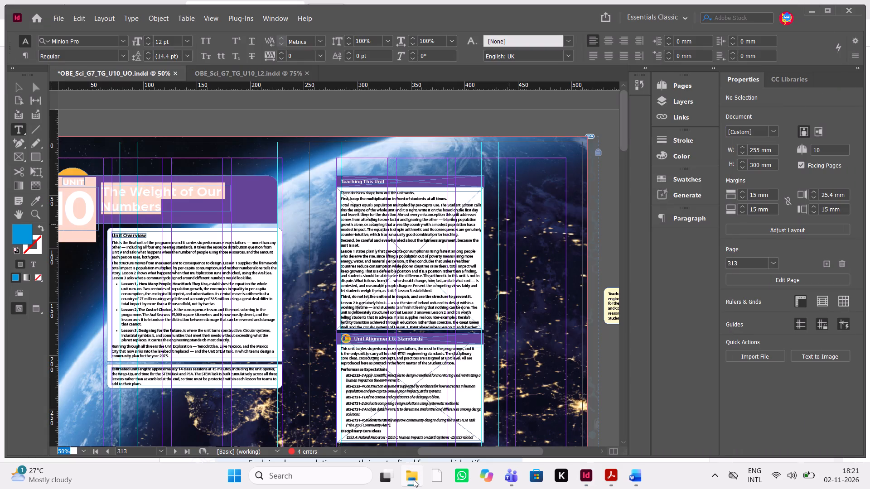
left_click(580, 478)
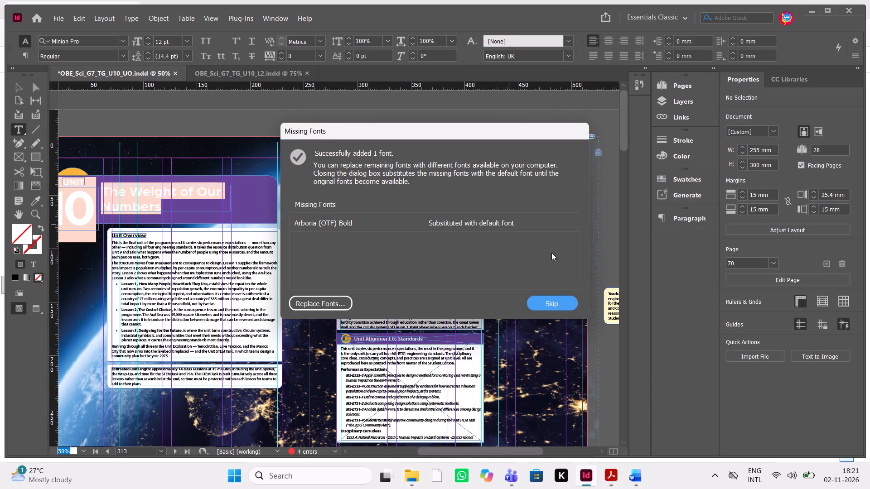
left_click(548, 302)
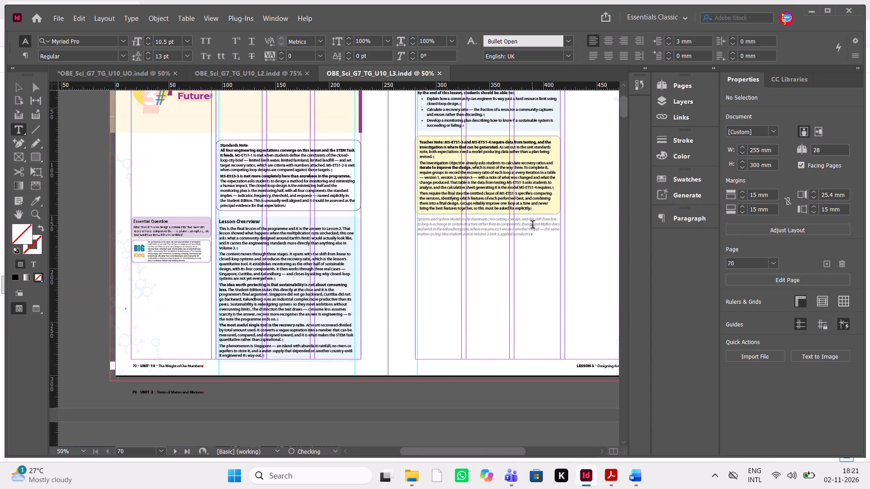
scroll(532, 225, "up", 20)
scroll(532, 225, "up", 20)
scroll(532, 225, "up", 10)
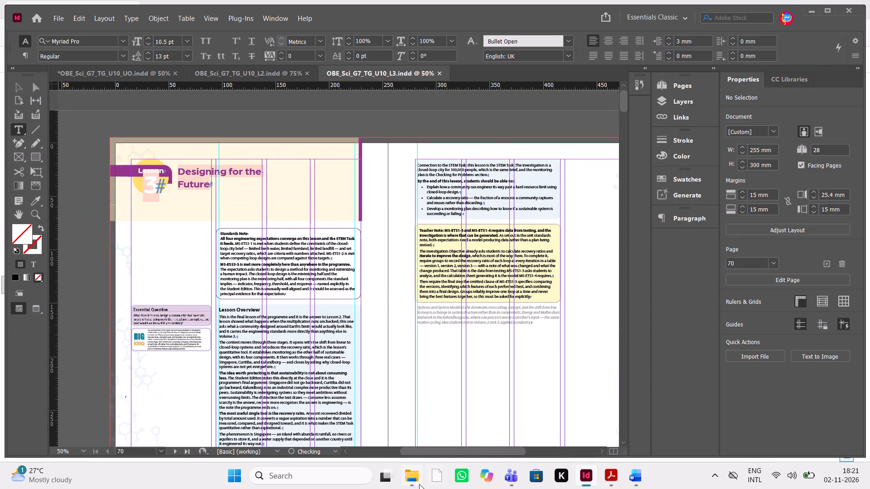
Open the OBE_Sci_G7_TG_U10_UC InDesign document from the unit's UC folder in File Explorer.
left_click(416, 485)
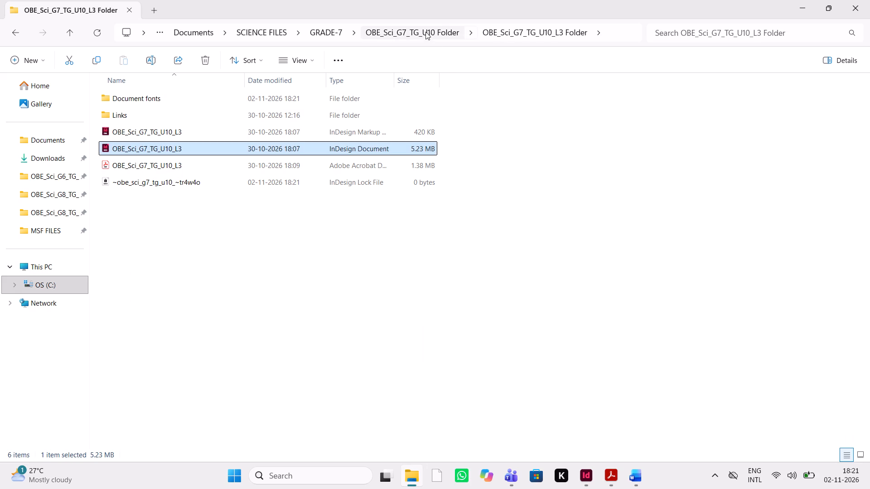
left_click(426, 34)
double_click(246, 146)
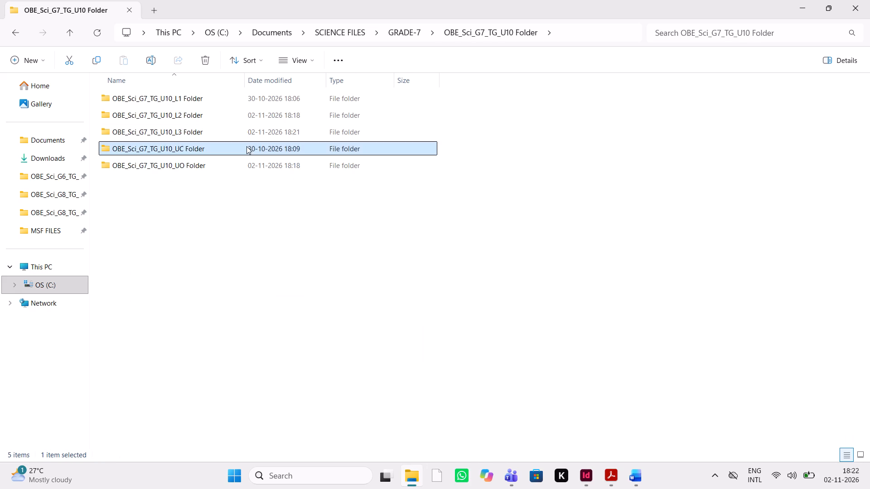
left_click(244, 146)
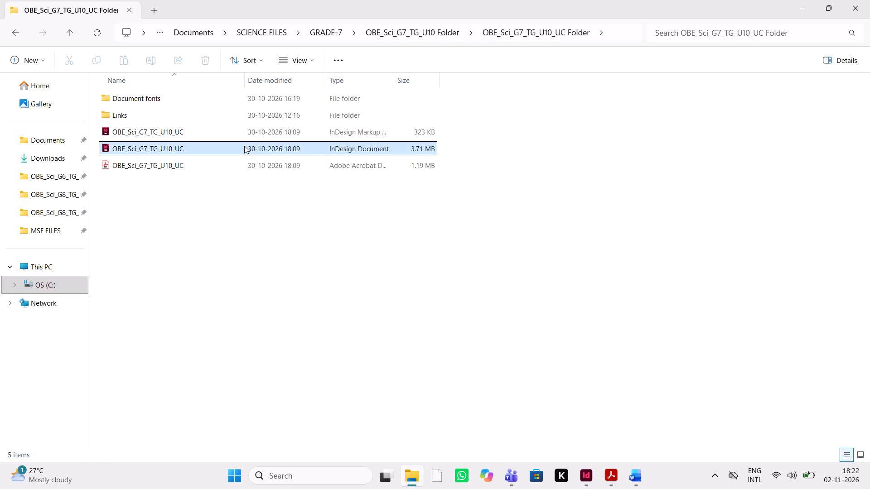
key("Return")
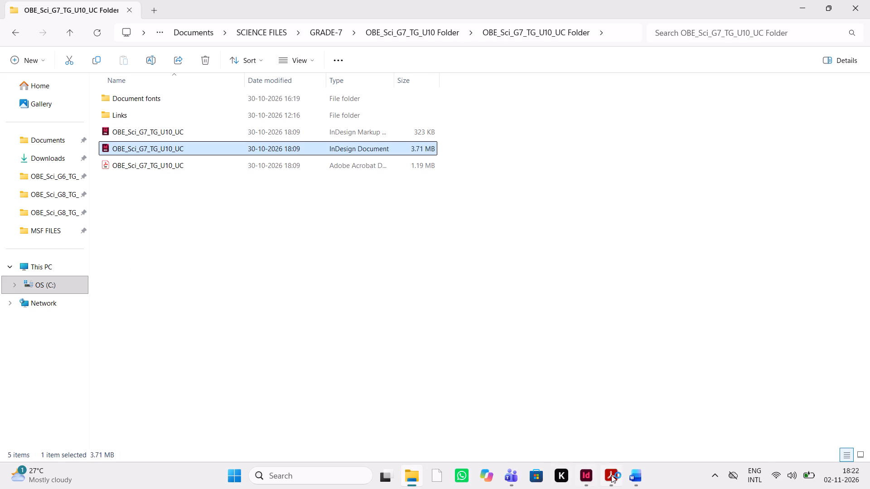
Switch to Acrobat and close the Grade 7 Vol 3 student book PDF.
left_click(612, 476)
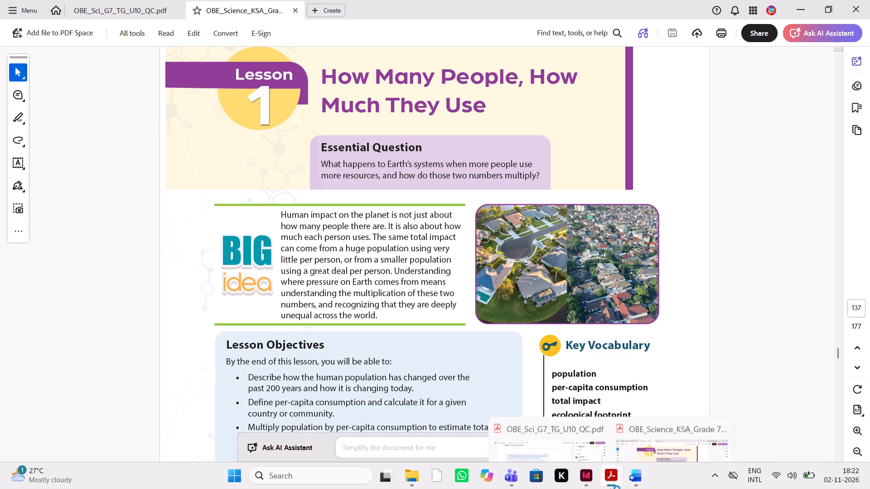
left_click(610, 488)
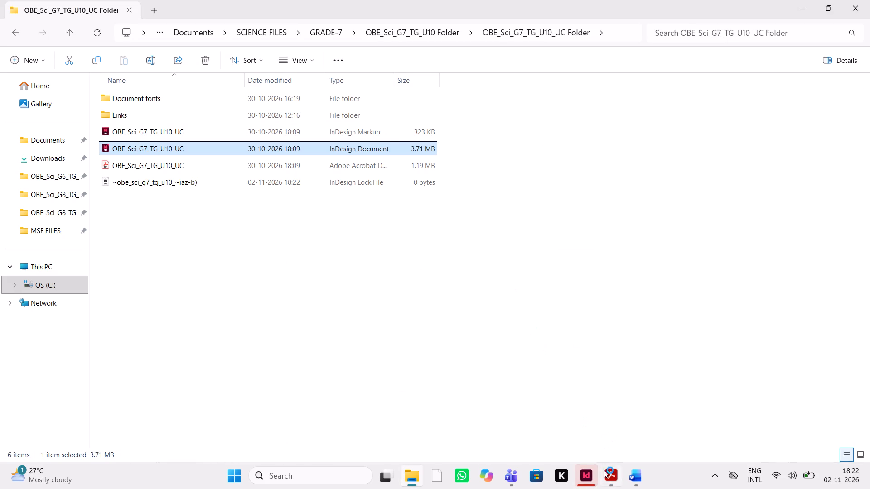
left_click(611, 473)
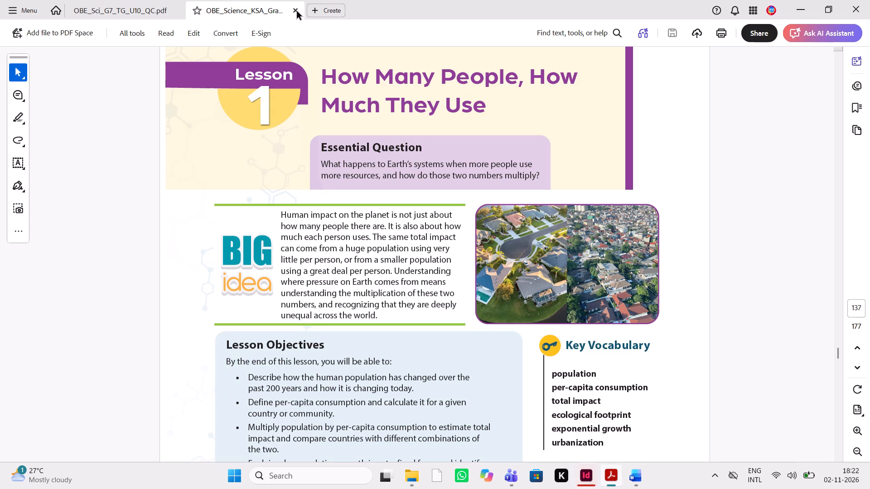
left_click(297, 11)
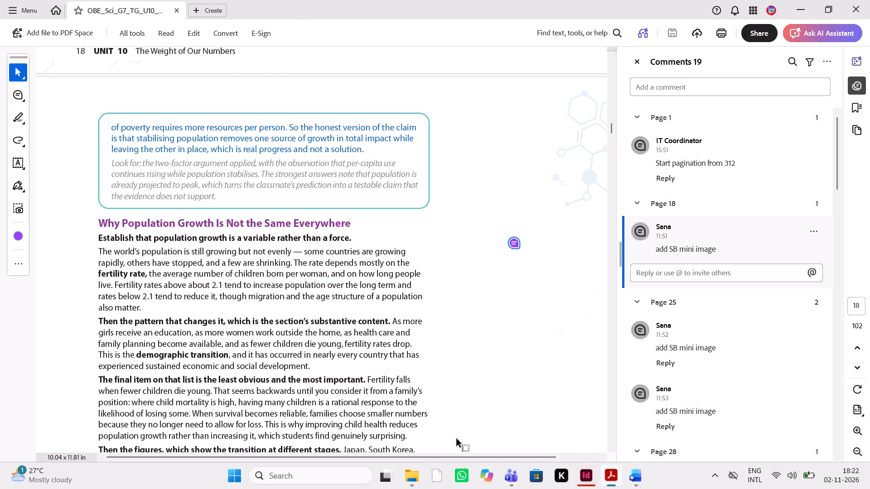
Open the OBE_Science_KSA_Grade 7 Vol 3_4P_ student book PDF from the SB PDFs folder under SCIENCE FILES in File Explorer.
left_click(415, 482)
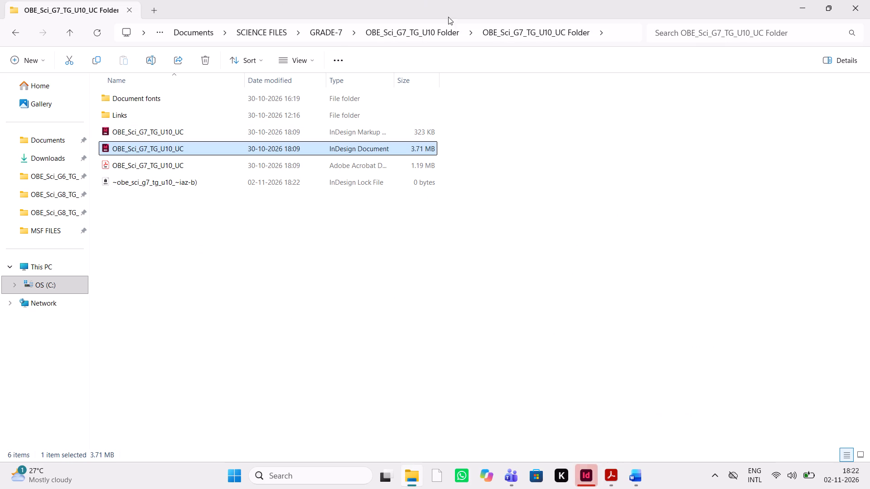
left_click(335, 37)
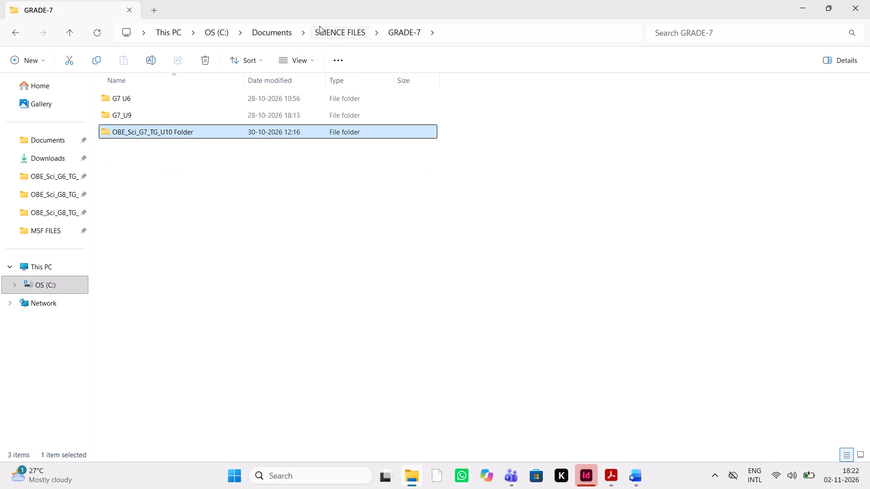
left_click(280, 34)
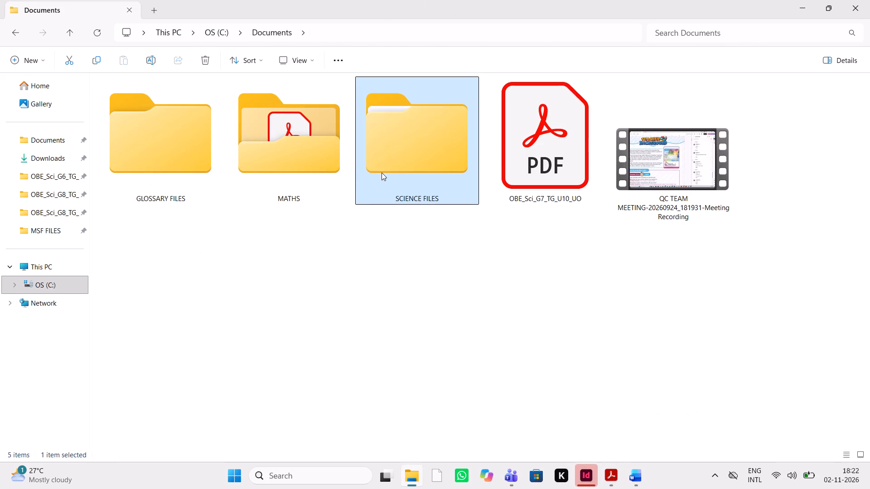
double_click(422, 175)
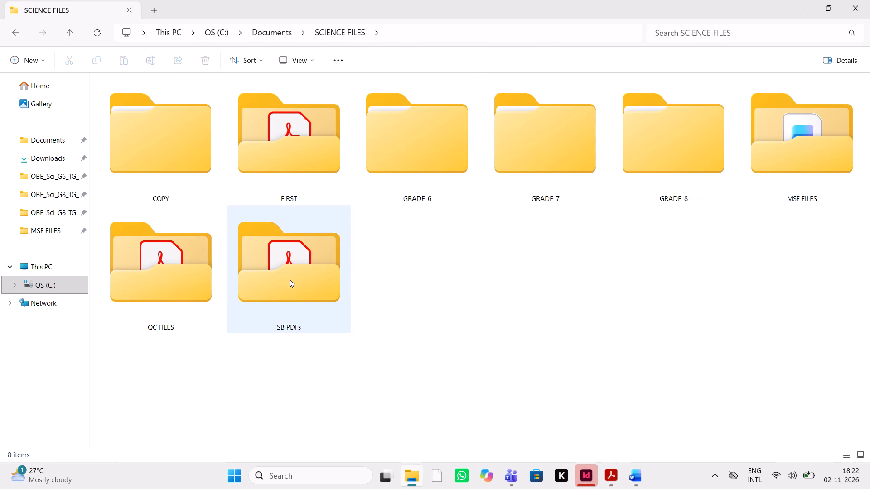
double_click(290, 279)
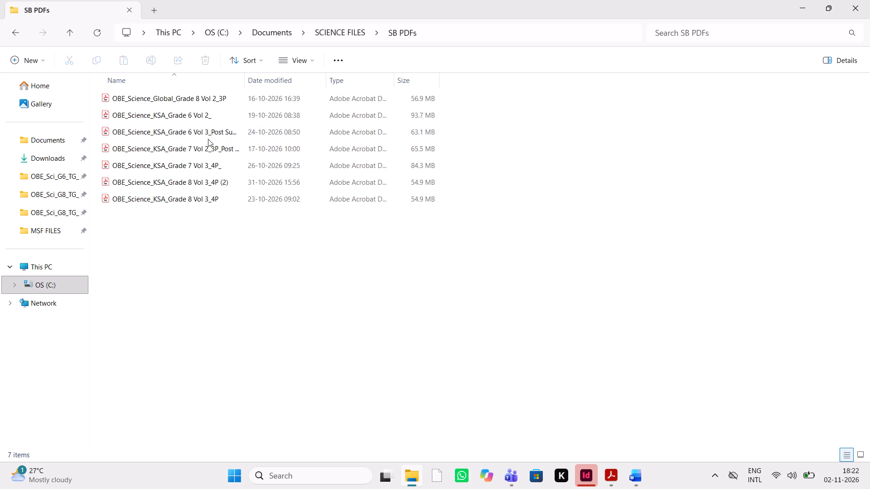
left_click(219, 165)
key("Return")
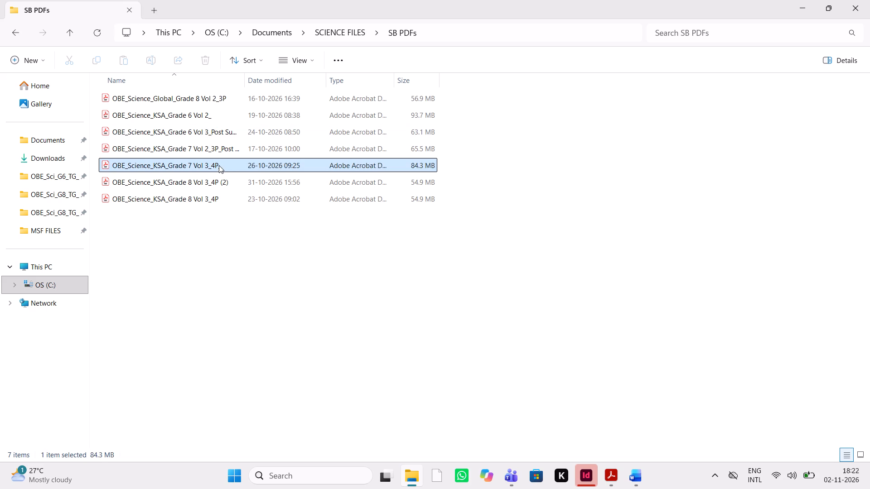
Open the OBE_Sci_G7_TG_U10_L1 InDesign document from its L1 folder under GRADE-7 in SCIENCE FILES, skipping font replacement.
left_click(595, 486)
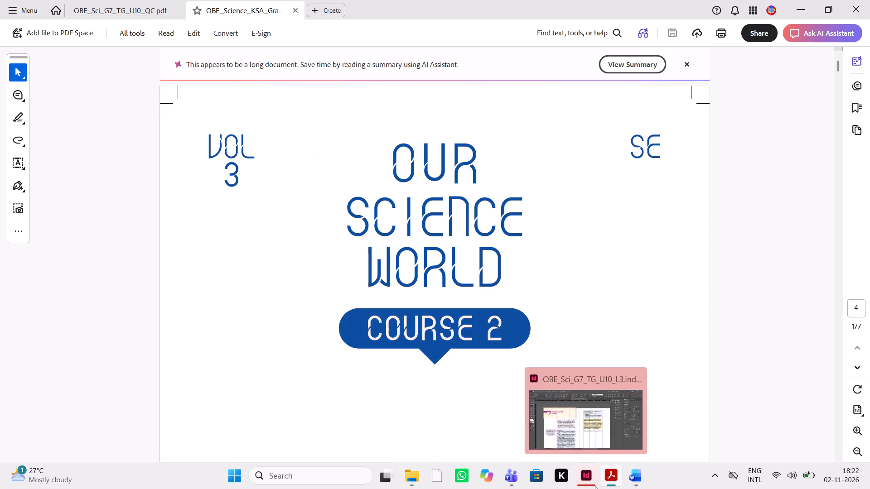
left_click(551, 252)
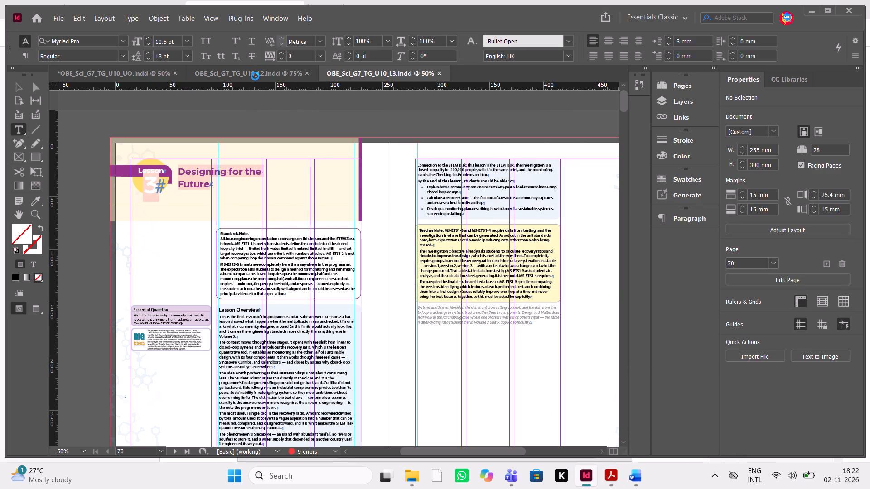
left_click(413, 477)
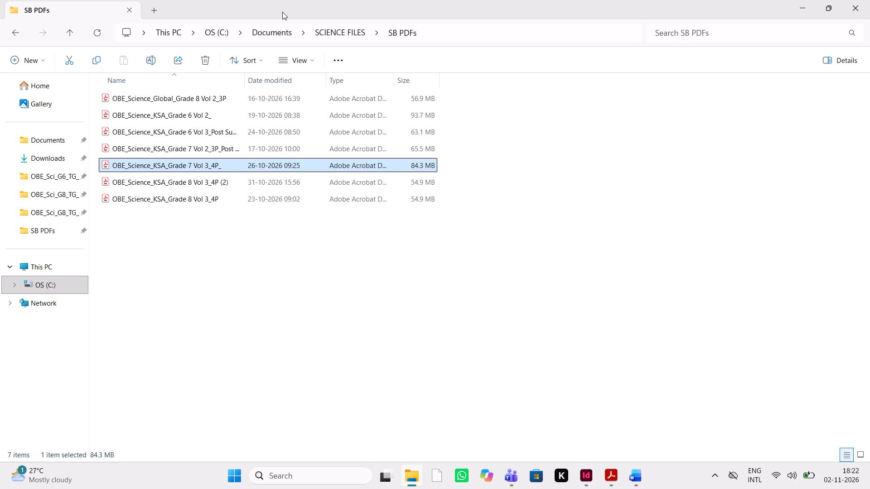
left_click(338, 34)
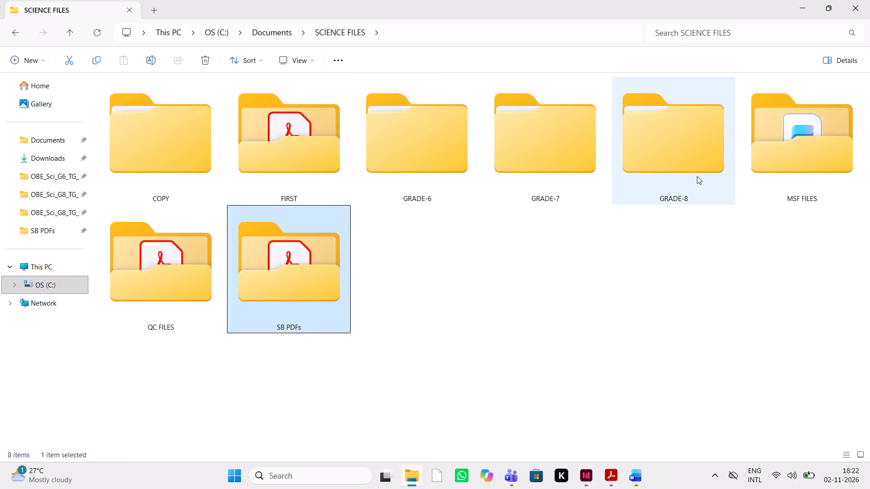
left_click(697, 176)
double_click(563, 166)
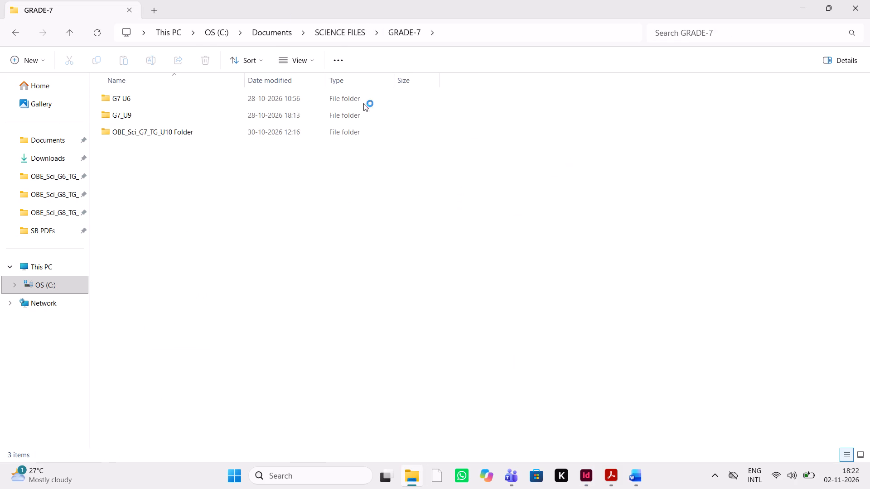
double_click(201, 129)
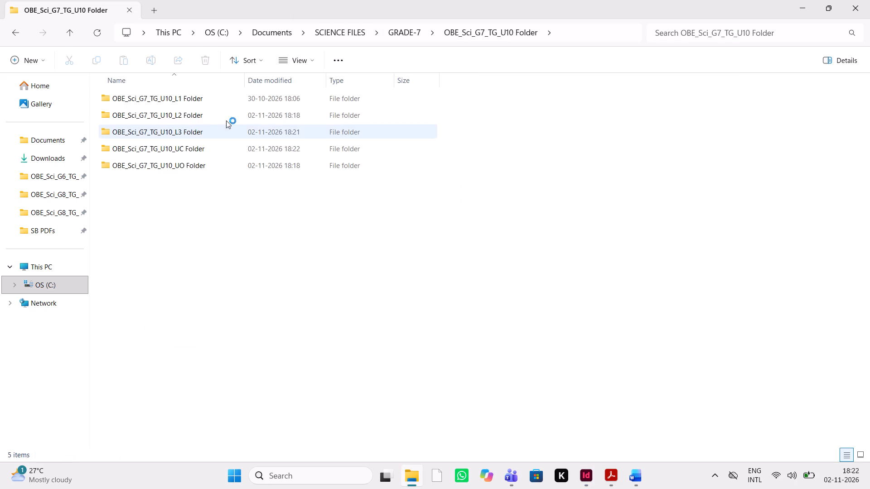
double_click(236, 100)
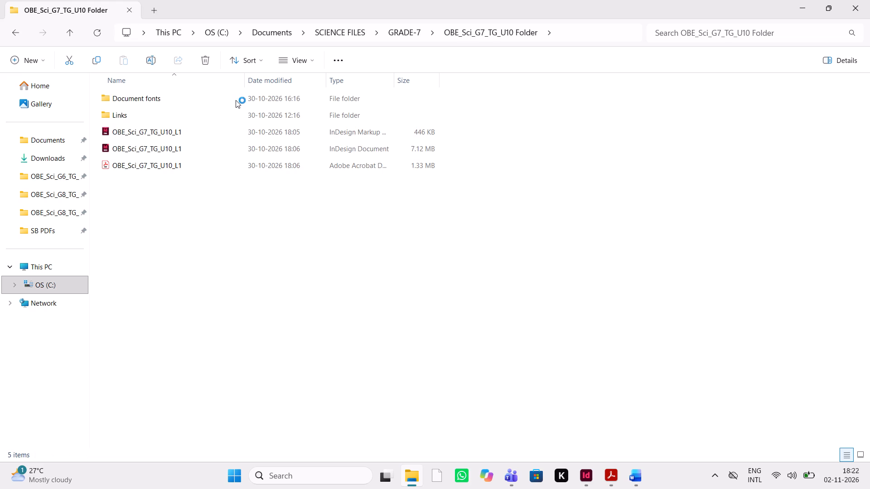
left_click(226, 147)
key("Return")
key("Return")
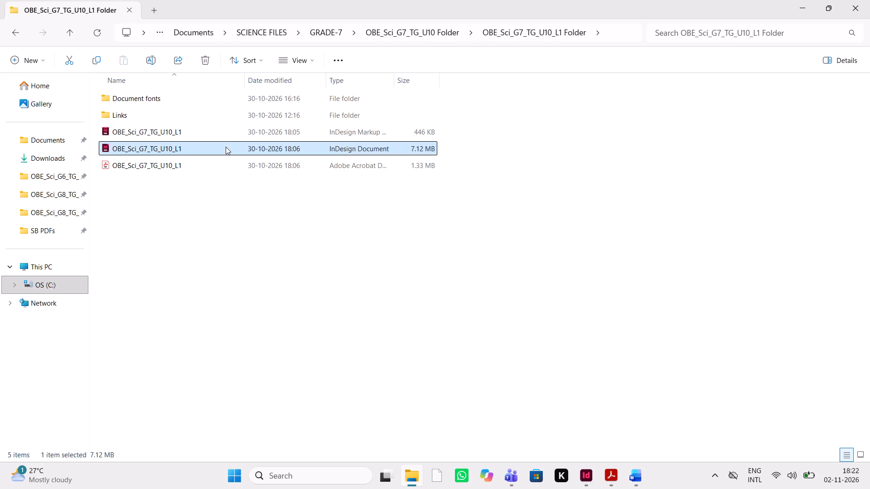
left_click(589, 481)
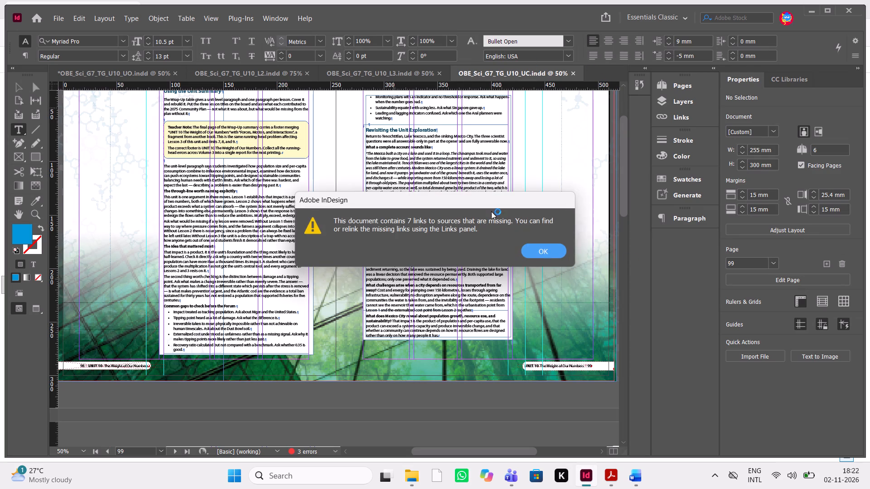
left_click(549, 259)
left_click(556, 250)
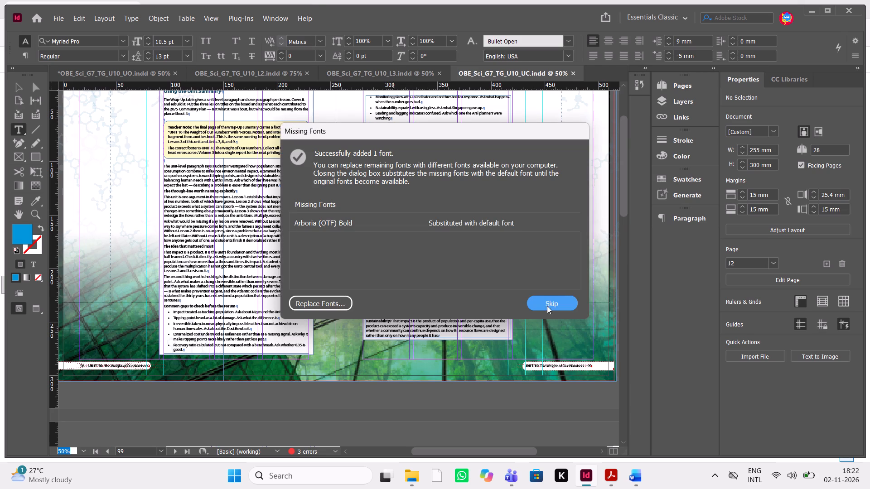
left_click(547, 309)
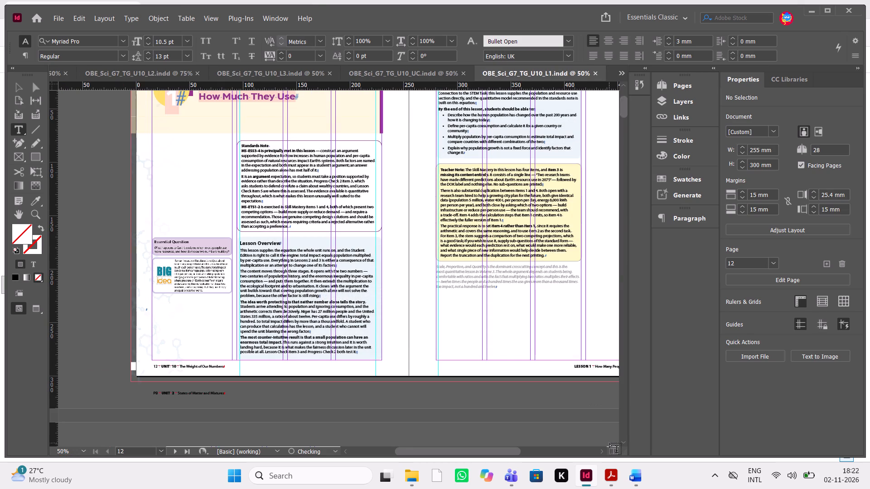
Copy the Curiosity Corner: The Sinking Palacio de Bellas Artes mini image frame from page 15 of the L1 document.
scroll(609, 443, "down", 6)
scroll(473, 307, "down", 2)
scroll(473, 307, "up", 20)
scroll(473, 307, "up", 20)
scroll(473, 307, "up", 20)
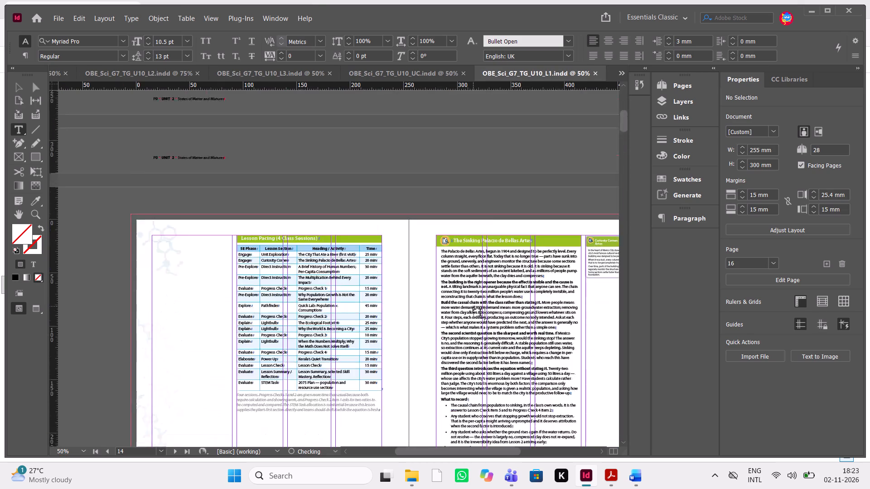
scroll(473, 307, "up", 20)
scroll(473, 307, "up", 20)
scroll(473, 307, "up", 14)
scroll(331, 302, "down", 4)
scroll(331, 302, "up", 1)
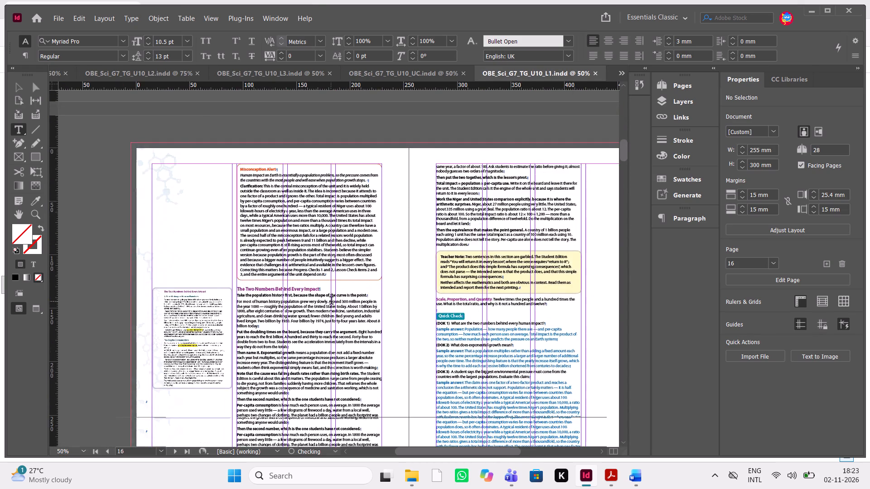
scroll(331, 302, "up", 2)
scroll(331, 302, "right", 1)
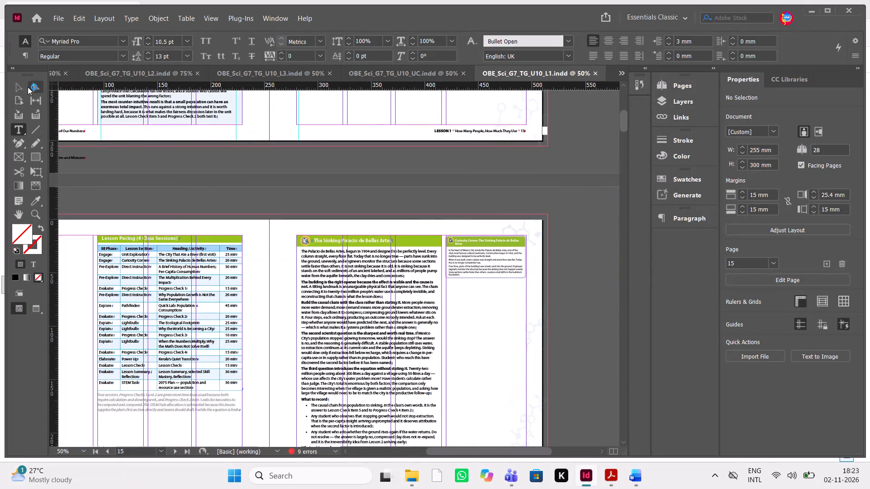
left_click(15, 85)
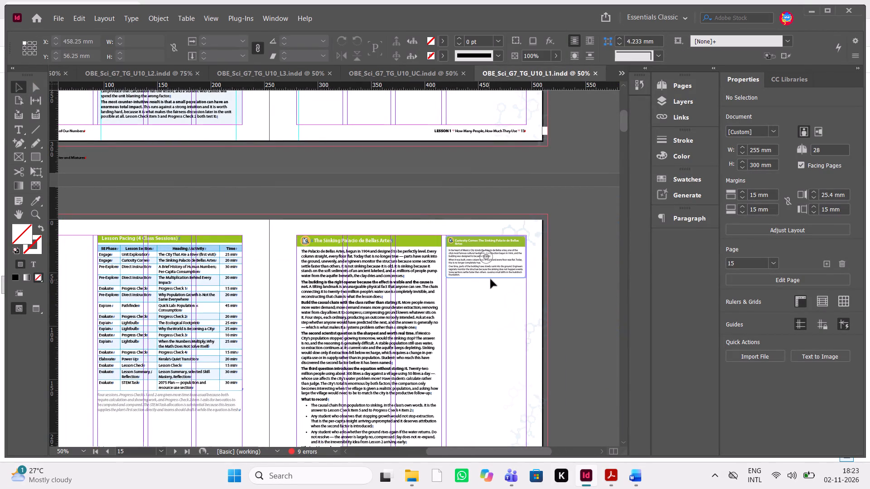
left_click(498, 279)
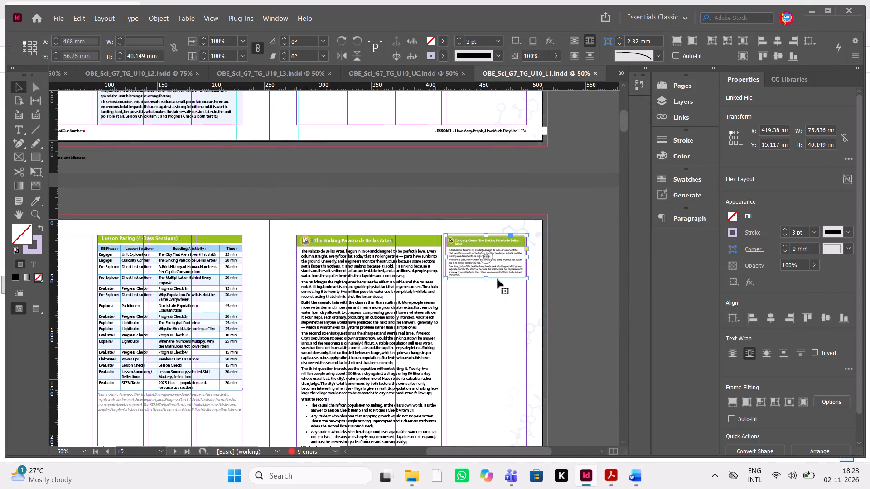
key("ctrl+c")
Paste the copied mini image frame on page 19, beside the section Why Population Growth Is Not the Same Everywhere.
scroll(498, 279, "up", 2)
scroll(498, 279, "down", 2)
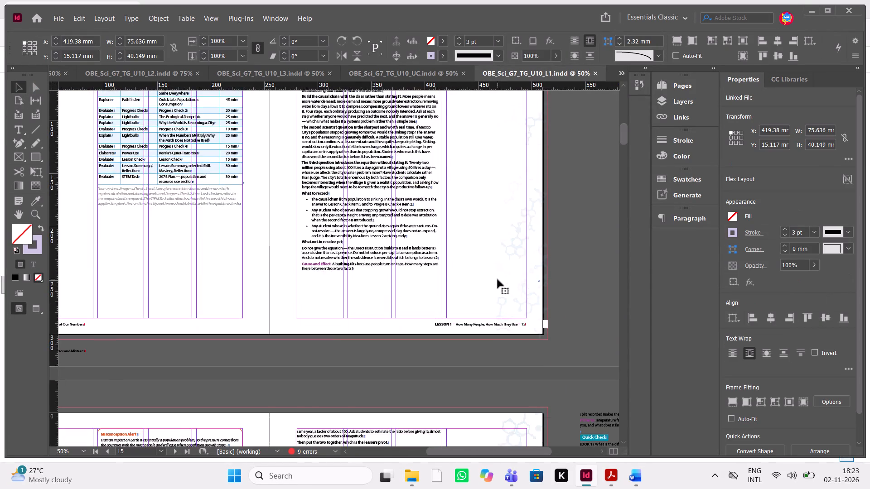
scroll(498, 279, "down", 3)
scroll(498, 279, "up", 1)
scroll(498, 279, "down", 1)
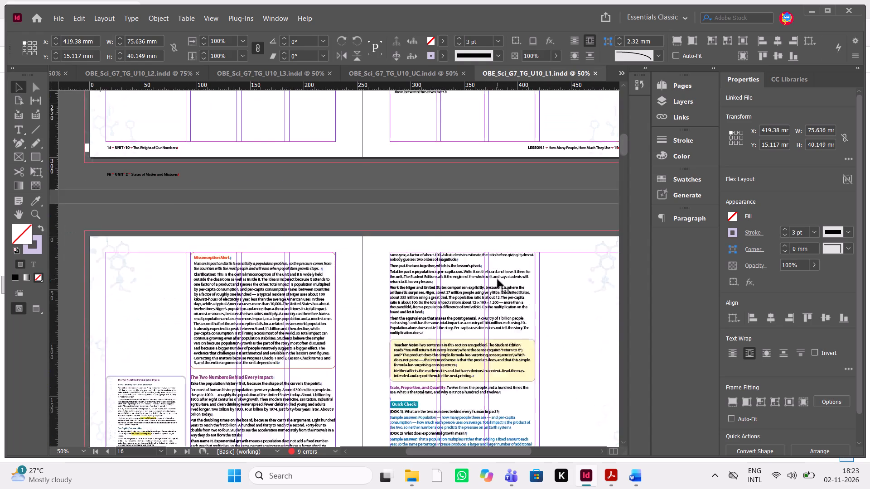
scroll(498, 279, "down", 2)
scroll(498, 279, "up", 1)
scroll(498, 279, "down", 2)
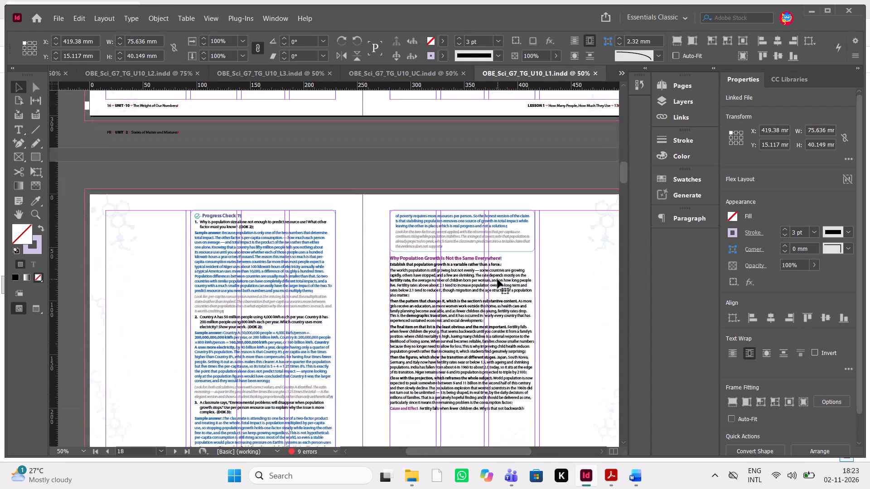
scroll(498, 279, "down", 4)
scroll(498, 279, "up", 1)
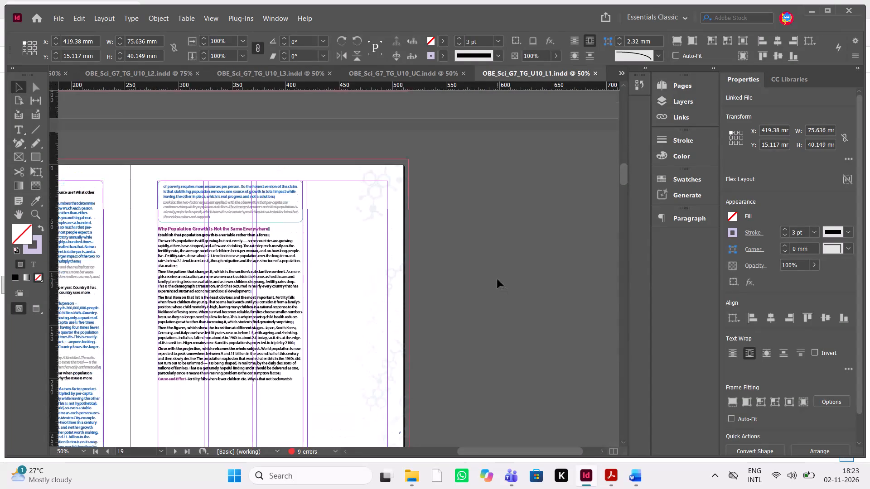
key("ctrl+equal")
key("ctrl+equal")
key("ctrl+equal")
key("ctrl+v")
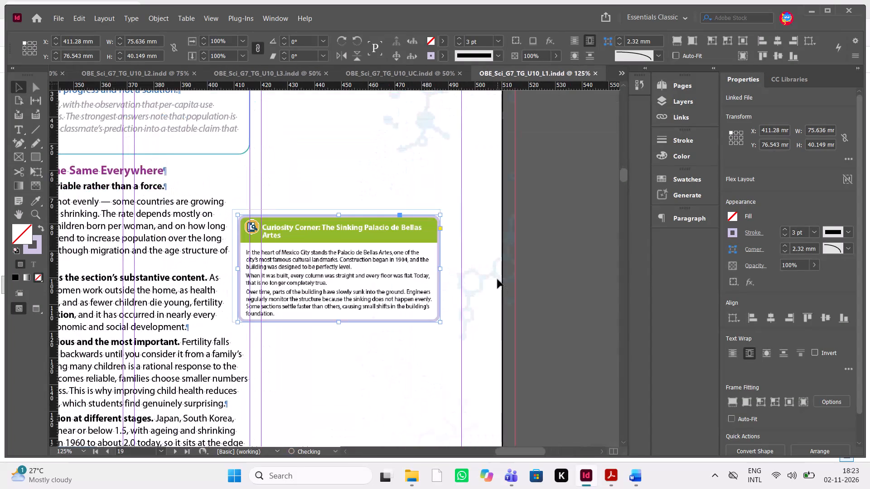
Move the pasted frame into page 19's outer side column, level with the section heading, at about X 419.5 mm, Y 57.5 mm.
key("shift+Up")
key("shift+Up")
key("shift+Up")
key("shift+Up")
key("shift+Up")
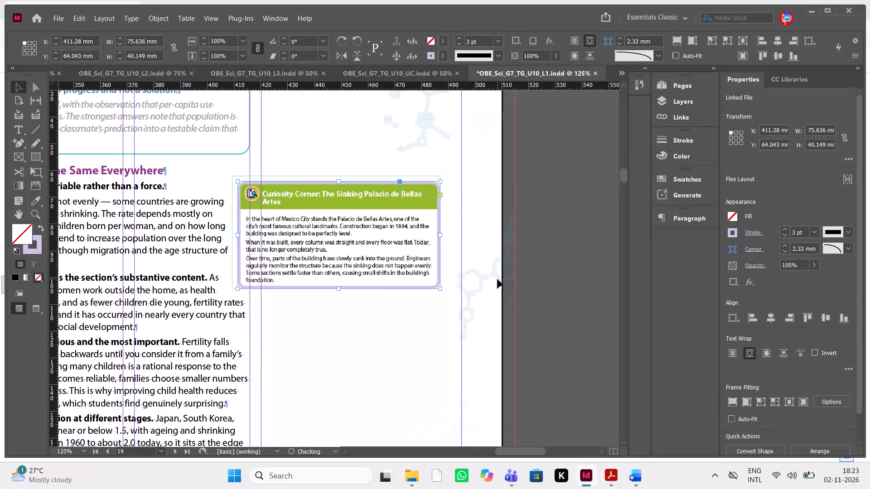
key("shift+Up")
key("shift+Up")
key("shift+Right")
key("shift+Right")
key("shift+Right")
key("shift+Right")
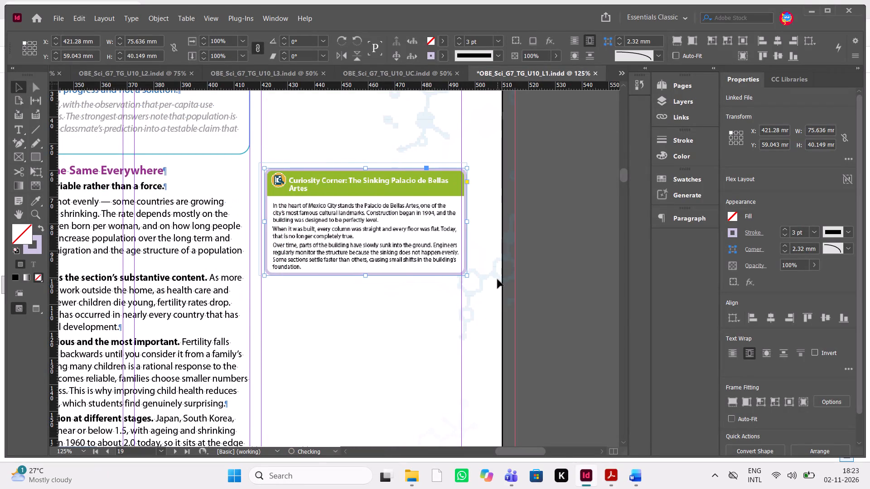
key("Left")
key("Left")
key("Left")
key("Left")
key("Left")
key("Left")
key("Left")
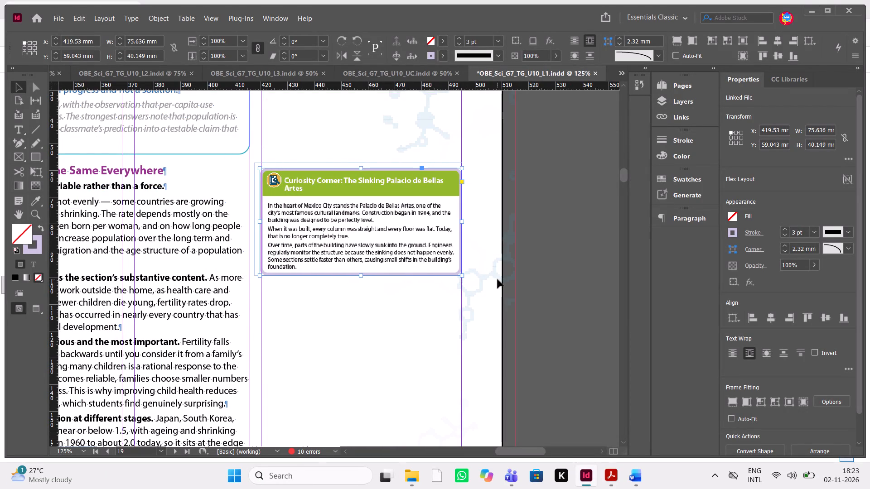
key("Up")
key("Up")
key("Up")
key("Up")
key("Up")
key("Up")
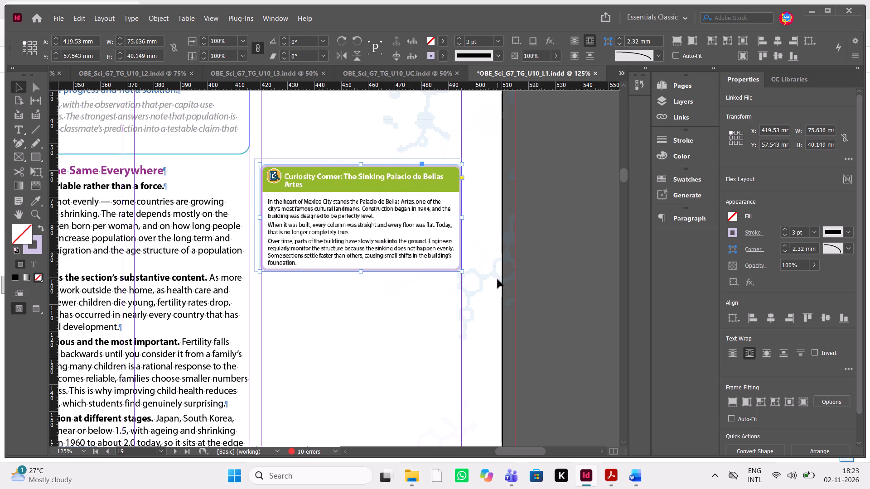
Delete the Curiosity Corner image inside the pasted frame on page 19, keeping the empty frame selected.
left_click(363, 225)
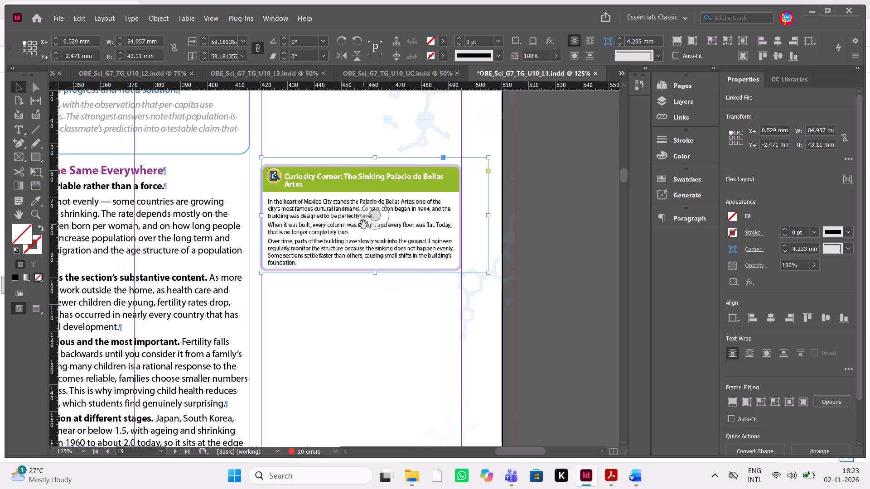
key("Delete")
left_click(363, 225)
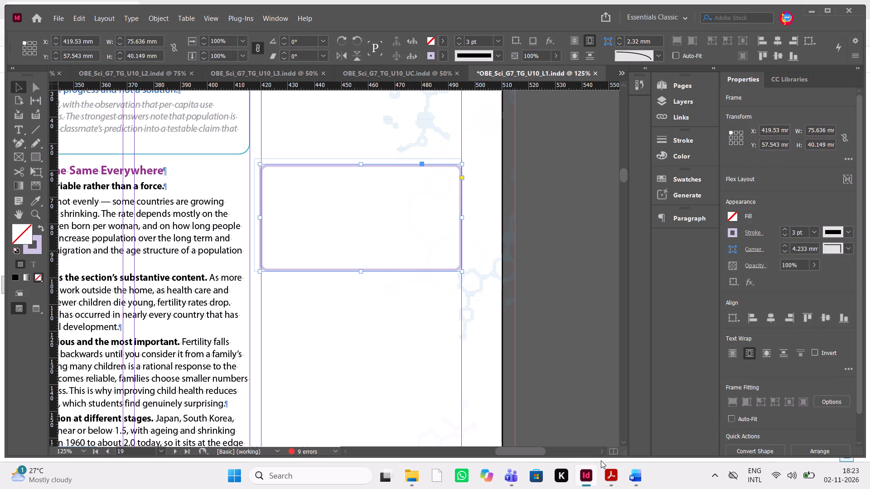
Switch to Acrobat and look through the Grade 7 Vol 3 student book PDF for the Unit 10 Lesson 1 pages.
left_click(617, 479)
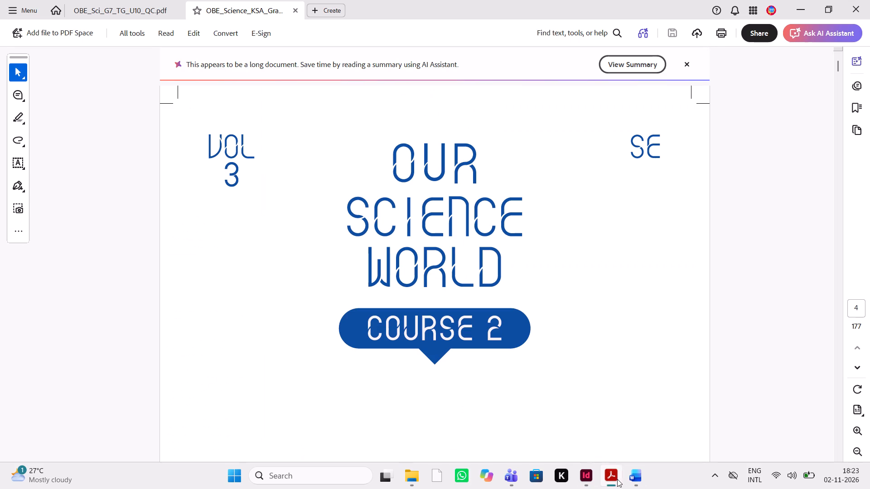
scroll(541, 313, "down", 17)
scroll(541, 313, "down", 4)
scroll(541, 313, "down", 20)
scroll(541, 313, "down", 20)
scroll(541, 313, "down", 20)
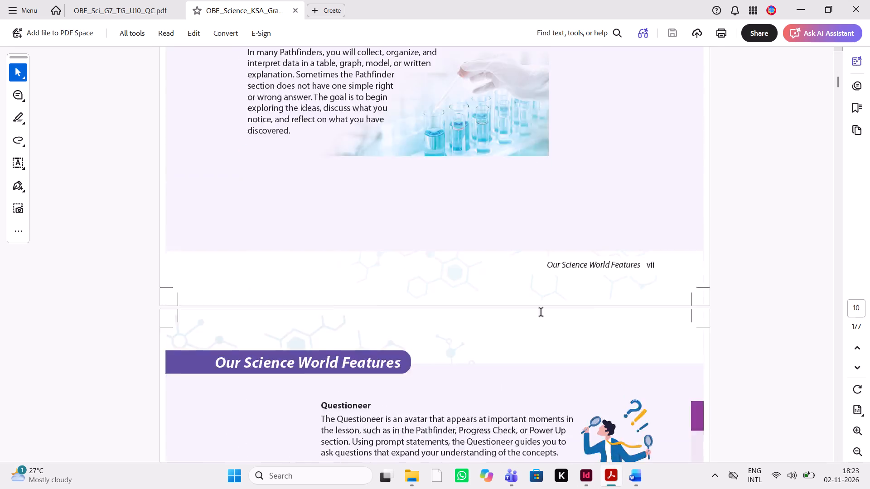
scroll(541, 313, "down", 20)
scroll(541, 313, "down", 20)
scroll(541, 313, "down", 20)
scroll(536, 351, "down", 12)
scroll(536, 351, "down", 20)
scroll(536, 351, "down", 20)
scroll(536, 351, "down", 20)
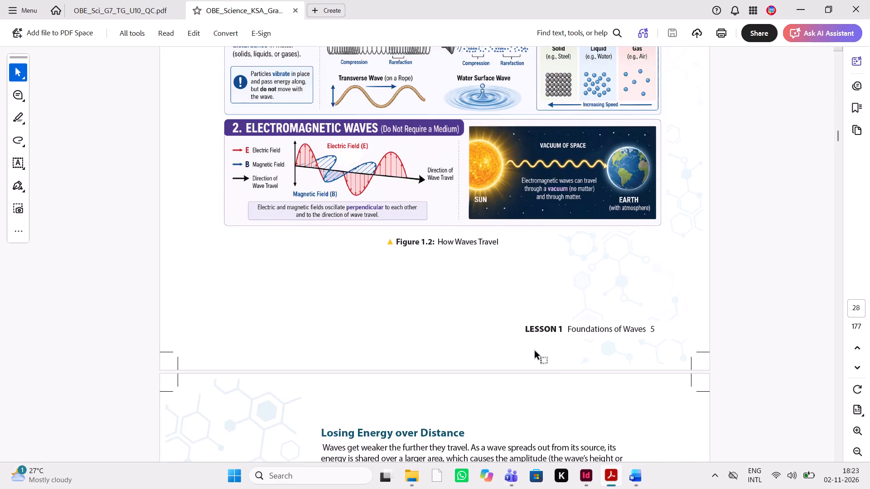
scroll(536, 351, "down", 20)
scroll(536, 351, "down", 20)
scroll(536, 351, "down", 20)
scroll(536, 351, "down", 6)
scroll(536, 351, "down", 20)
scroll(536, 351, "down", 20)
scroll(536, 351, "down", 20)
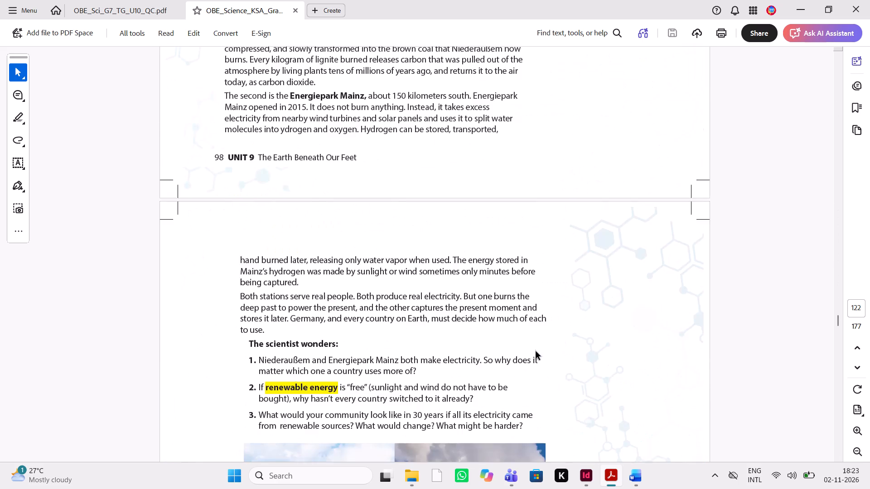
scroll(536, 351, "down", 3)
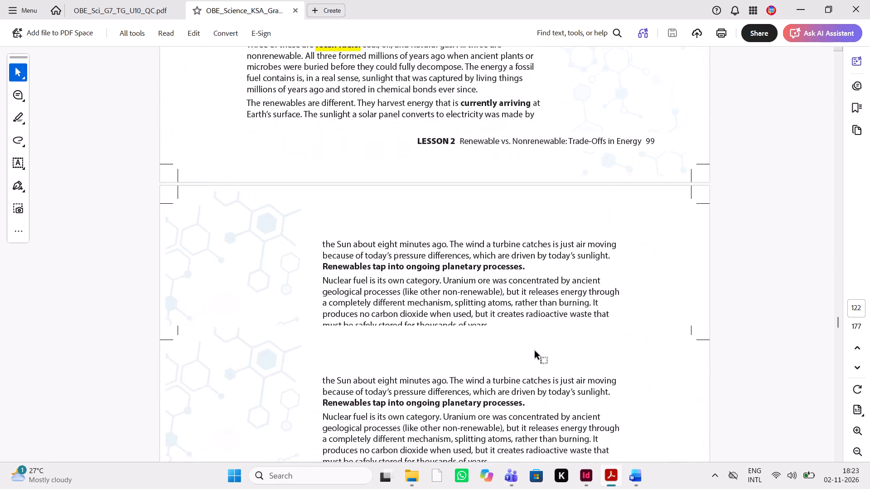
scroll(536, 351, "down", 19)
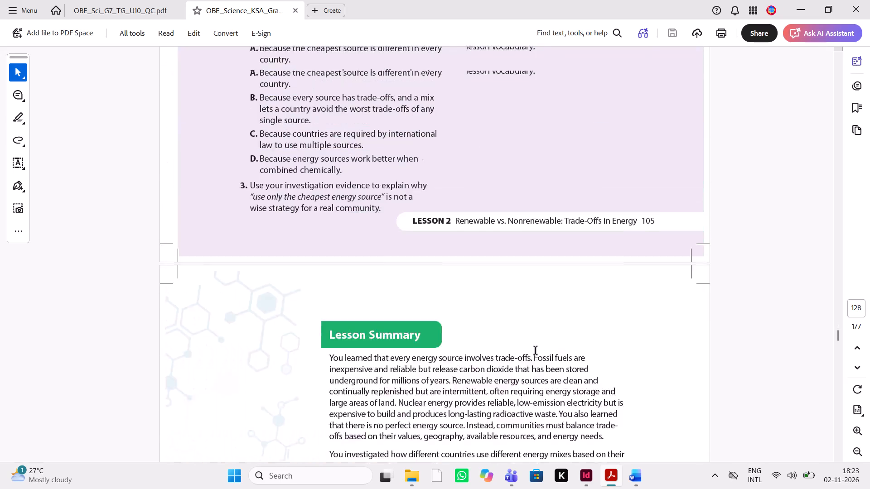
scroll(536, 351, "down", 19)
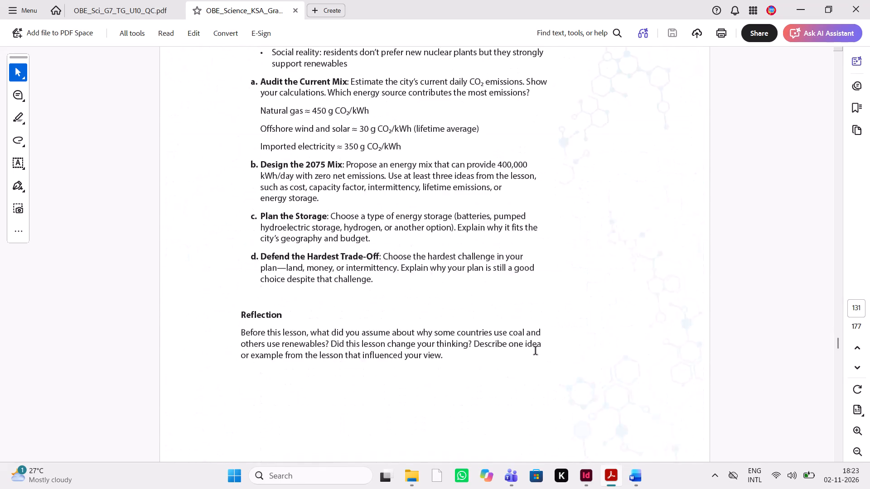
scroll(536, 351, "down", 4)
scroll(536, 351, "up", 1)
scroll(536, 351, "down", 9)
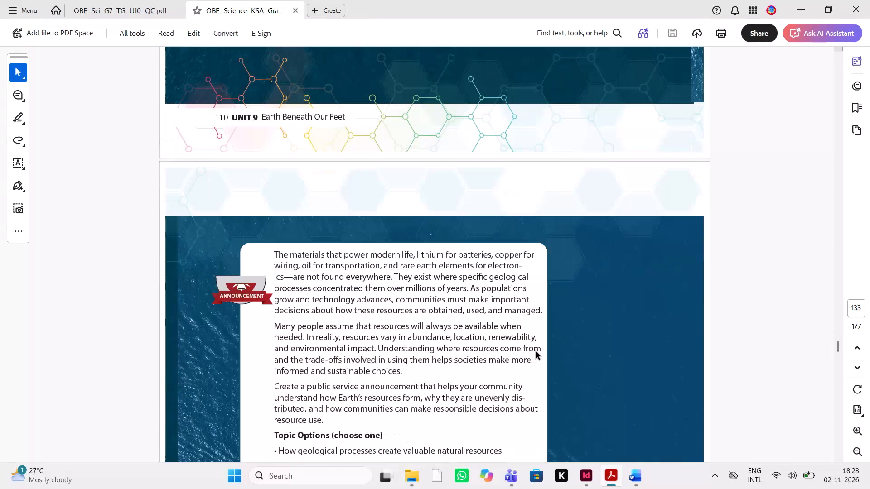
scroll(536, 351, "down", 5)
scroll(536, 351, "up", 1)
scroll(536, 351, "down", 7)
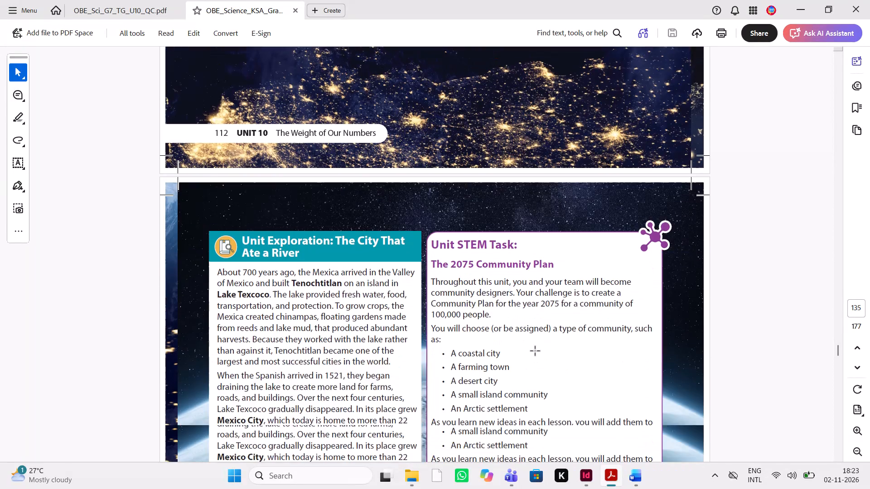
scroll(536, 351, "down", 15)
scroll(536, 351, "up", 1)
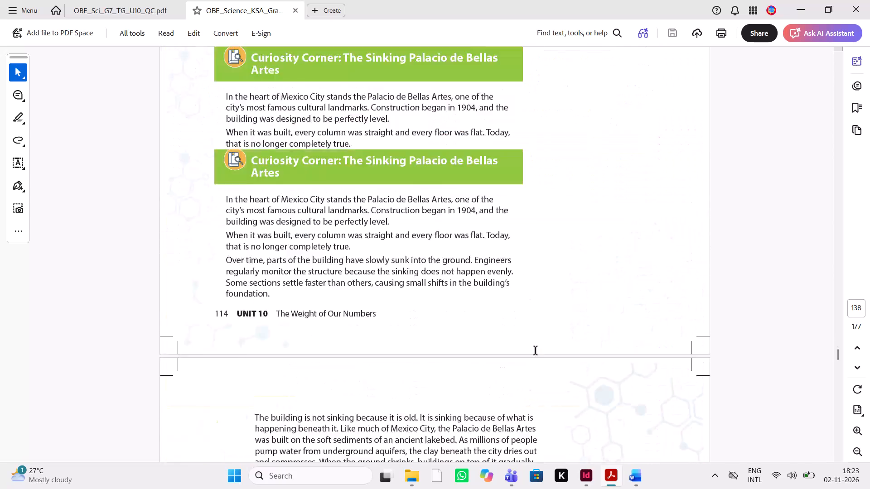
scroll(536, 351, "up", 2)
scroll(536, 351, "down", 15)
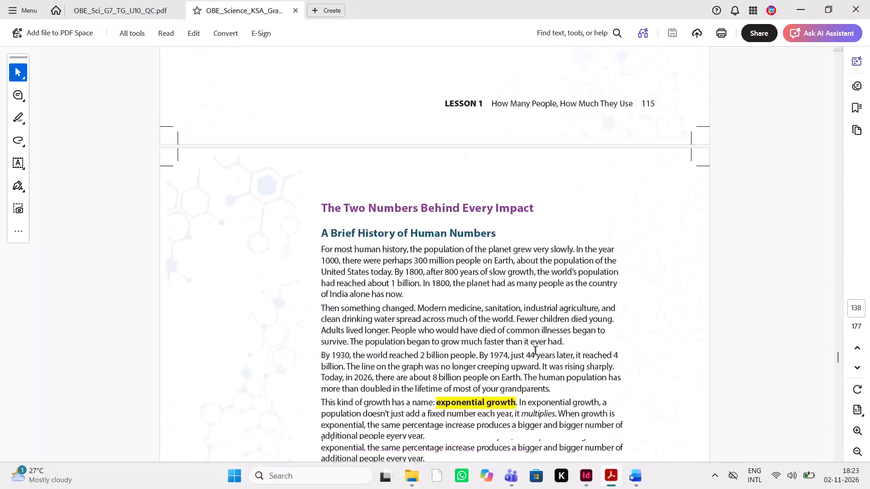
scroll(536, 351, "down", 8)
Check page 19's section heading in InDesign, then find Why Population Growth Is Not the Same Everywhere in the student book PDF.
left_click(587, 477)
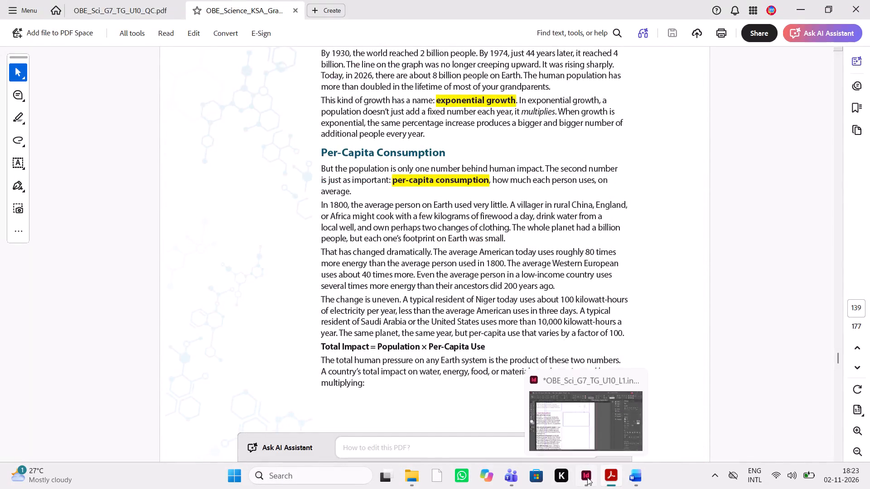
left_click(587, 477)
left_click(587, 477)
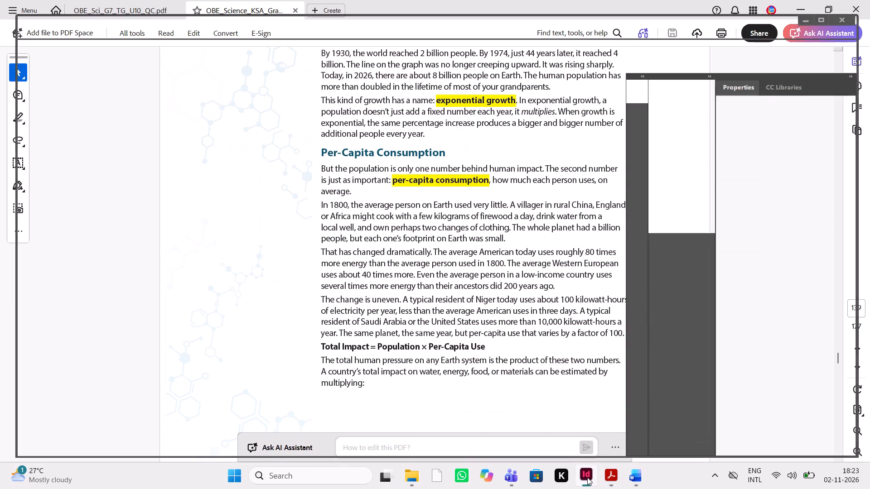
scroll(367, 180, "right", 1)
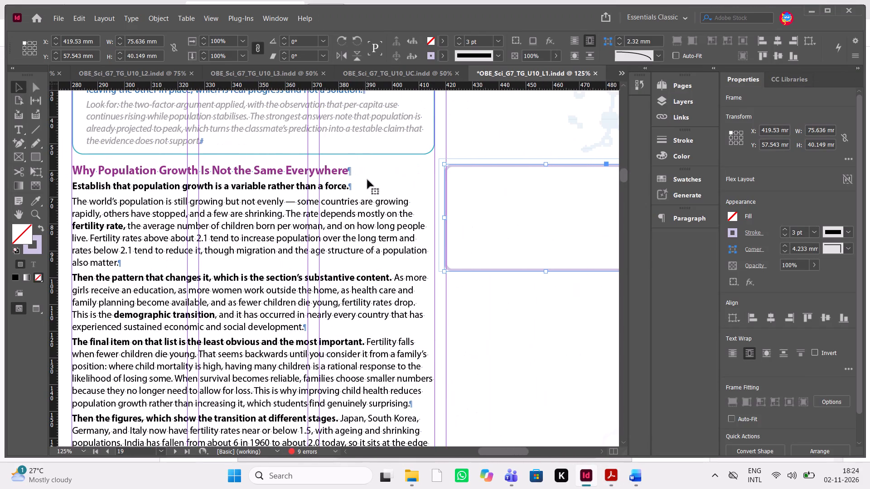
left_click(609, 470)
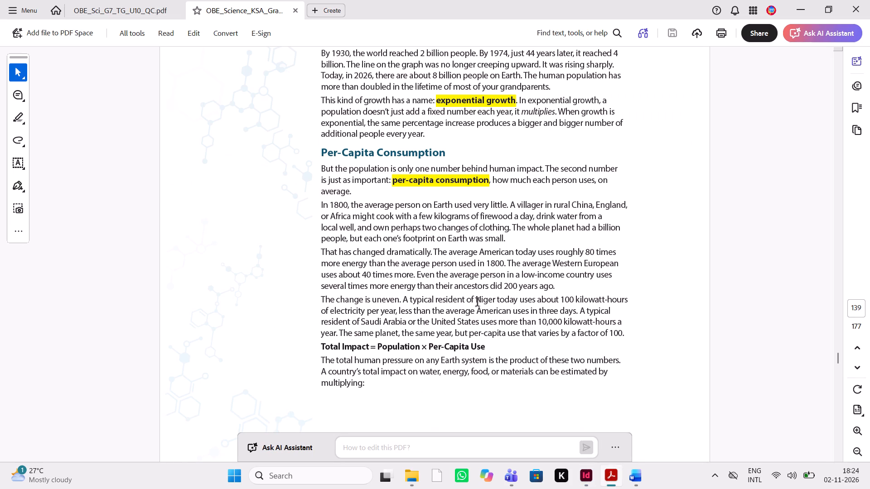
scroll(478, 303, "up", 4)
scroll(478, 303, "down", 3)
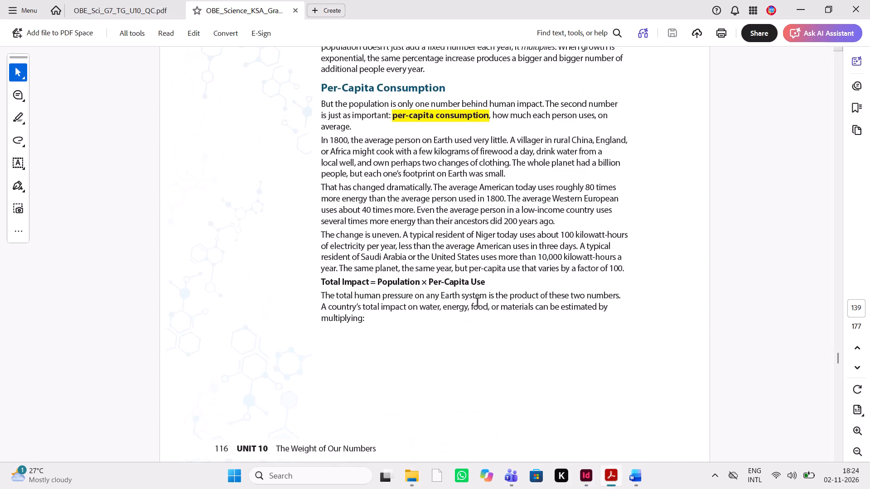
scroll(478, 303, "down", 3)
scroll(478, 303, "up", 6)
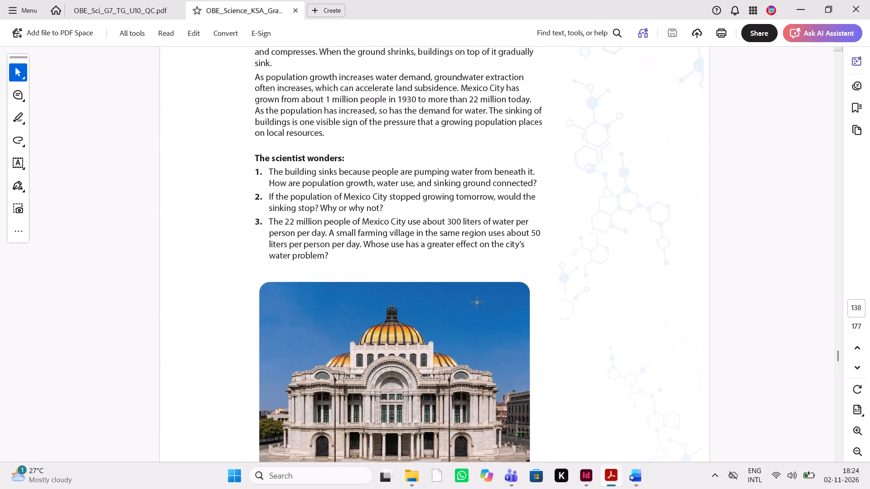
scroll(478, 303, "up", 4)
scroll(478, 303, "down", 7)
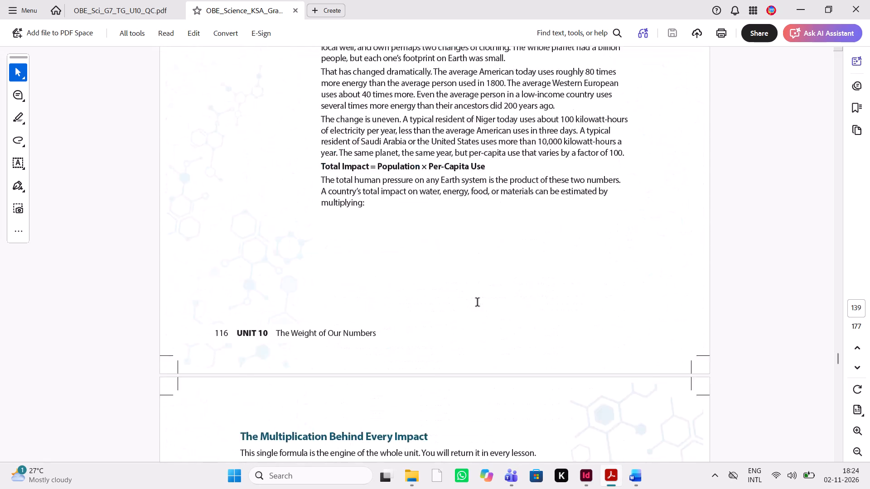
scroll(478, 303, "down", 6)
scroll(478, 303, "up", 2)
scroll(478, 303, "down", 3)
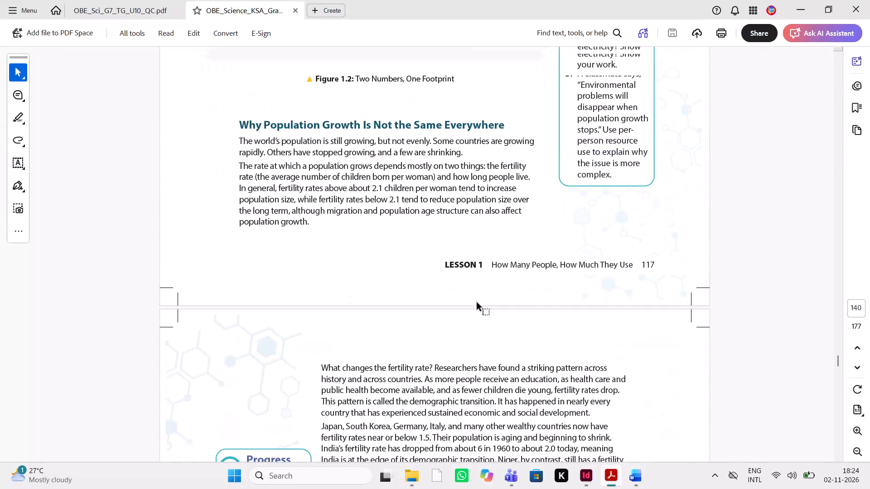
scroll(478, 303, "down", 2)
scroll(478, 303, "up", 2)
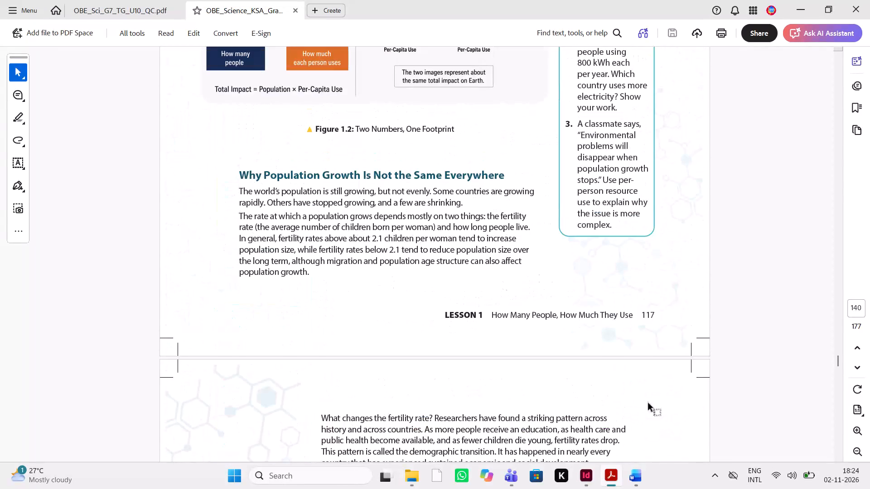
left_click(593, 477)
left_click(593, 477)
left_click(593, 477)
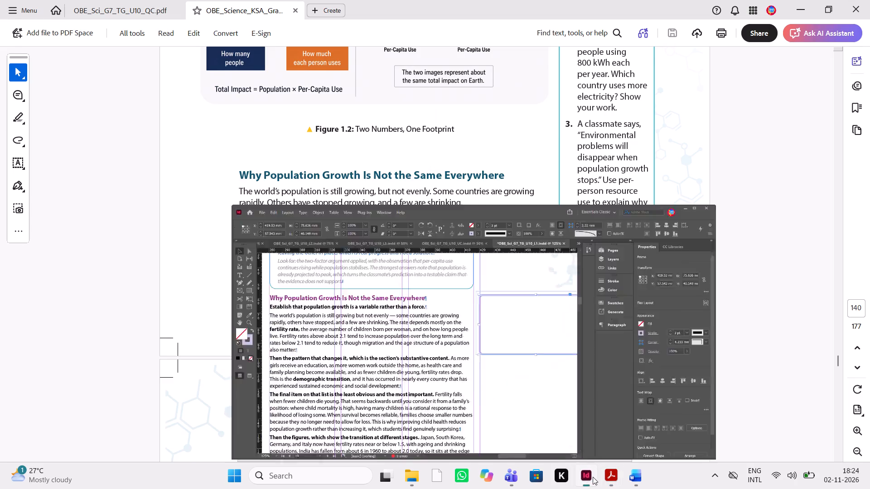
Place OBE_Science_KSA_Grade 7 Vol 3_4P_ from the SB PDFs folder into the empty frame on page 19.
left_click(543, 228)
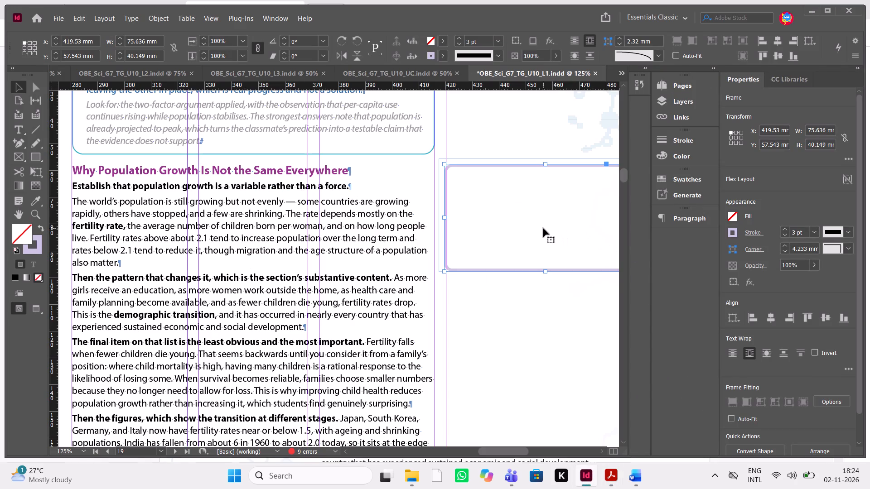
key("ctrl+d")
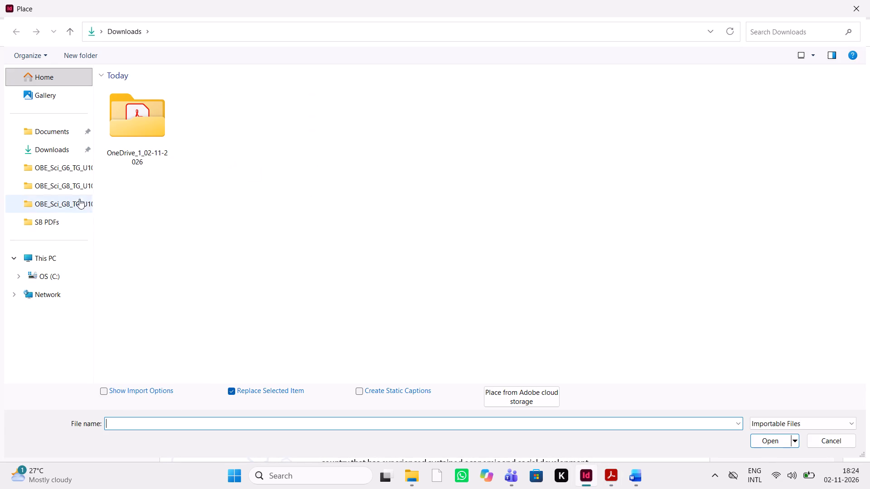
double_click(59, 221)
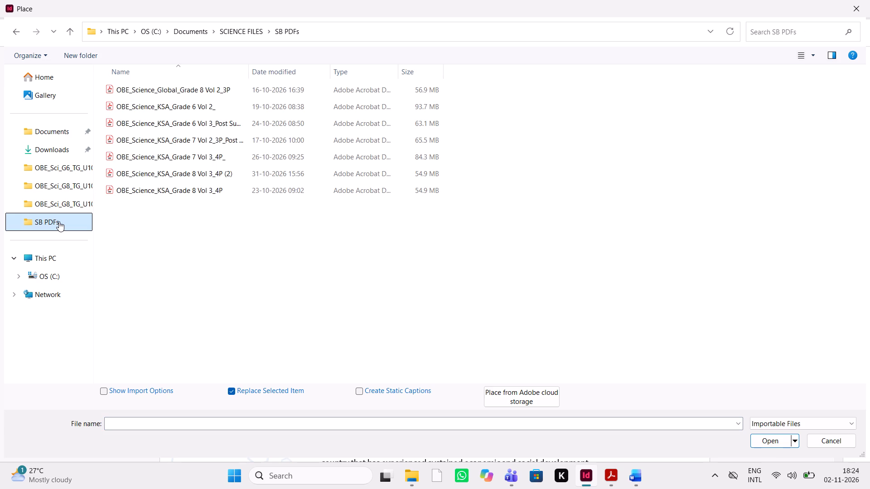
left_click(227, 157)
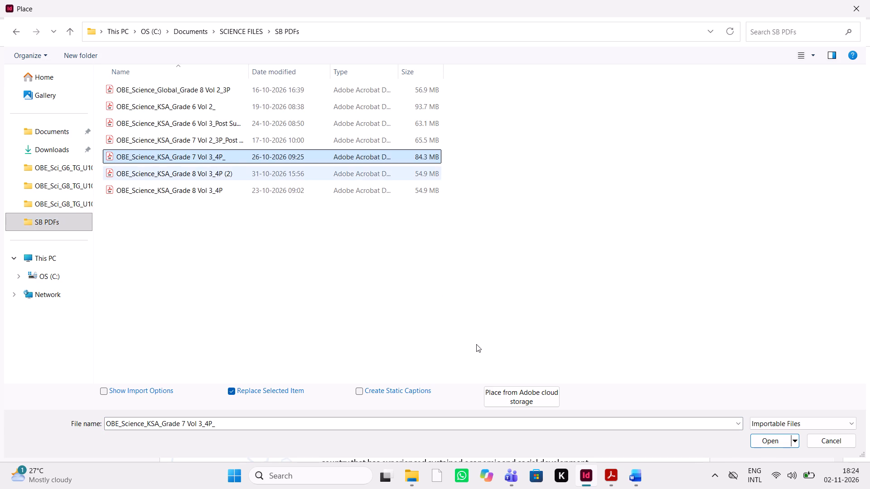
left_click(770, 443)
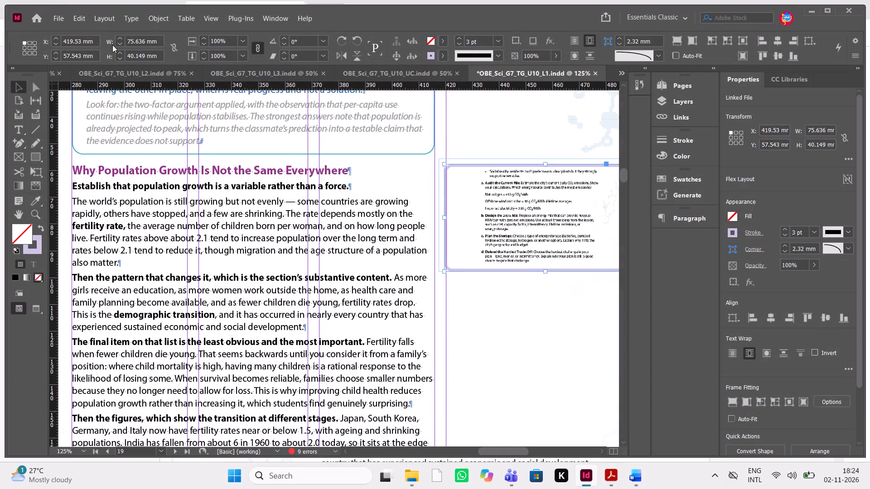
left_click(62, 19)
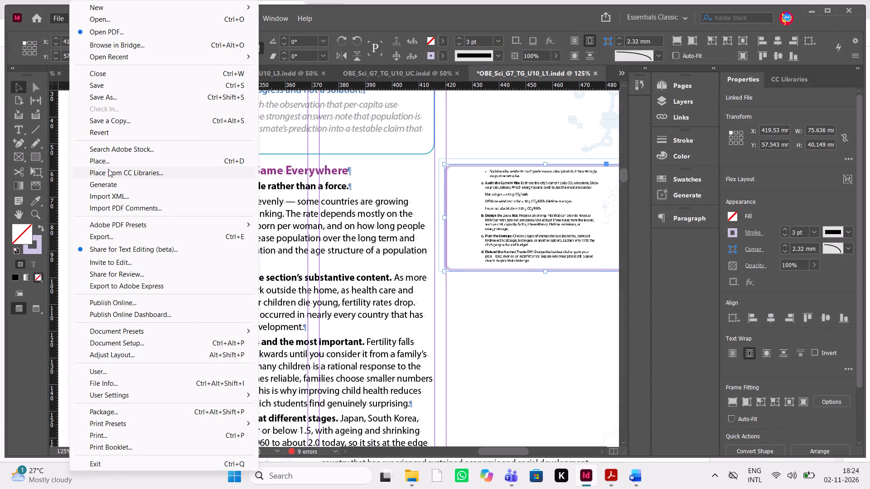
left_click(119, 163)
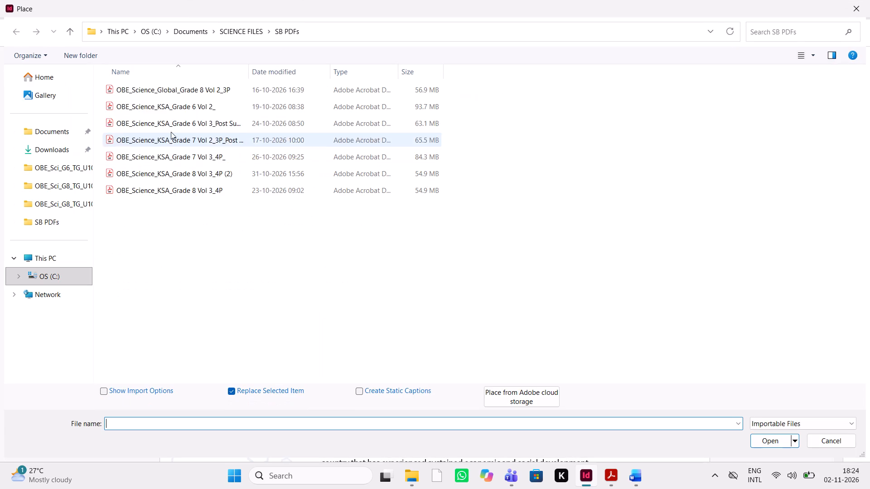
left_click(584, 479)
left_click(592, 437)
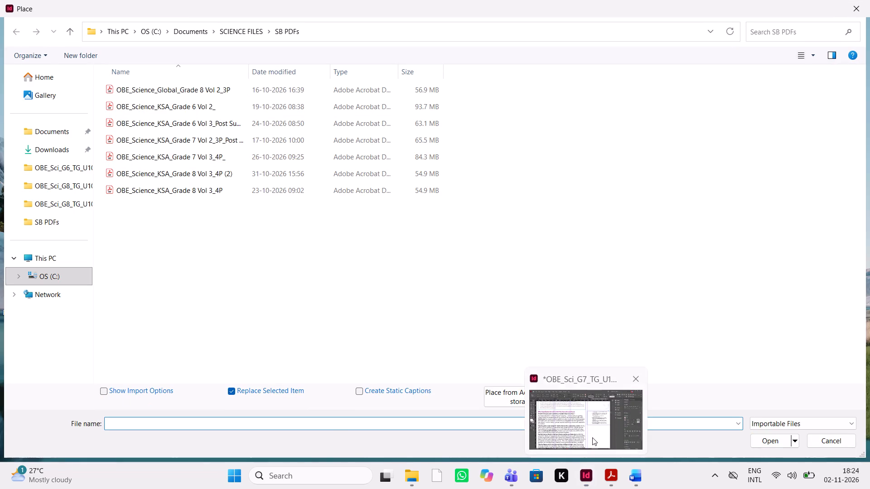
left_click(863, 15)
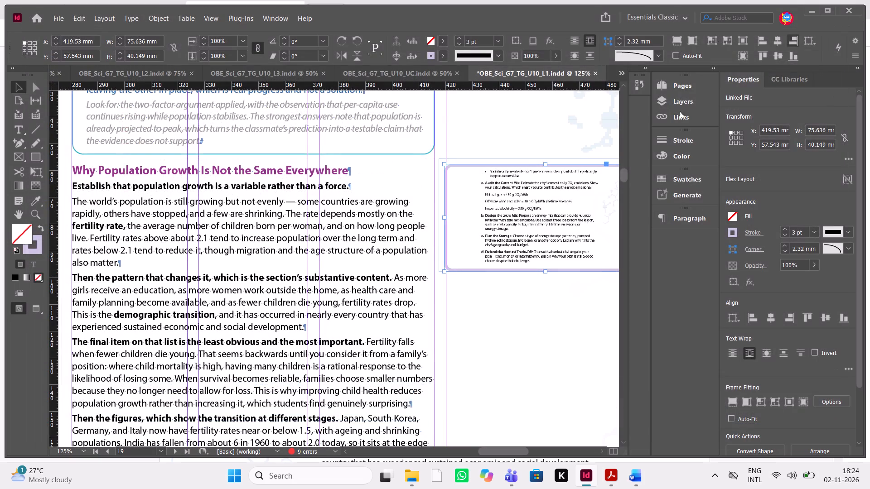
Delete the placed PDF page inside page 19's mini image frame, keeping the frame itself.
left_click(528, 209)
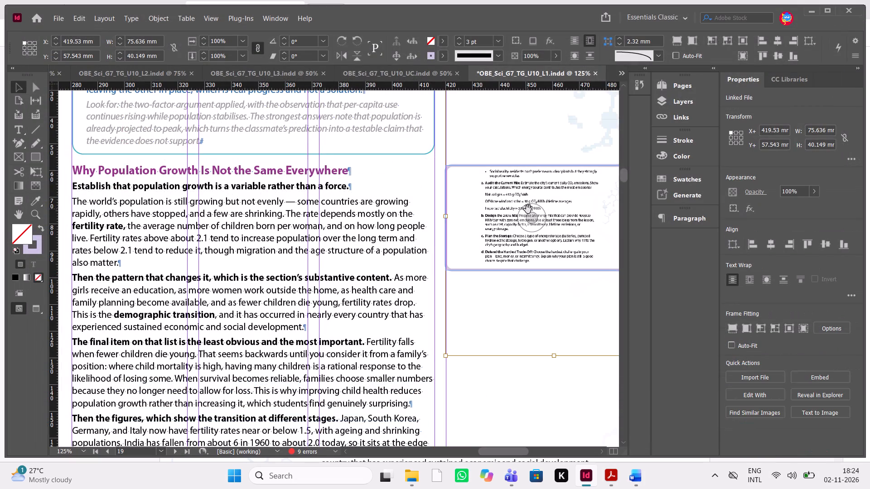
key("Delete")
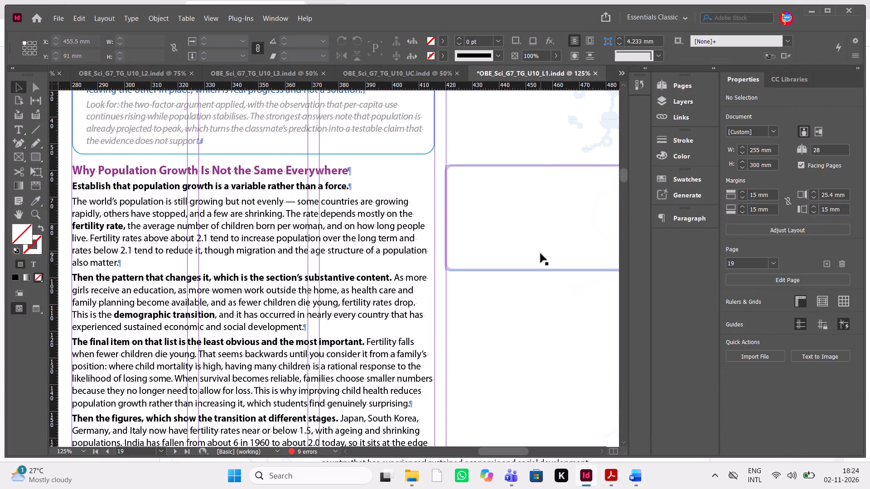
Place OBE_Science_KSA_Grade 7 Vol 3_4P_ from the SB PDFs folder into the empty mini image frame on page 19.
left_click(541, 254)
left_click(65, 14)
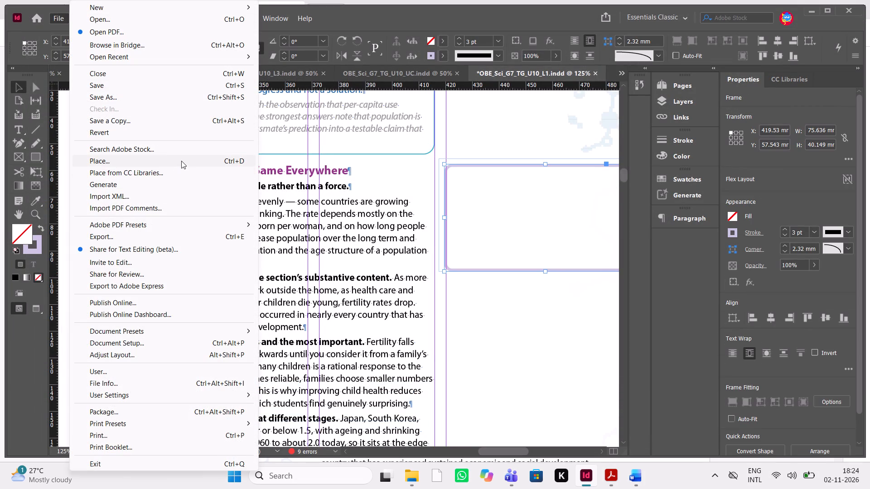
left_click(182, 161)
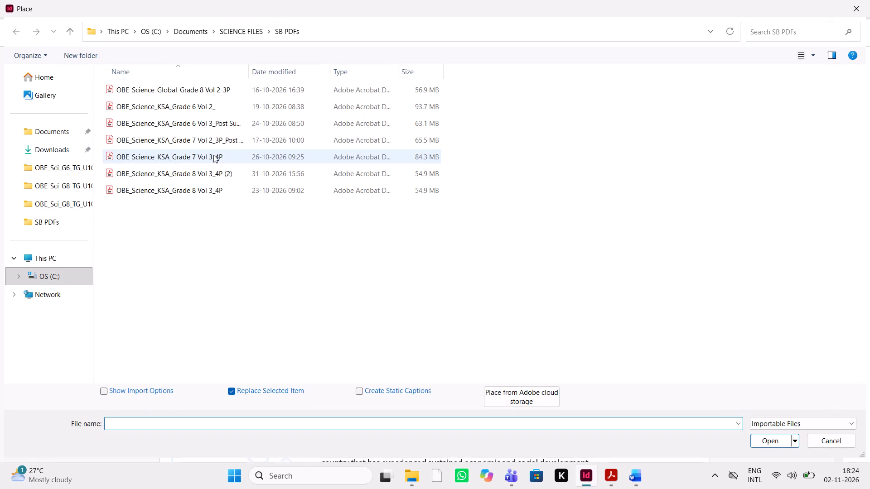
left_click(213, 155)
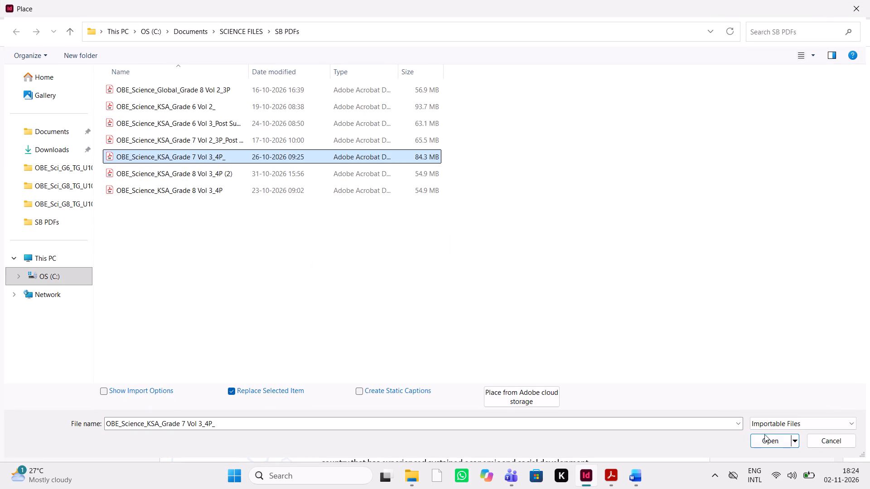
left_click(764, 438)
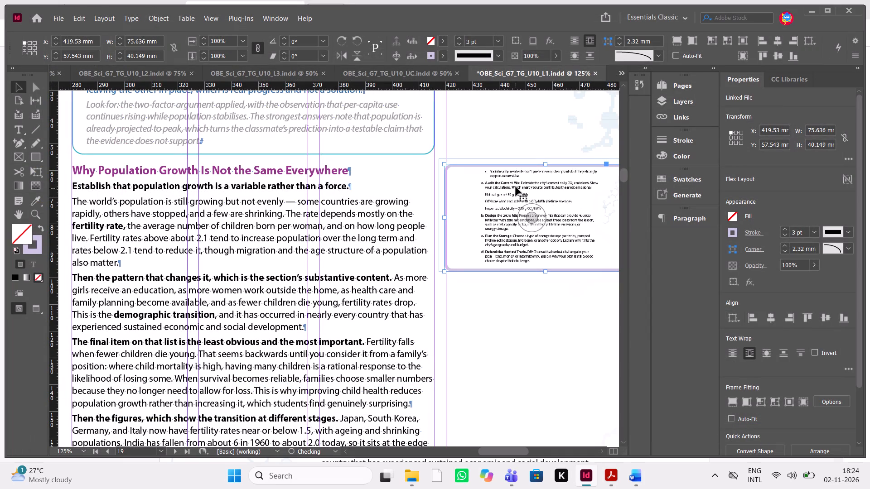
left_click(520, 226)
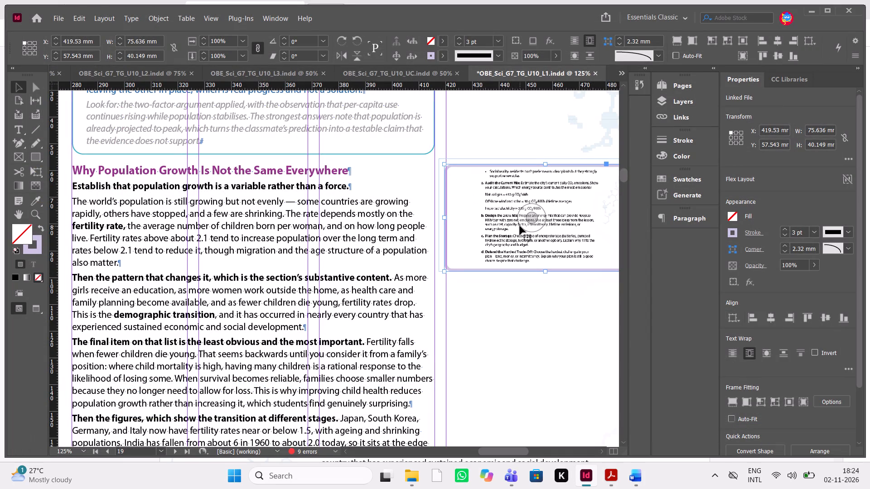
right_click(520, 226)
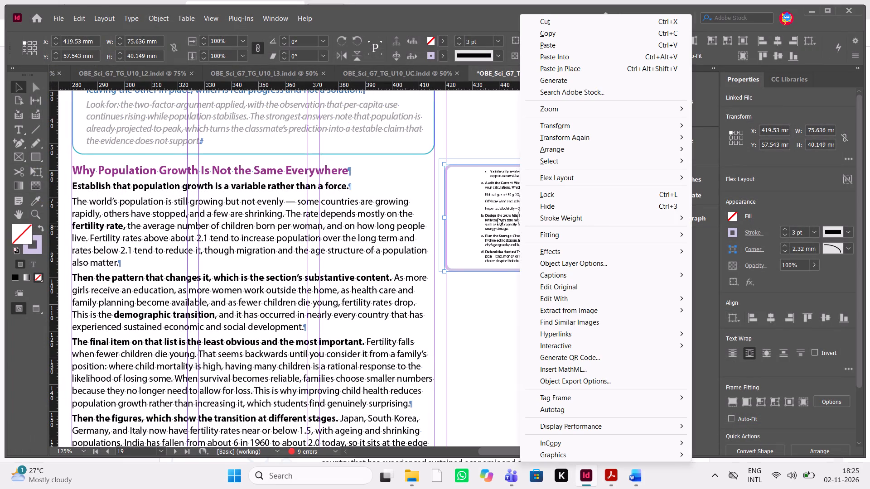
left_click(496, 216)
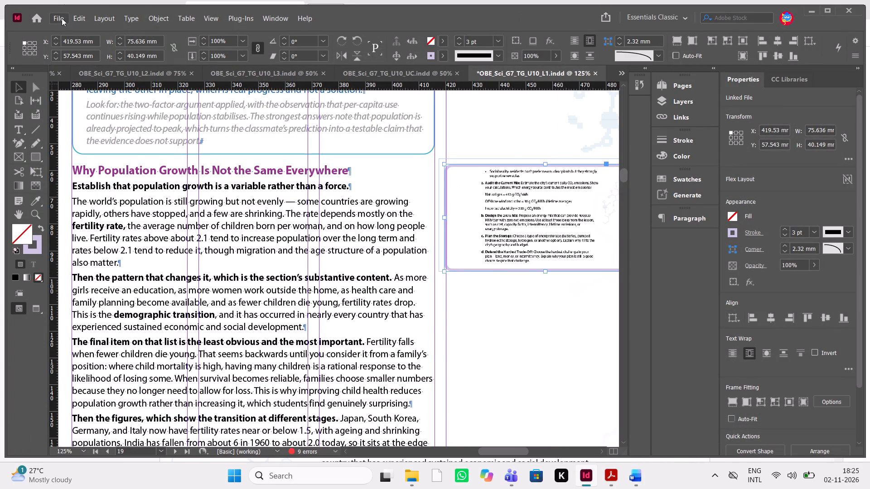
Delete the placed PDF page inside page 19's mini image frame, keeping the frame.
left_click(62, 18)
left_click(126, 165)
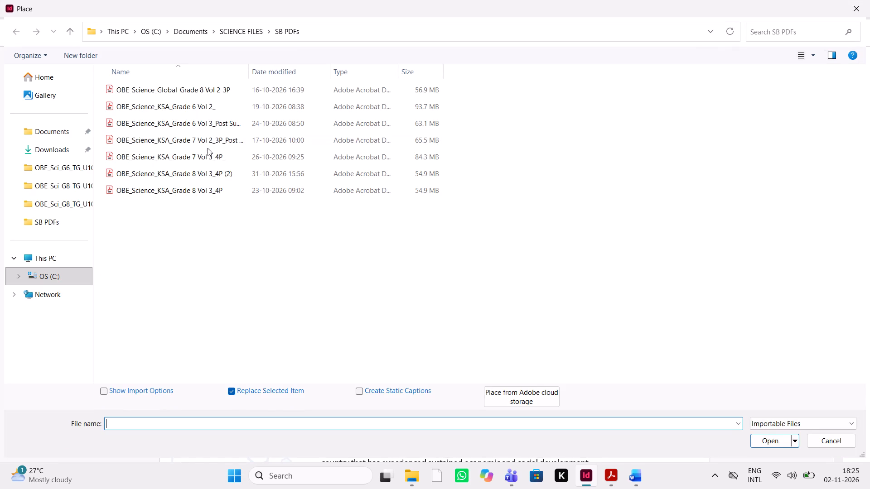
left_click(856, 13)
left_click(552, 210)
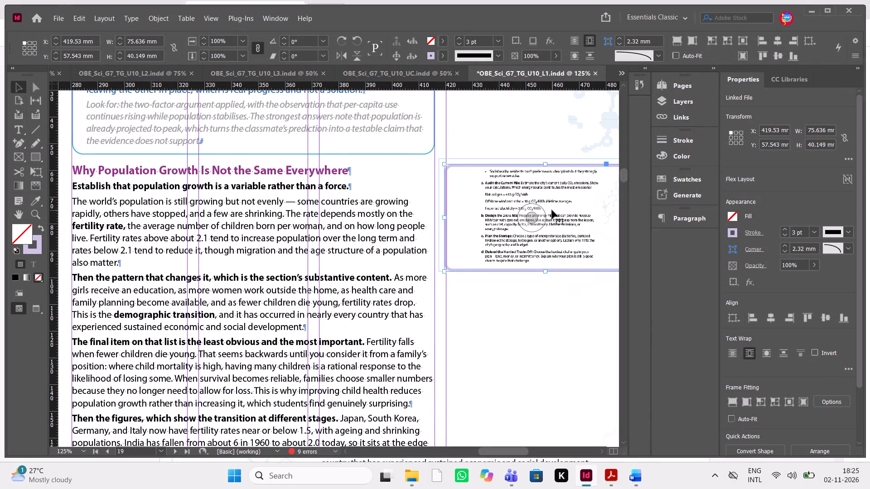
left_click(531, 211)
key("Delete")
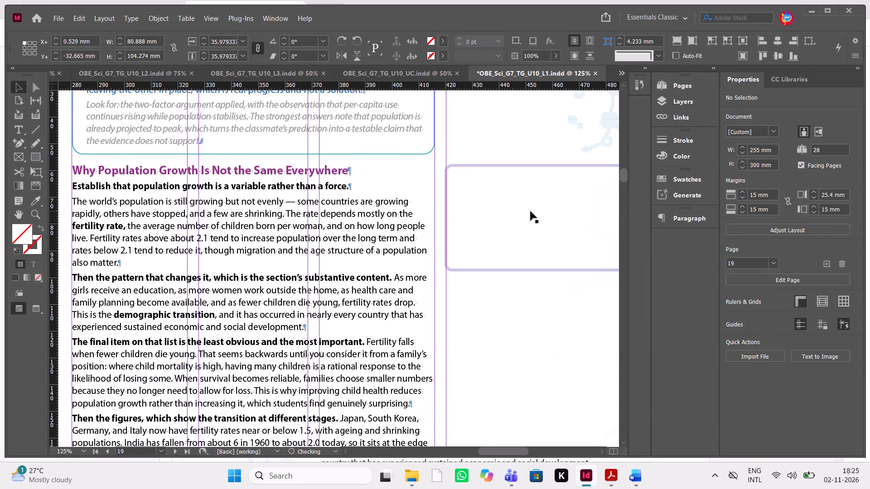
Choose OBE_Science_KSA_Grade 7 Vol 3_4P_ for placing into page 19's empty frame, with import options shown.
left_click(531, 211)
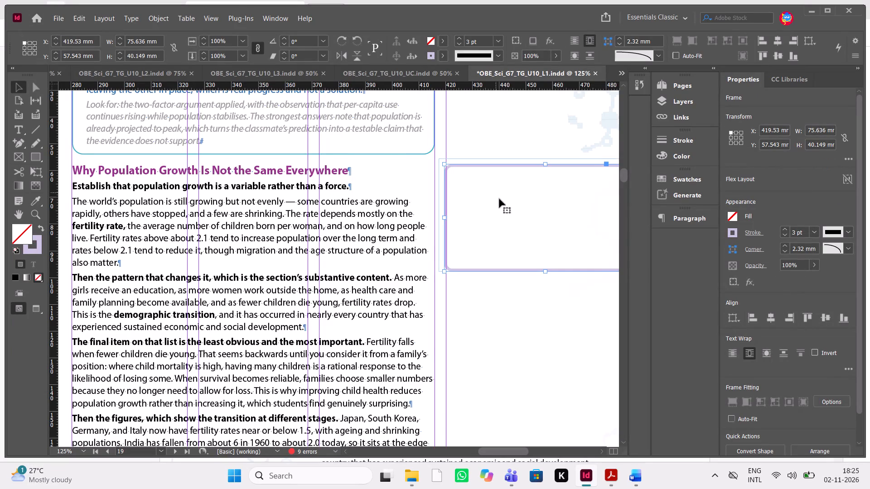
key("ctrl+d")
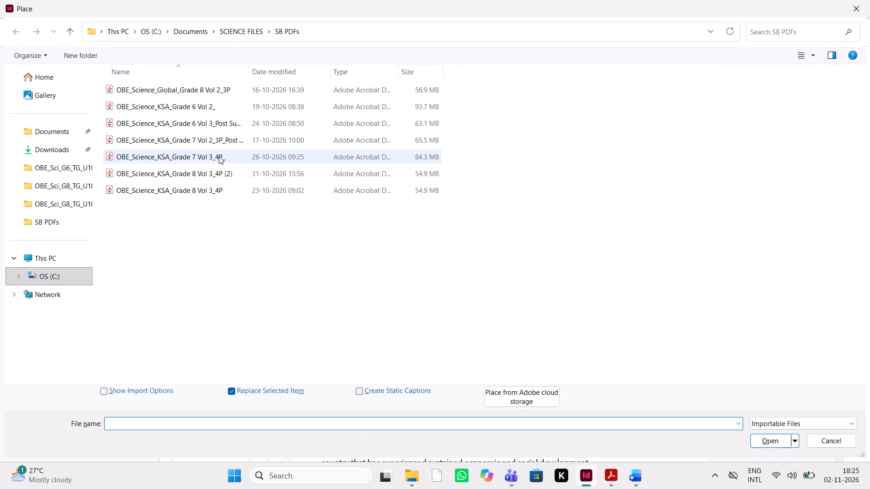
left_click(219, 158)
left_click(104, 393)
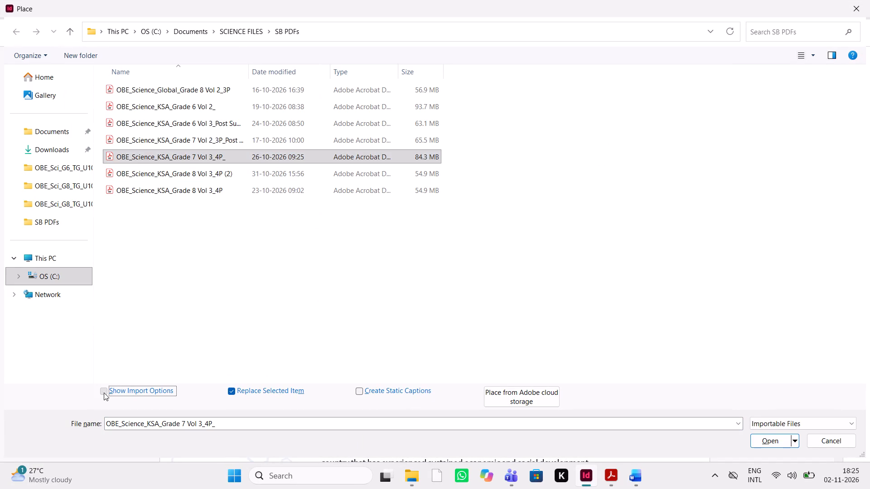
left_click(770, 442)
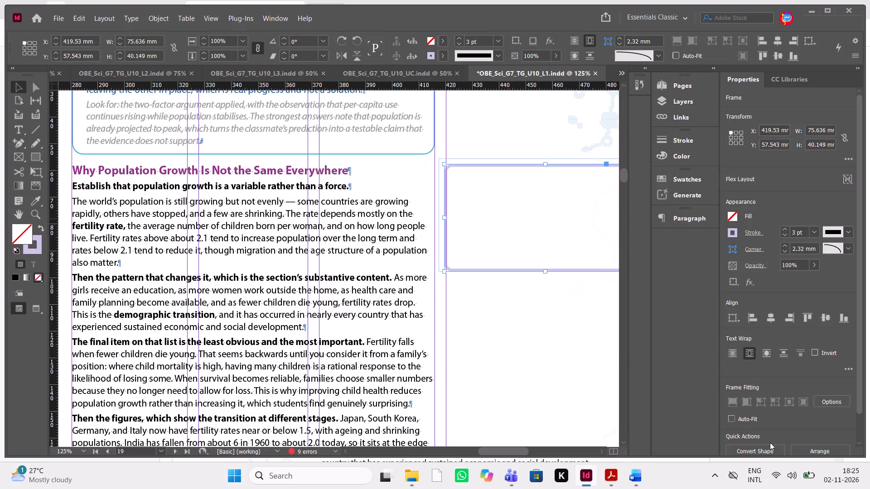
Look through the PDF preview for the population growth section and place page 137 into the frame.
key("BackSpace")
type("177")
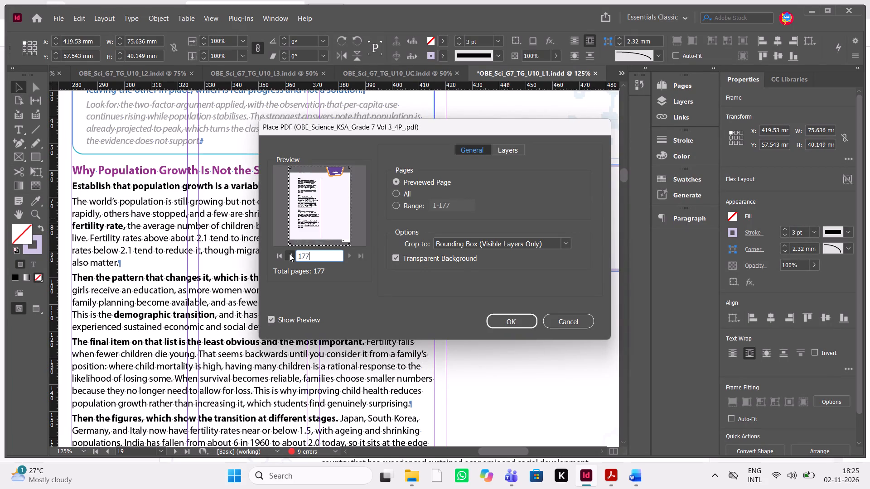
double_click(289, 254)
triple_click(347, 255)
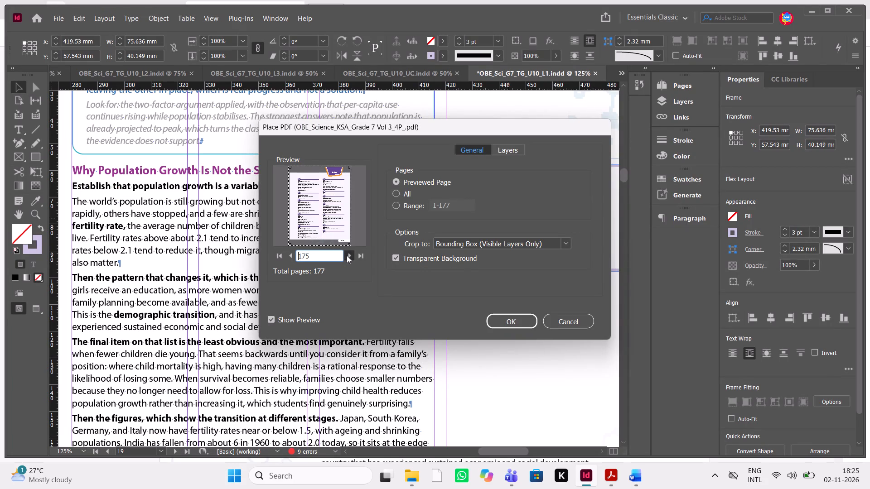
left_click(347, 255)
left_click(347, 255)
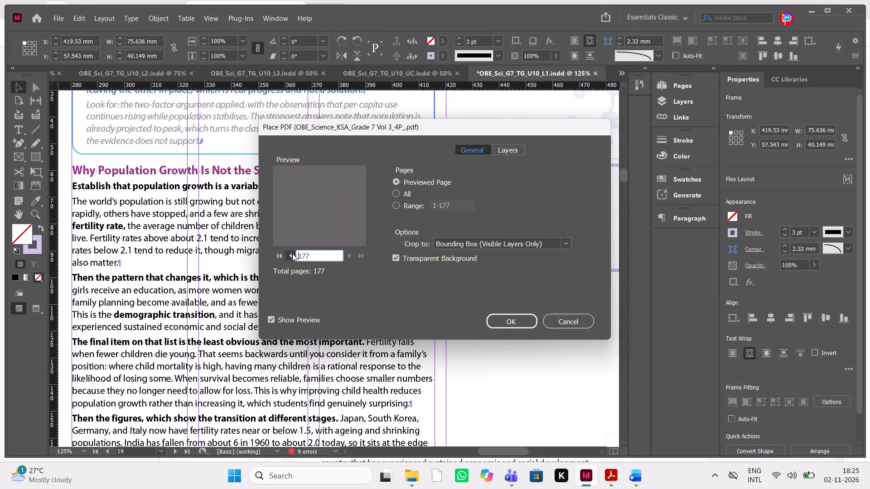
triple_click(292, 254)
triple_click(292, 254)
triple_click(292, 254)
triple_click(292, 254)
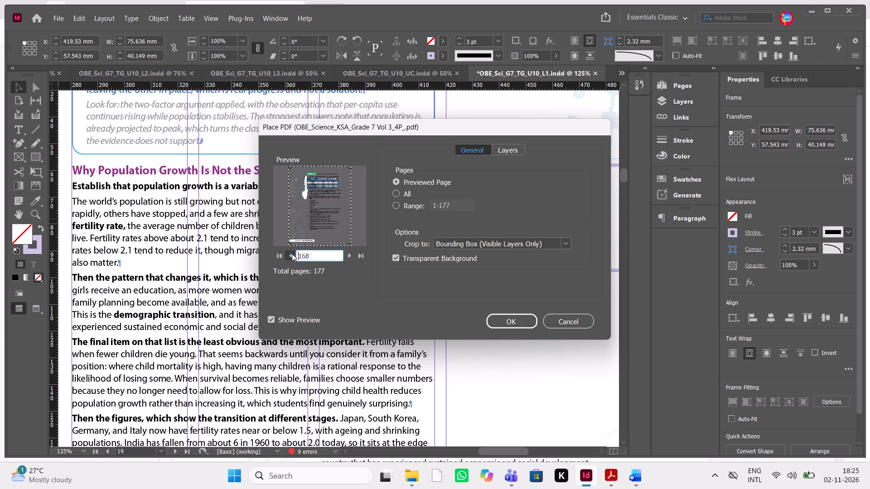
triple_click(292, 254)
triple_click(292, 254)
double_click(292, 254)
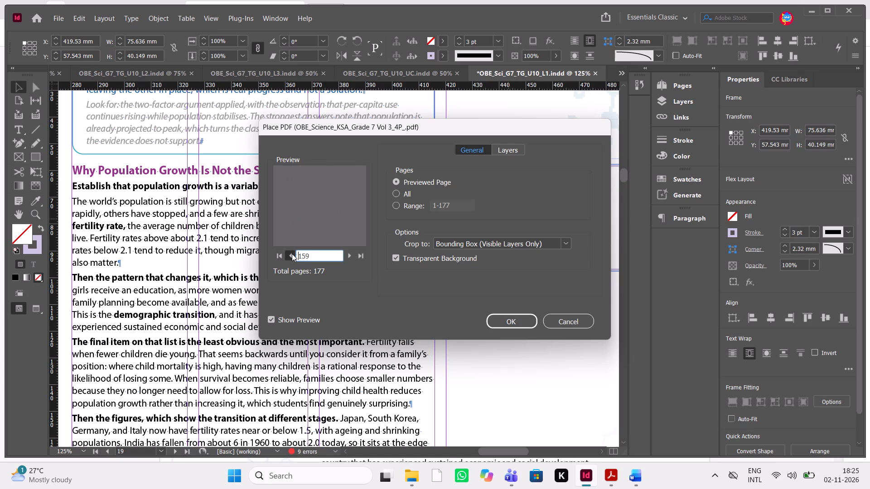
double_click(292, 254)
left_click(292, 254)
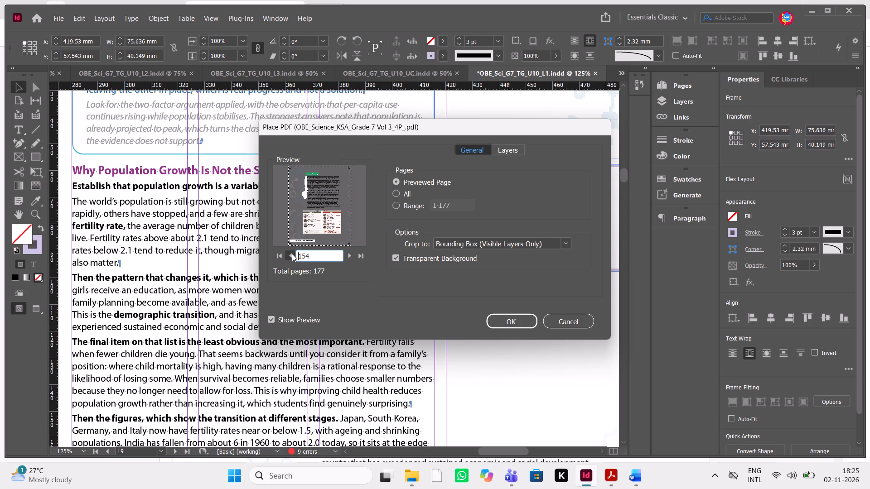
left_click(292, 254)
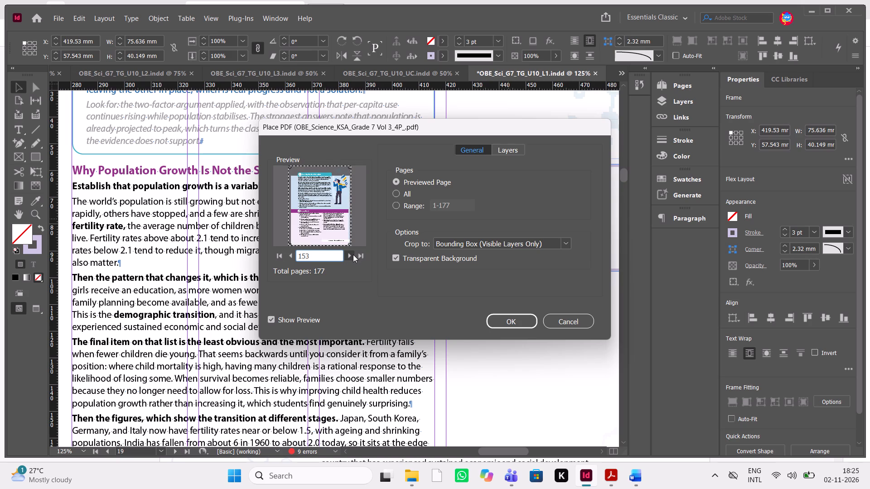
left_click(353, 254)
left_click(353, 254)
left_click(353, 254)
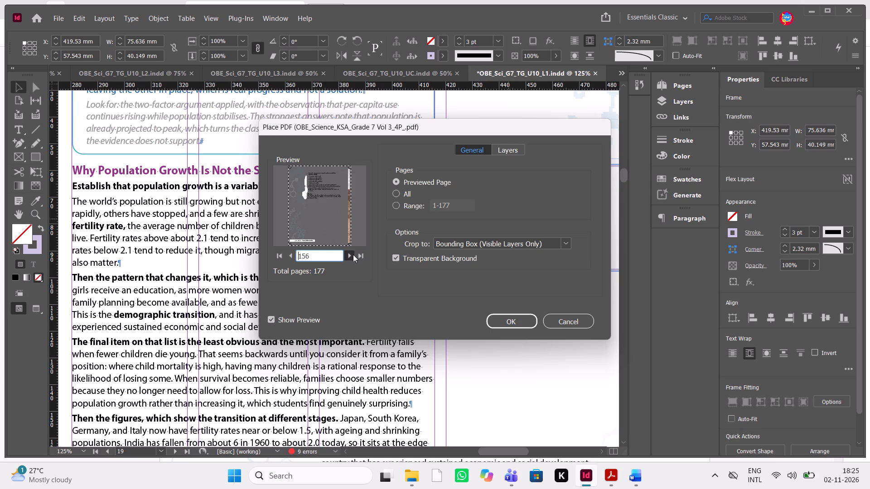
left_click(353, 254)
left_click(353, 254)
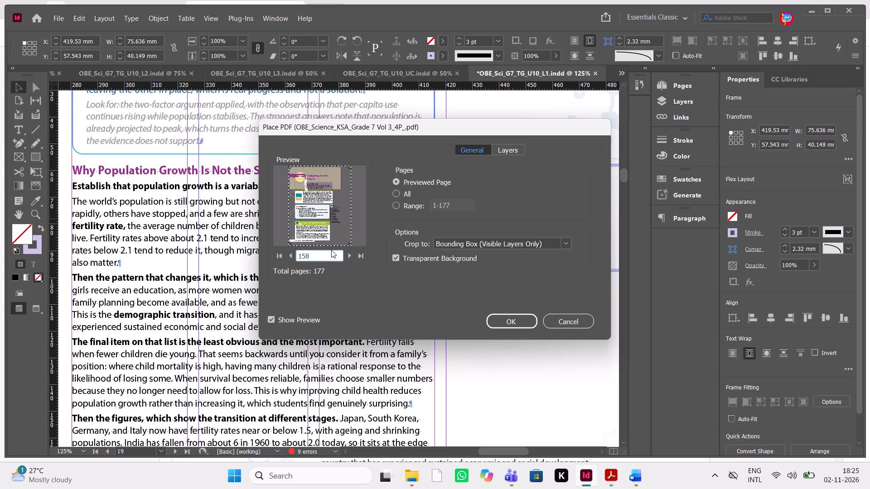
triple_click(289, 254)
triple_click(289, 254)
triple_click(289, 254)
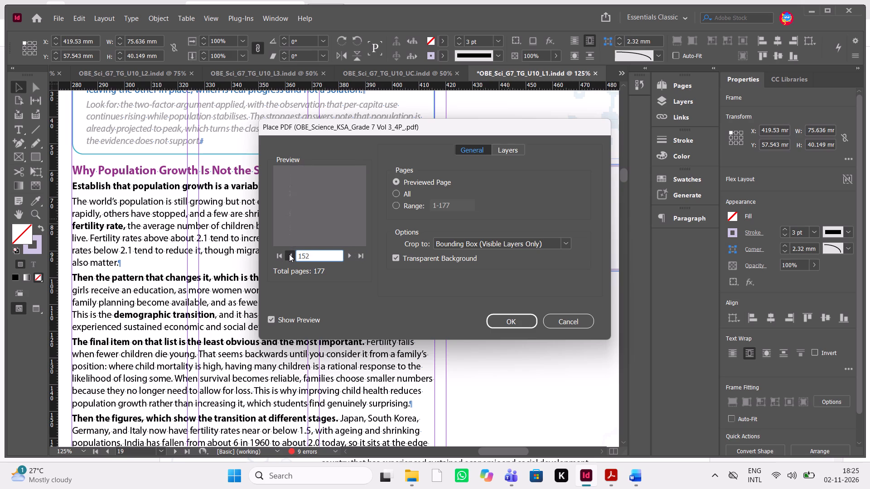
triple_click(289, 254)
triple_click(289, 254)
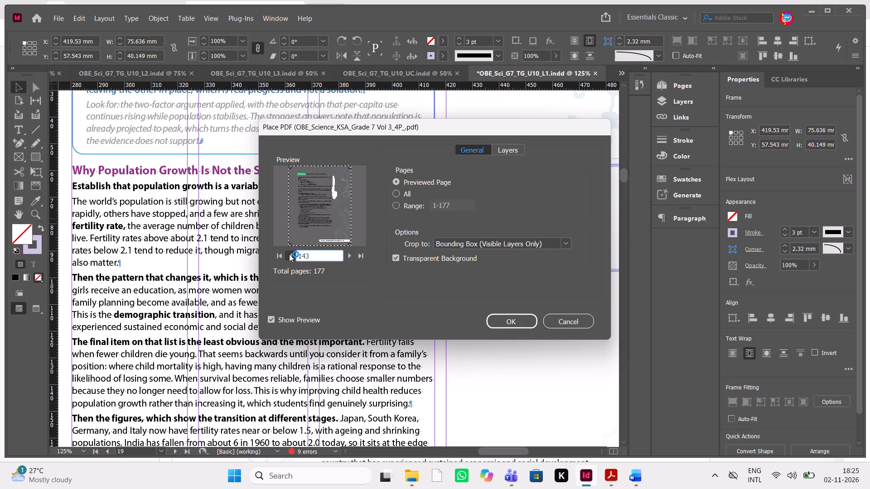
left_click(289, 254)
triple_click(289, 254)
left_click(289, 254)
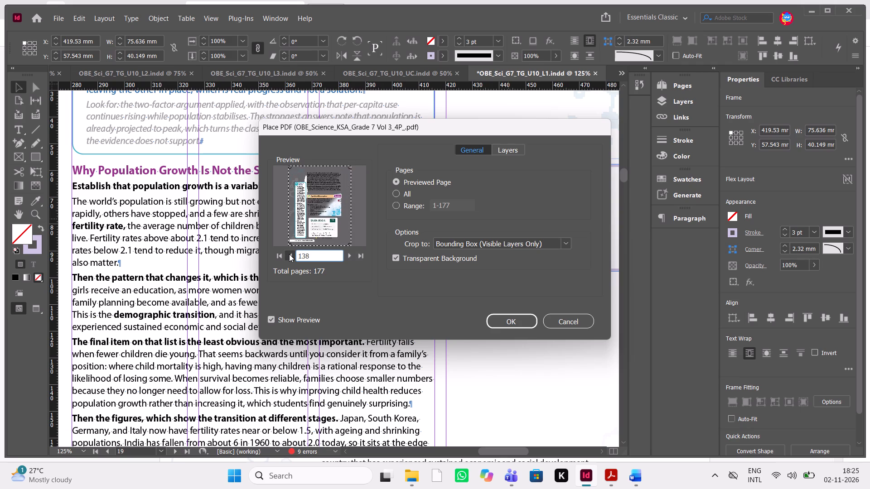
left_click(289, 254)
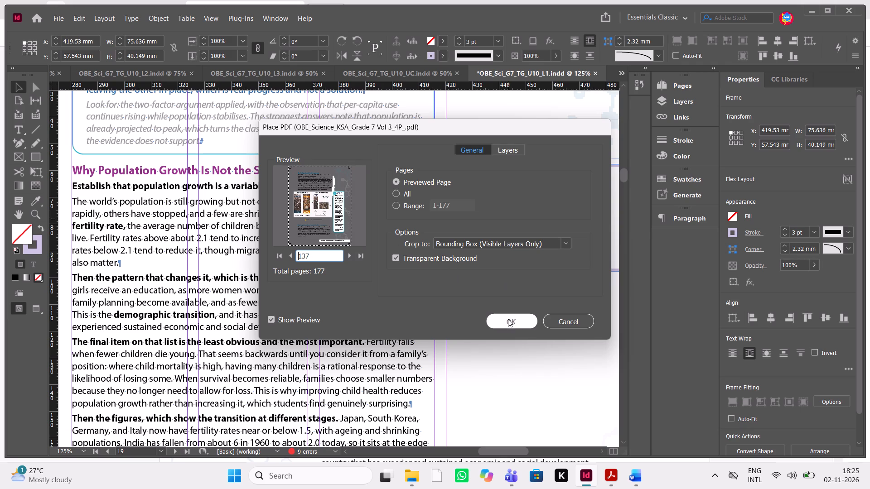
left_click(507, 318)
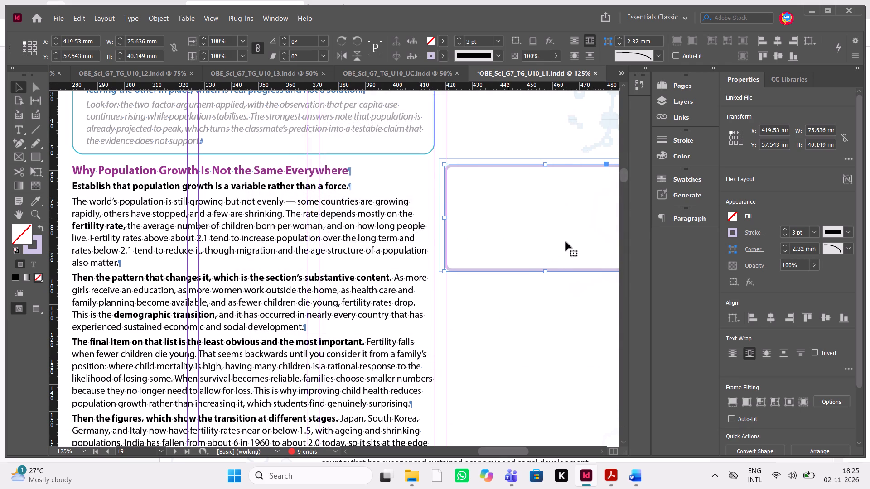
Shift the placed page inside its frame to X+ -1.971 mm, Y+ -67.665 mm, showing the Why Population Growth Is Not the Same Everywhere section.
scroll(566, 242, "left", 1)
scroll(566, 242, "right", 1)
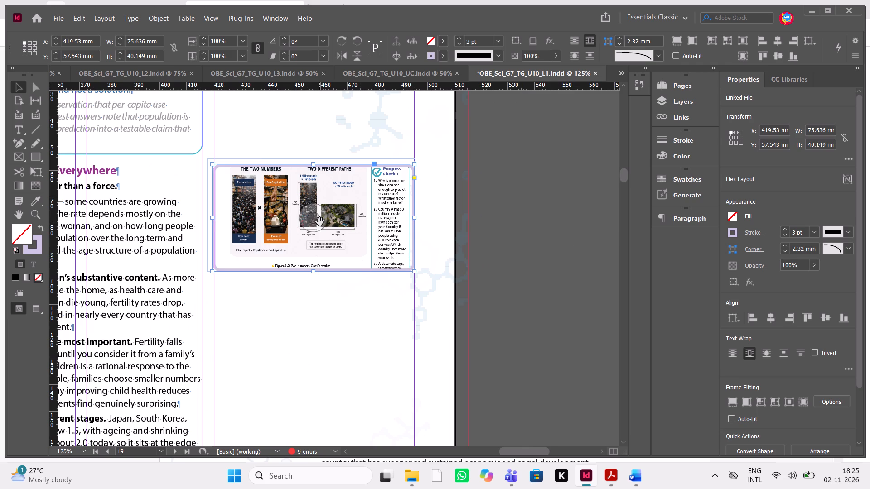
left_click(320, 222)
key("shift+Up")
key("shift+Up")
key("shift+Up")
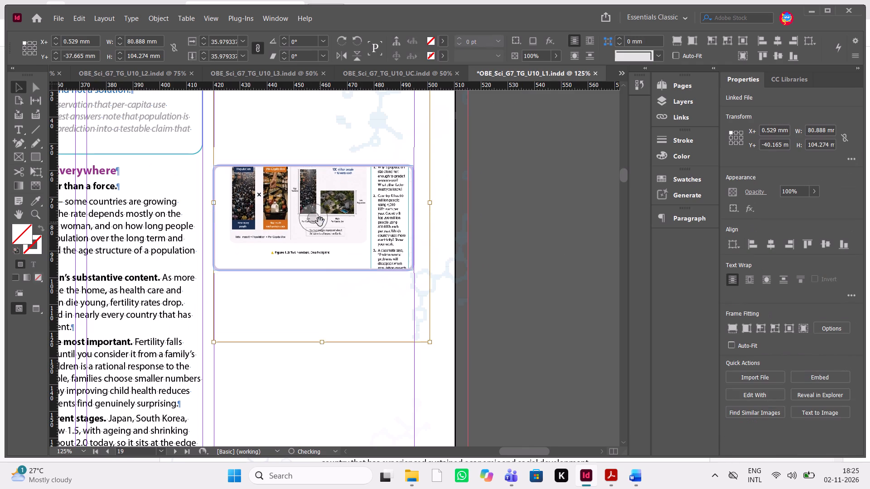
key("shift+Up")
key("shift+Up")
key("shift+Up")
key("shift+Up")
key("shift+Up")
key("shift+Up")
key("shift+Up")
key("shift+Up")
key("shift+Up")
key("shift+Up")
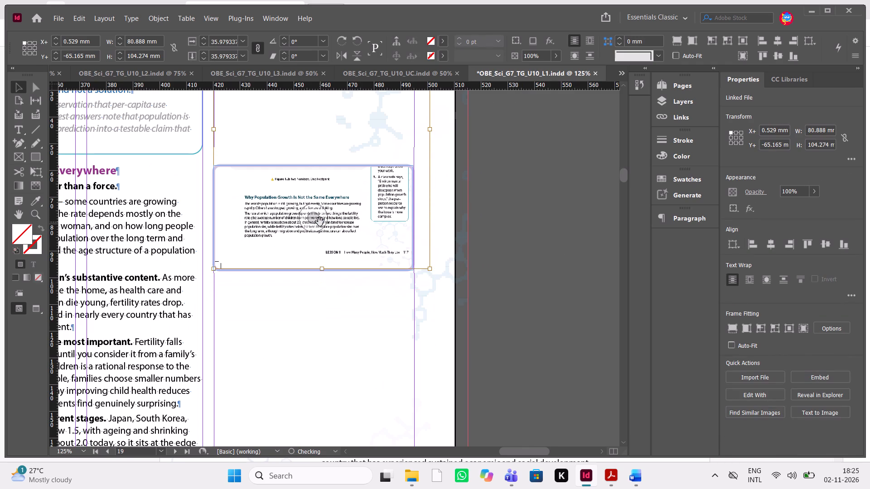
key("shift+Left")
key("shift+Left")
key("shift+Left")
key("shift+Down")
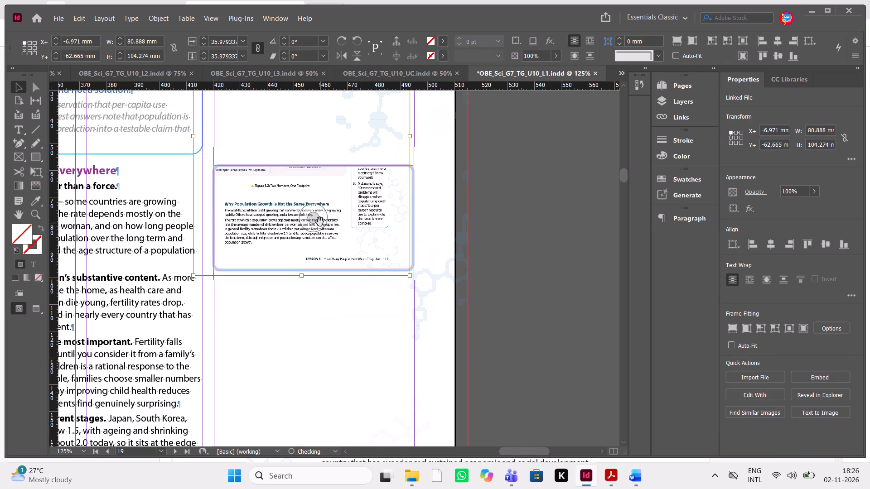
key("shift+Right")
key("shift+Right")
key("shift+Up")
key("shift+Up")
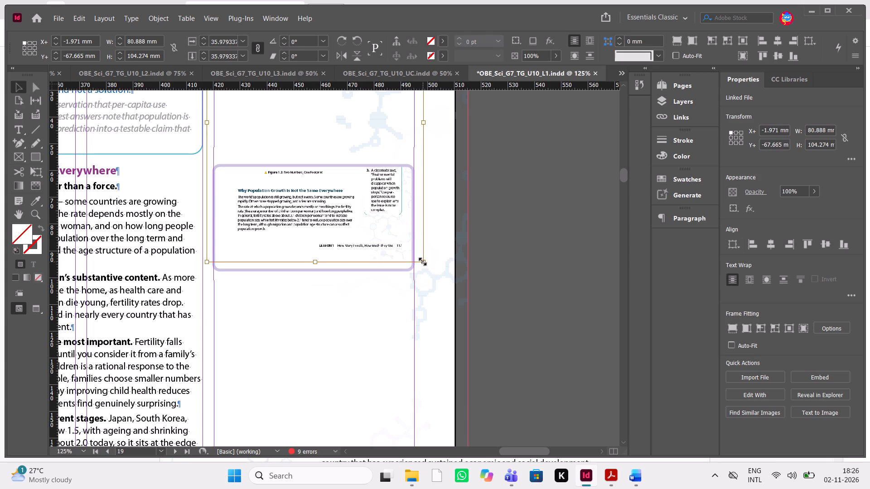
Enlarge the placed student-book page inside page 19's mini image frame to about 119 × 134 mm.
left_click_drag(423, 262, 490, 321)
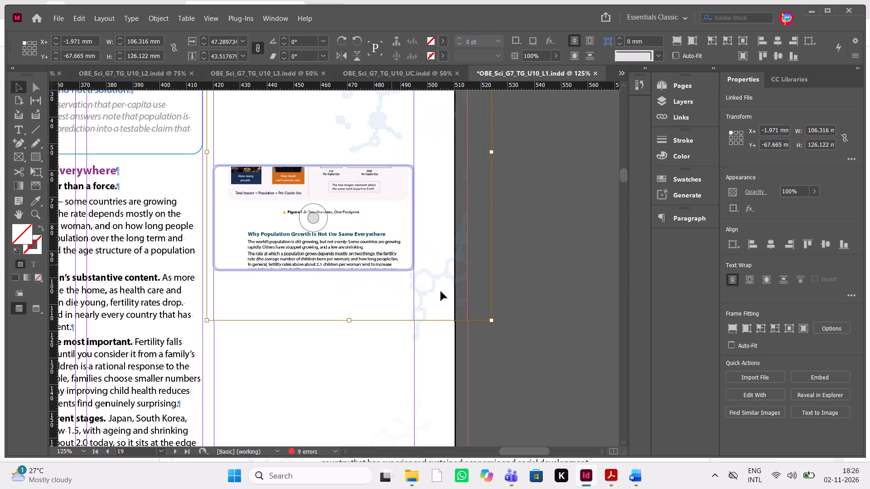
left_click_drag(492, 319, 525, 338)
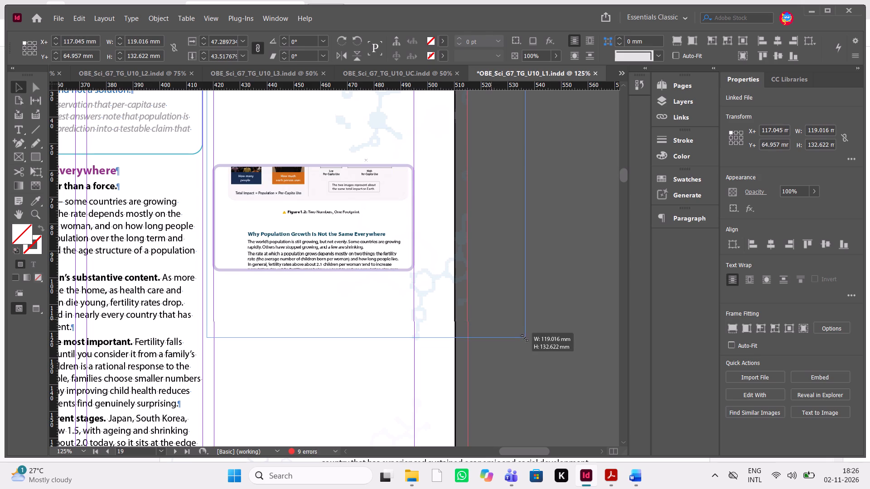
left_click_drag(525, 338, 525, 339)
Shift the enlarged page within its frame to X+ -11.971 mm, Y+ -95.165 mm, bringing the population growth heading near the frame's top.
key("shift+Up")
key("shift+Up")
key("shift+Up")
key("shift+Up")
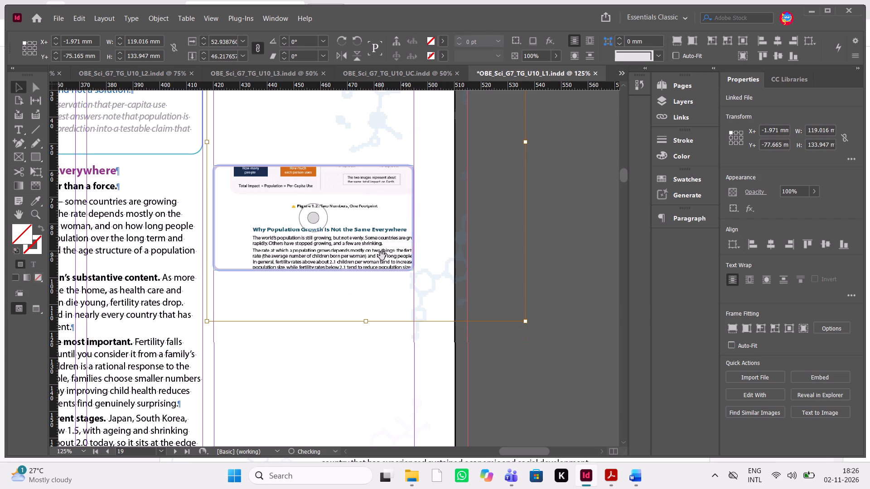
key("shift+Up")
key("shift+Up")
key("shift+Up")
key("shift+Up")
key("shift+Left")
key("shift+Left")
key("shift+Left")
key("shift+Left")
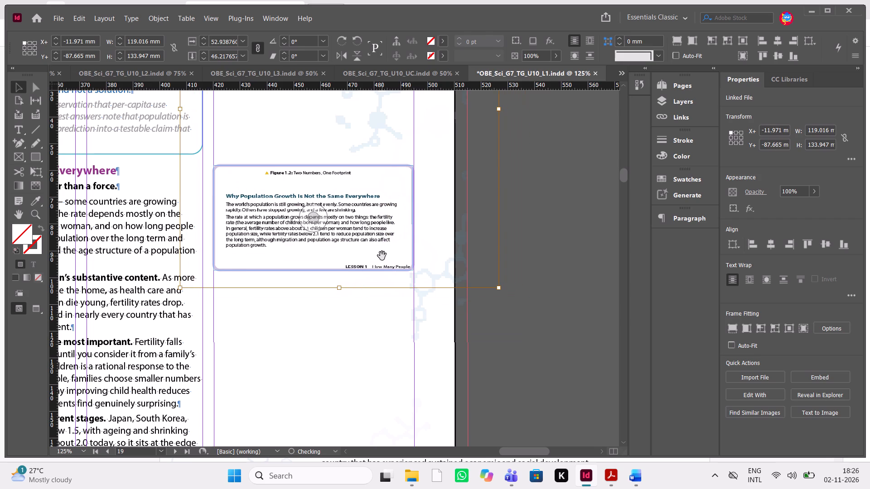
key("shift+Up")
key("shift+Up")
key("shift+Up")
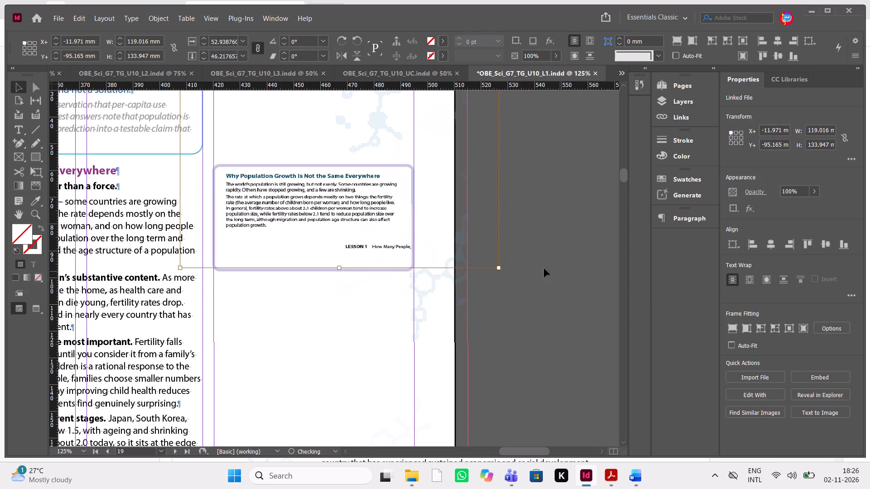
Enlarge the placed page to about 142 × 142 mm and reposition it in the frame at X+ -19.221 mm, Y+ -97.415 mm.
left_click_drag(498, 266, 558, 290)
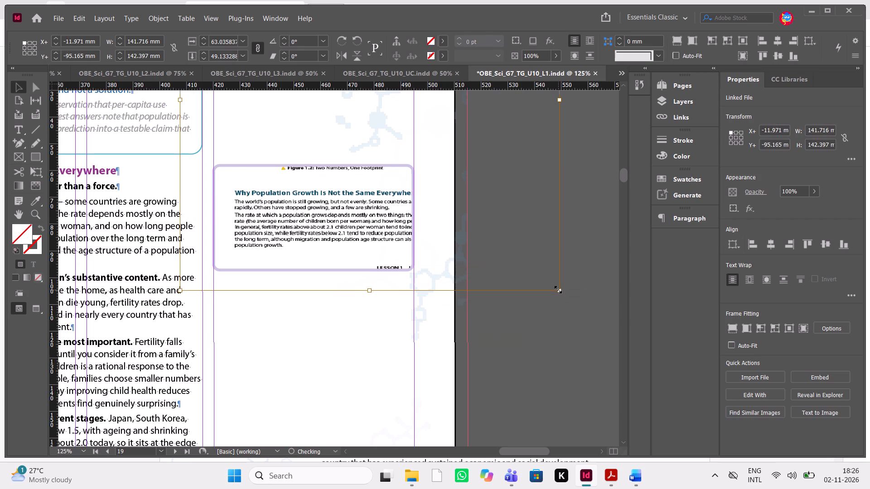
key("shift+Left")
key("shift+Left")
key("shift+Left")
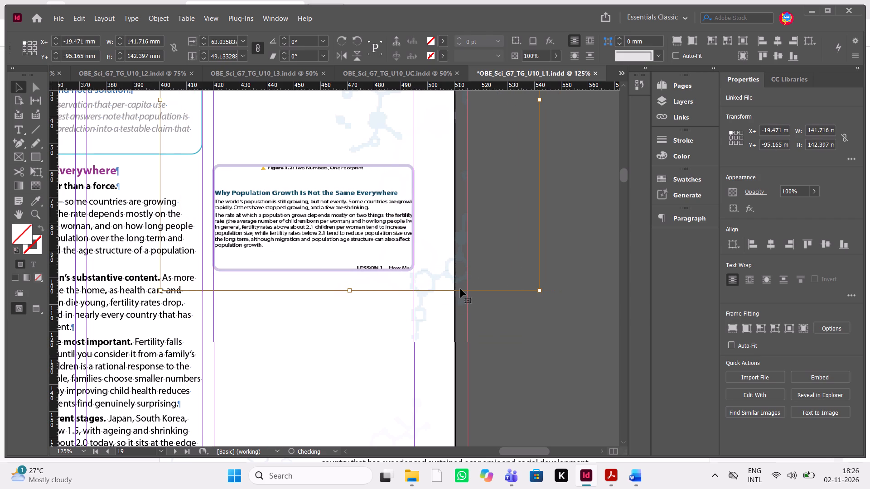
key("Right")
key("Up")
key("Up")
key("Up")
key("Up")
key("Up")
key("Up")
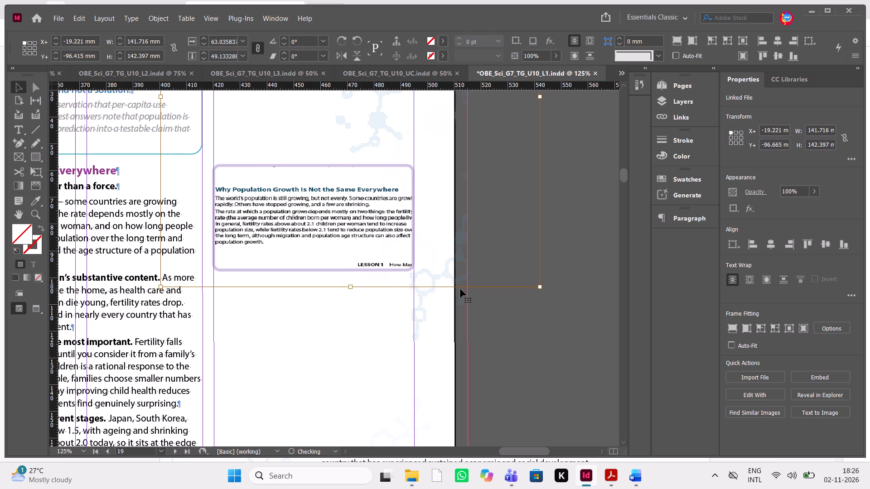
key("Up")
key("Up")
key("Up")
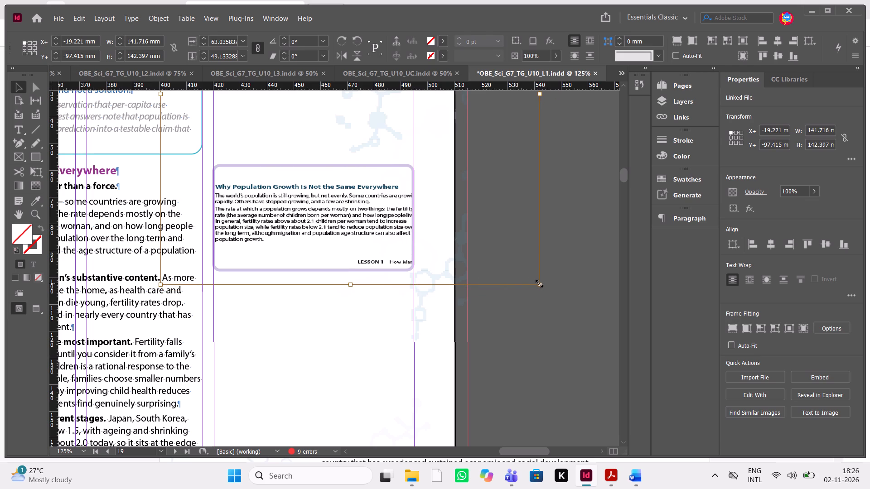
Reduce the placed page to about 135 × 140 mm and reposition it at X+ -17.721 mm, Y+ -100.165 mm so full text lines fit.
left_click_drag(541, 284, 522, 278)
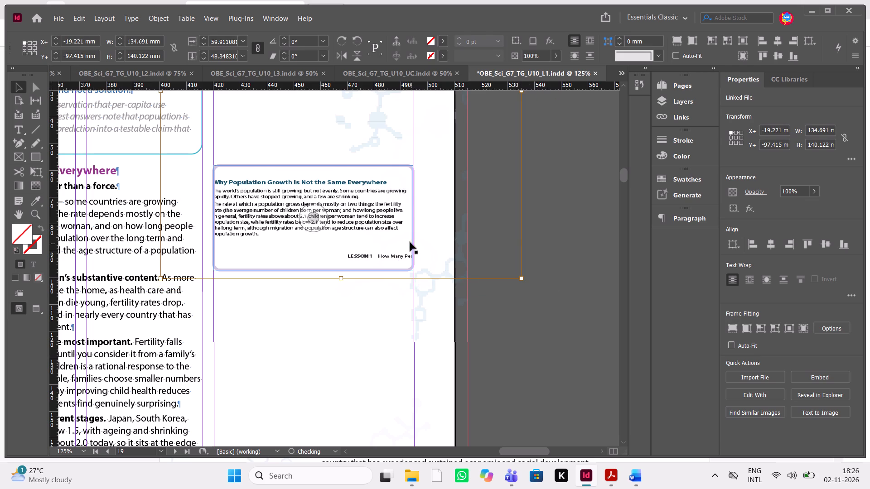
key("Right")
key("Right")
key("Right")
key("Right")
key("Right")
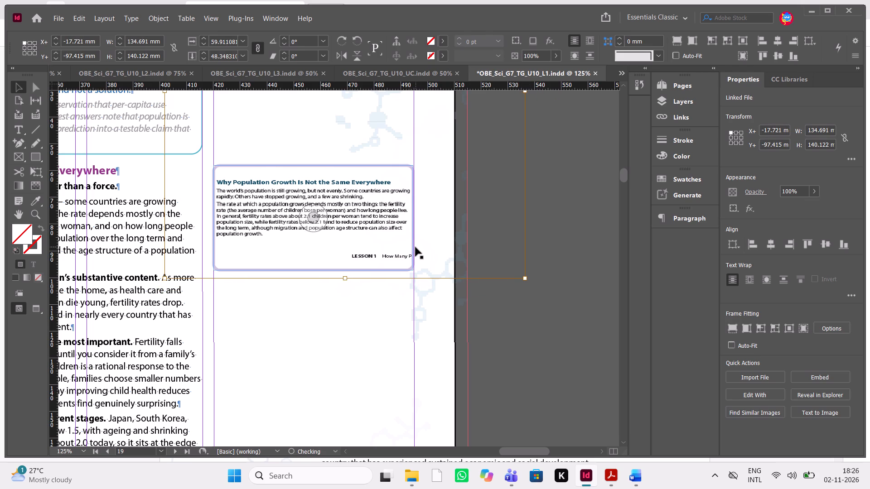
key("Up")
key("Up")
key("Up")
key("Up")
key("Up")
key("Up")
key("Up")
key("Up")
key("Up")
key("Up")
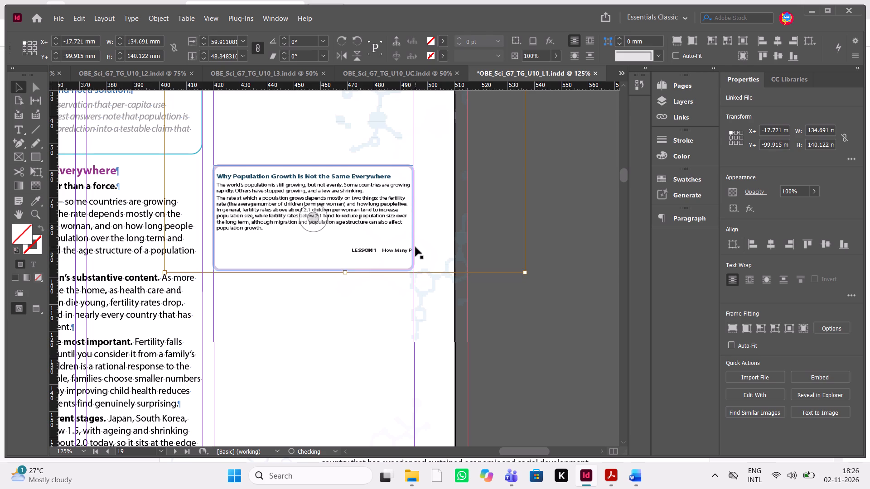
key("Up")
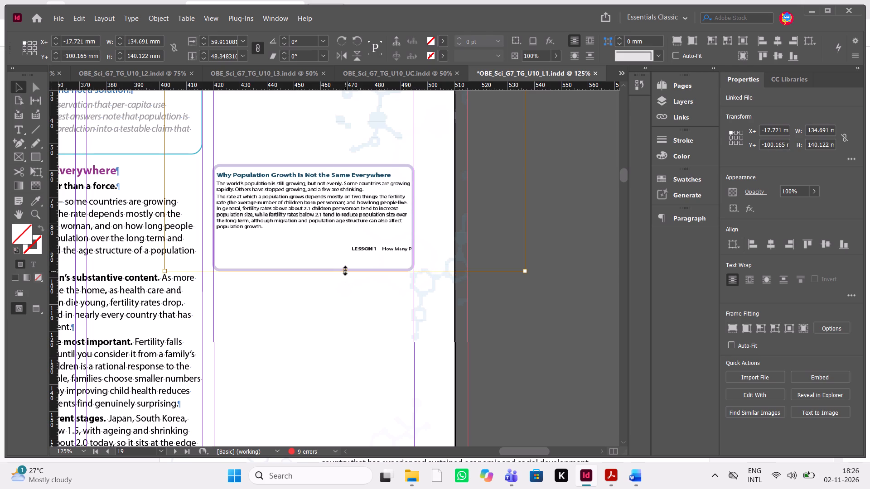
Stretch the placed page's height to about 157 mm and move it up within the frame to Y+ -112.415 mm.
left_click_drag(345, 271, 355, 316)
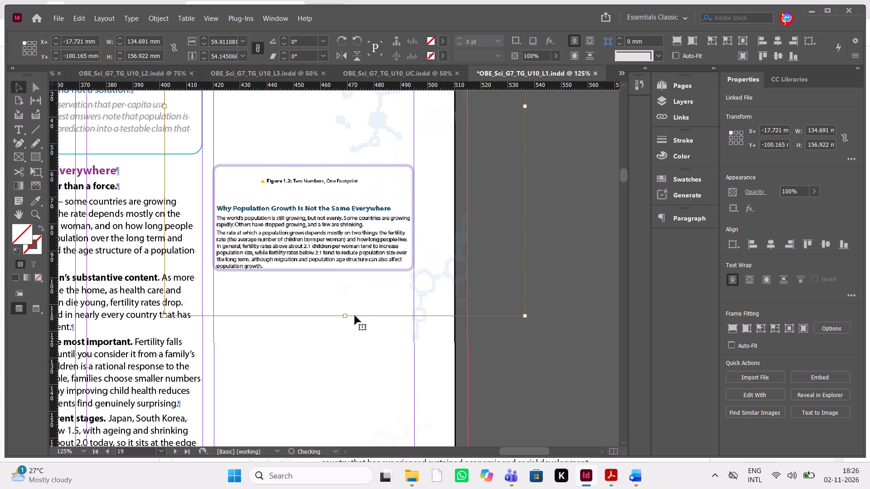
key("shift+Up")
key("shift+Up")
key("shift+Up")
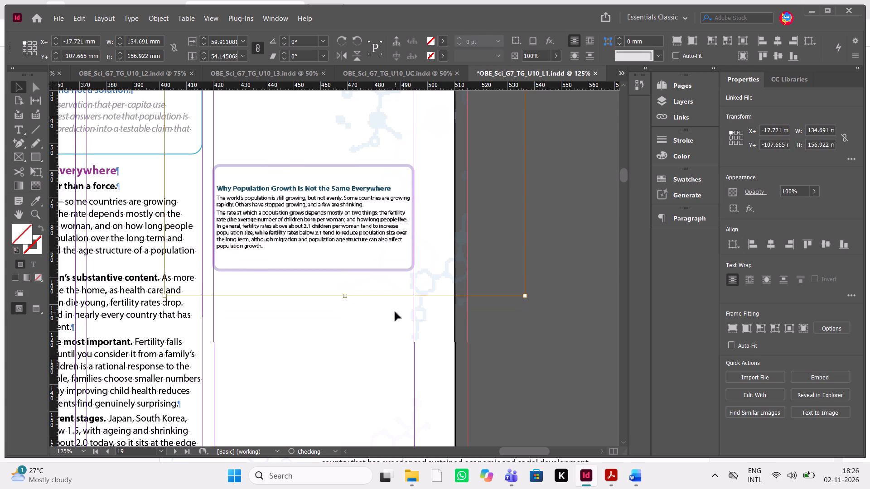
key("shift+Up")
key("shift+Up")
key("Down")
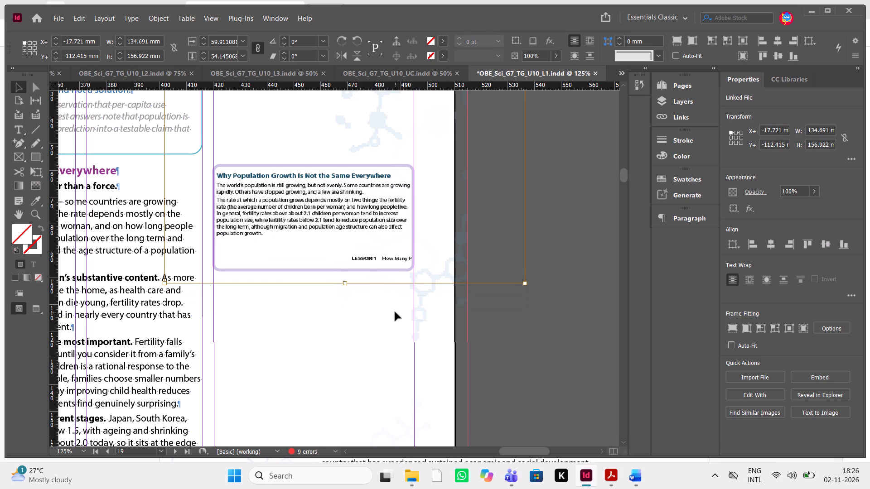
Stretch the placed page's height to about 179 mm and move it up to Y+ -127.165 mm, leaving the lesson footer outside the frame.
left_click_drag(345, 283, 347, 341)
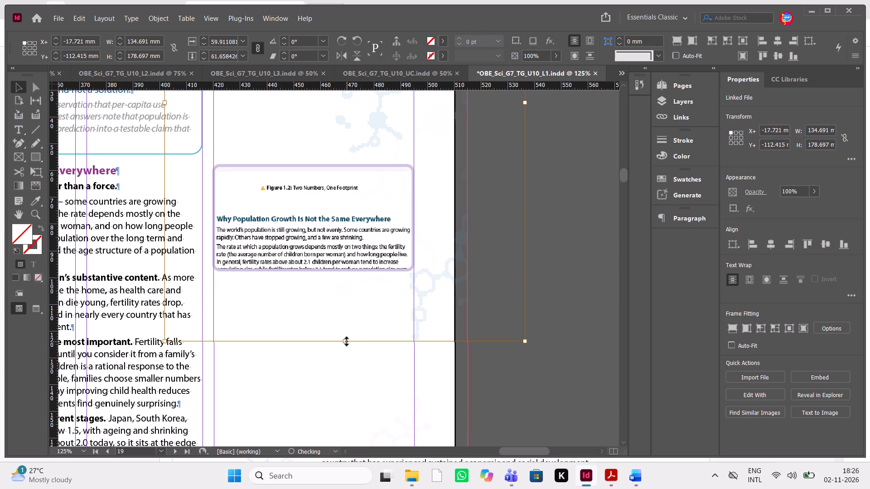
key("shift+Up")
key("shift+Up")
key("shift+Up")
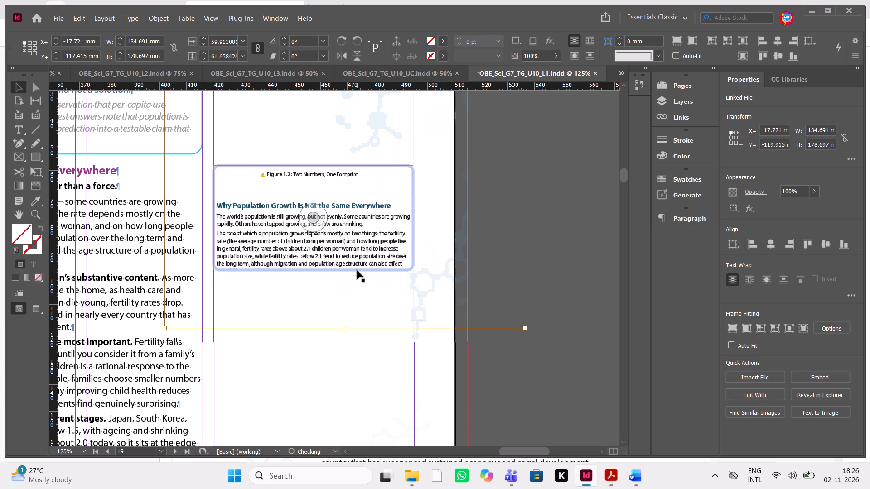
key("shift+Up")
key("shift+Up")
key("shift+Up")
key("Down")
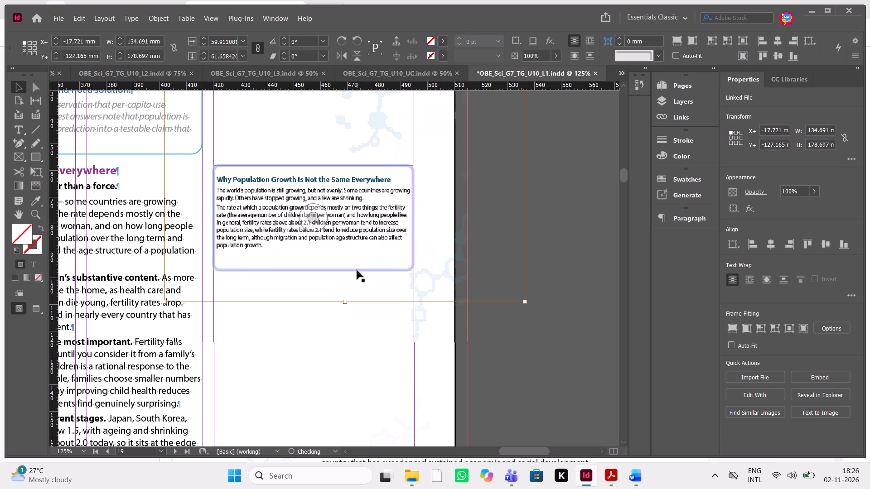
Set the placed page's display performance to High Quality Display and check the mini image in preview.
right_click(318, 218)
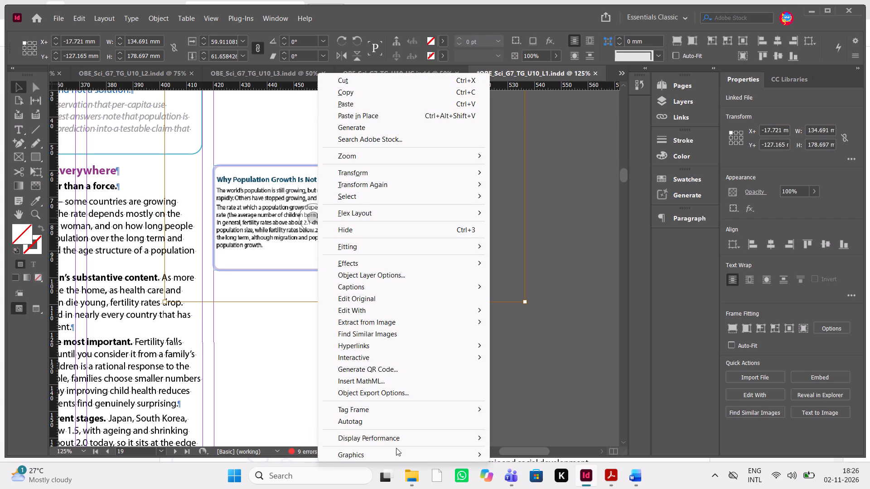
left_click(383, 433)
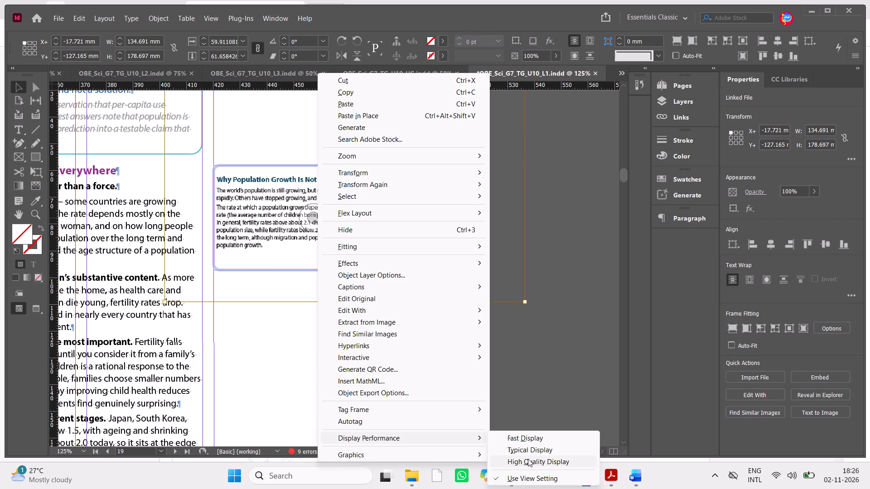
left_click(528, 459)
left_click(569, 327)
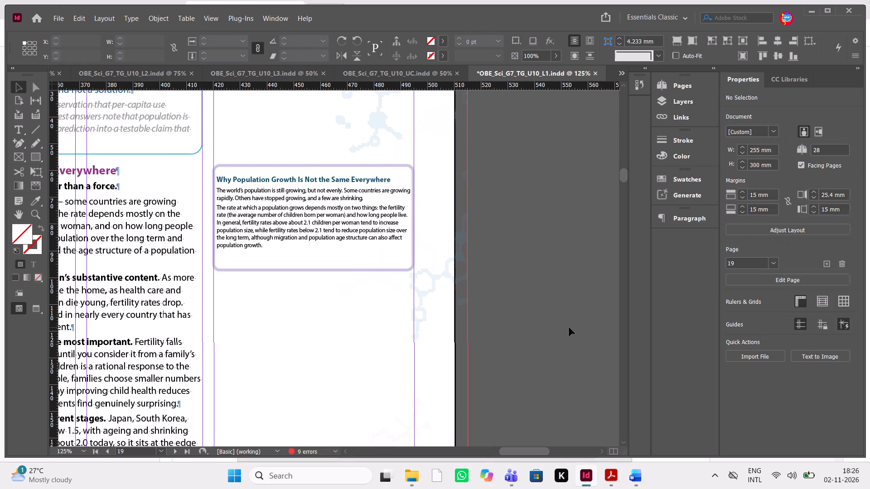
type("ww")
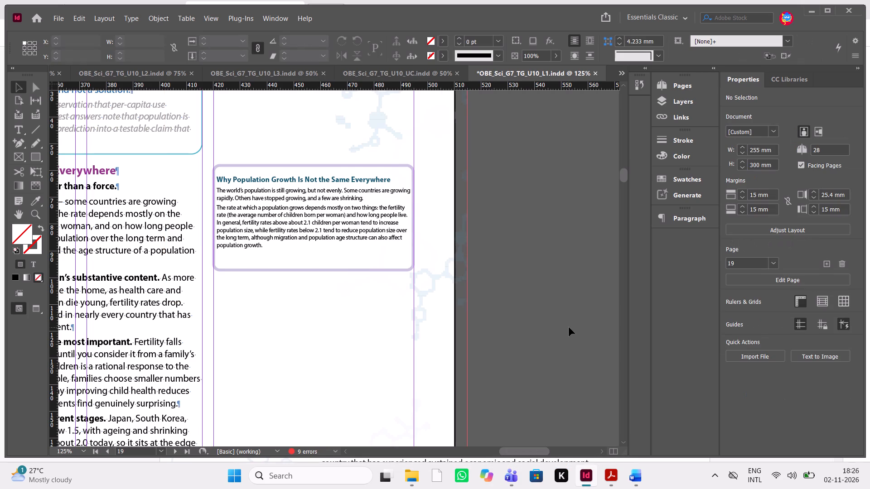
Shorten the mini image frame from its bottom edge to about 35.7 mm high, closing it up below the text.
left_click(339, 269)
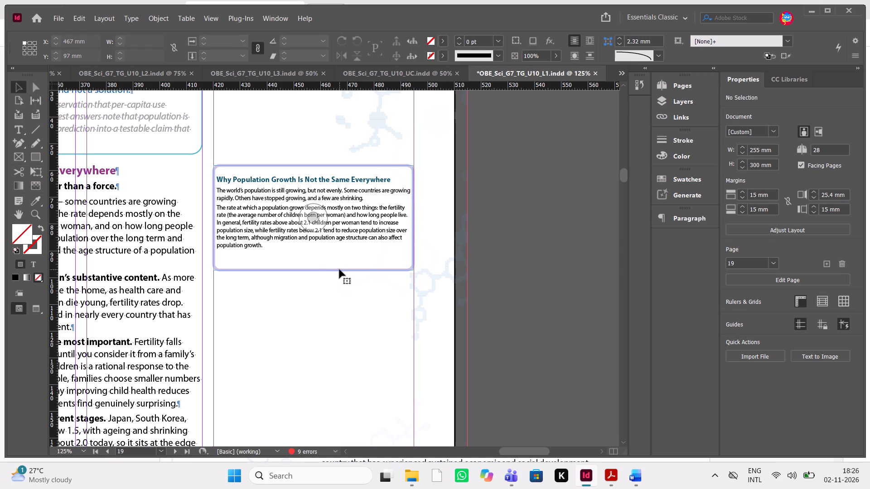
left_click_drag(311, 272, 317, 263)
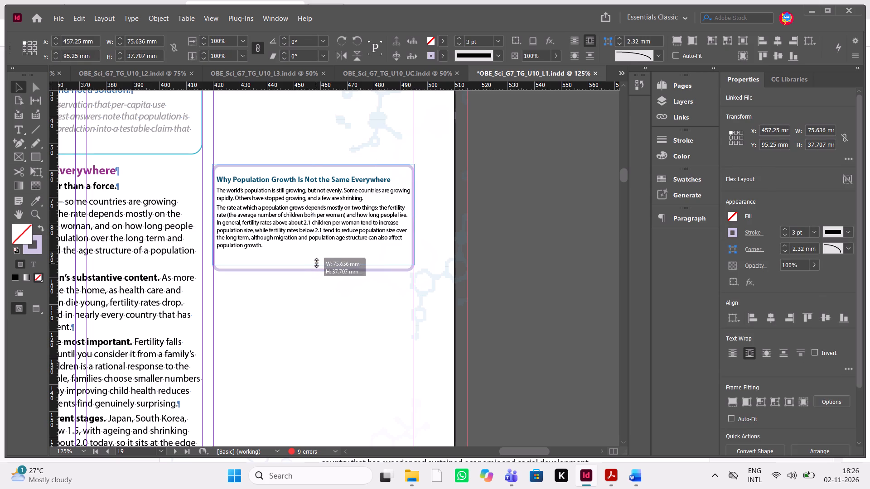
left_click_drag(317, 263, 317, 259)
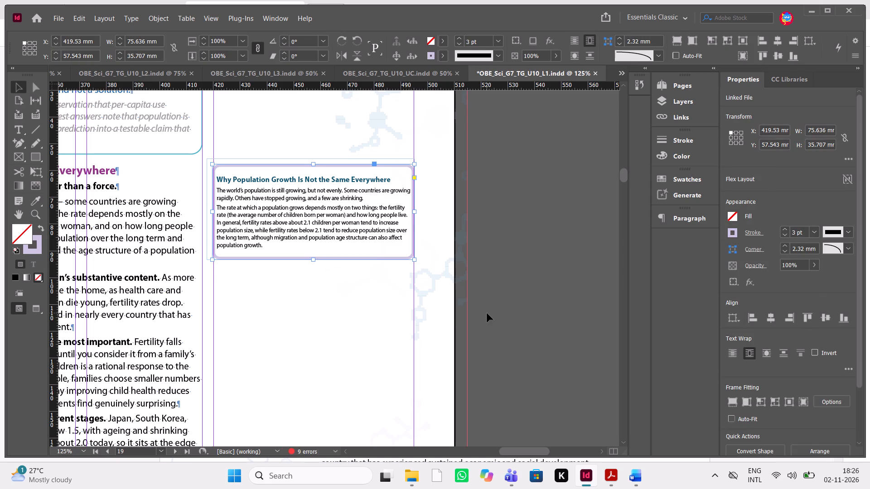
left_click(487, 313)
key("w")
key("w")
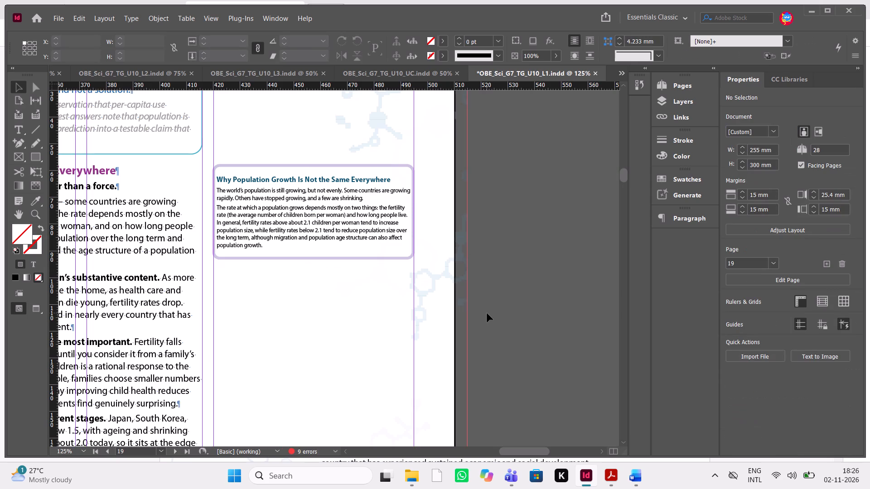
Scale the placed page down to about 128 × 178 mm and shift it within the frame to X+ -15.721 mm.
left_click(362, 220)
left_click(314, 211)
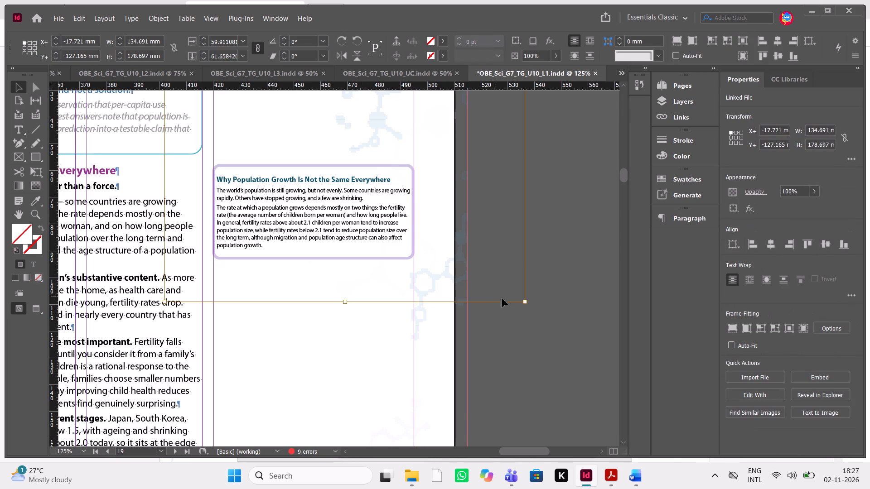
left_click_drag(523, 304, 510, 299)
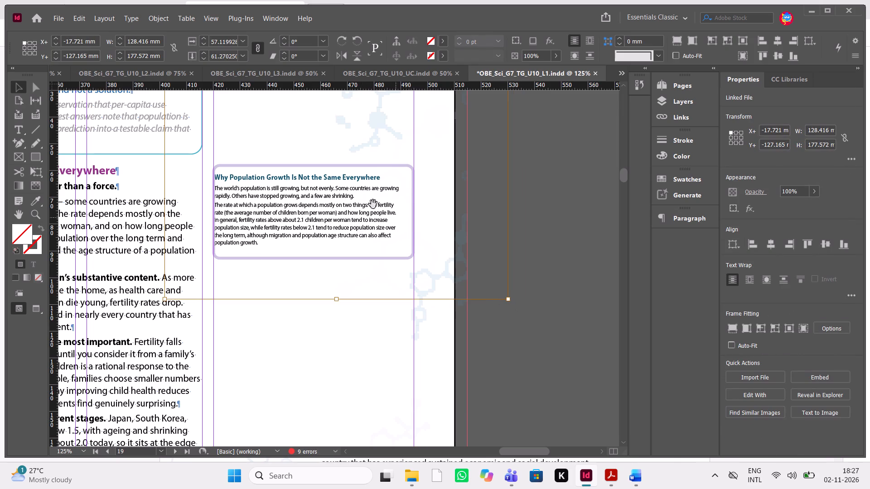
key("Right")
key("Right")
key("Right")
key("Right")
key("Right")
key("Right")
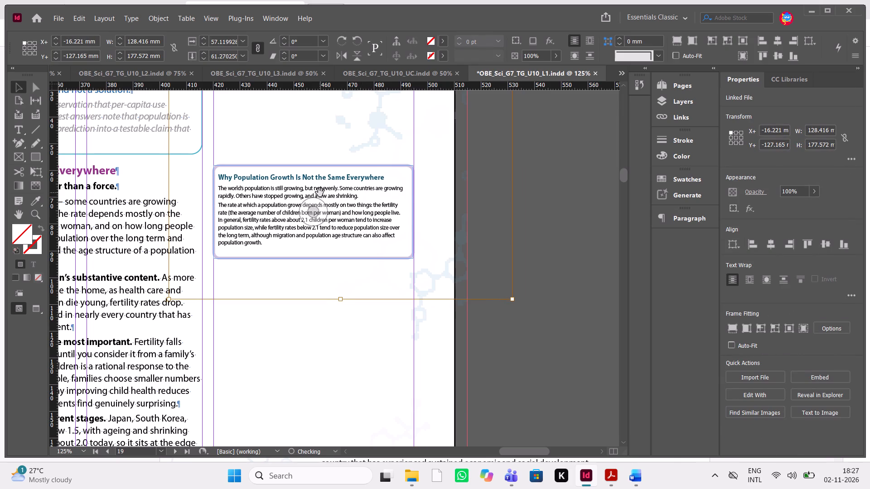
key("Right")
key("Right")
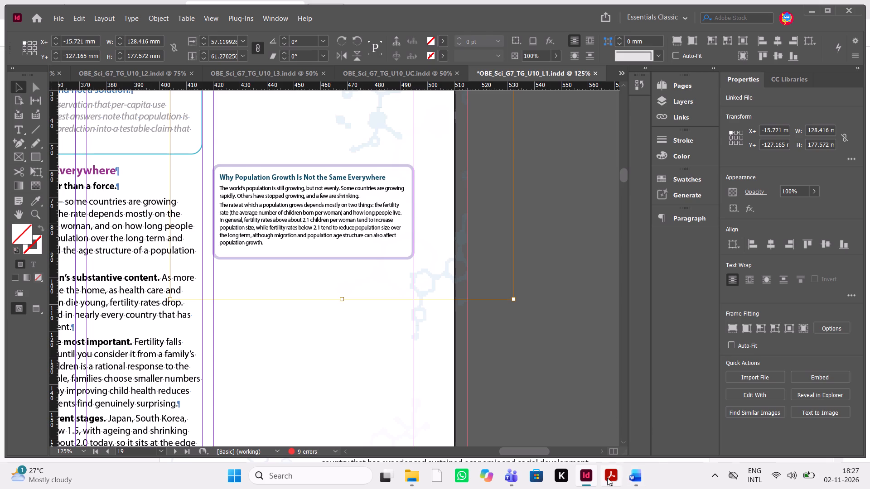
Switch to the QC PDF in Acrobat and review the next "add SB mini image" comments, starting with page 25.
left_click(607, 478)
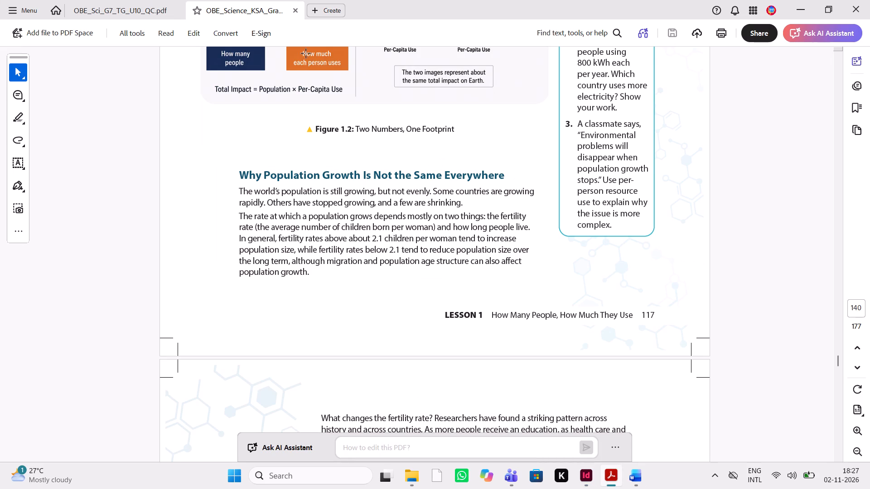
left_click(101, 5)
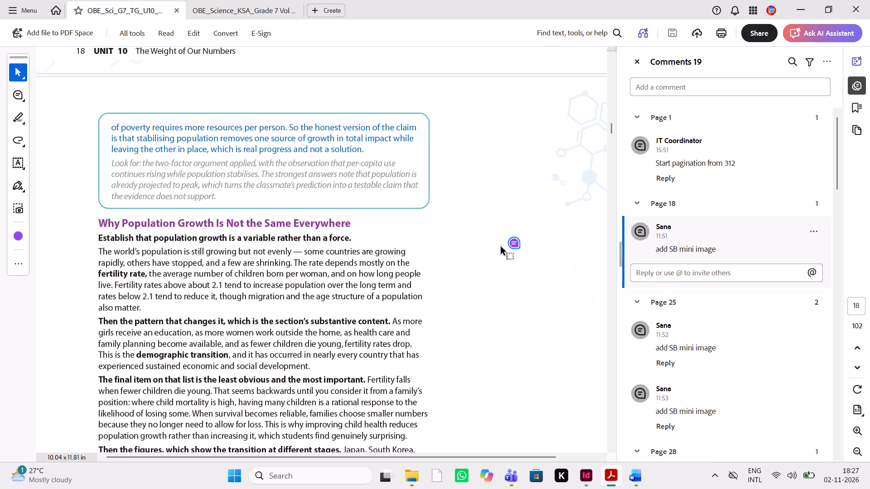
scroll(395, 292, "down", 11)
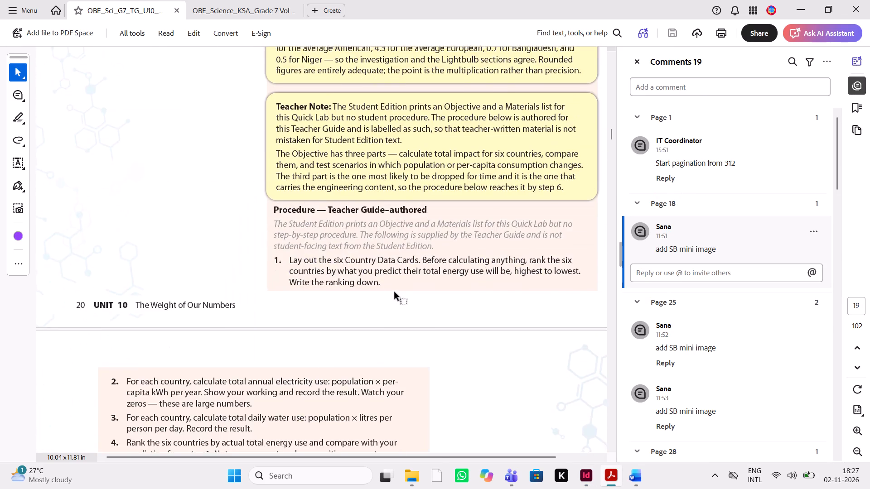
scroll(395, 292, "down", 12)
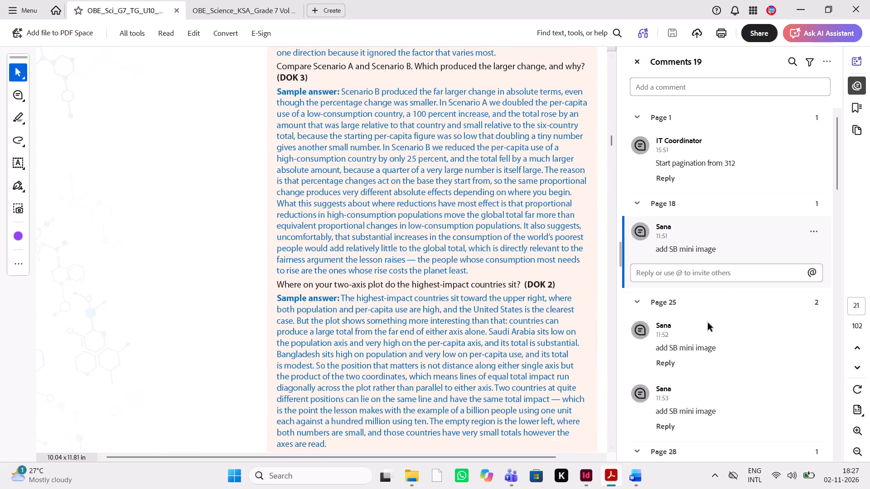
left_click(697, 342)
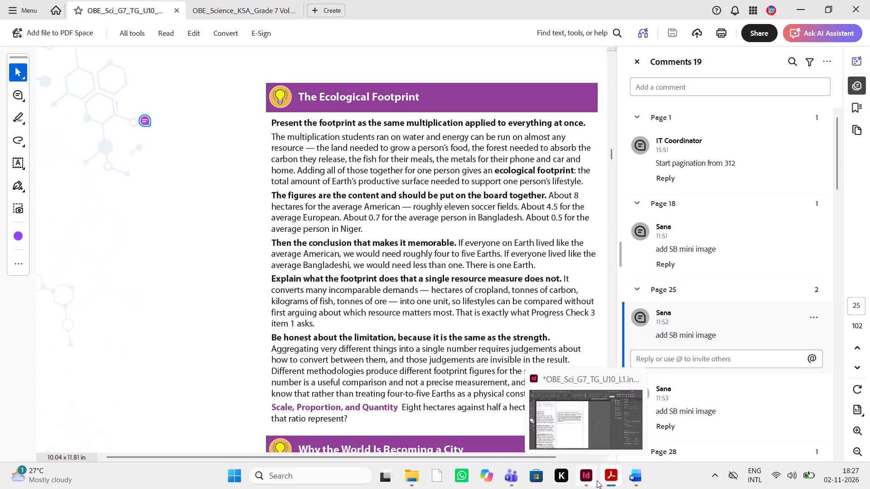
scroll(803, 152, "up", 20)
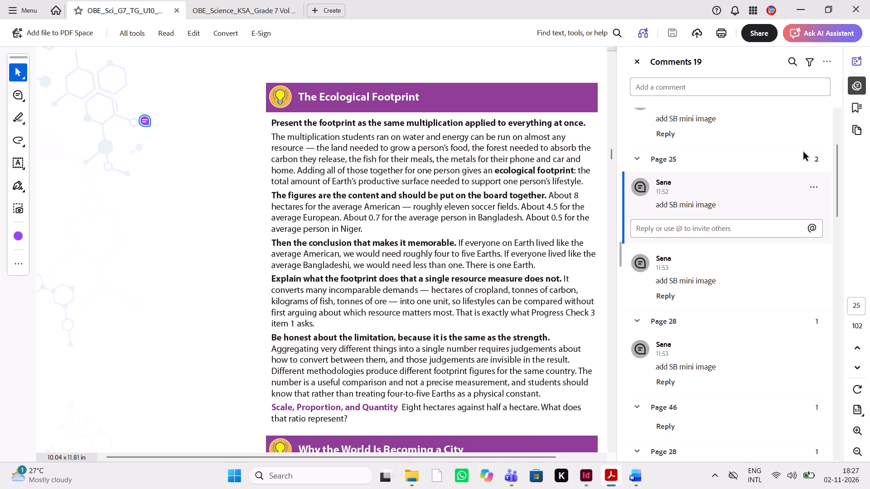
Return to InDesign and examine the page numbering on the last spread of the OBE_Sci_G7_TG_U10_UO document.
left_click(585, 464)
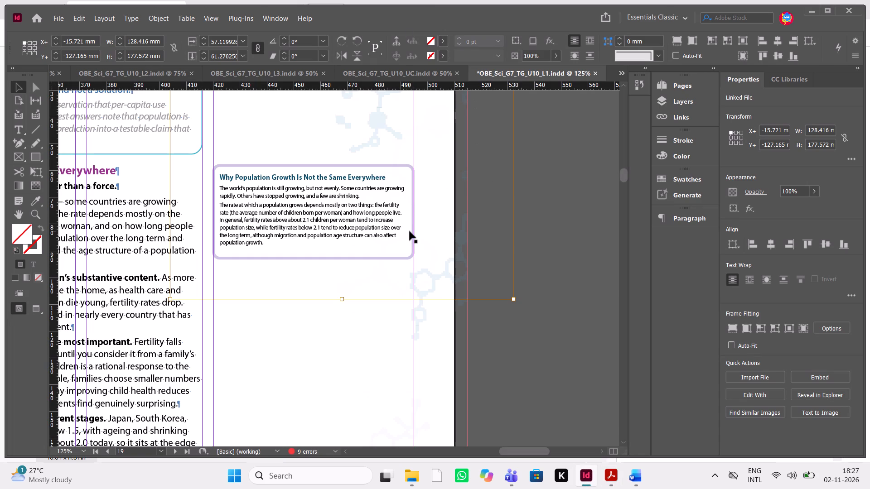
scroll(410, 231, "down", 2)
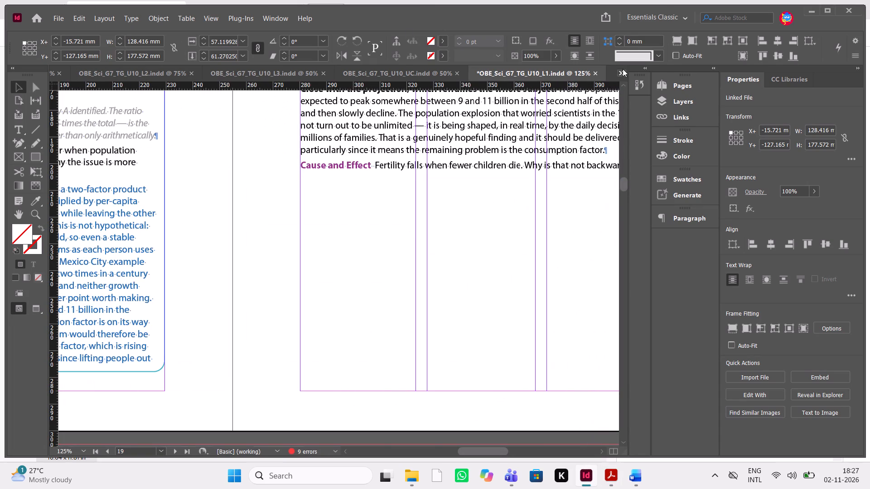
left_click(623, 69)
left_click(623, 72)
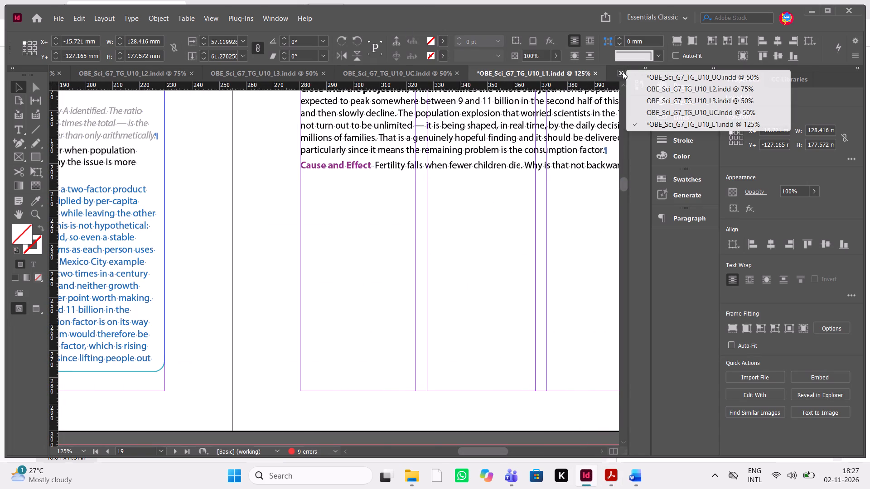
left_click(696, 80)
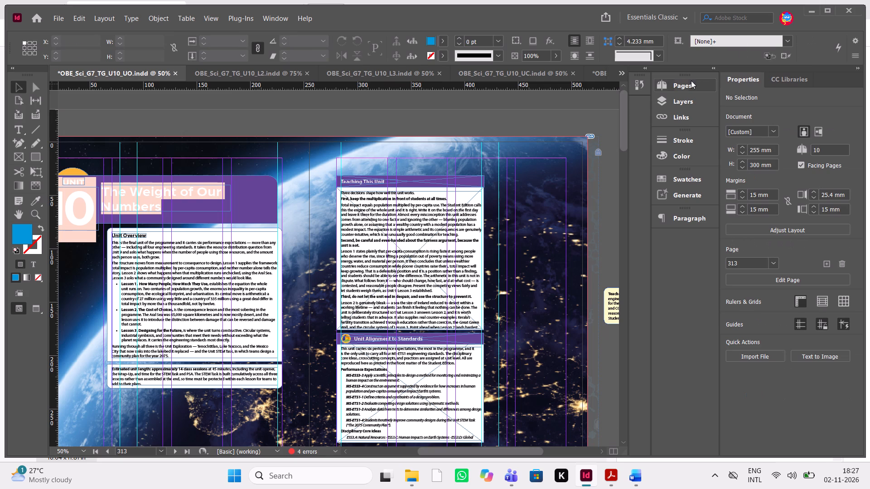
scroll(350, 216, "down", 20)
scroll(350, 216, "down", 20)
scroll(350, 216, "down", 20)
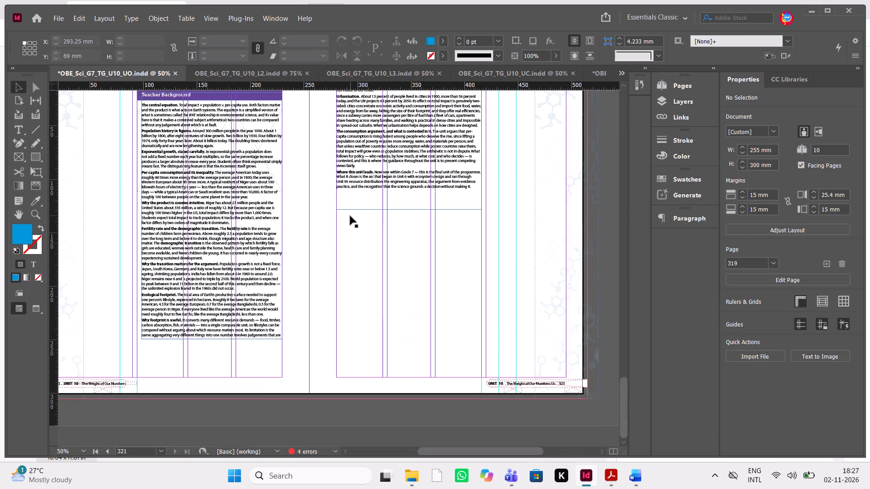
key("ctrl+equal")
key("ctrl+equal")
scroll(350, 216, "left", 2)
scroll(350, 216, "down", 2)
key("ctrl+minus")
key("ctrl+minus")
key("ctrl+minus")
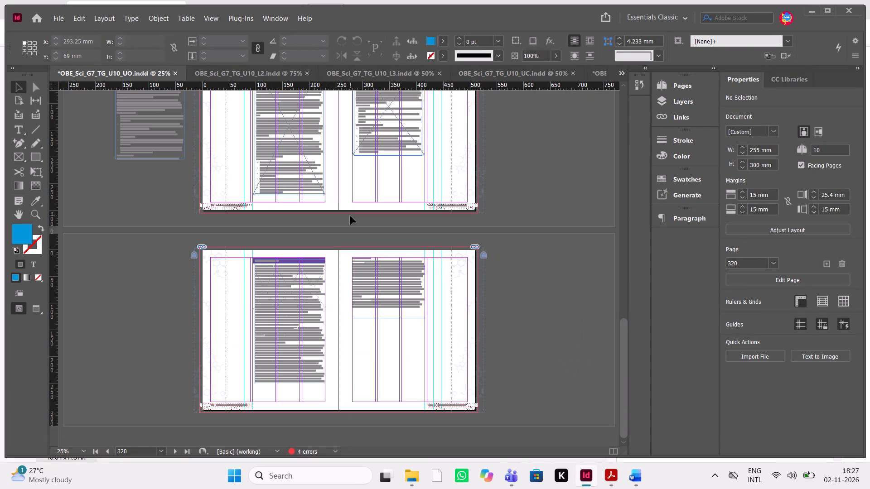
Go back to the OBE_Sci_G7_TG_U10_L1 document and examine its opening spread and page numbering.
left_click(261, 70)
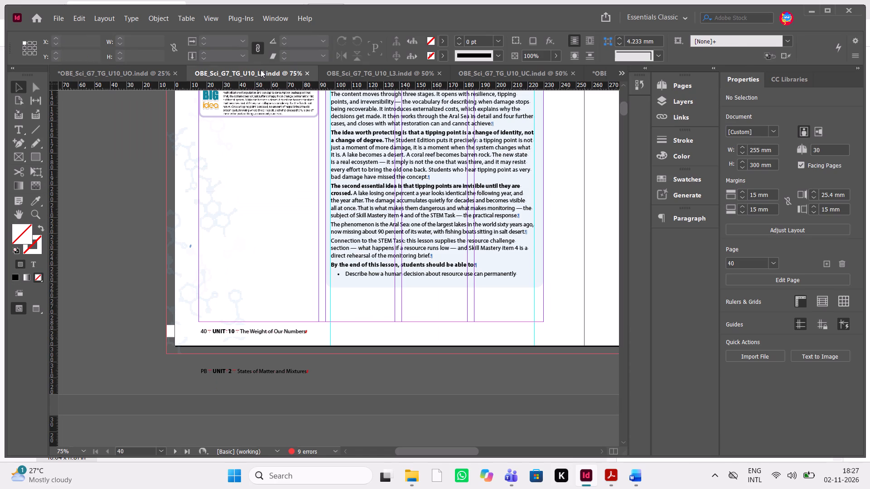
left_click(601, 75)
scroll(455, 285, "left", 1)
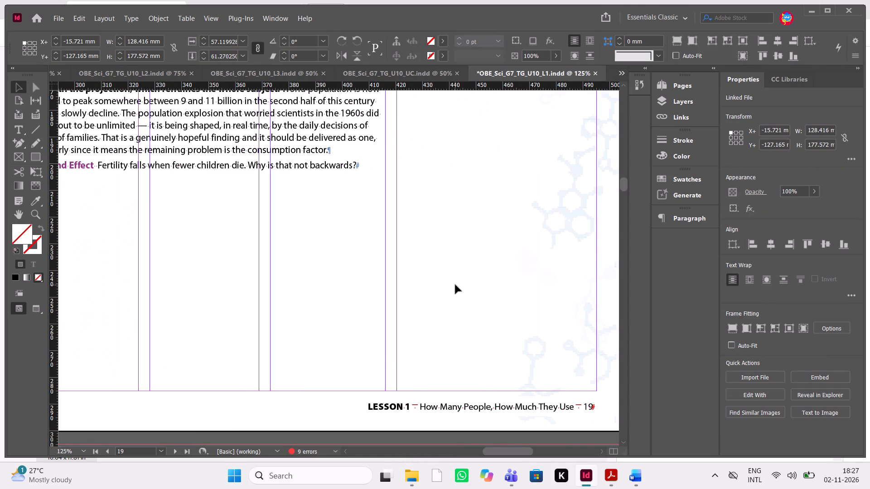
scroll(455, 285, "up", 16)
scroll(455, 285, "up", 8)
scroll(455, 285, "right", 2)
scroll(455, 285, "up", 2)
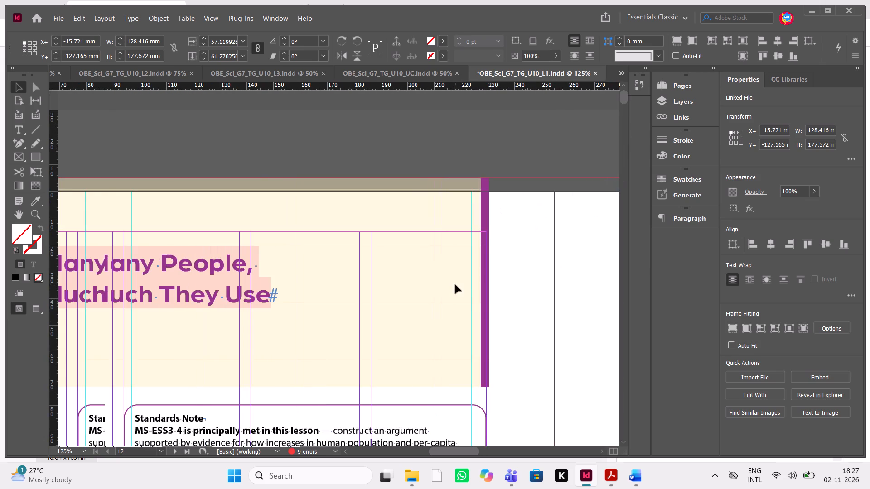
key("ctrl+minus")
key("ctrl+minus")
key("ctrl+minus")
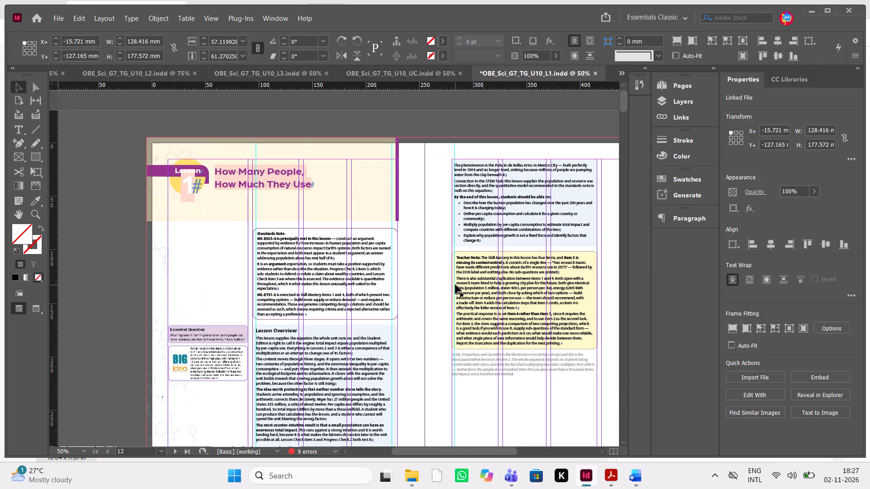
key("F12")
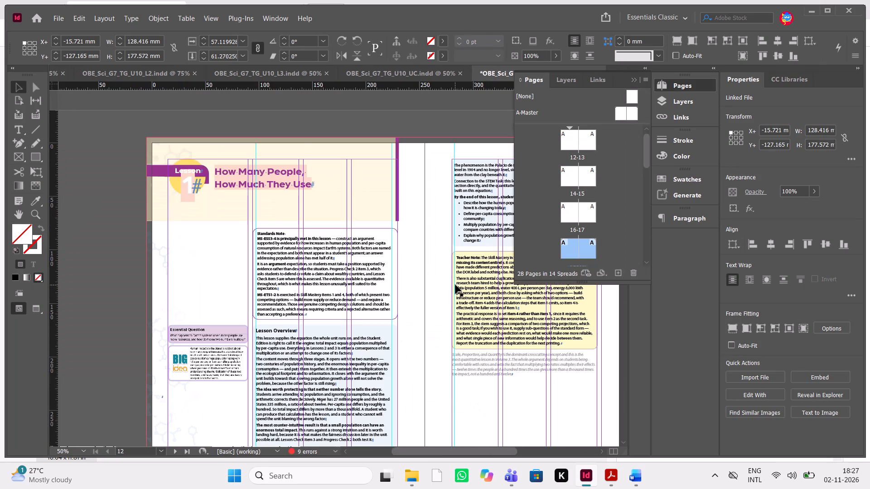
scroll(586, 160, "up", 12)
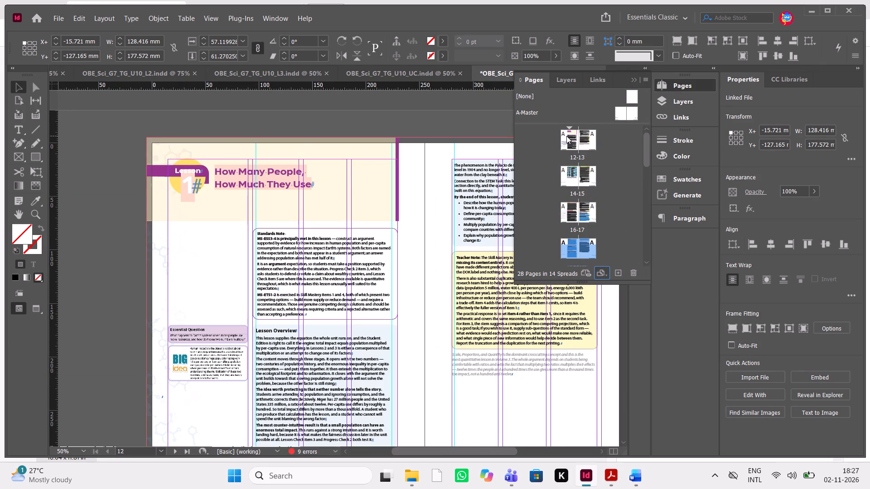
left_click(629, 78)
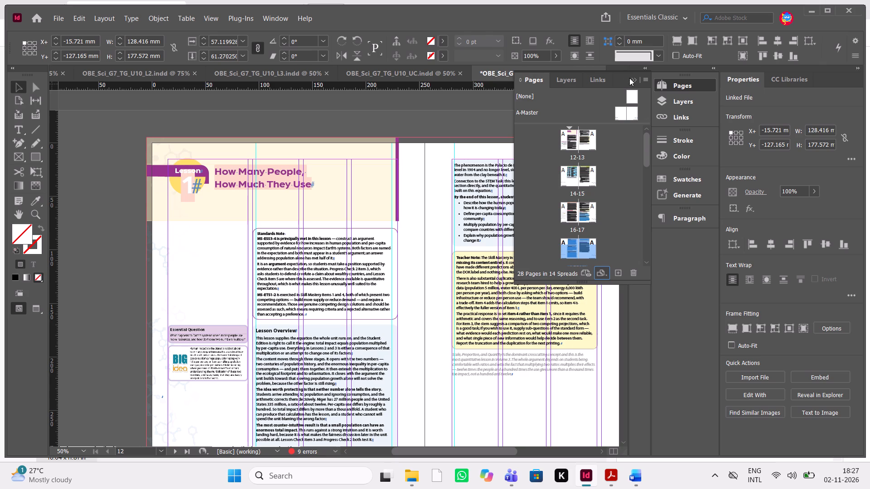
left_click(629, 78)
left_click(632, 79)
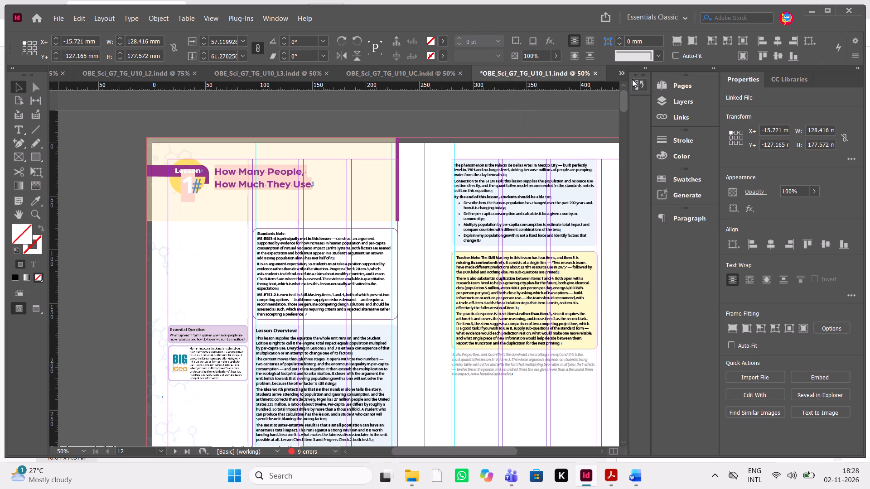
Check the footer page number on the last page of the OBE_Sci_G7_TG_U10_UO document.
left_click(625, 75)
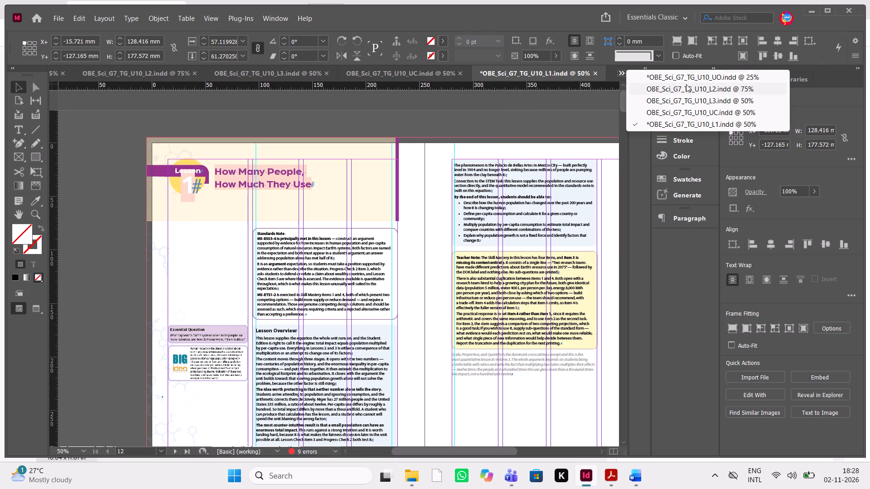
left_click(698, 80)
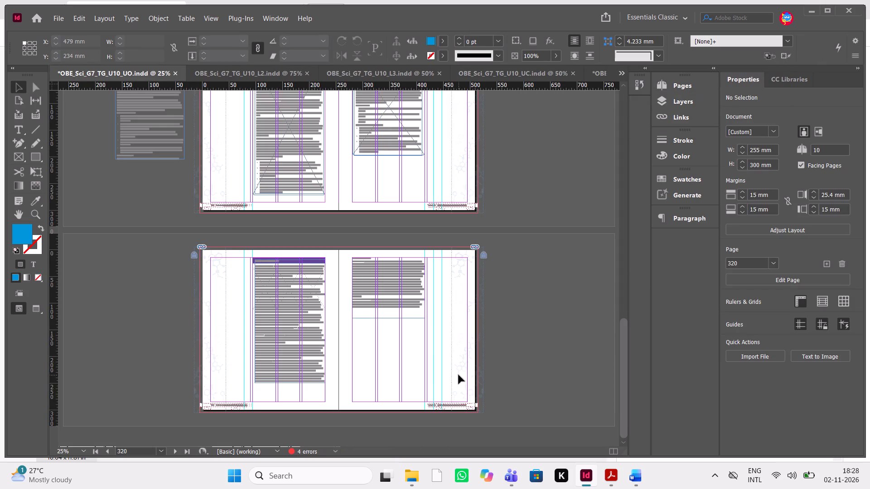
key("ctrl+equal")
key("ctrl+equal")
key("ctrl+equal")
left_click(459, 375)
scroll(459, 375, "down", 8)
scroll(459, 375, "left", 1)
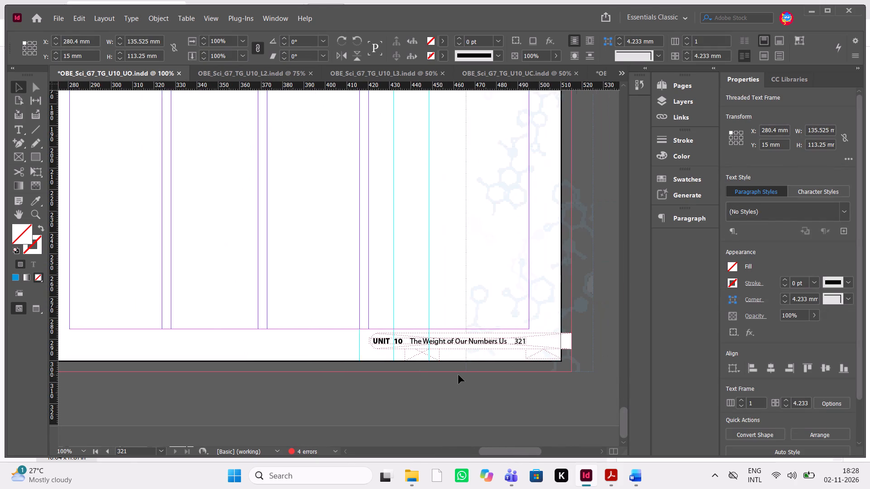
scroll(459, 375, "left", 1)
key("ctrl+minus")
key("ctrl+minus")
key("ctrl+minus")
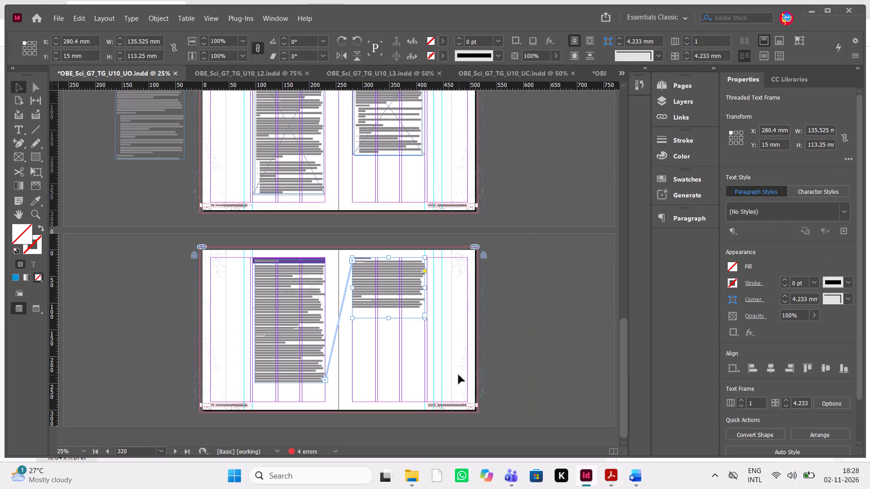
scroll(459, 375, "up", 12)
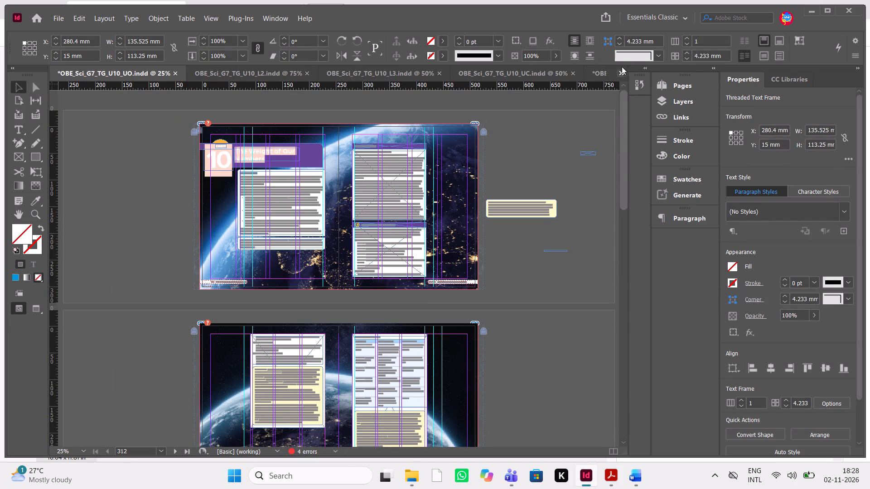
In the OBE_Sci_G7_TG_U10_L1 document, set the first page's section to start page numbering at 322.
left_click(620, 74)
left_click(735, 122)
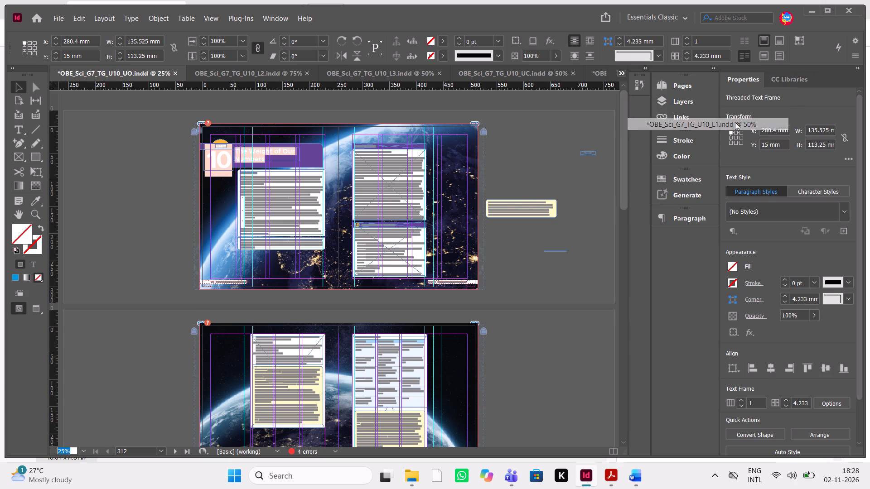
key("F12")
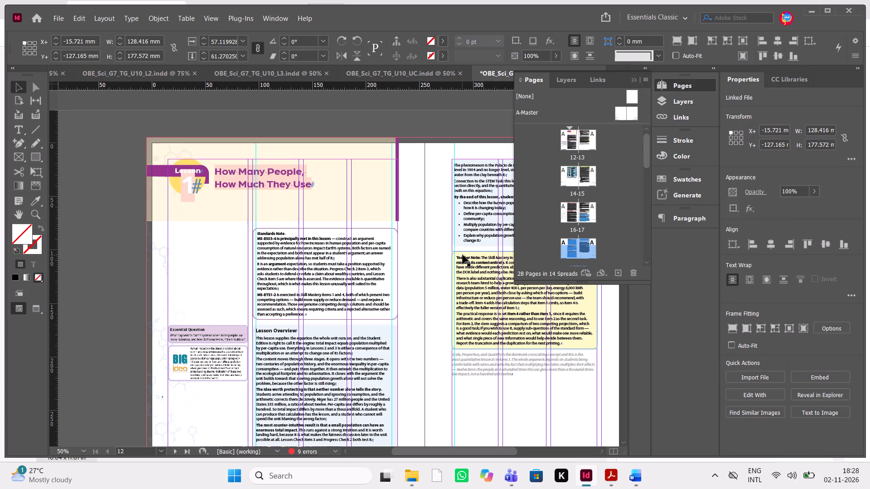
scroll(585, 138, "up", 6)
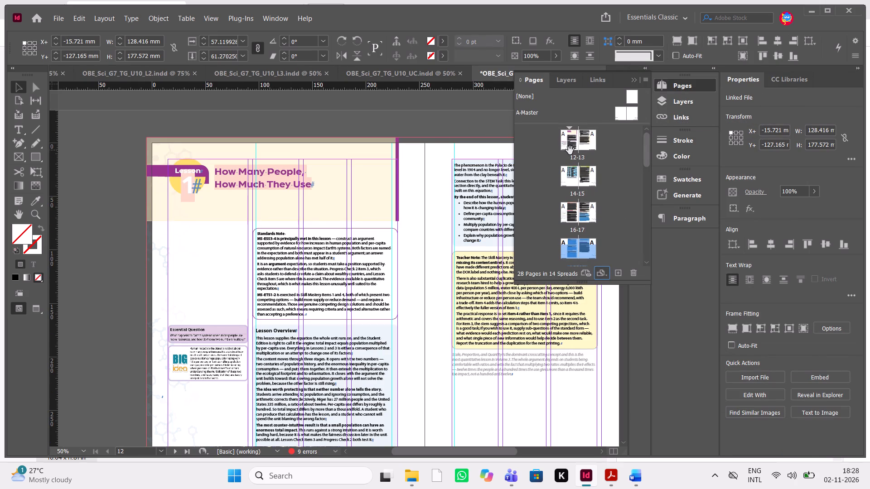
left_click(570, 150)
left_click(570, 148)
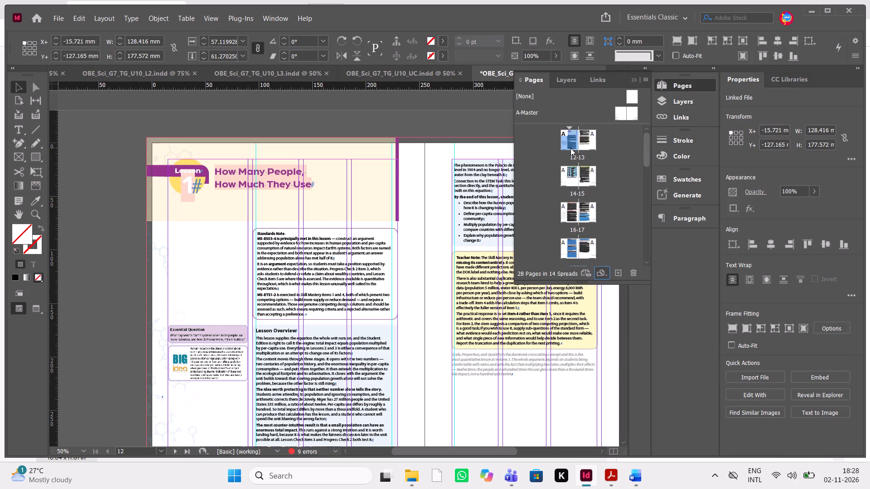
right_click(570, 148)
left_click(652, 288)
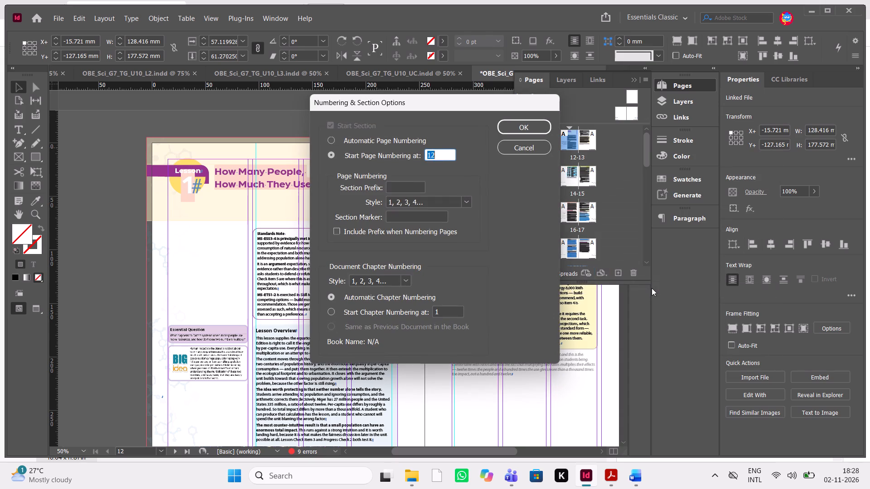
key("BackSpace")
type("3212")
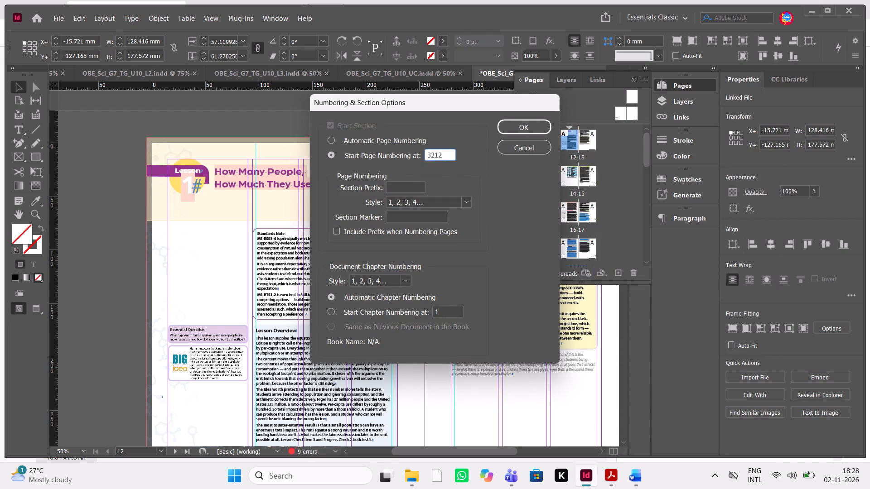
key("BackSpace")
key("BackSpace")
key("2")
left_click(545, 120)
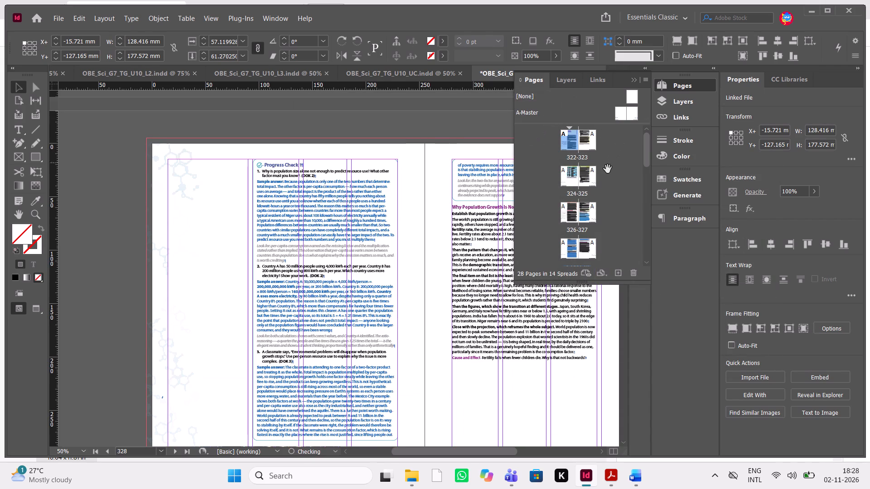
Review the renumbered spreads of the OBE_Sci_G7_TG_U10_L1 document through to its last page.
scroll(601, 203, "down", 1)
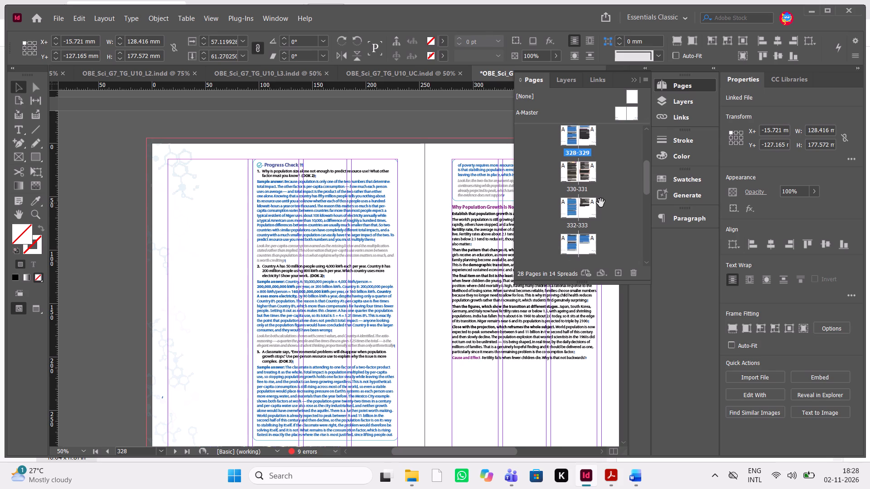
scroll(604, 197, "down", 2)
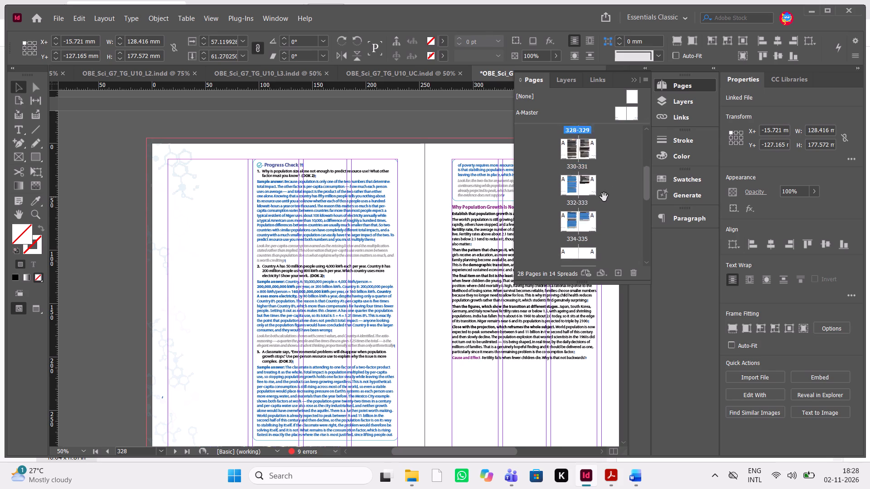
scroll(604, 197, "down", 4)
scroll(604, 197, "up", 3)
scroll(604, 197, "down", 20)
scroll(604, 197, "down", 3)
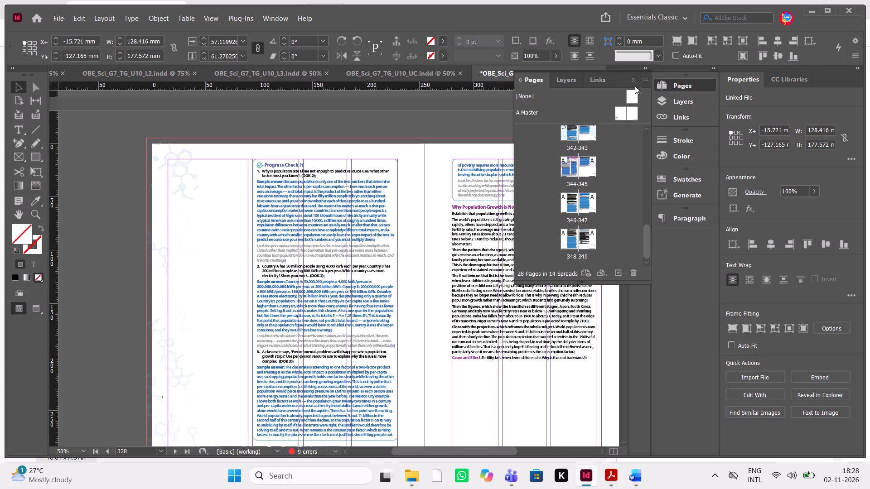
left_click(634, 79)
Paste the copied mini image frame onto page 336, beside the "The Ecological Footprint" section.
scroll(479, 201, "up", 4)
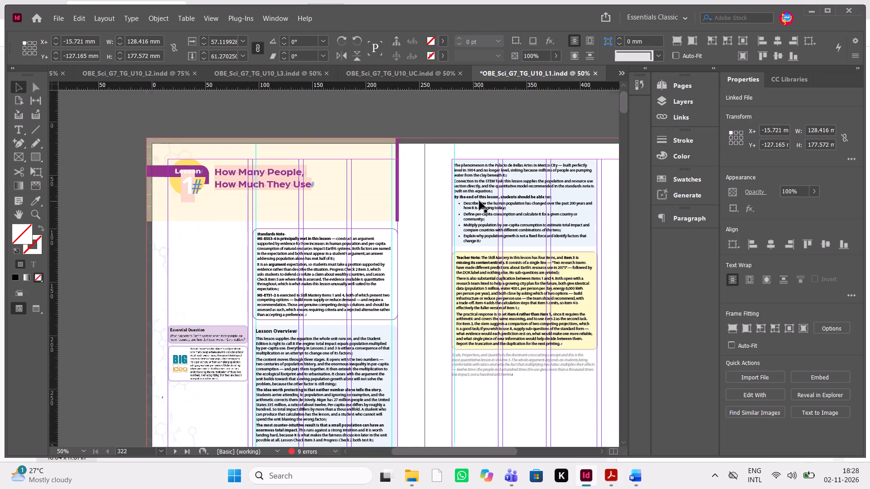
scroll(479, 201, "up", 3)
scroll(479, 201, "down", 9)
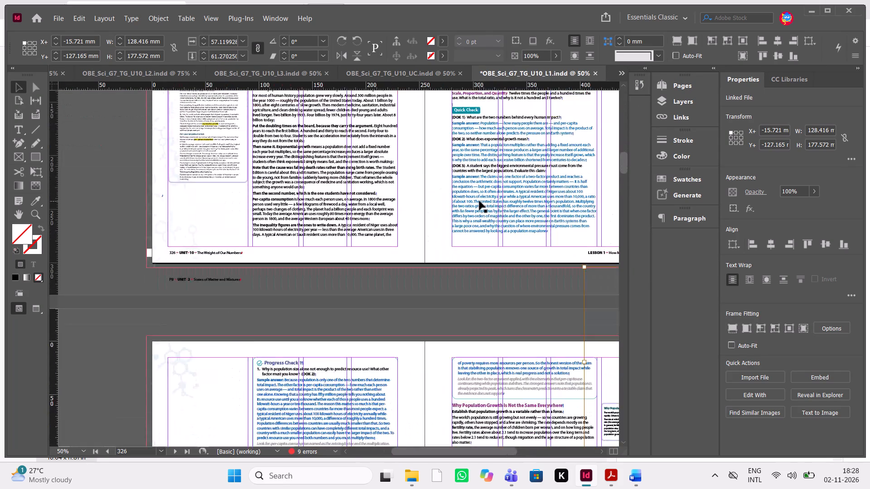
scroll(479, 201, "down", 4)
scroll(479, 201, "left", 1)
scroll(479, 201, "down", 2)
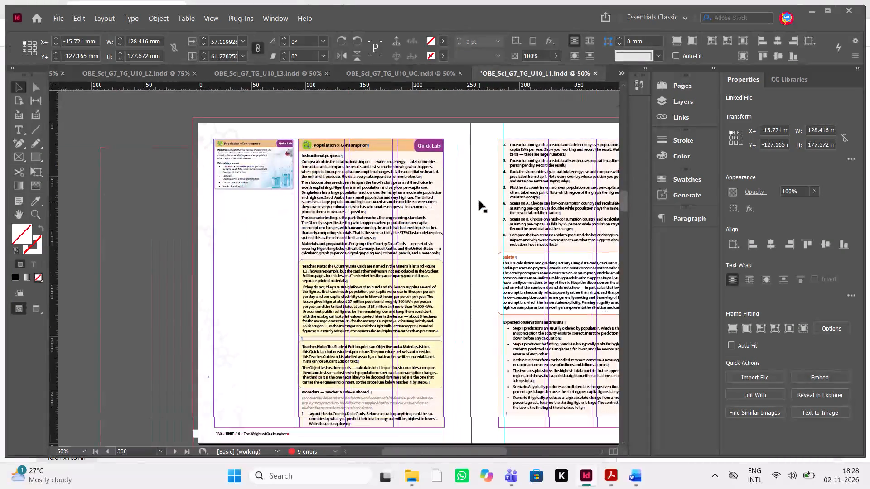
scroll(479, 201, "down", 2)
scroll(479, 201, "left", 1)
scroll(479, 201, "down", 7)
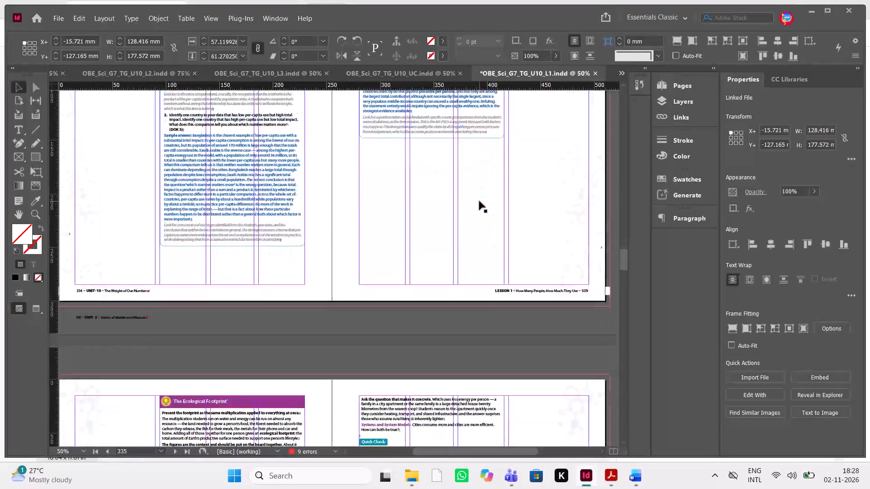
scroll(479, 201, "down", 6)
scroll(479, 201, "up", 2)
scroll(479, 201, "down", 1)
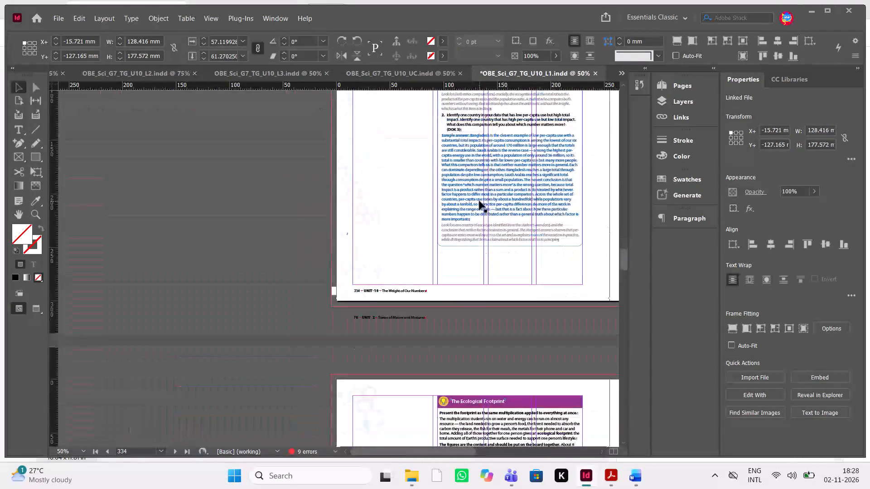
scroll(479, 201, "down", 1)
key("ctrl+equal")
key("ctrl+equal")
scroll(479, 201, "down", 4)
scroll(479, 201, "up", 1)
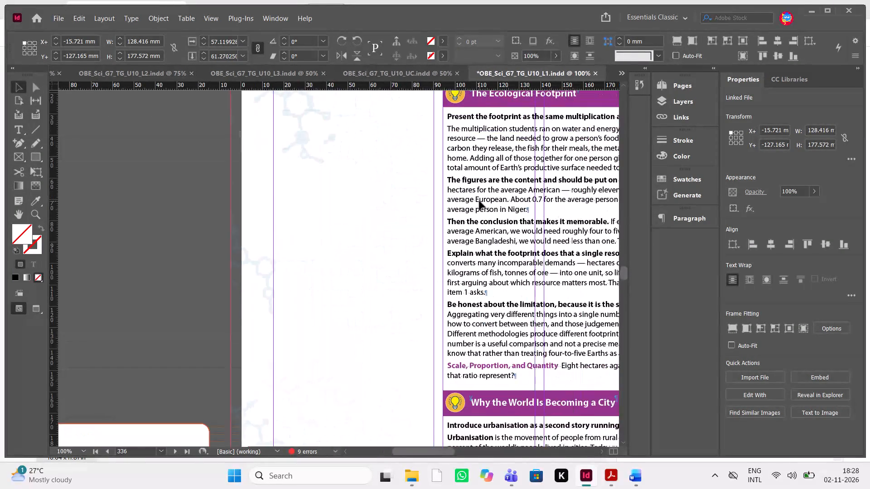
scroll(479, 201, "up", 1)
key("ctrl+v")
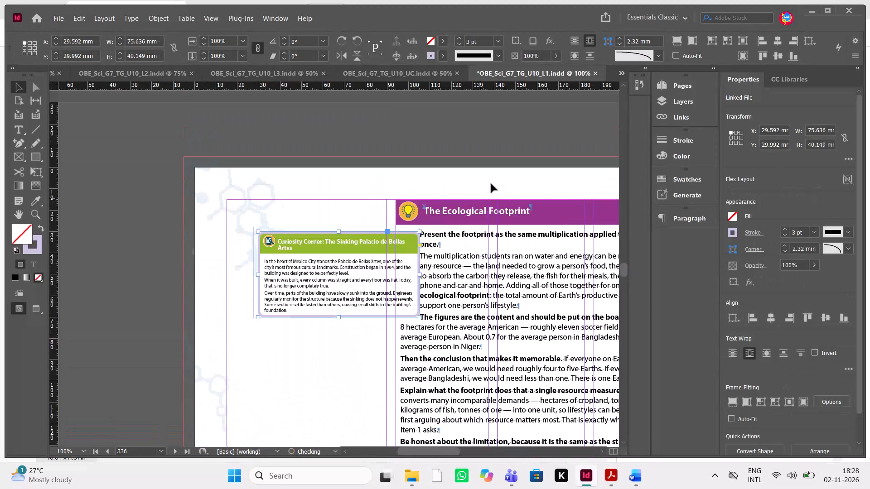
Move the pasted frame into the side column next to the heading, at about X 13.7 mm and Y 17 mm.
left_click_drag(353, 259, 325, 229)
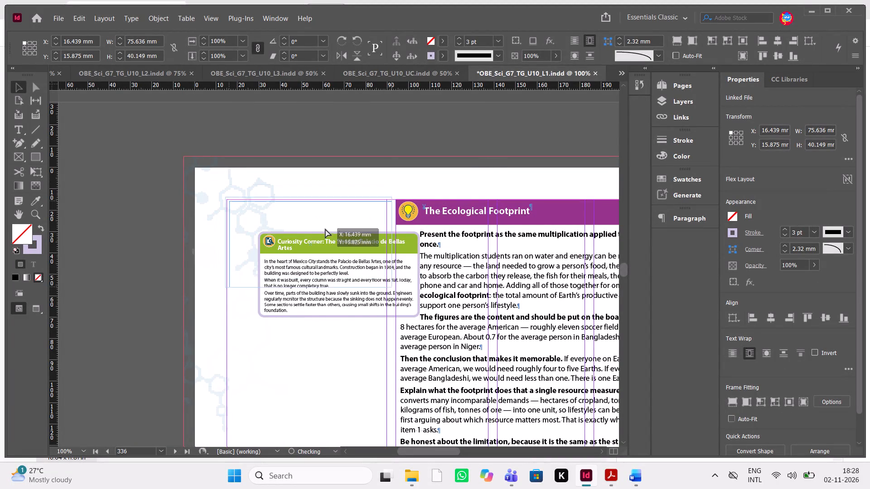
left_click_drag(325, 229, 325, 232)
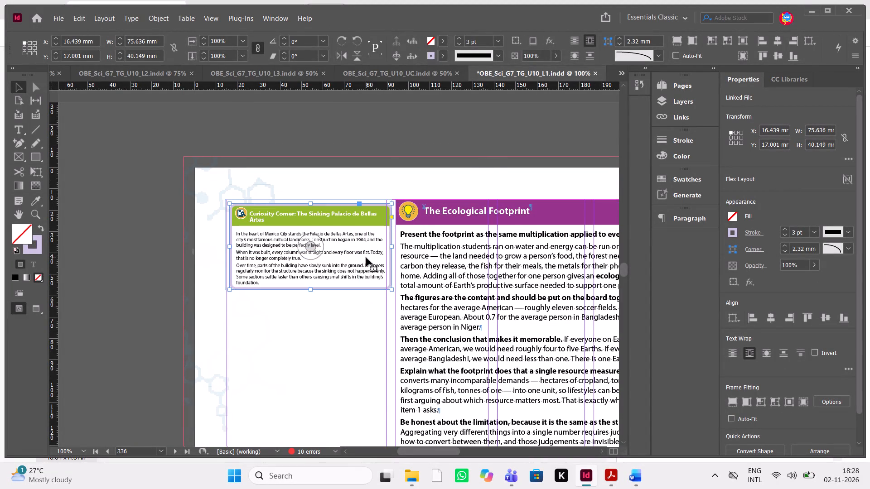
key("Left")
key("Left")
key("Left")
key("Left")
key("Left")
key("Left")
key("Left")
key("Left")
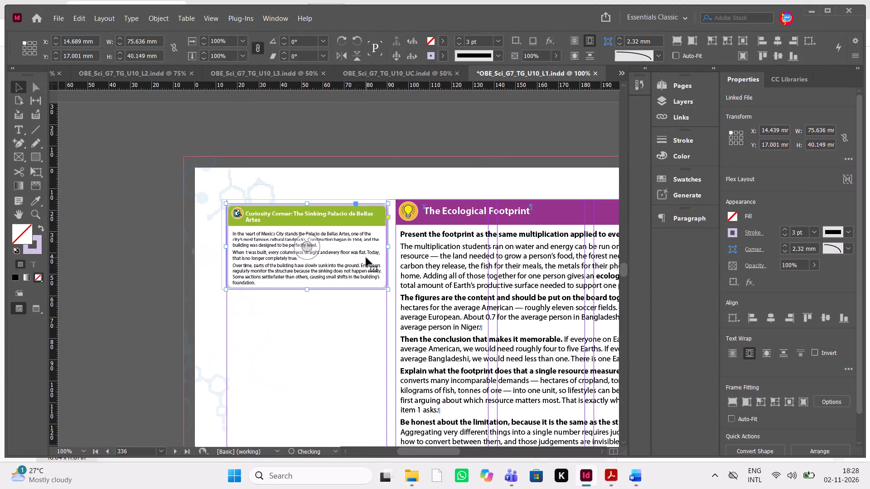
key("Left")
key("Left")
key("Left")
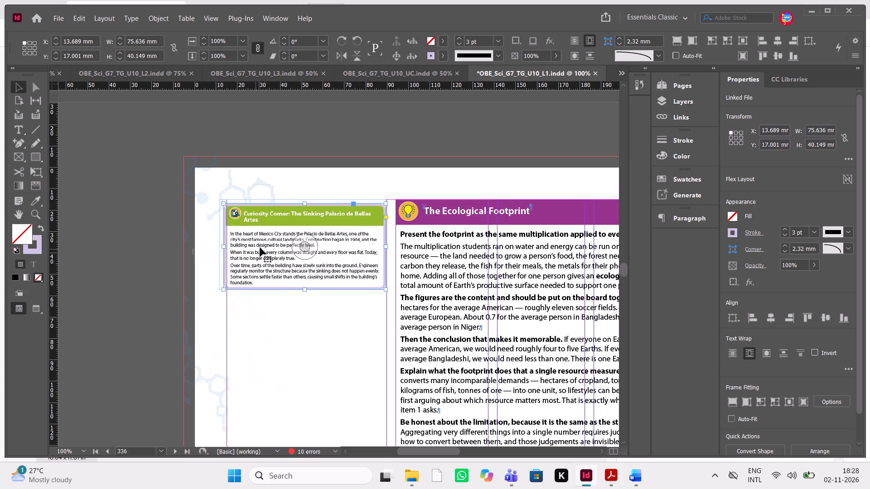
Delete the Curiosity Corner image from inside the pasted frame, keeping the empty frame.
left_click(309, 249)
key("Delete")
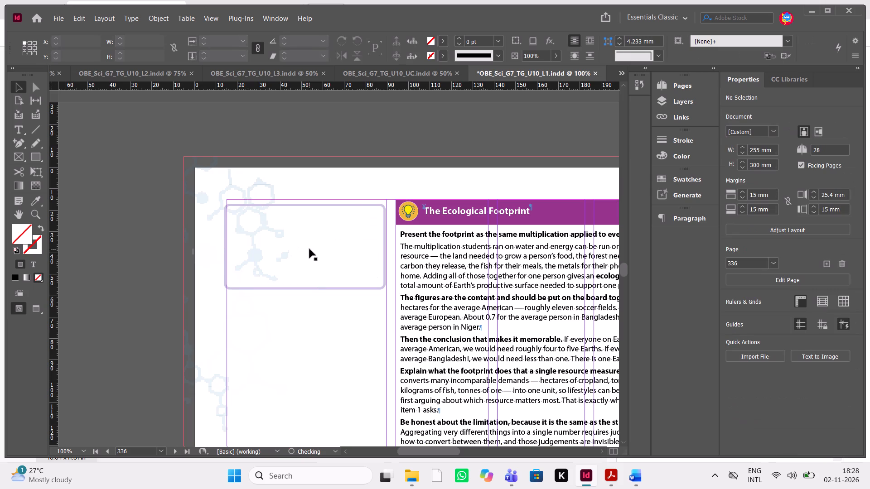
Locate "What the Numbers Mean for the Planet" in the student book in Acrobat, and place page 139 of OBE_Science_KSA_Grade 7 Vol 3_4P_ into the empty frame.
left_click(309, 249)
key("ctrl+d")
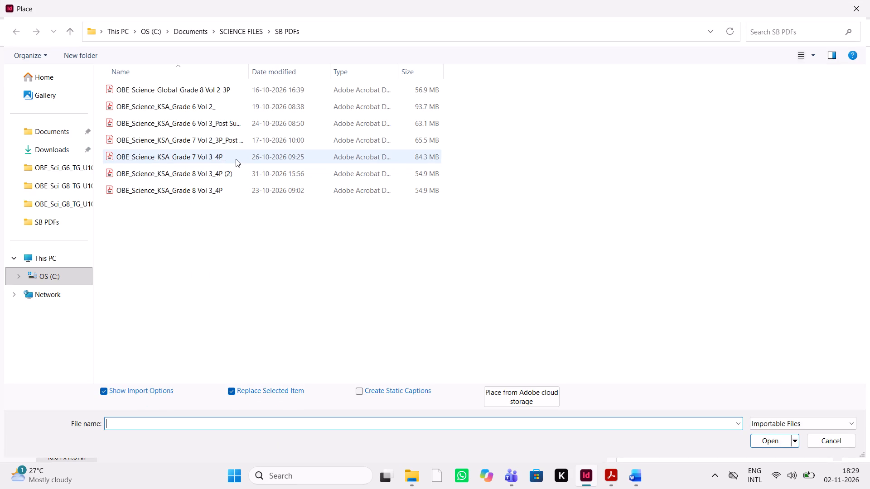
left_click(236, 159)
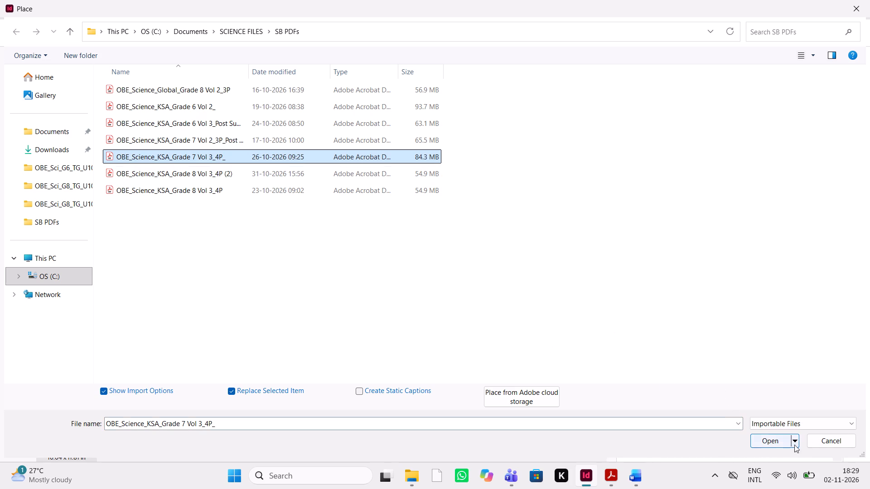
left_click(767, 435)
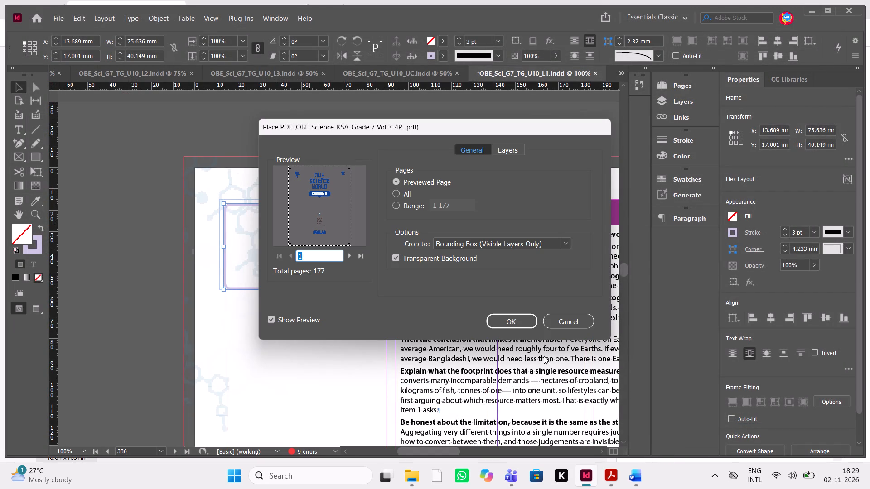
left_click(610, 473)
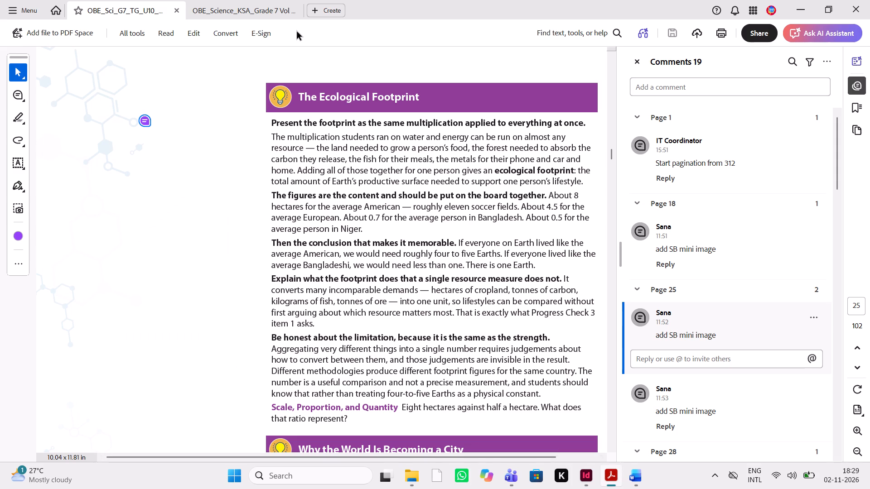
left_click(256, 8)
scroll(475, 282, "down", 4)
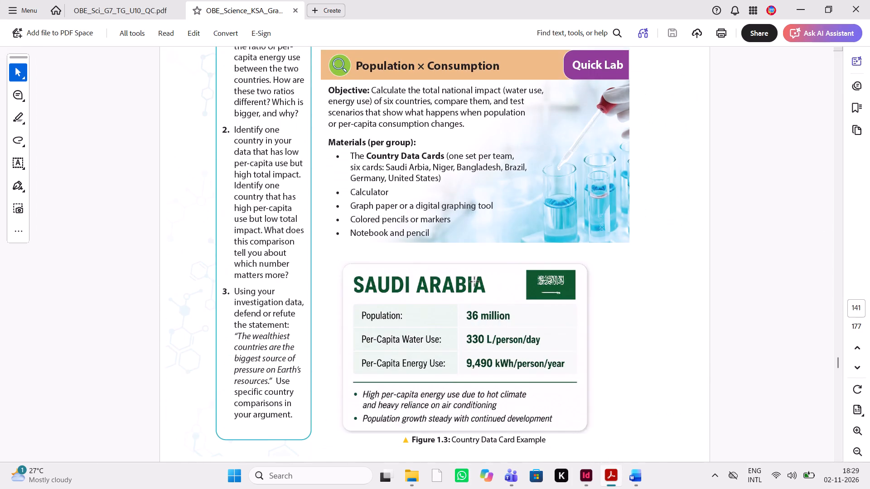
scroll(475, 282, "down", 3)
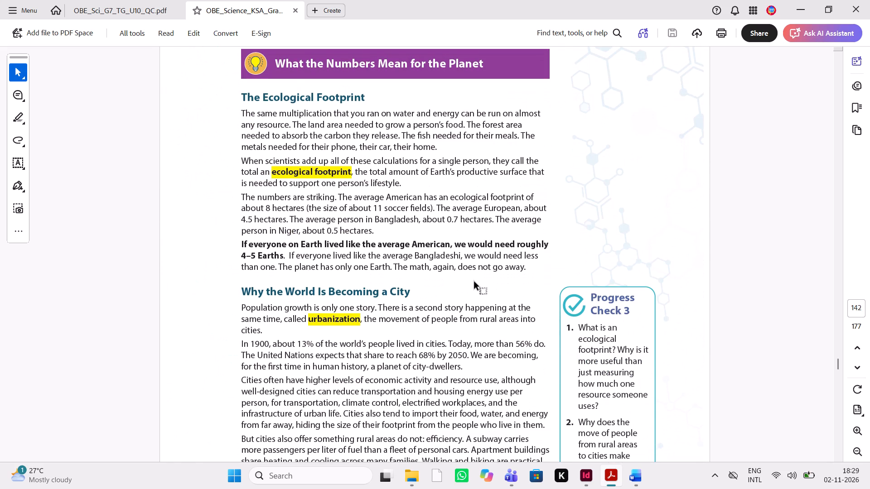
left_click(583, 483)
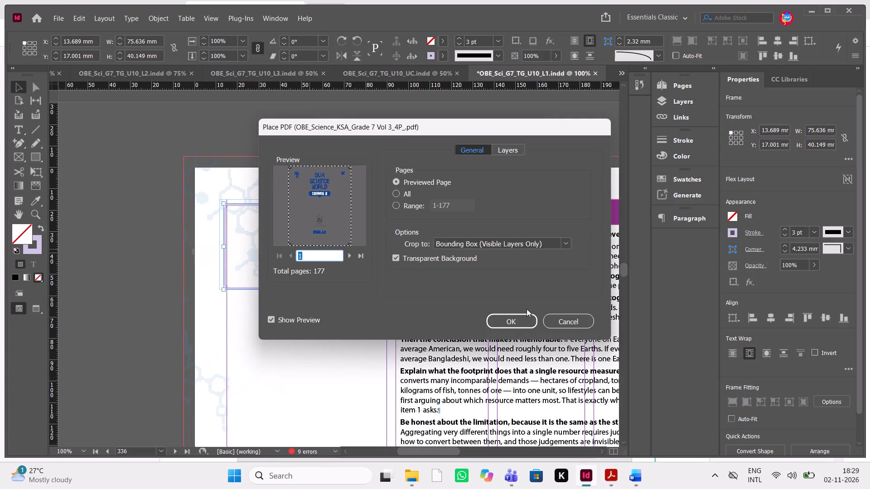
key("BackSpace")
type("138")
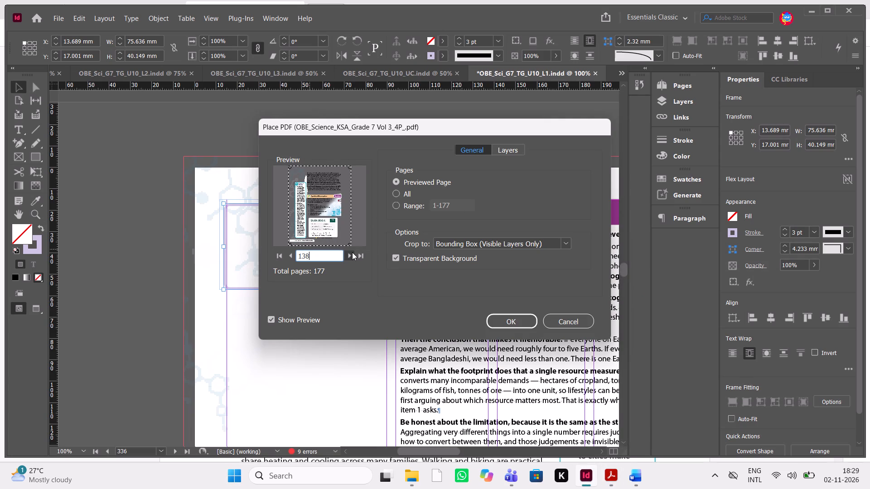
left_click(352, 252)
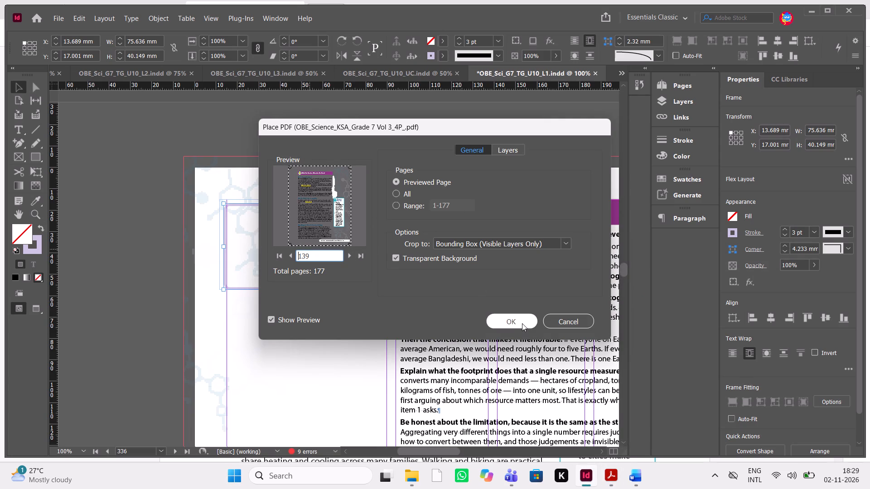
left_click(521, 321)
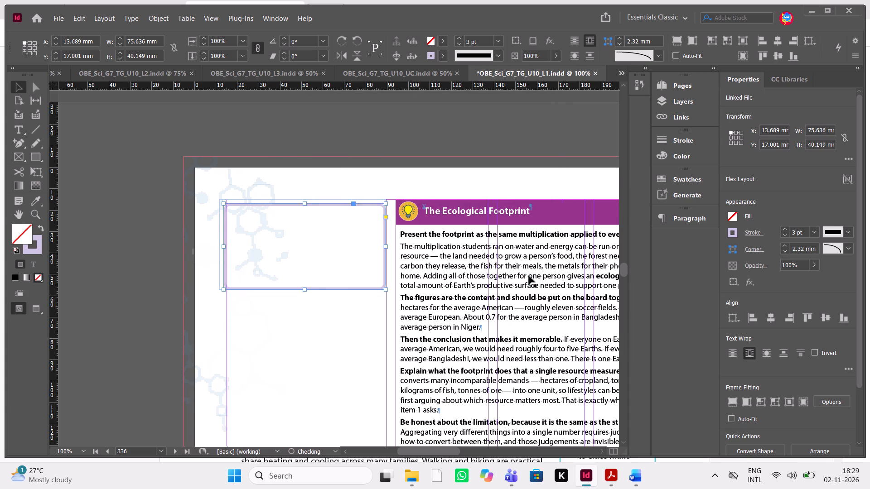
Enlarge the placed student-book page inside its frame on page 336 to about 106 mm by 119 mm.
scroll(529, 276, "up", 7)
scroll(529, 276, "right", 1)
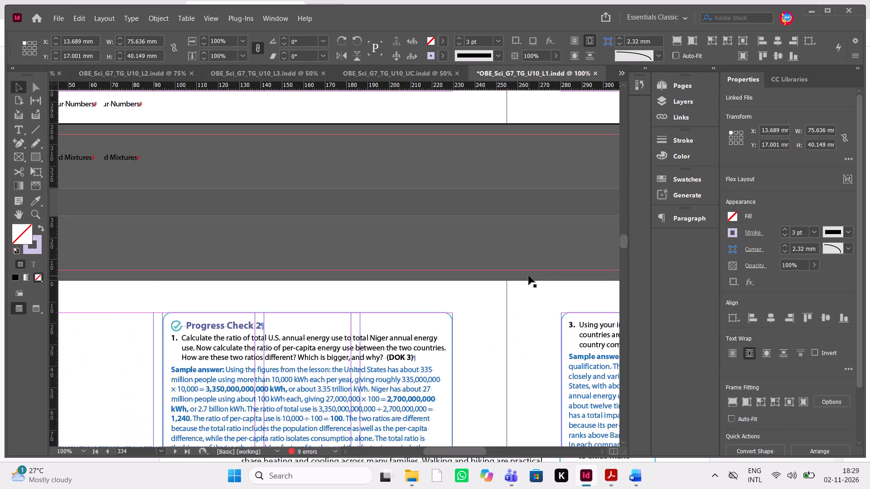
scroll(529, 276, "right", 1)
scroll(529, 276, "up", 4)
scroll(529, 276, "down", 5)
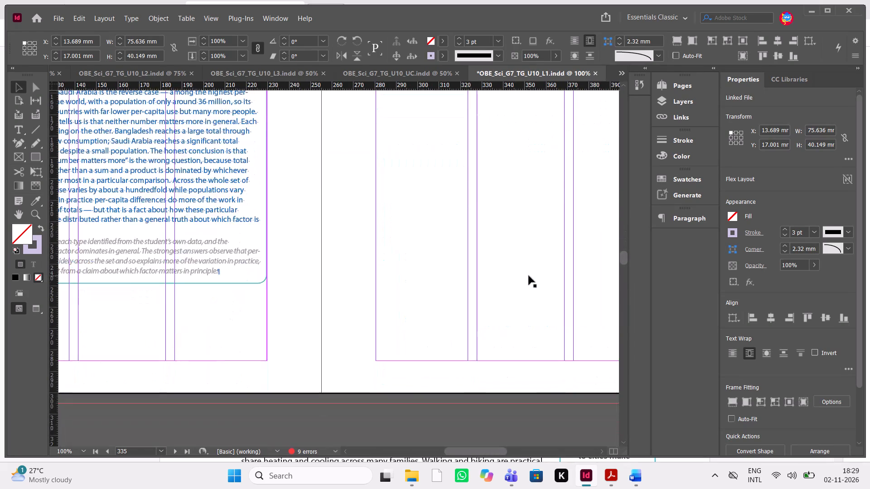
scroll(529, 276, "down", 3)
scroll(529, 276, "up", 1)
scroll(529, 276, "down", 1)
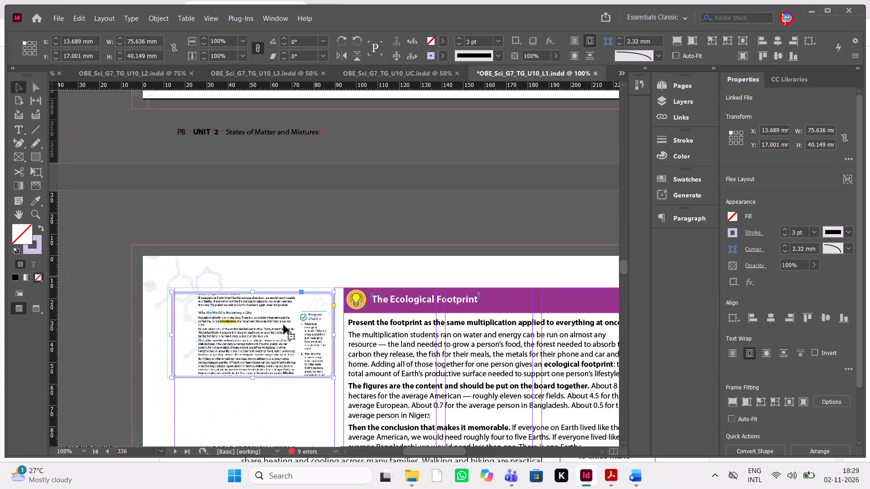
left_click(247, 329)
scroll(247, 329, "down", 1)
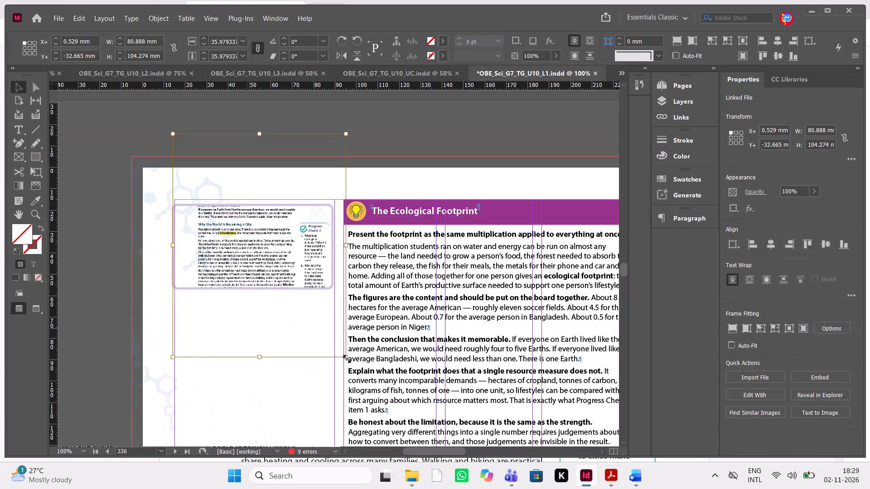
left_click(347, 359)
left_click_drag(347, 359, 358, 362)
left_click_drag(358, 362, 365, 365)
left_click_drag(348, 357, 376, 372)
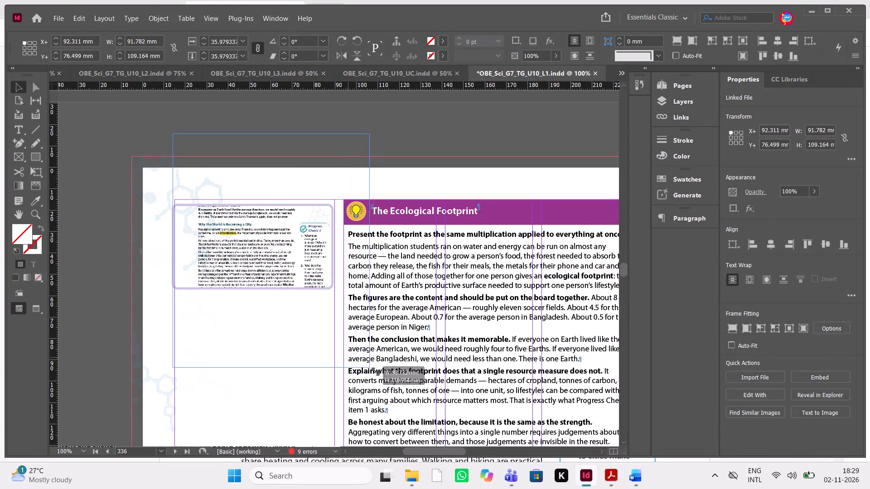
left_click_drag(376, 372, 377, 372)
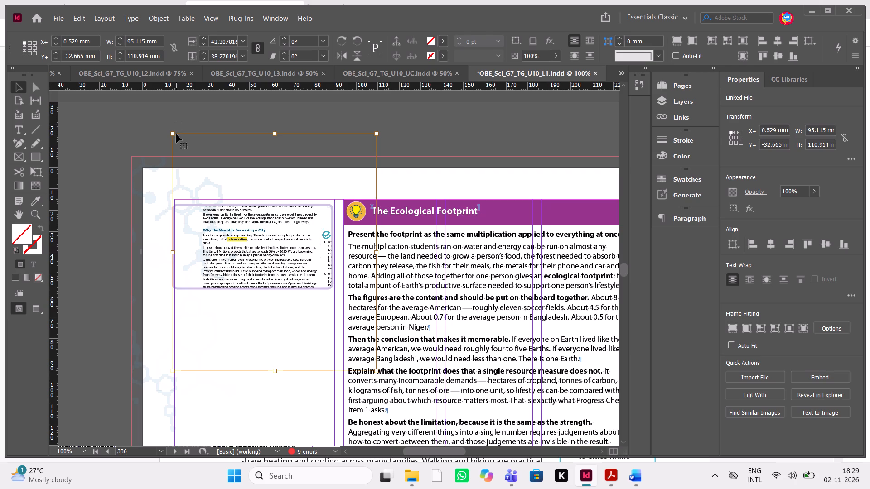
left_click_drag(174, 133, 148, 117)
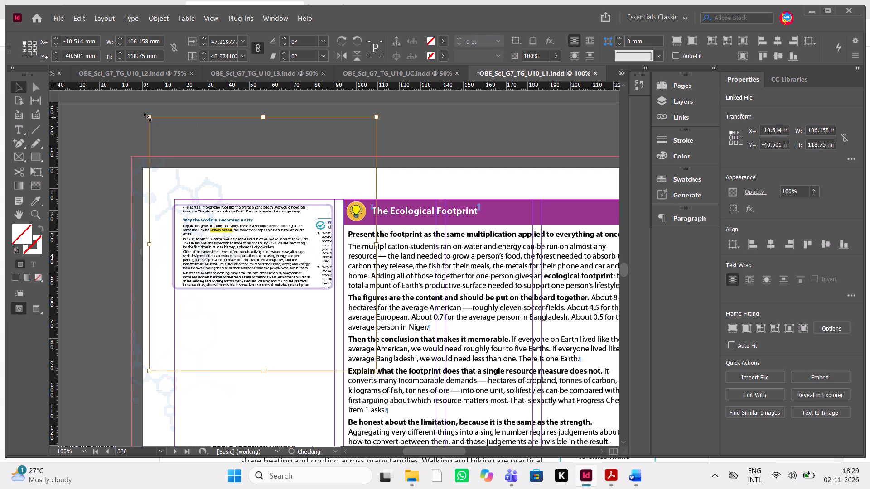
Reposition the student-book page inside its frame to about X -10.3 mm, Y -5.5 mm, with its "What the Numbers Mean for the Planet" heading at the top.
key("Up")
key("Up")
key("Up")
key("Up")
key("Up")
key("Up")
key("Up")
key("Up")
key("Up")
key("Up")
key("Up")
key("Up")
key("Up")
key("Up")
key("Up")
key("Up")
key("Up")
key("Up")
key("Up")
key("Up")
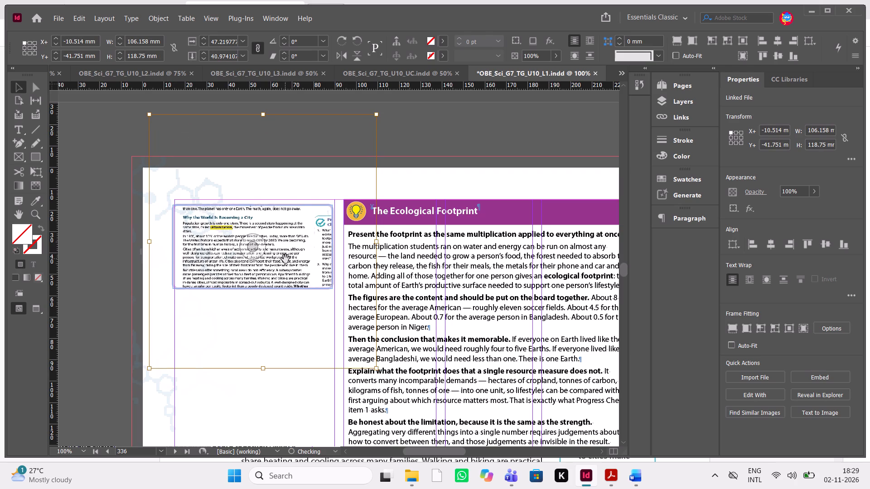
key("Down")
key("shift+Down")
key("shift+Down")
key("shift+Down")
key("shift+Down")
key("shift+Down")
key("shift+Down")
key("shift+Down")
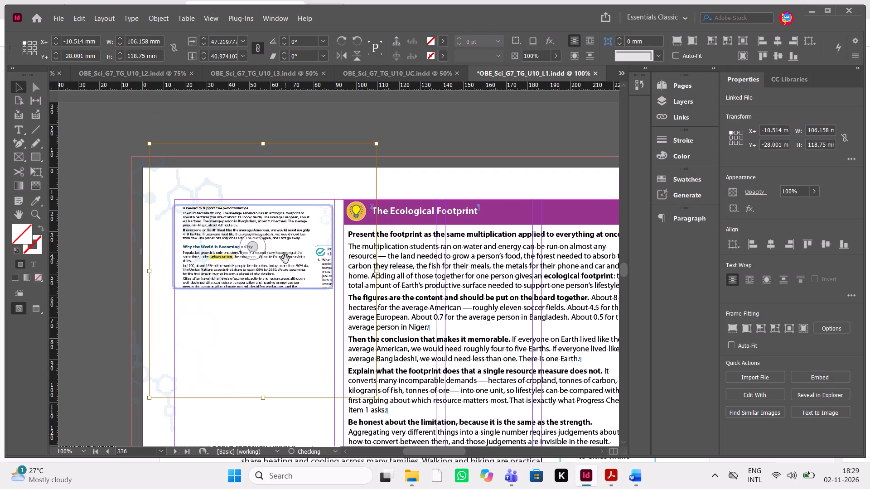
key("shift+Down")
key("shift+Down")
key("shift+Down")
key("shift+Down")
key("shift+Down")
key("shift+Down")
key("shift+Down")
key("shift+Down")
key("shift+Down")
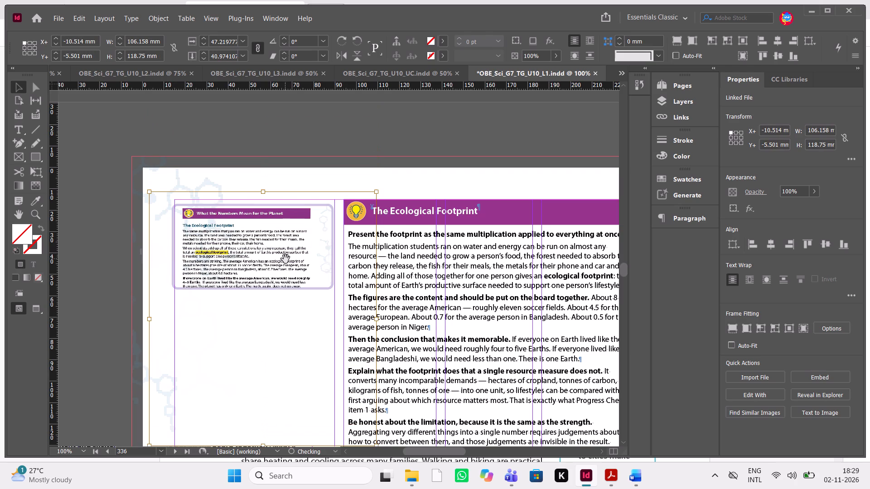
key("Left")
key("Left")
key("Left")
key("Left")
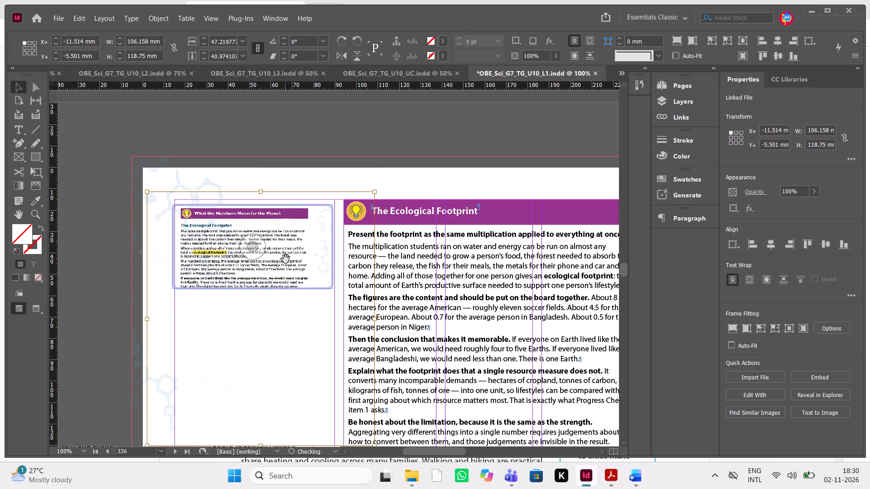
key("Right")
key("Right")
key("Right")
key("Right")
key("Right")
key("Right")
key("Right")
key("Right")
key("Right")
key("Right")
key("Right")
key("Right")
key("Right")
key("Right")
key("Right")
key("Right")
key("Right")
key("Right")
key("Right")
key("Right")
key("Left")
key("Left")
key("Left")
key("Left")
key("Left")
key("Left")
key("Left")
key("Left")
key("Left")
key("Left")
key("Left")
key("Left")
key("Left")
key("Left")
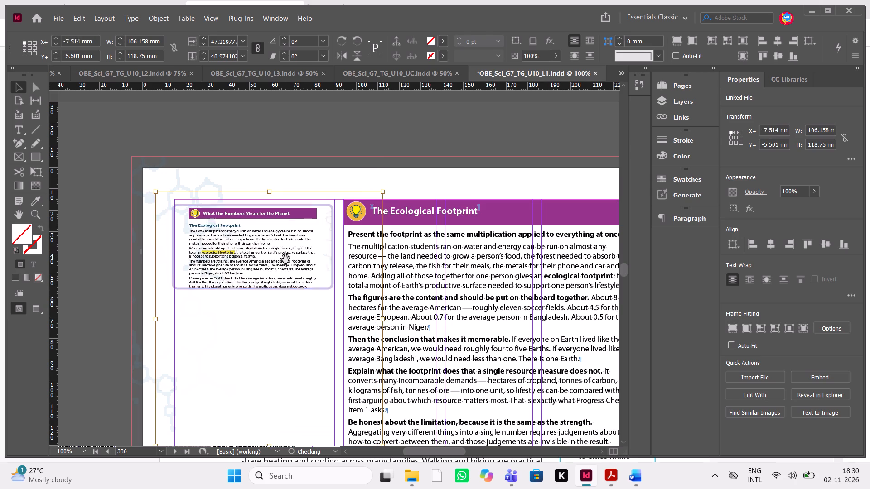
key("Left")
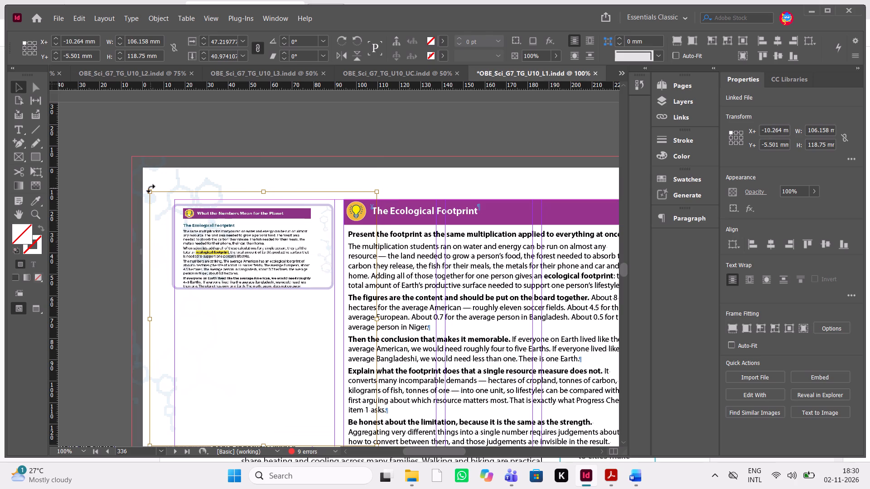
Enlarge the placed student-book page inside its frame to about 129 mm by 138 mm, shifting it sideways to fit the text column.
left_click_drag(149, 193, 96, 146)
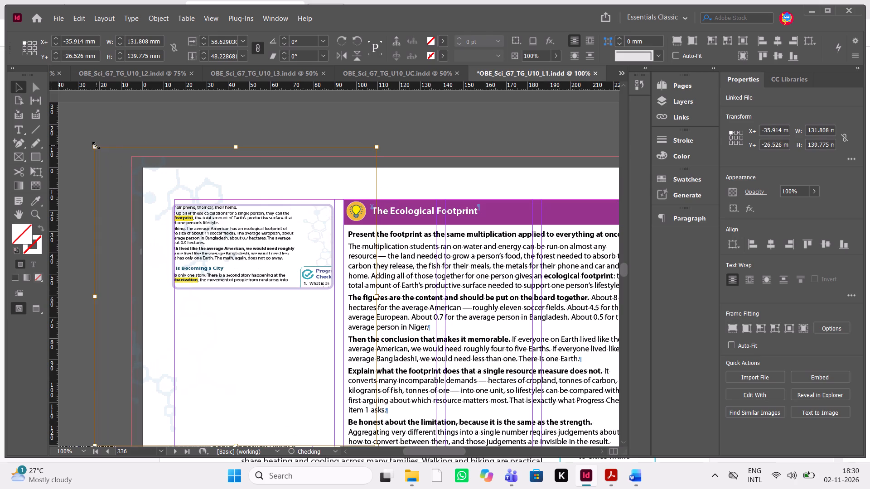
key("shift+Right")
key("shift+Right")
key("shift+Right")
key("shift+Right")
key("shift+Right")
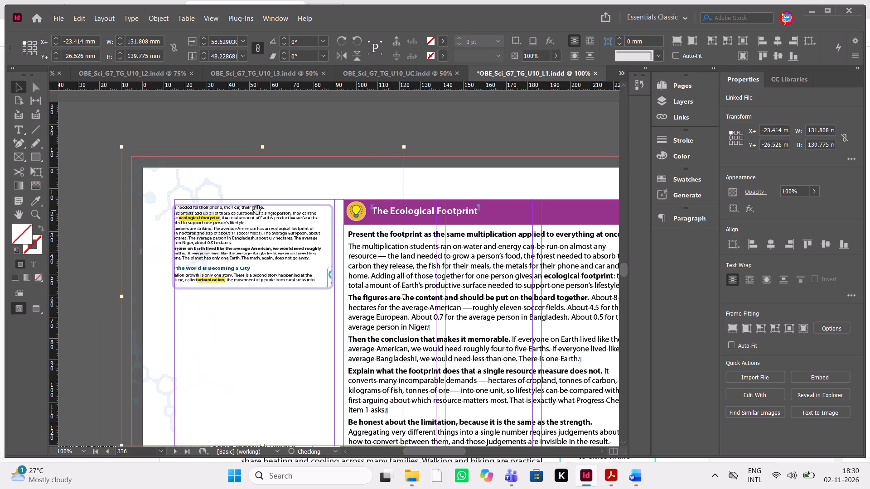
key("shift+Right")
key("shift+Right")
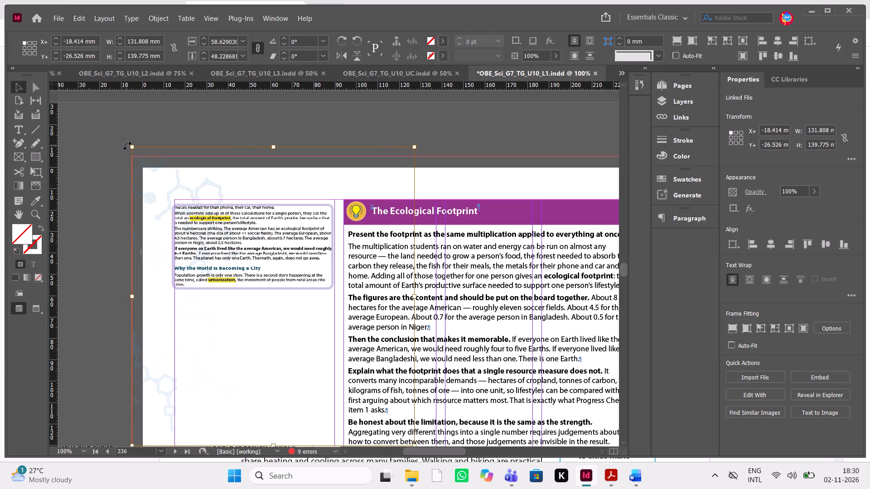
left_click_drag(132, 148, 139, 151)
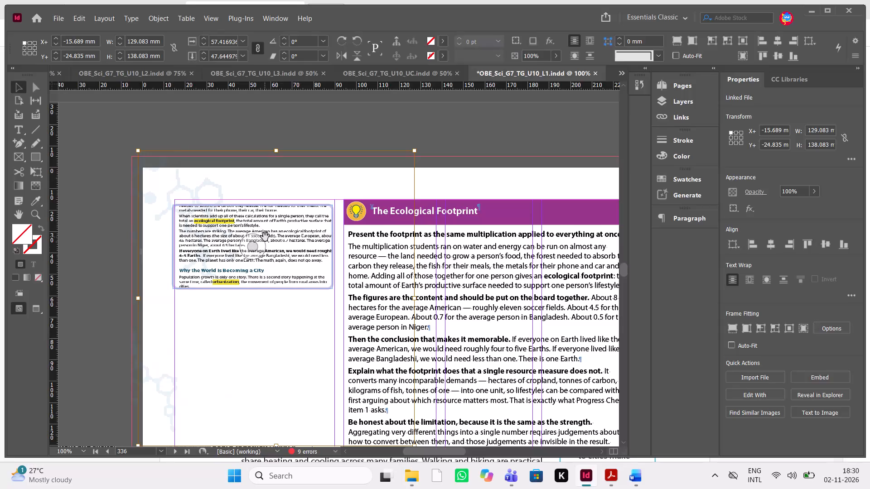
Shift the enlarged page down inside the frame to about Y -7.1 mm, with the purple heading banner at the frame's top.
key("shift+Down")
key("shift+Down")
key("shift+Down")
key("shift+Down")
key("shift+Down")
key("shift+Down")
key("shift+Down")
key("shift+Down")
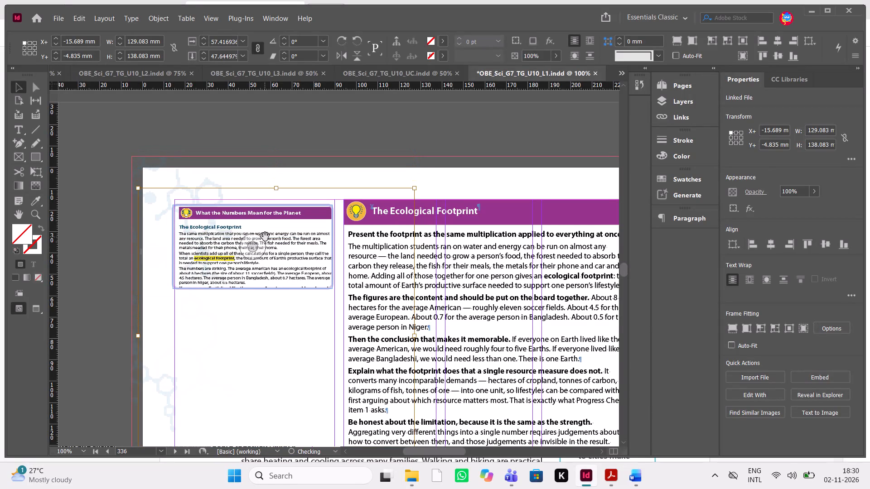
key("shift+Up")
key("Down")
key("Down")
key("Up")
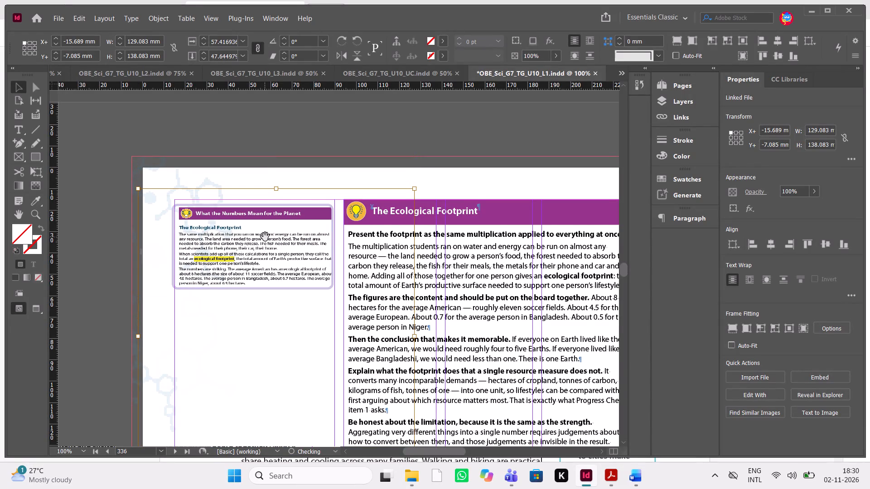
Set the display performance of the placed page to High Quality Display.
right_click(265, 237)
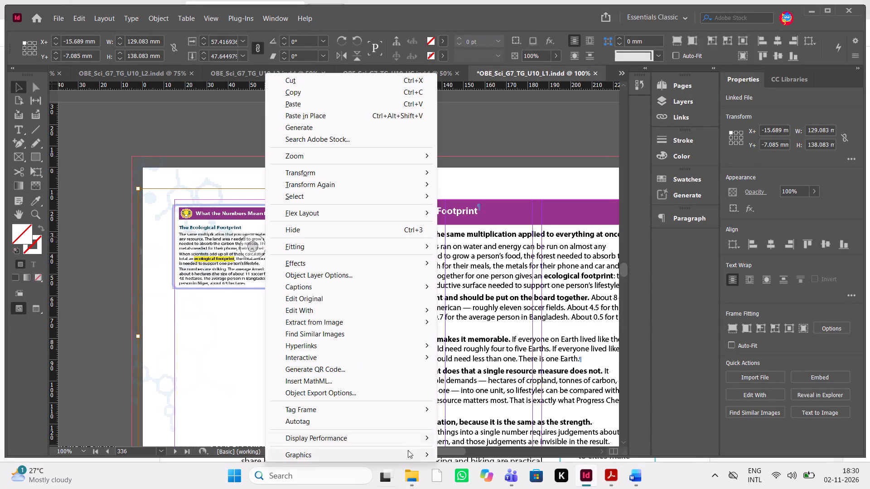
left_click(407, 435)
left_click(478, 459)
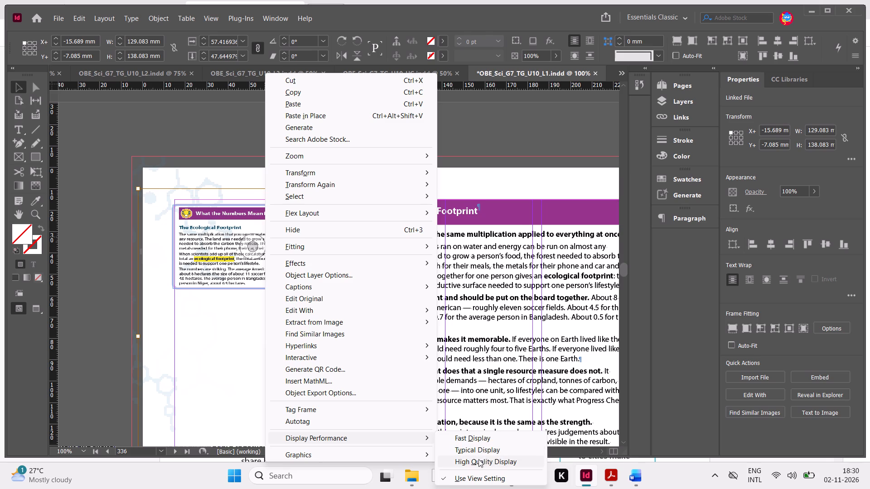
left_click(263, 348)
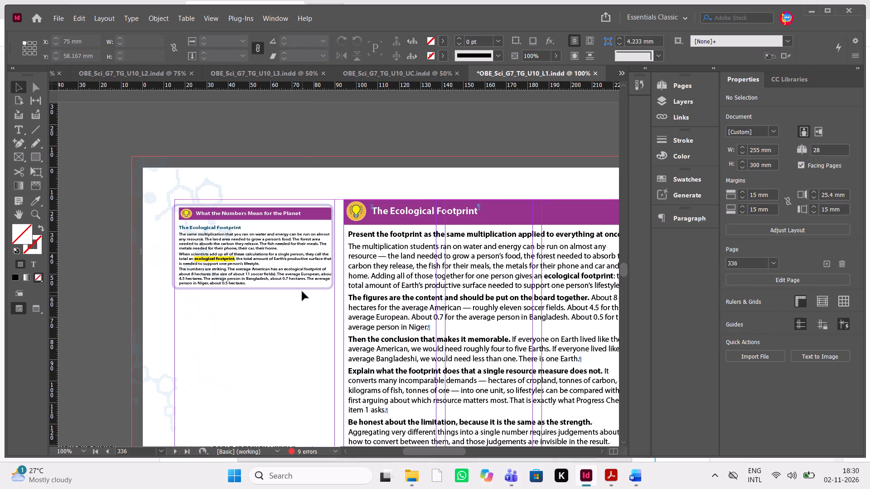
Check the student-book section in Acrobat and extend the mini image frame to about 48 mm high, ending after the Ecological Footprint text.
key("alt+Tab")
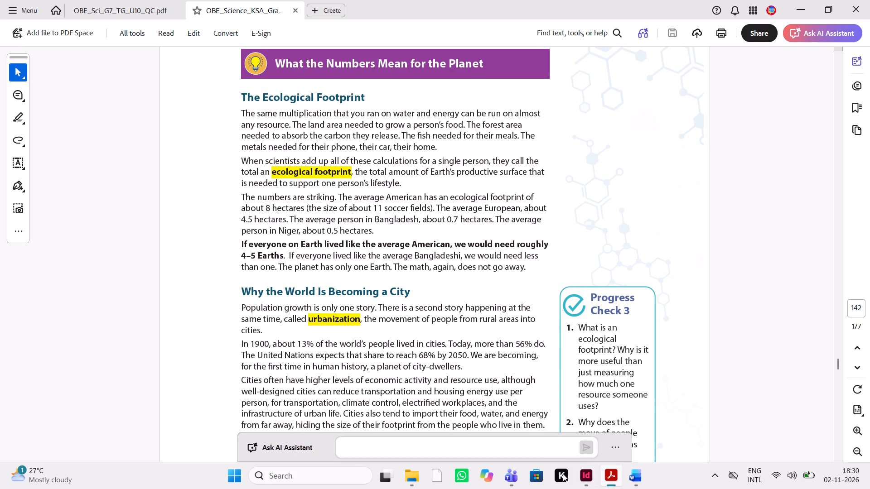
key("alt+Tab")
scroll(481, 316, "down", 2)
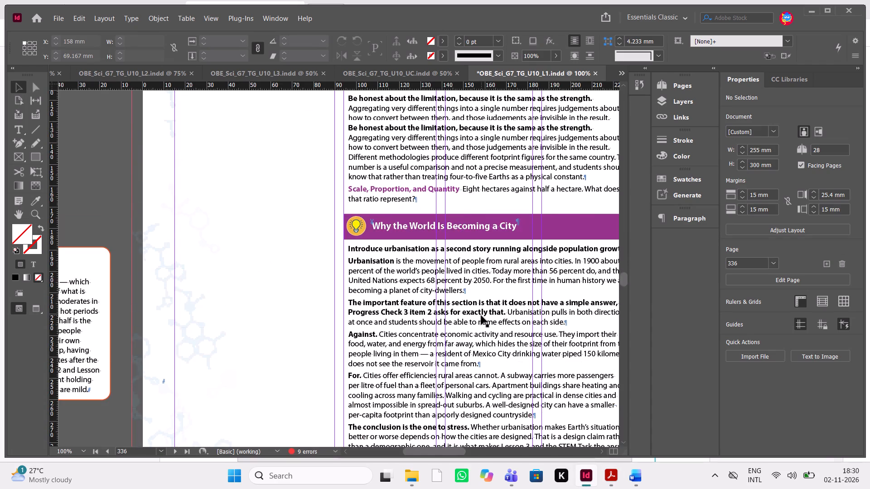
scroll(481, 316, "up", 1)
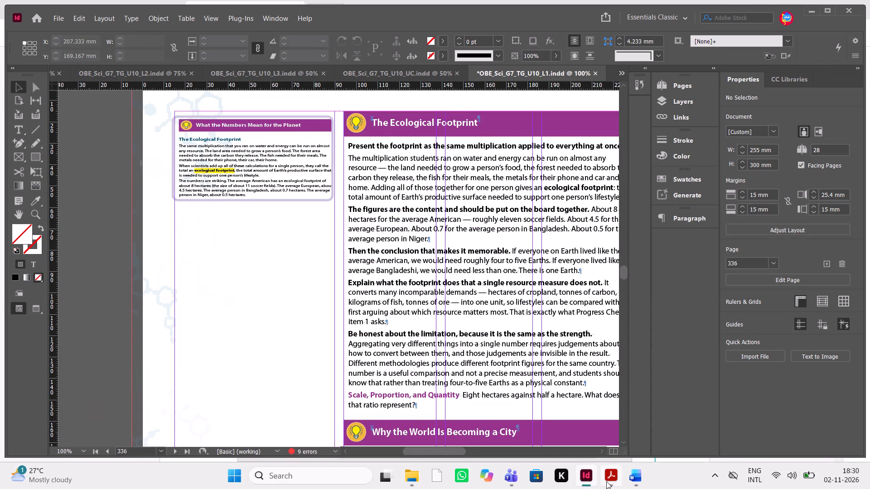
left_click(606, 481)
left_click(606, 481)
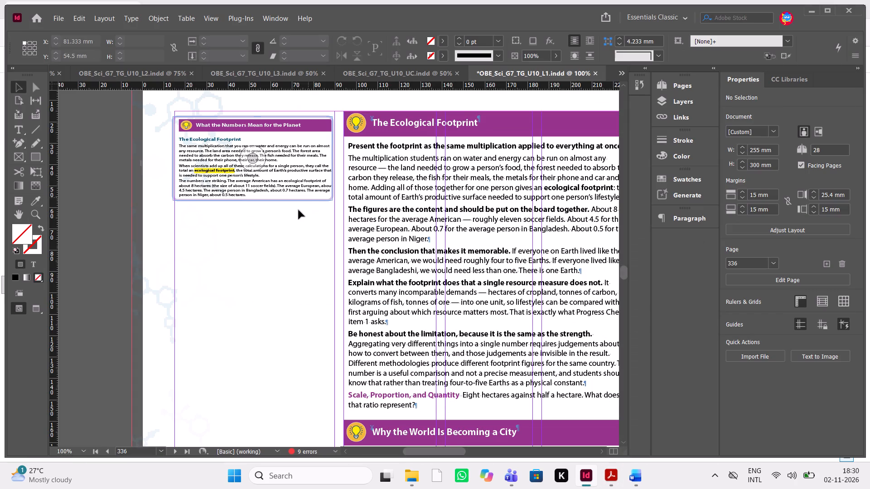
left_click(275, 202)
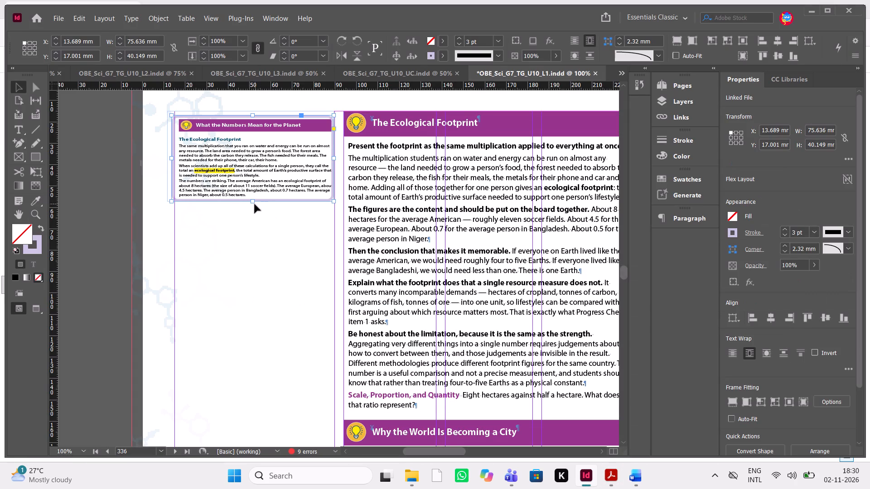
left_click_drag(255, 201, 255, 220)
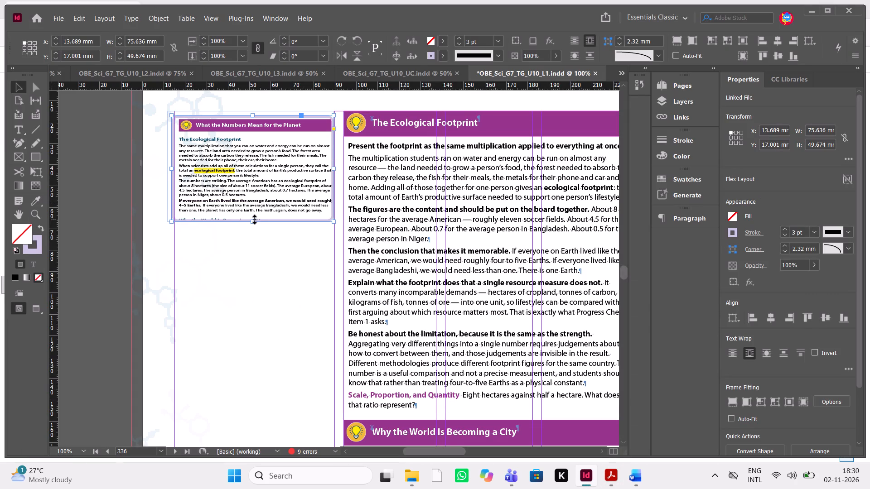
left_click_drag(255, 220, 257, 249)
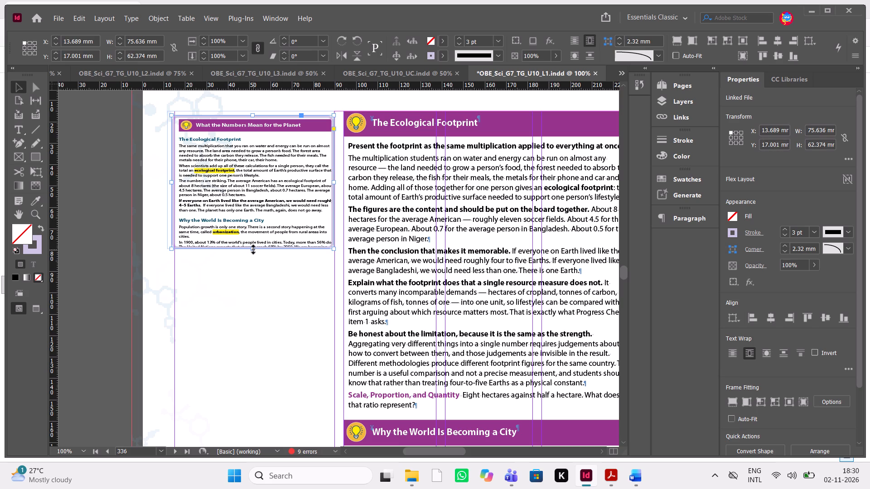
left_click_drag(253, 249, 264, 215)
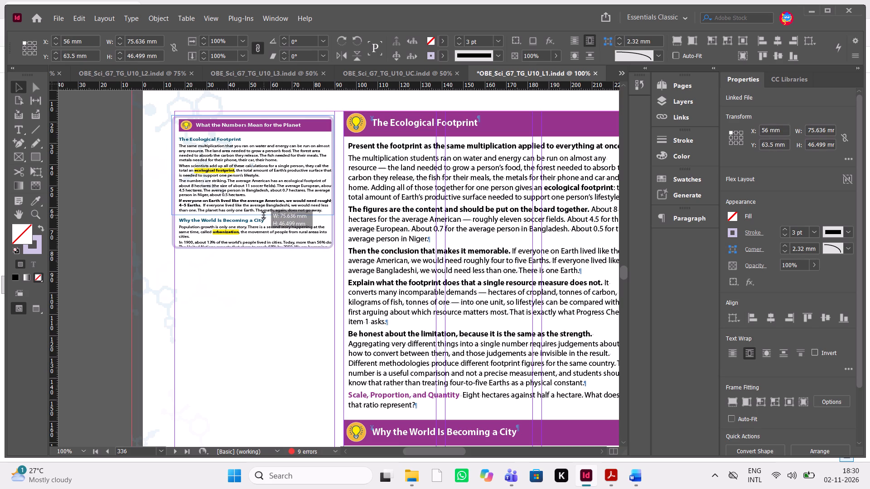
left_click_drag(264, 215, 263, 216)
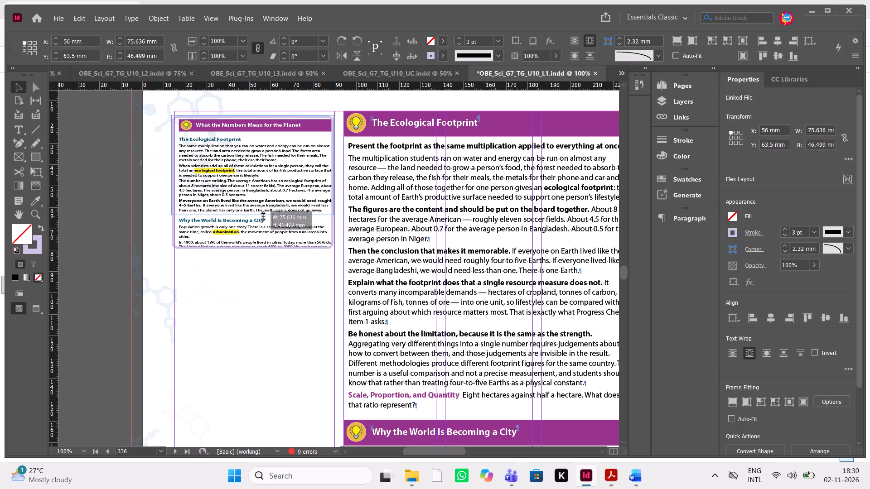
left_click_drag(263, 216, 262, 218)
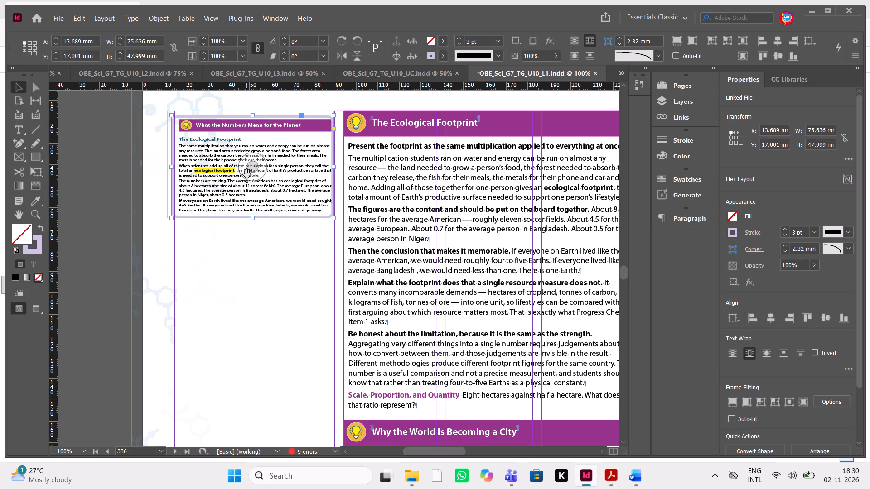
Reapply High Quality Display to the student-book page inside the extended frame.
left_click(247, 174)
right_click(247, 174)
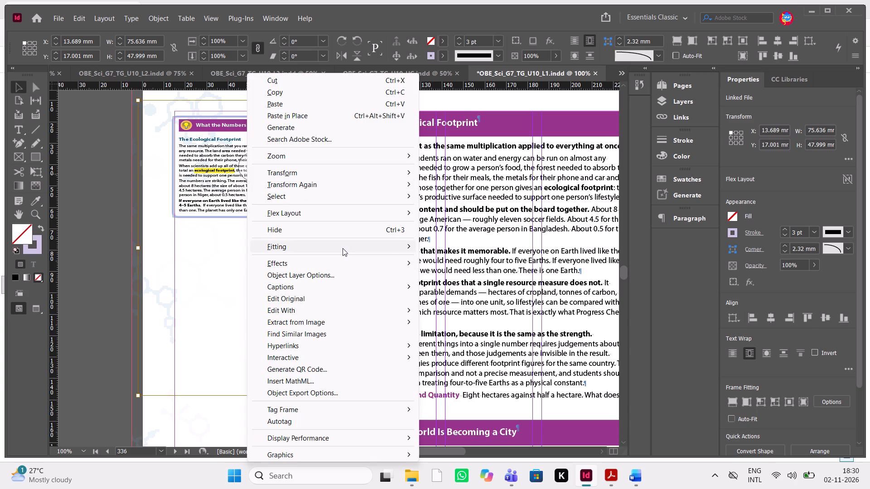
left_click(295, 432)
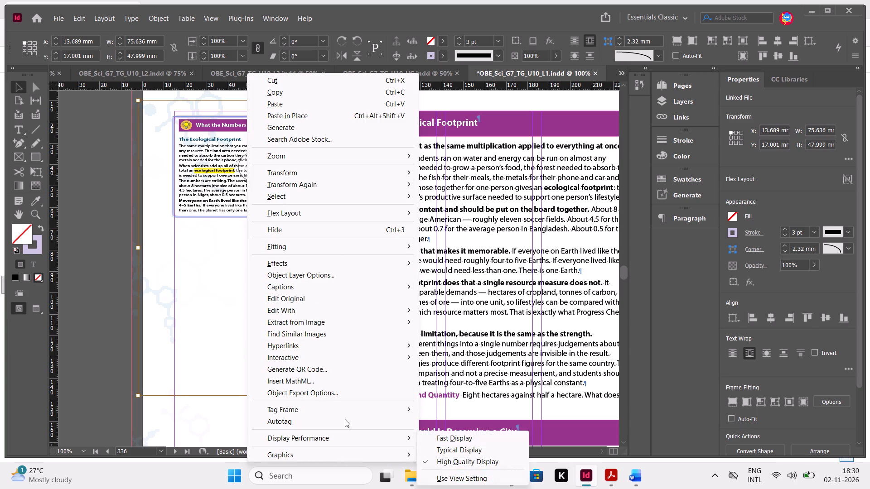
left_click(442, 465)
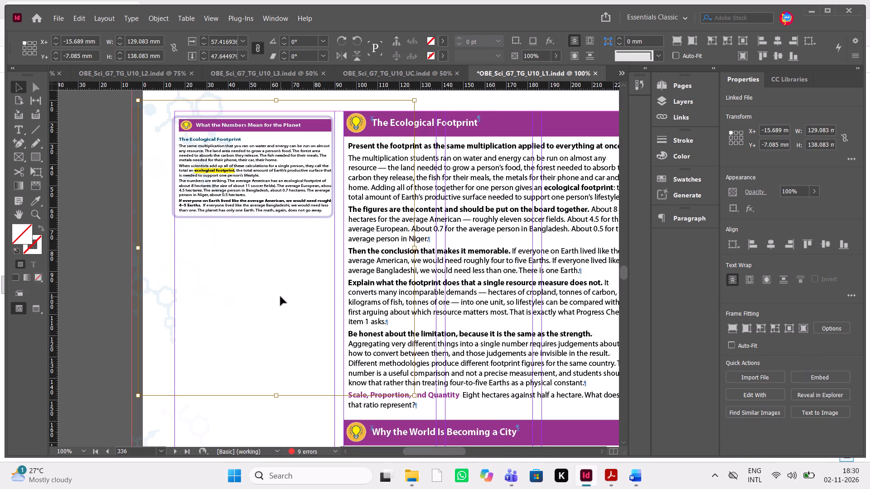
Move the mini image frame within the side column on page 336 to about X 14.2 mm and Y 15.3 mm.
key("ctrl+equal")
key("ctrl+equal")
scroll(280, 297, "up", 1)
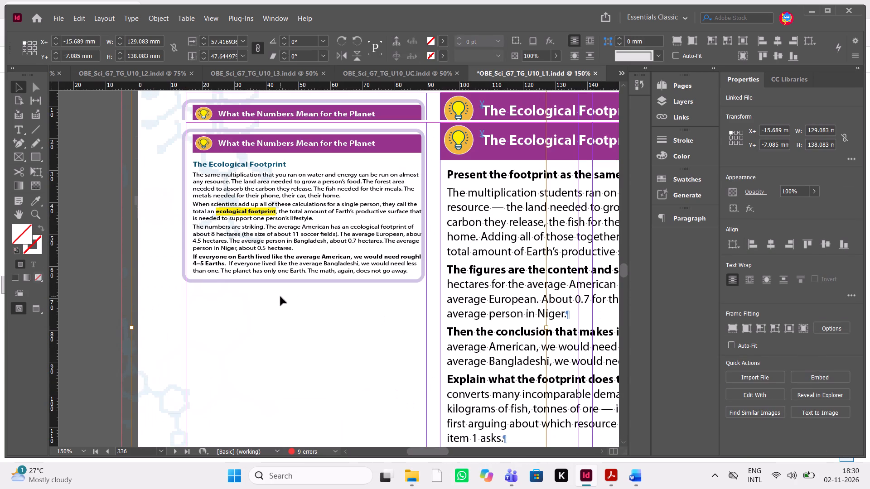
left_click(82, 163)
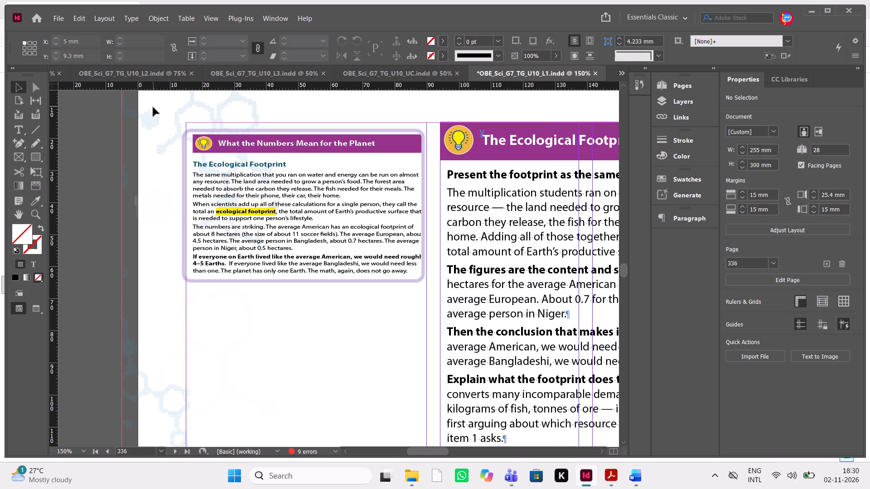
left_click_drag(153, 108, 228, 167)
key("Right")
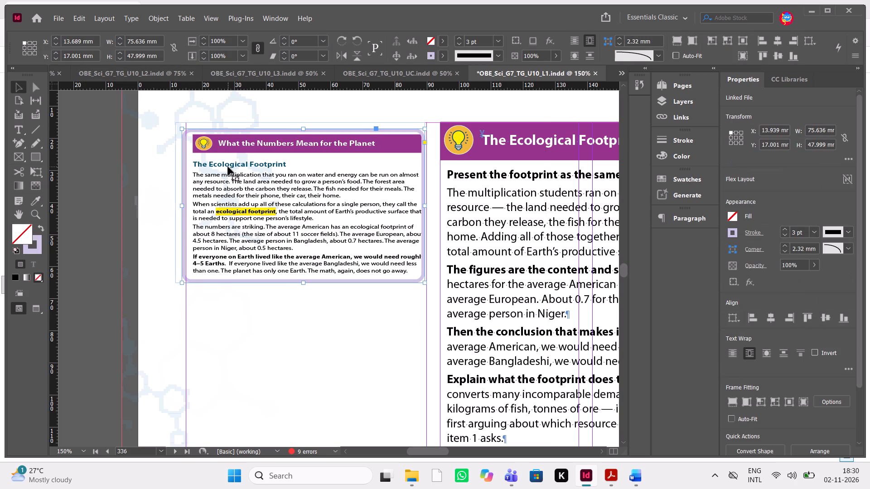
key("Right")
key("Up")
key("Up")
key("Up")
key("Up")
key("Up")
key("Up")
key("Up")
key("Up")
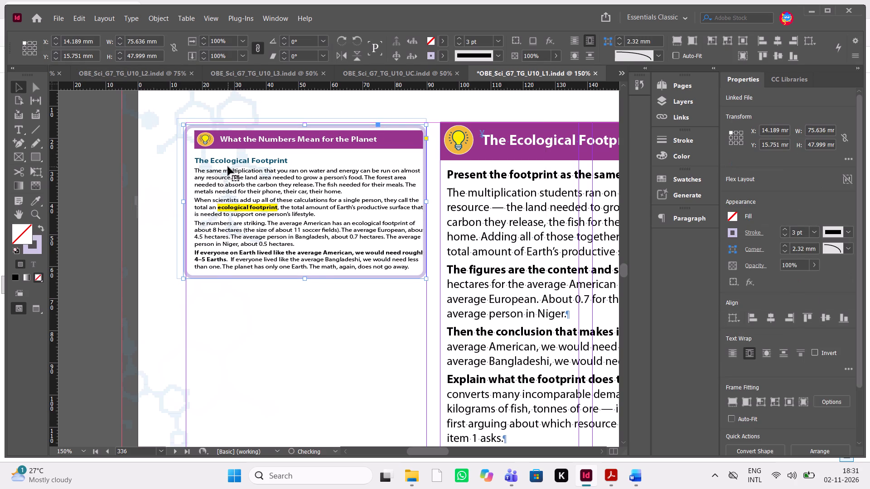
key("Up")
key("Up")
Paste a copy of the mini image frame beside the urbanisation section on page 336 and delete the Curiosity Corner content inside it.
scroll(228, 167, "down", 2)
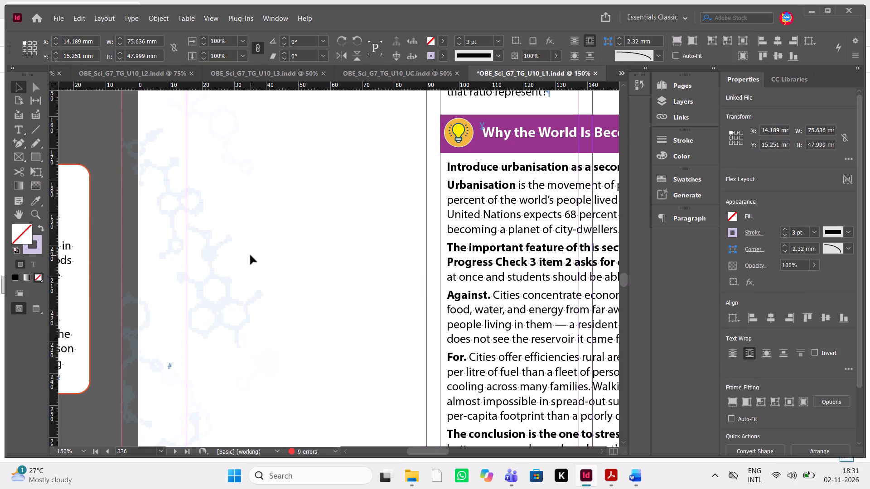
left_click(251, 255)
key("ctrl+v")
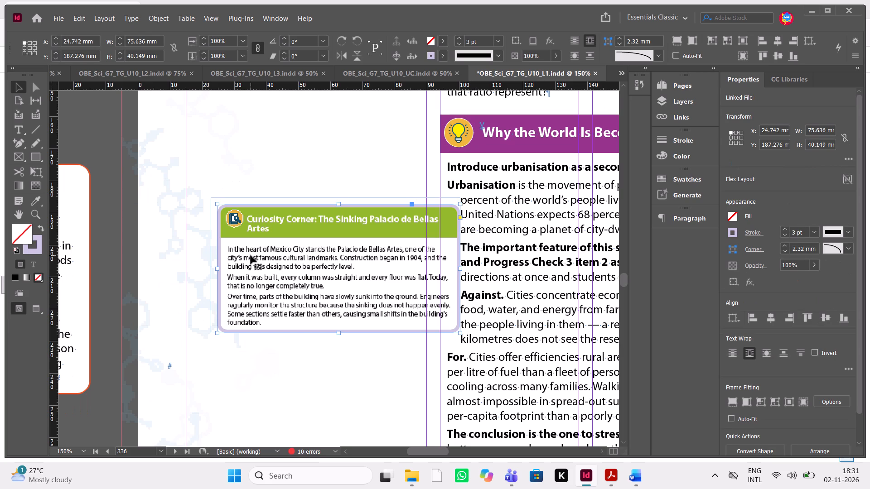
left_click_drag(331, 278, 330, 197)
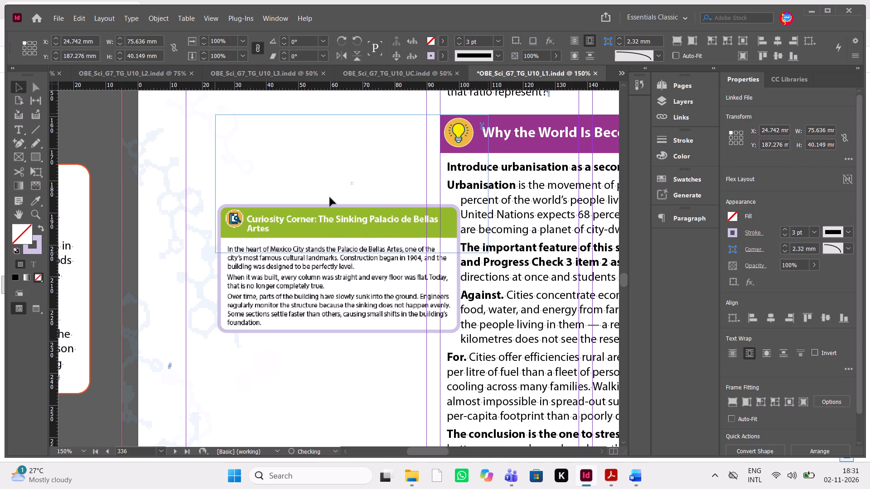
left_click(339, 263)
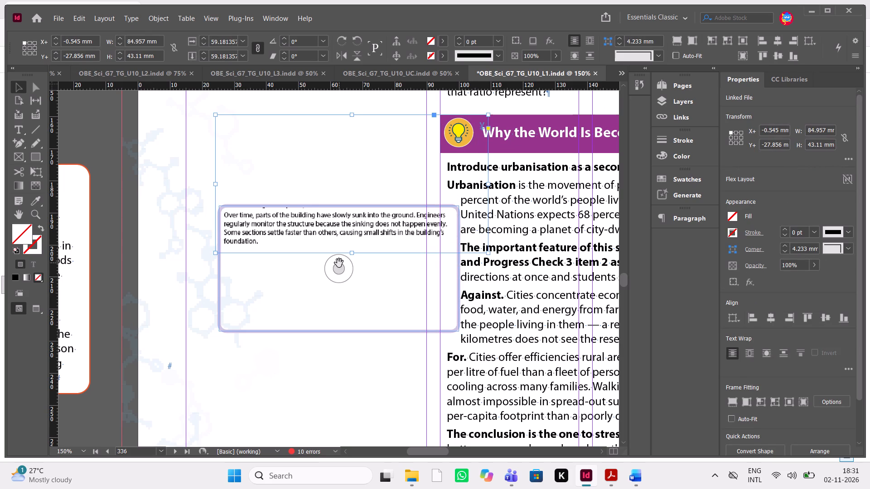
key("Delete")
Move the empty frame into the side column beside the urbanisation heading, to about X 14.1 mm and Y 159.9 mm.
left_click_drag(335, 264, 396, 187)
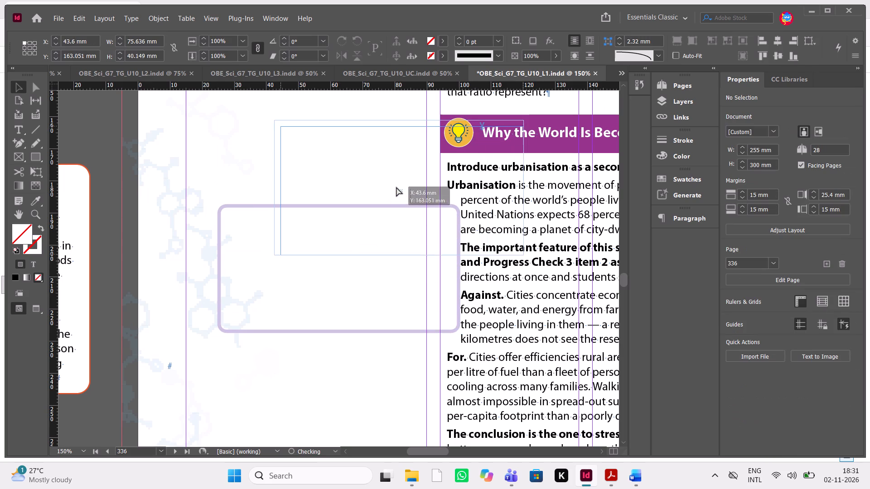
left_click_drag(396, 187, 386, 180)
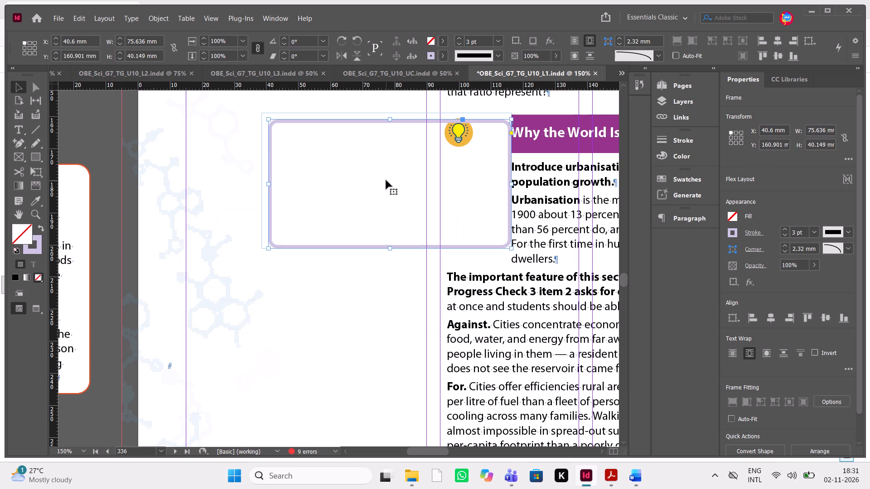
key("shift+Left")
key("shift+Left")
key("shift+Left")
key("shift+Left")
key("shift+Left")
key("shift+Left")
key("shift+Left")
key("shift+Left")
key("shift+Left")
key("shift+Left")
key("shift+Left")
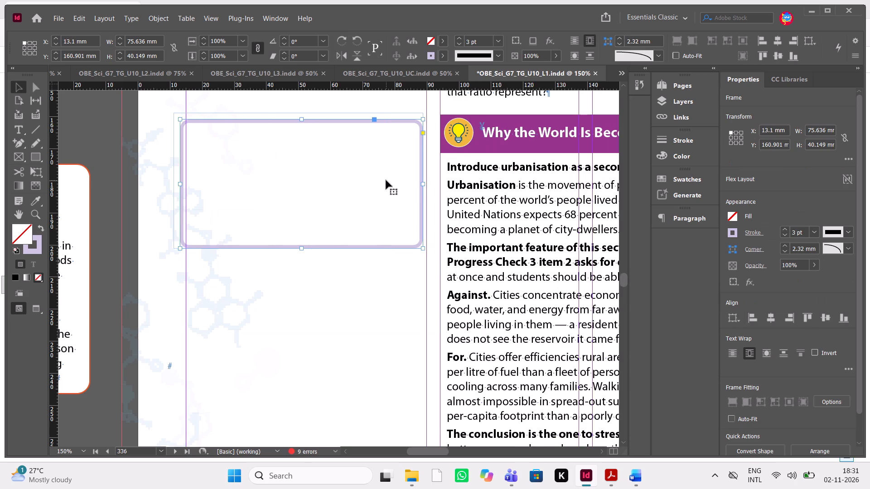
key("Right")
key("Right")
key("Right")
key("Right")
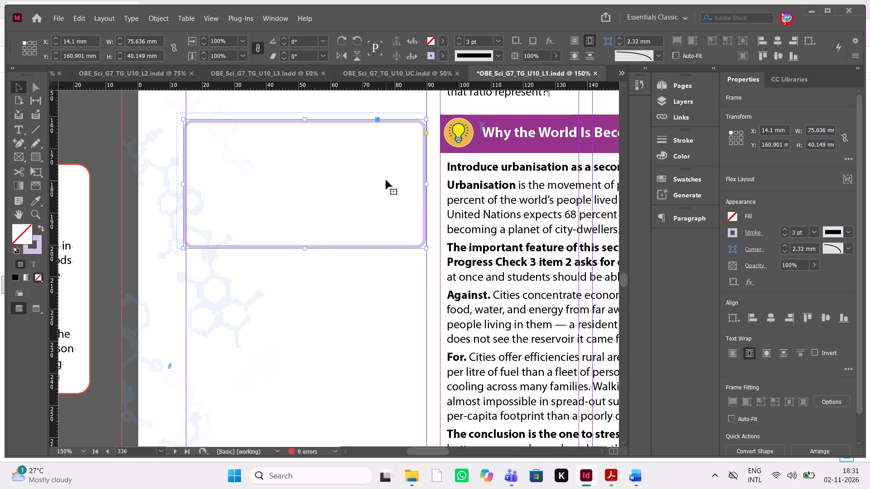
key("Up")
key("Up")
key("Up")
key("Up")
Choose the OBE_Science_KSA_Grade 7 Vol 3_4P_ PDF to place in the empty frame, with import options shown.
left_click(320, 196)
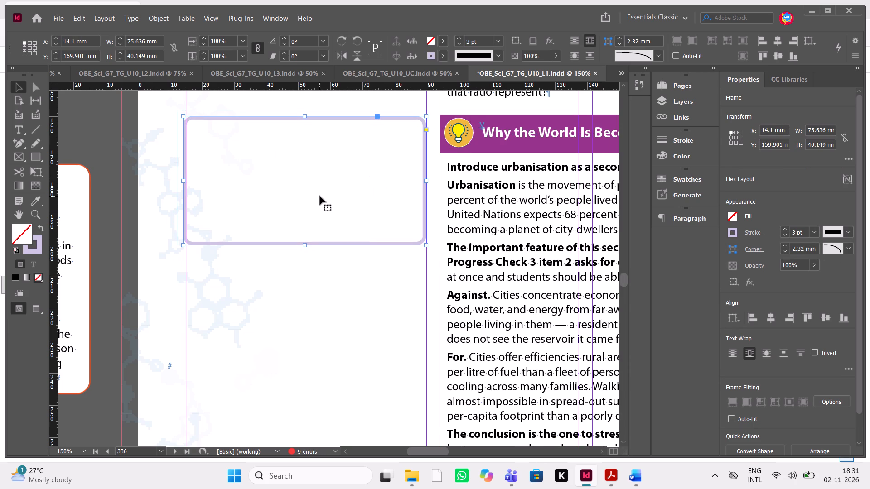
key("ctrl+d")
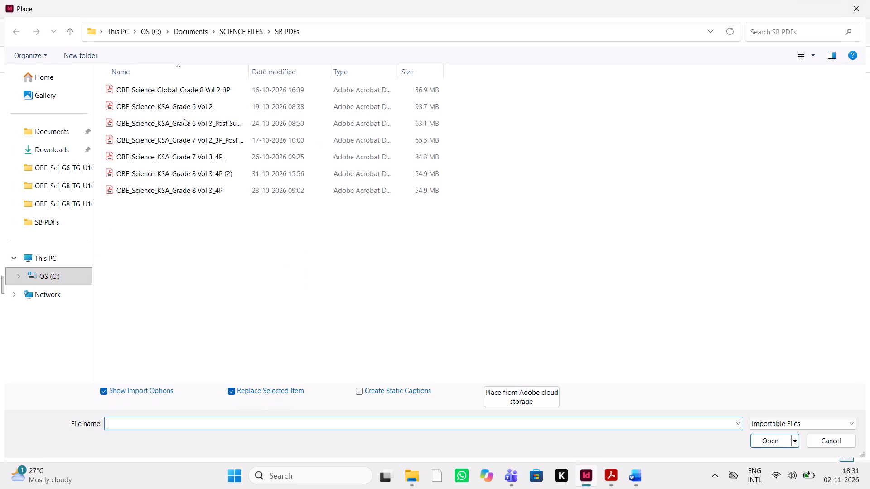
left_click(228, 153)
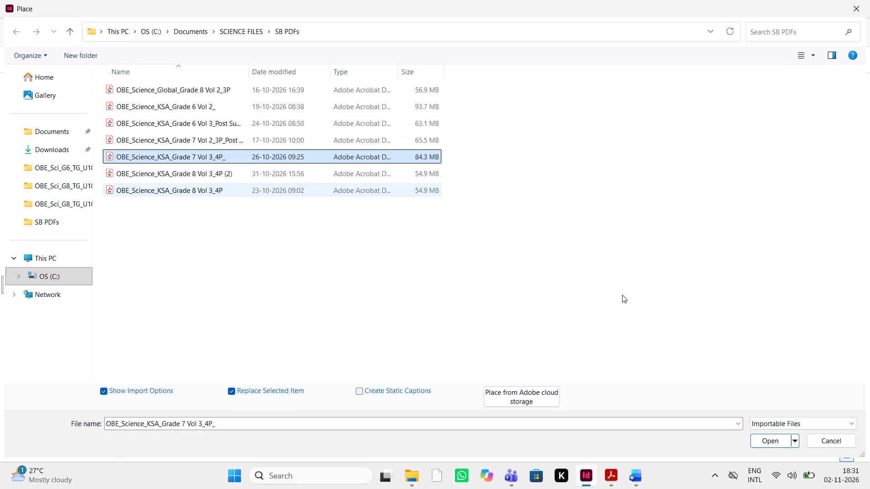
left_click(764, 446)
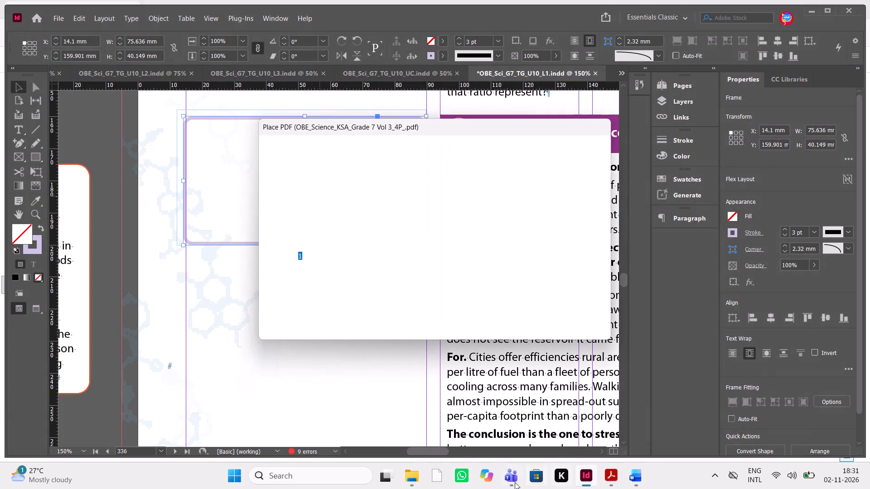
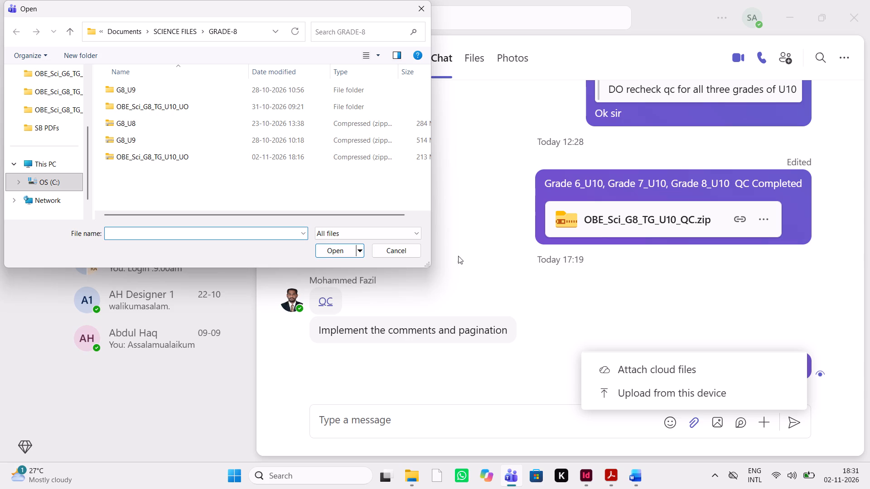
Select the compressed OBE_Sci_G6_TG_U10_UO Folder file in the GRADE-6 folder of SCIENCE FILES as the chat attachment.
scroll(77, 86, "up", 5)
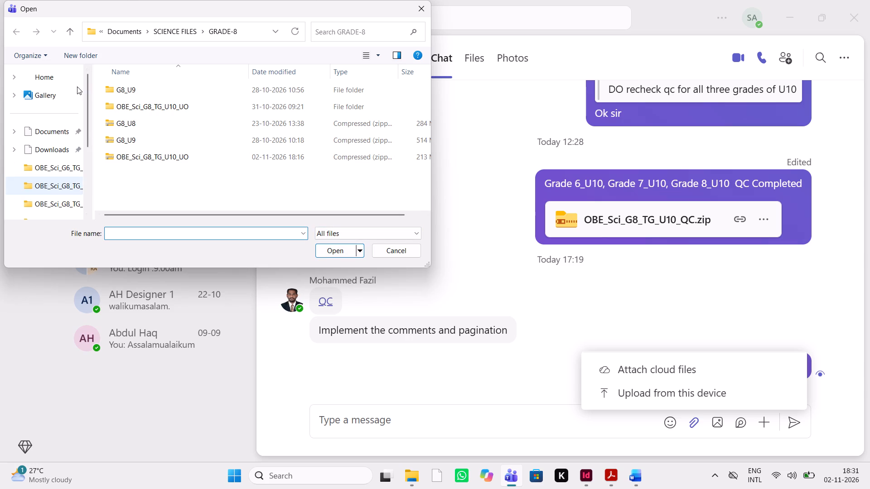
left_click(177, 32)
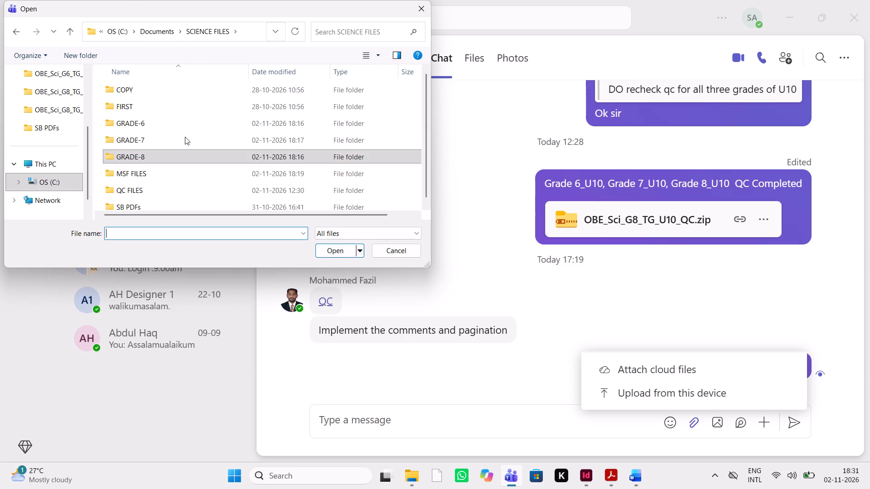
double_click(167, 126)
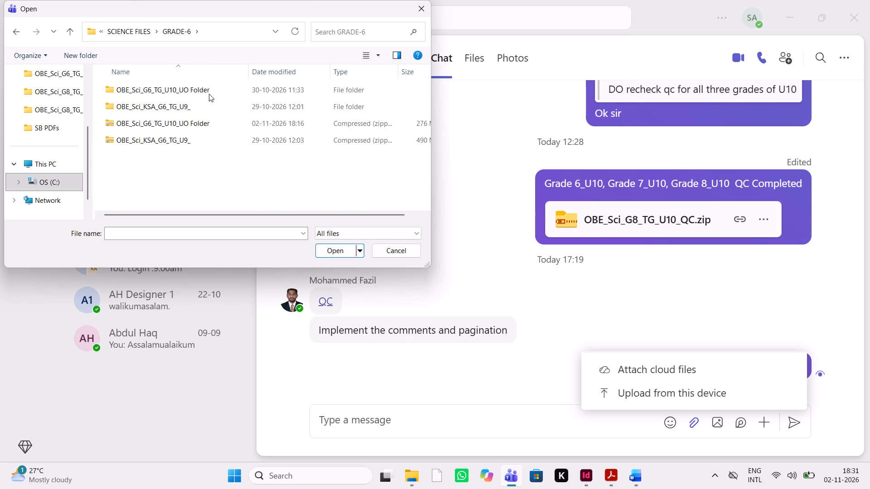
left_click(212, 123)
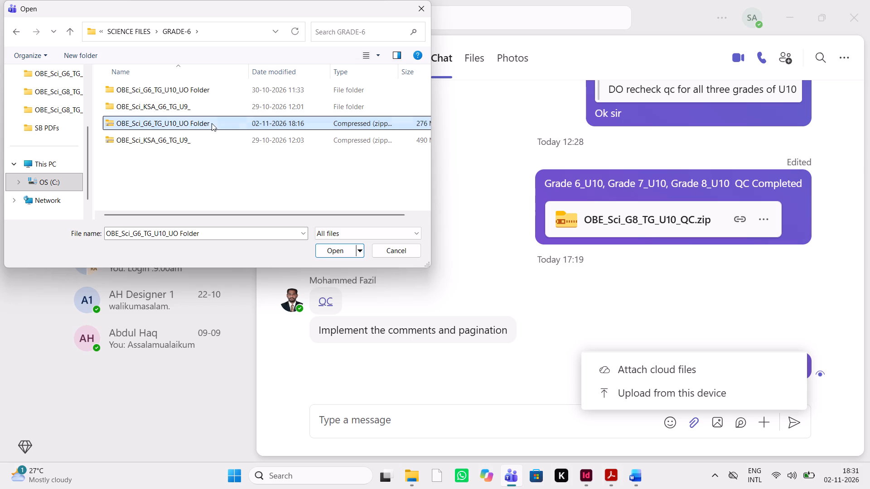
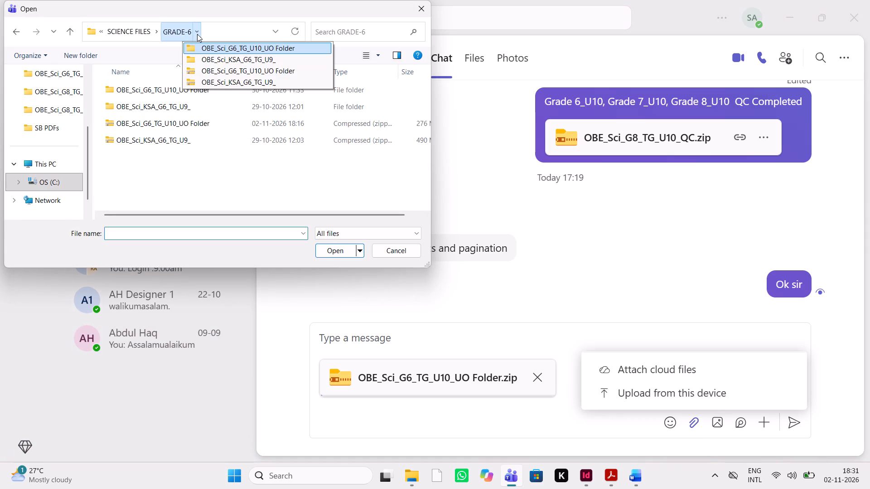
Select the compressed OBE_Sci_G8_TG_U10_UO file in the GRADE-8 folder of SCIENCE FILES as another chat attachment.
double_click(167, 35)
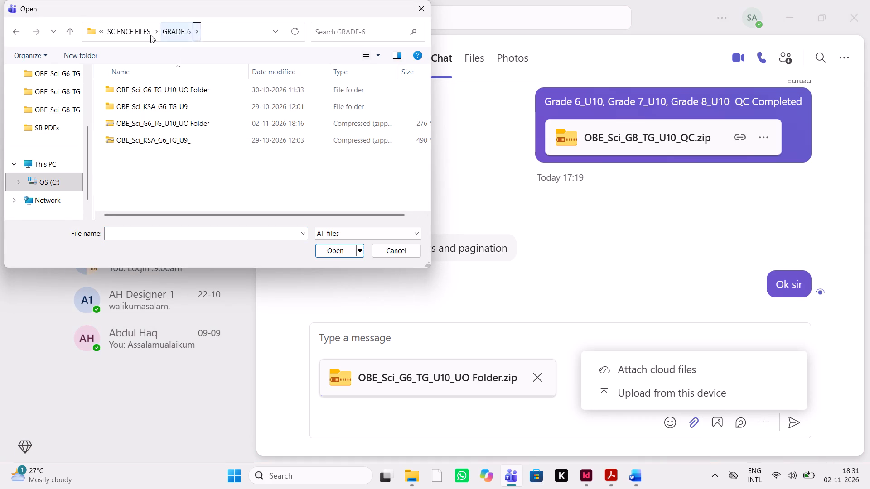
left_click(131, 34)
double_click(146, 155)
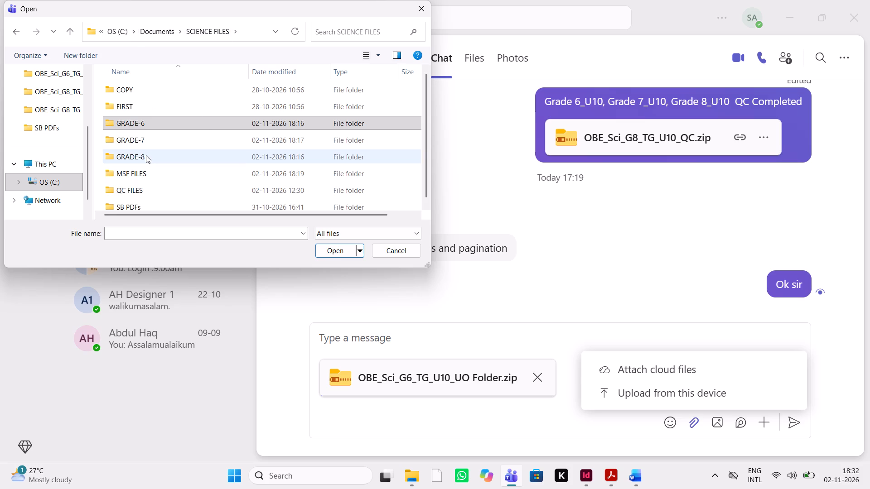
left_click(184, 158)
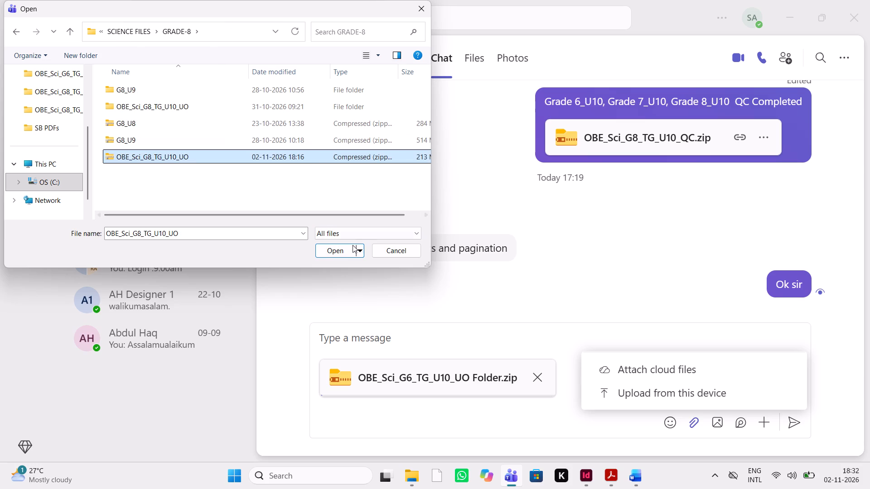
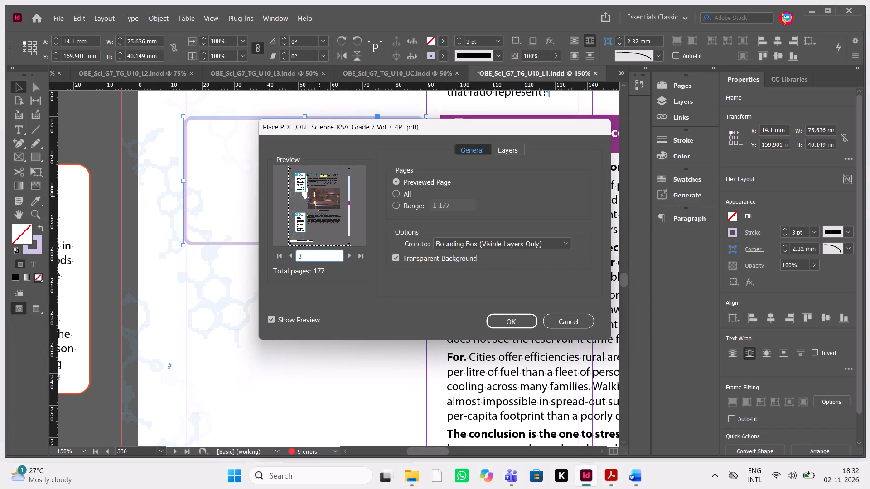
Place page 139 of the OBE_Science_KSA_Grade 7 Vol 3 PDF into the empty rounded frame on page 336.
key("BackSpace")
type("138")
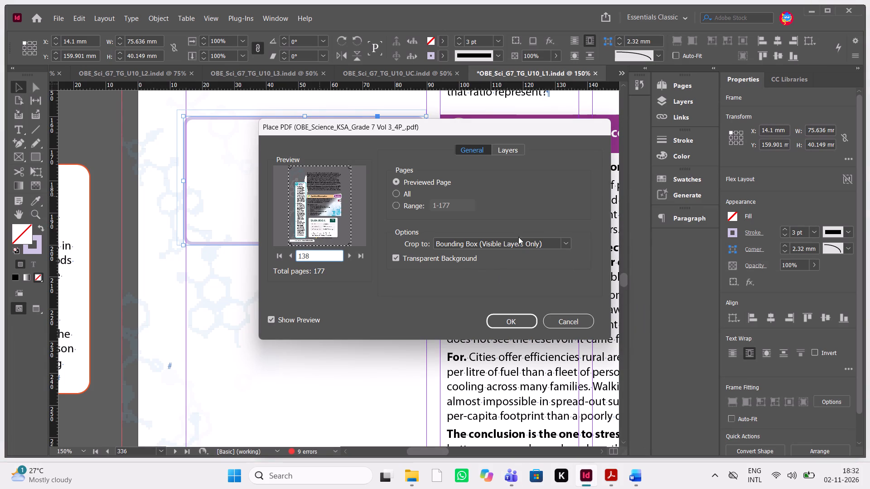
key("BackSpace")
key("9")
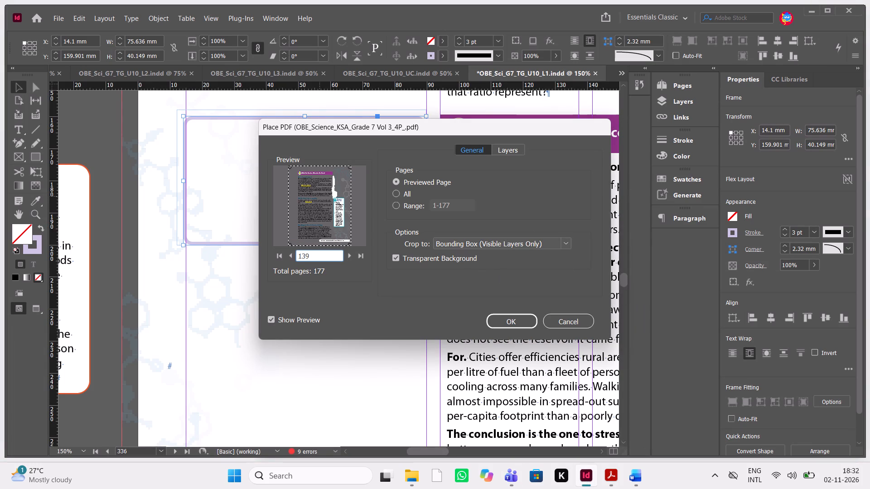
left_click(512, 319)
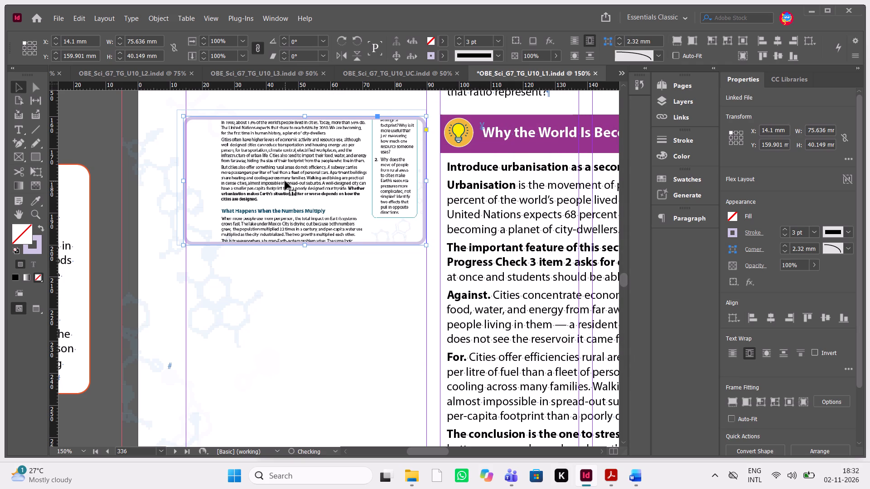
Enlarge the PDF content to about 110 by 119 mm and shift it within the frame towards the "Why the World Is Becoming a City" section.
scroll(285, 181, "up", 1)
left_click(303, 295)
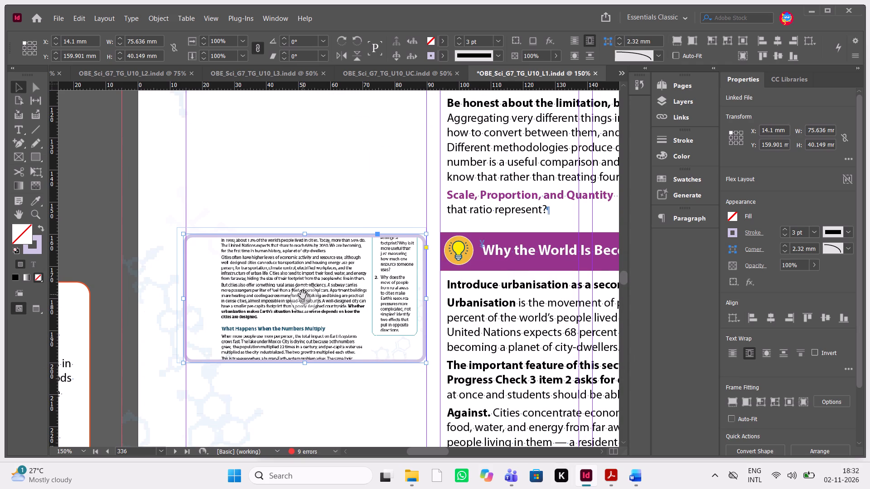
scroll(213, 214, "down", 1)
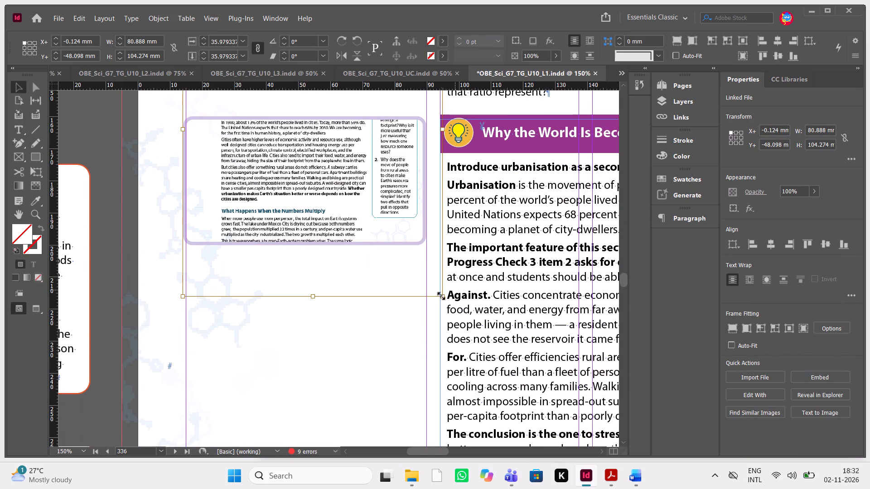
left_click_drag(444, 297, 502, 326)
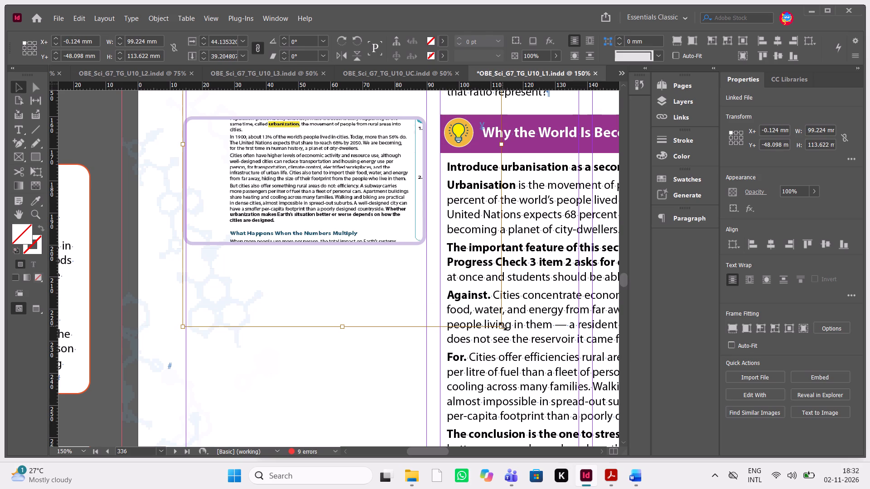
left_click_drag(503, 326, 534, 343)
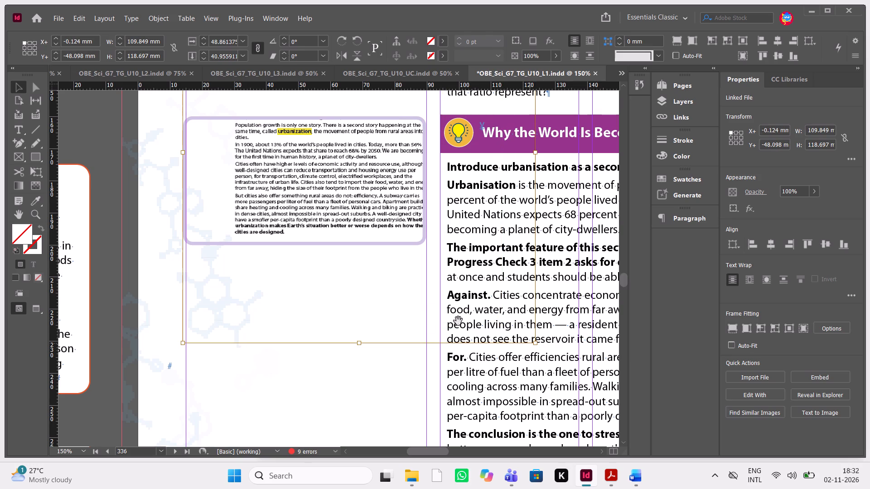
key("shift+Left")
key("shift+Left")
key("shift+Left")
key("shift+Left")
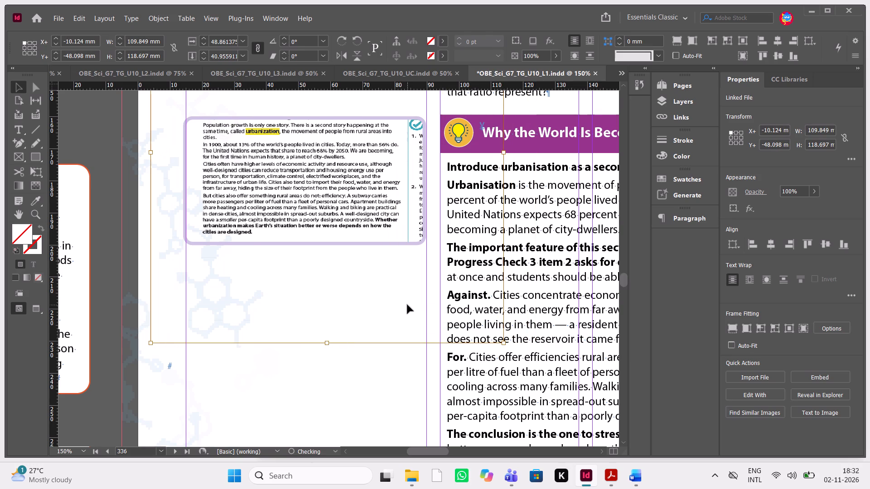
key("shift+Down")
key("shift+Down")
key("shift+Down")
key("shift+Up")
key("shift+Up")
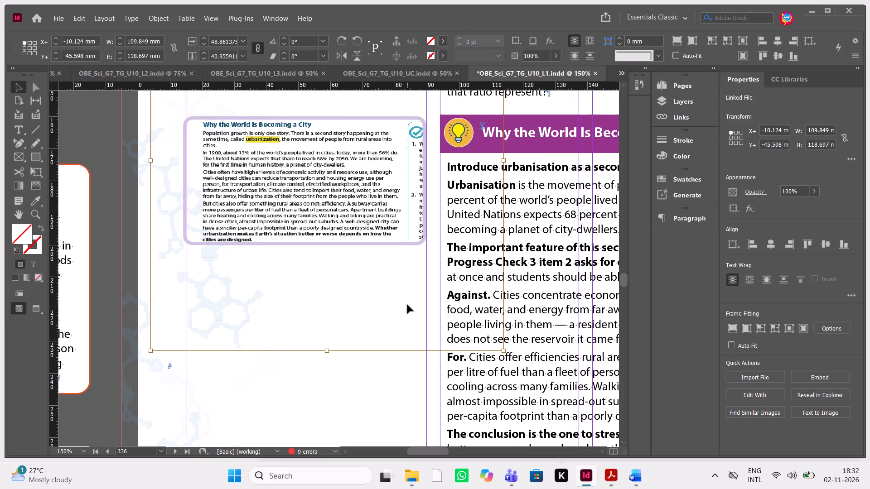
Enlarge the PDF content to about 123 by 124 mm and reposition it so the "Why the World Is Becoming a City" heading begins the frame.
left_click_drag(505, 350, 547, 369)
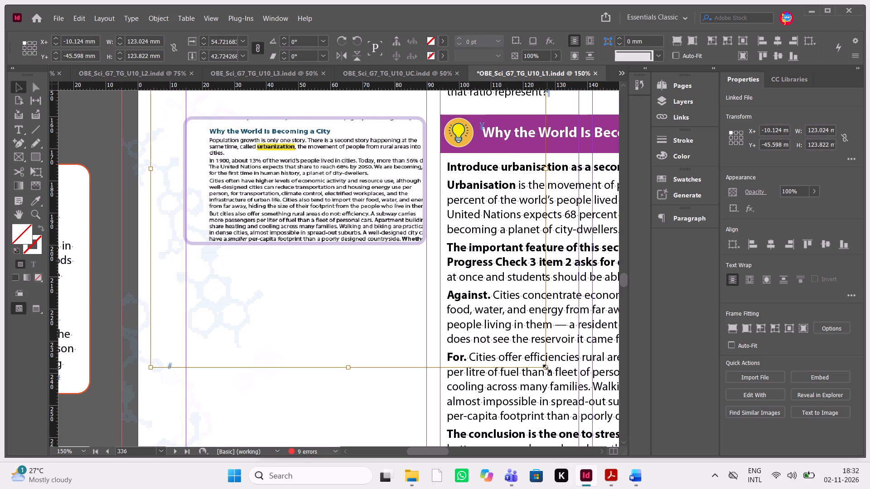
key("Left")
key("Left")
key("Left")
key("Left")
key("Left")
key("Left")
key("Left")
key("Left")
key("Left")
key("Left")
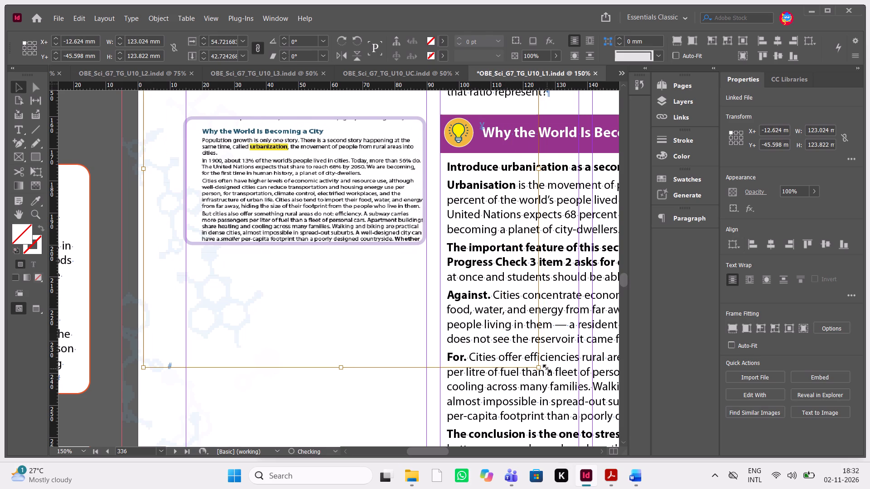
key("Left")
key("Left")
key("Left")
key("Left")
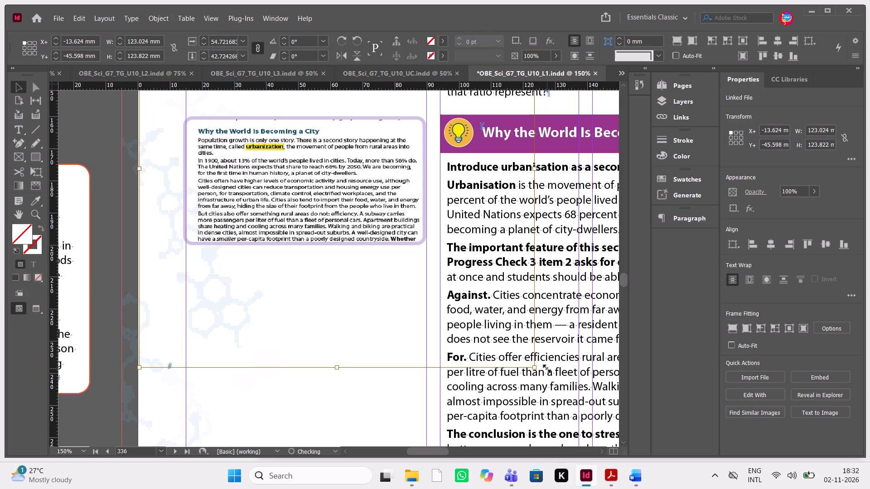
key("Left")
key("Left")
key("shift+Up")
key("shift+Up")
key("Down")
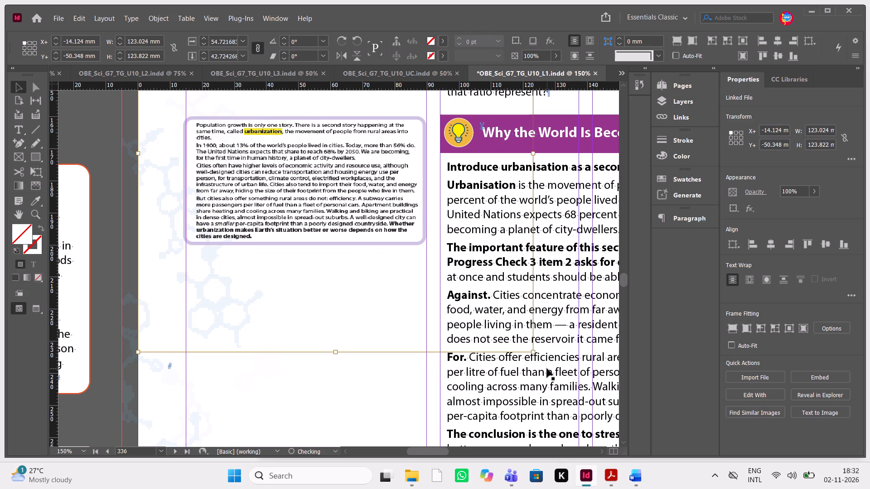
key("Down")
key("Down")
key("Down")
key("Down")
key("Down")
key("Down")
key("Down")
key("Down")
key("Down")
key("Down")
key("Down")
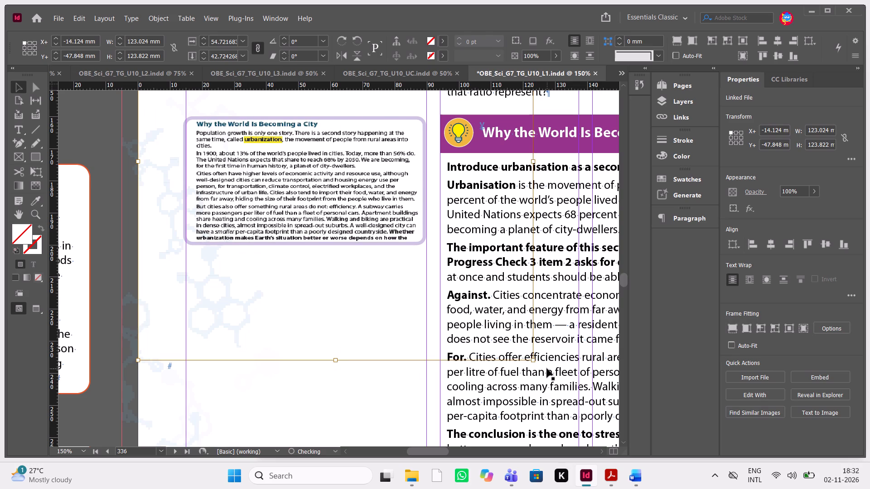
key("Down")
key("Down")
key("Down")
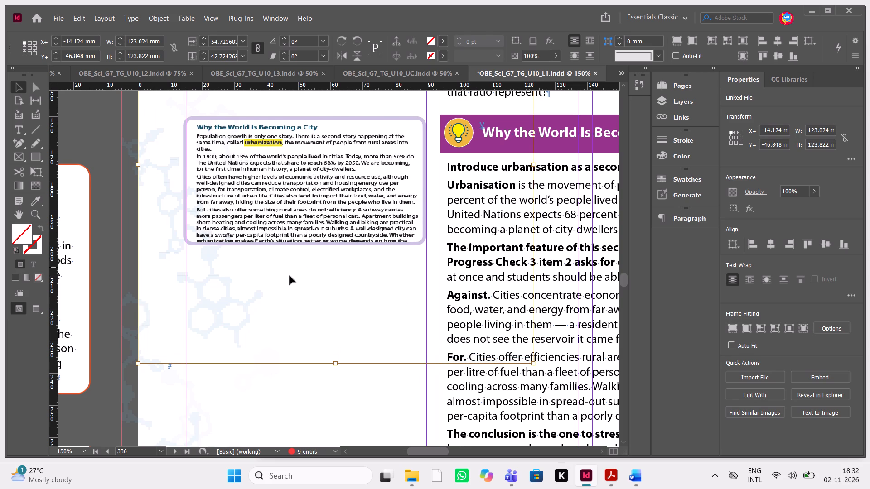
Extend the frame's lower edge to a height of about 43.3 mm to fit the section's last line.
left_click(211, 409)
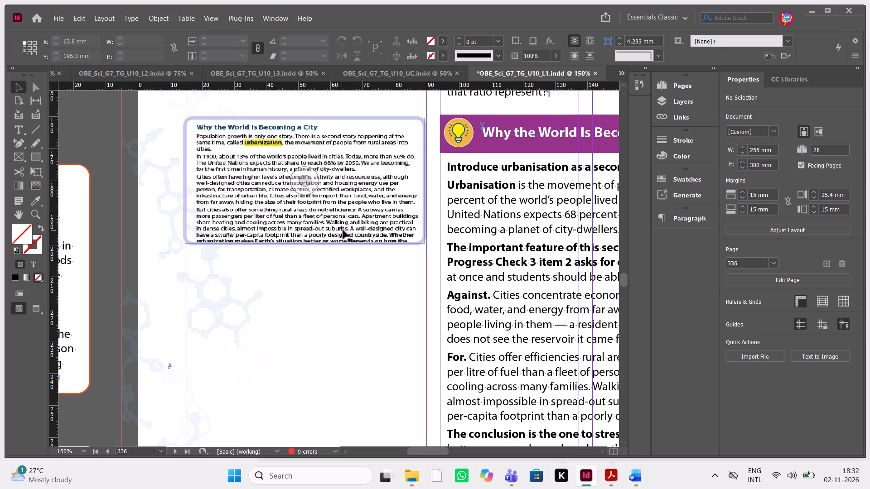
left_click(343, 241)
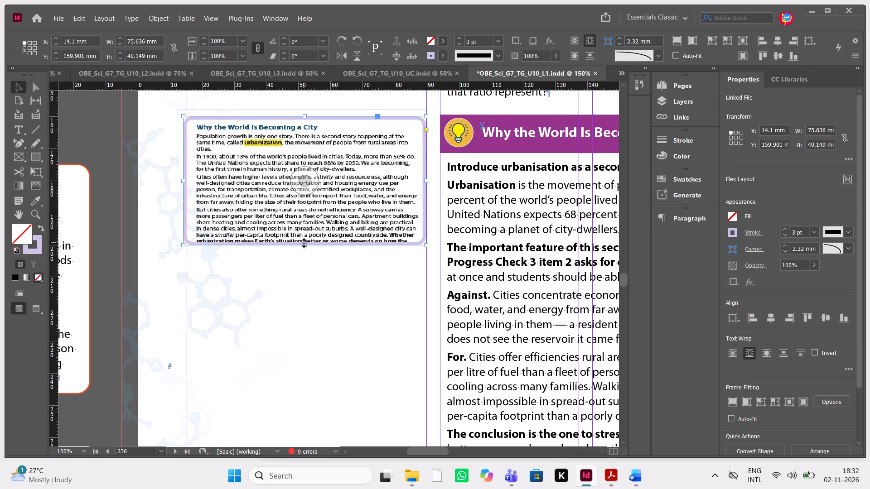
left_click_drag(306, 244, 308, 264)
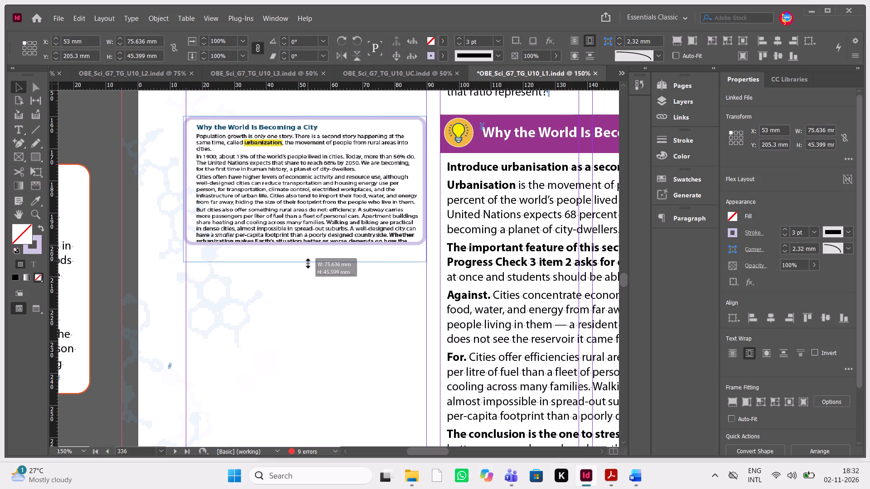
left_click_drag(308, 264, 310, 268)
left_click_drag(304, 266, 308, 257)
Set the placed PDF content to High Quality Display.
left_click(302, 185)
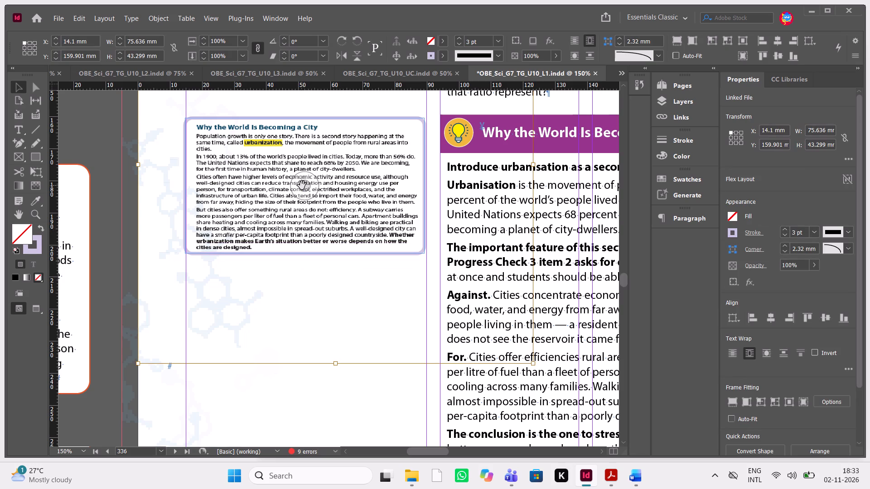
right_click(302, 185)
left_click(351, 435)
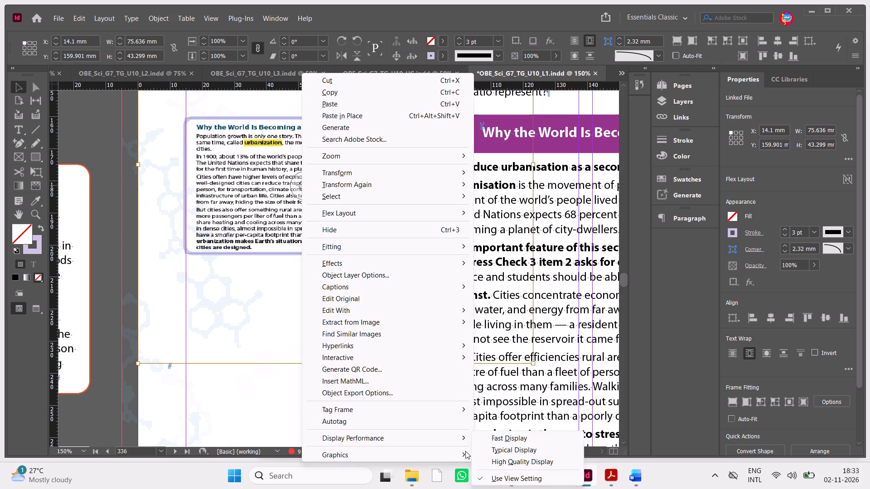
left_click(495, 462)
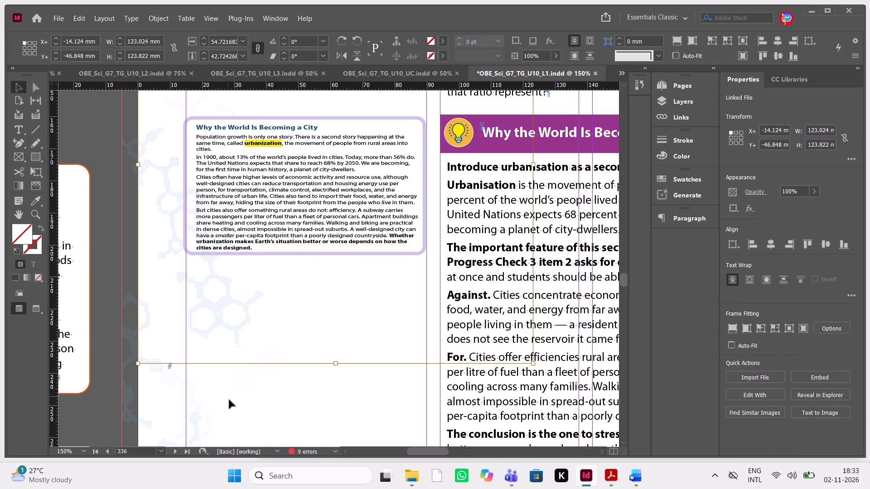
Nudge the urbanization excerpt frame up slightly to a Y position of about 159.15 mm.
left_click(232, 405)
left_click_drag(367, 355, 242, 217)
key("shift+Up")
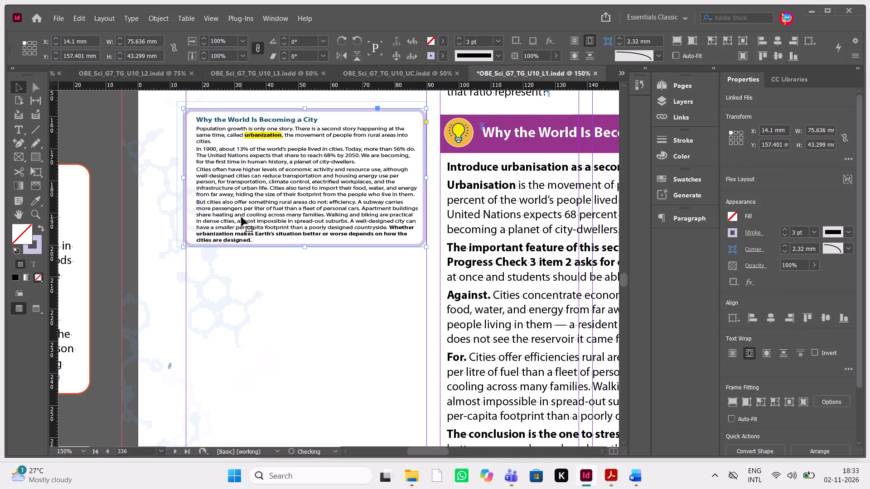
key("shift+Down")
key("Up")
key("Up")
key("Up")
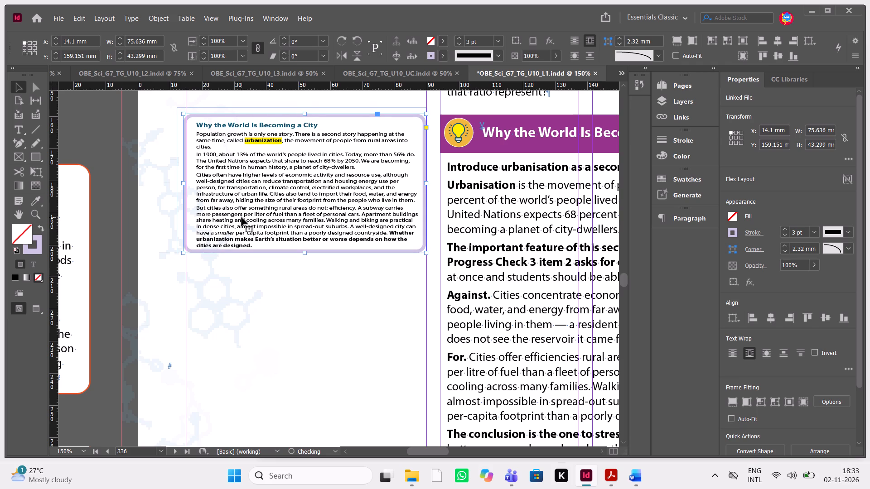
left_click(291, 355)
Paste the copied rounded frame into the outer margin column of page 339, beside "When the Numbers Multiply".
scroll(291, 355, "left", 1)
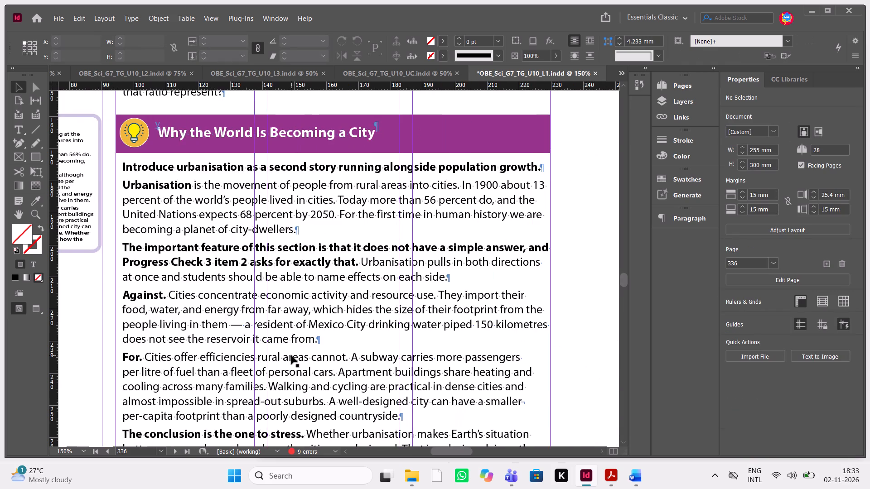
key("ctrl+minus")
key("ctrl+minus")
key("ctrl+minus")
scroll(291, 355, "up", 1)
scroll(291, 355, "down", 1)
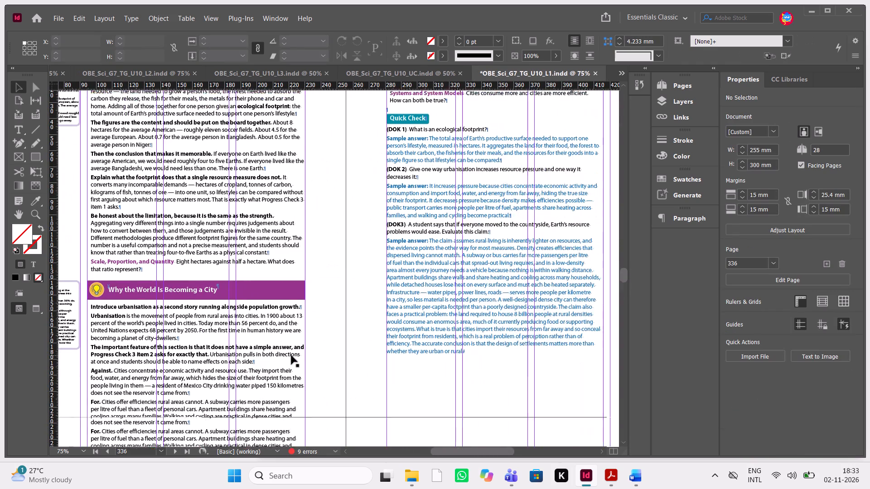
scroll(291, 355, "down", 2)
scroll(291, 355, "left", 1)
scroll(291, 355, "down", 1)
scroll(291, 355, "up", 1)
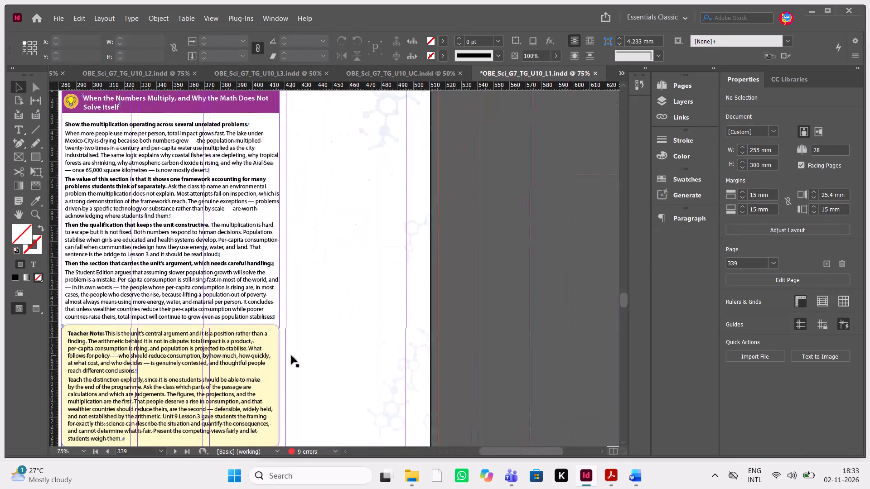
scroll(291, 355, "up", 1)
key("ctrl+v")
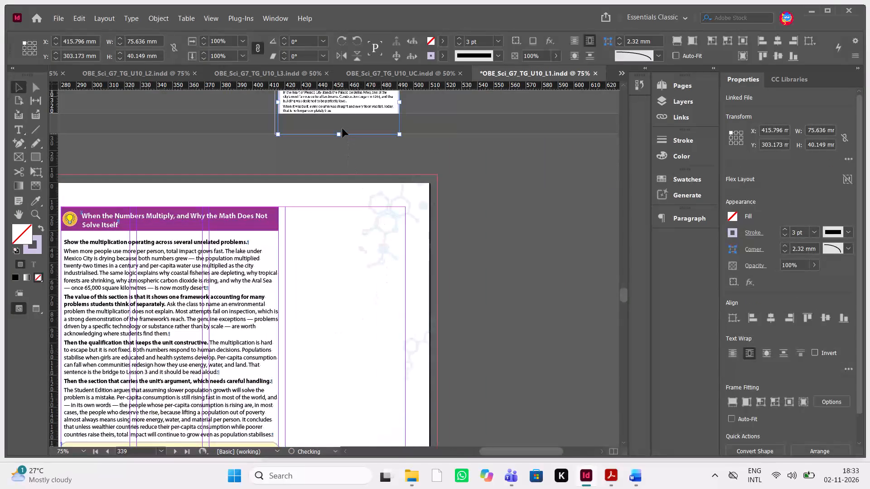
key("ctrl+x")
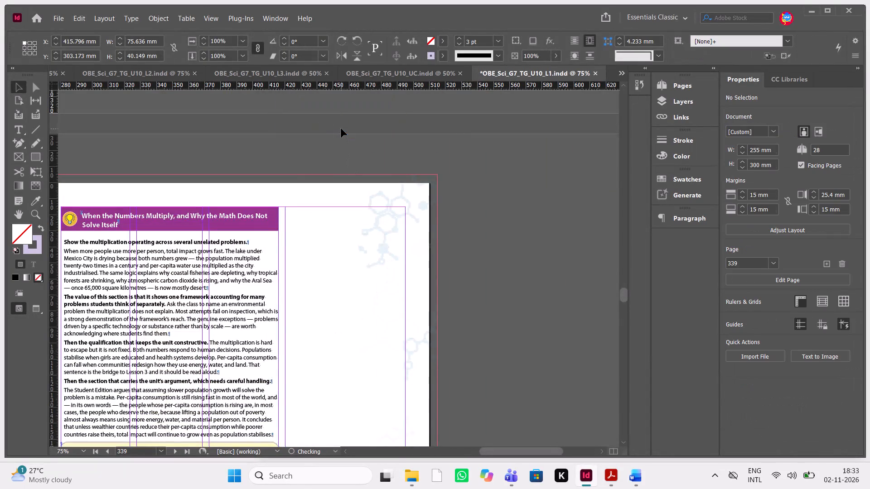
scroll(341, 129, "up", 1)
scroll(341, 129, "down", 1)
key("ctrl+equal")
key("ctrl+equal")
key("ctrl+equal")
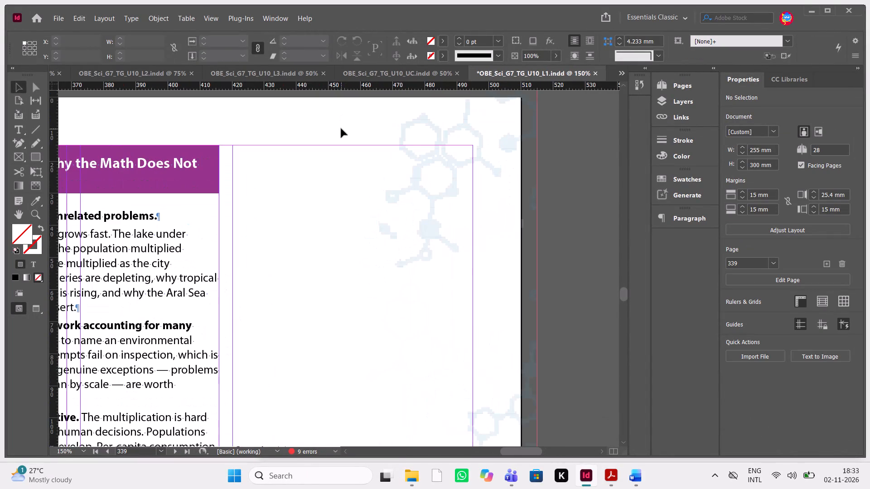
key("ctrl+v")
Delete the Curiosity Corner content inside the pasted frame, keeping the rounded outline.
left_click_drag(330, 277, 342, 263)
left_click(342, 263)
key("Delete")
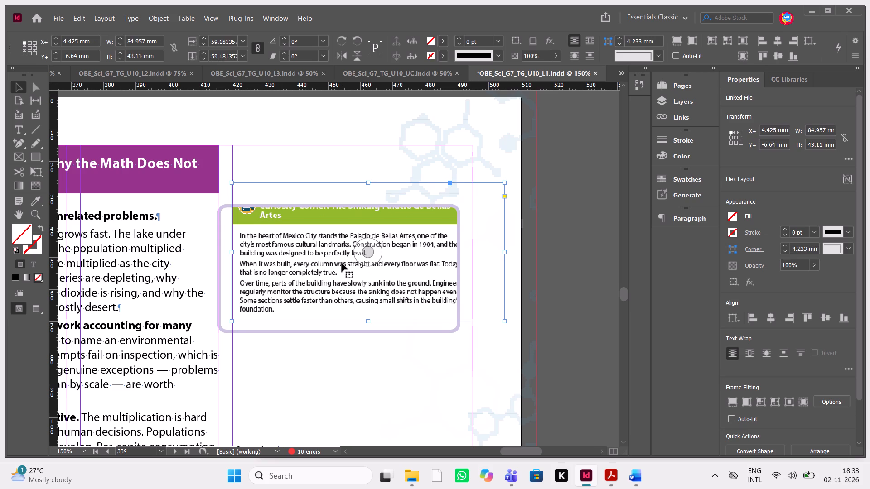
Align the empty frame with the top of page 339's outer margin column, at X 419.775 mm and Y 15.05 mm.
double_click(342, 263)
left_click_drag(342, 263, 375, 219)
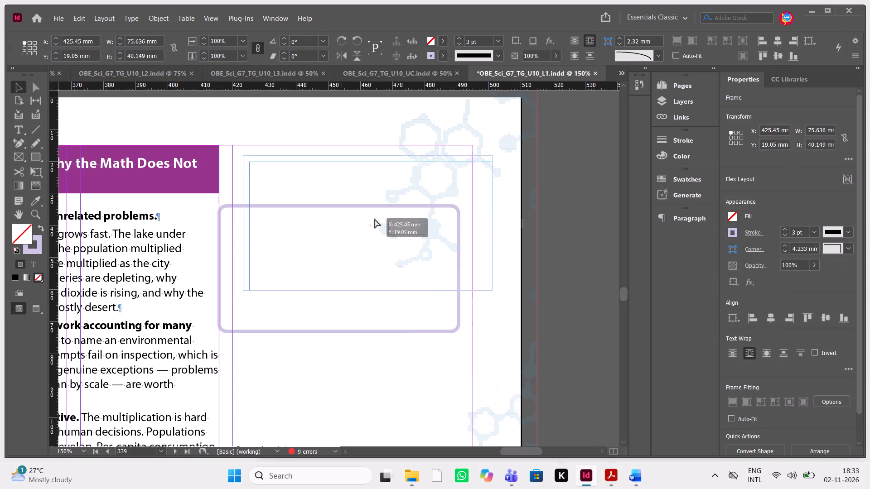
left_click_drag(375, 219, 362, 216)
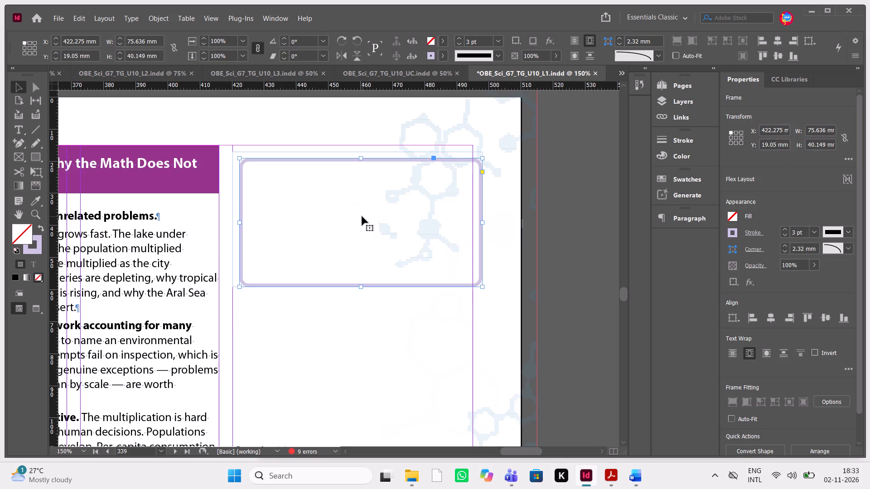
key("shift+Left")
key("shift+Up")
key("shift+Down")
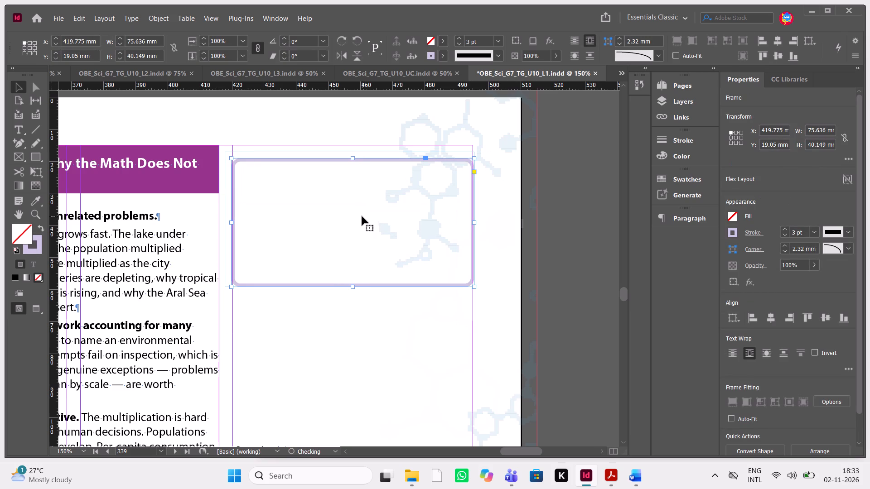
key("shift+Up")
key("shift+Up")
key("Down")
key("Down")
key("Down")
key("Down")
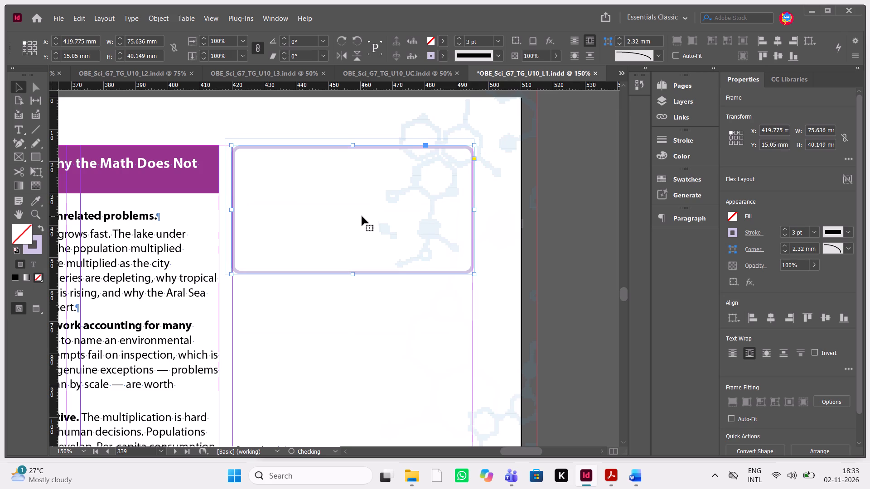
key("Down")
key("Up")
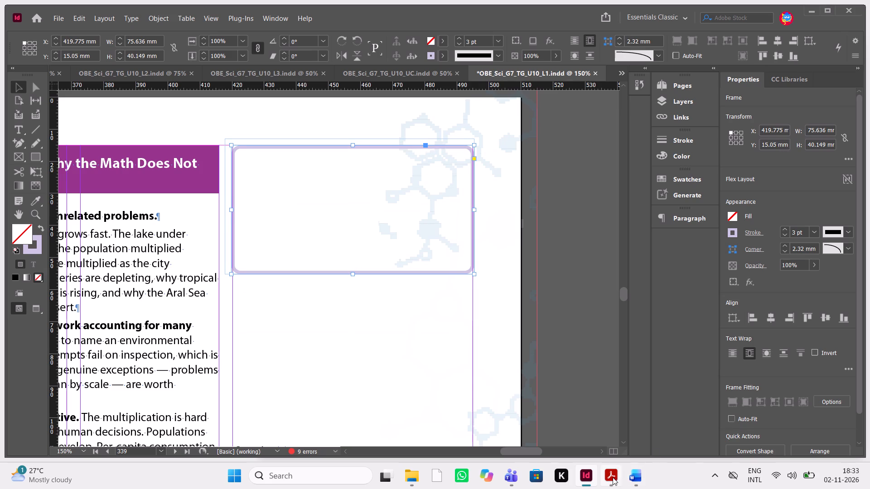
Compare the student book's "What Happens When the Numbers Multiply" passage and its following page with the matching guide section on page 339.
left_click(613, 477)
scroll(509, 290, "down", 2)
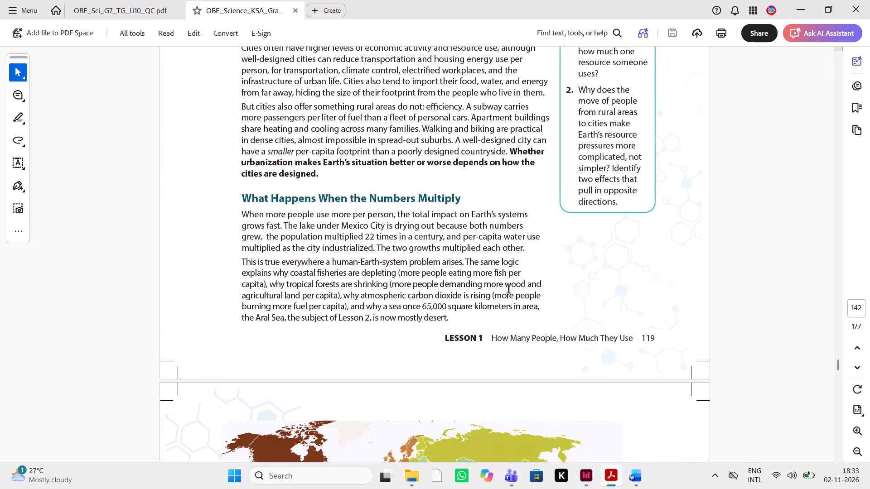
left_click(585, 472)
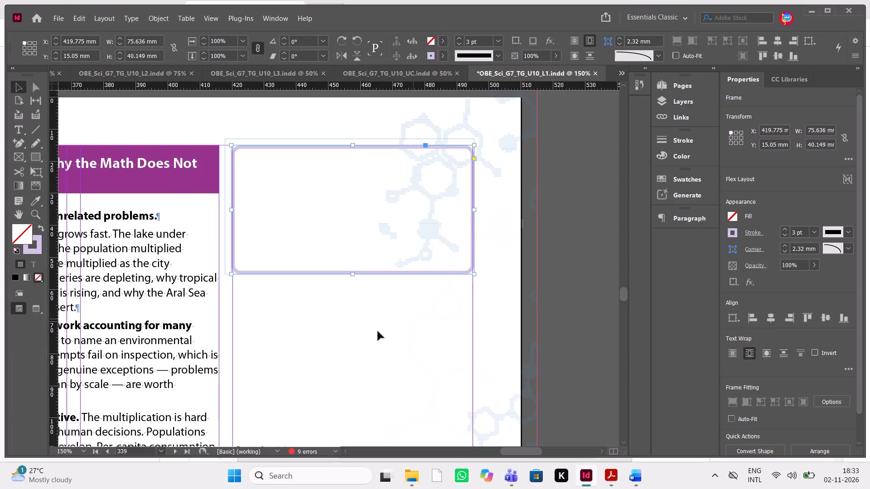
scroll(378, 331, "right", 1)
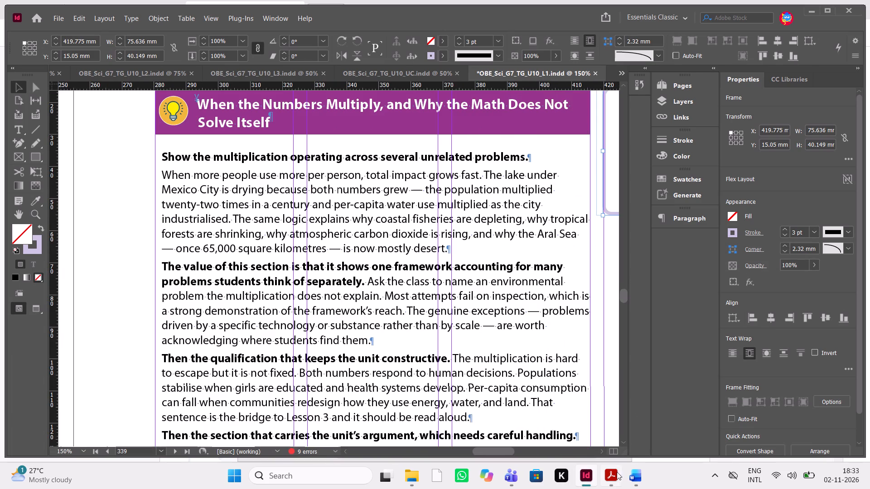
left_click(616, 475)
scroll(495, 287, "down", 1)
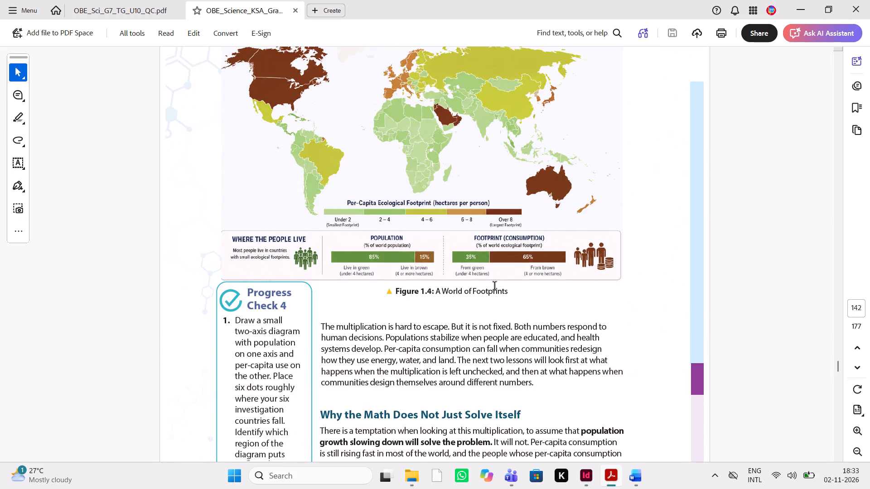
scroll(495, 287, "down", 3)
scroll(495, 287, "up", 3)
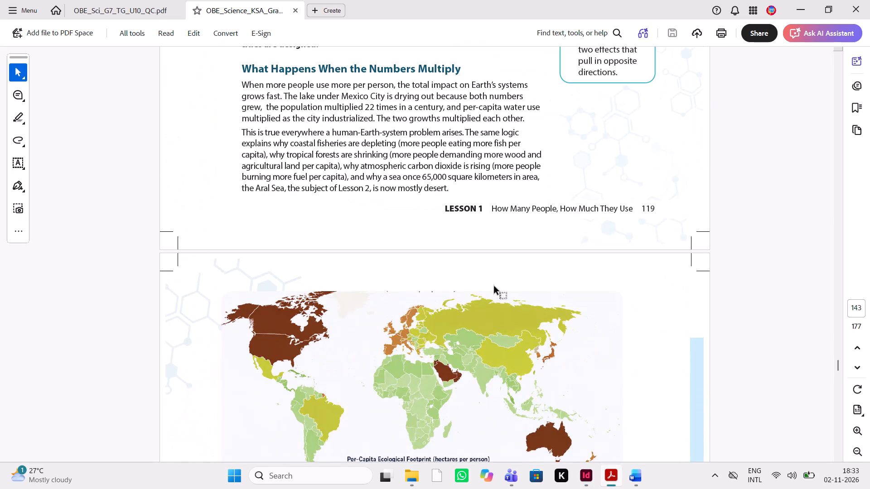
left_click(581, 479)
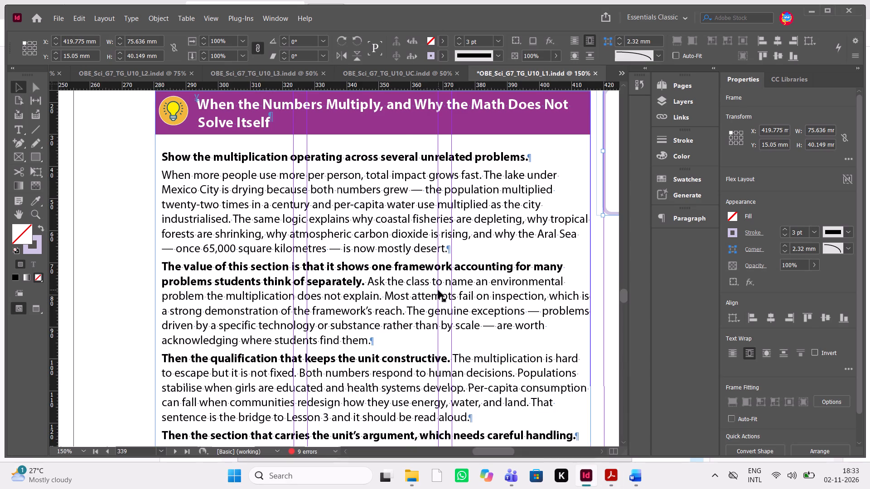
Place page 139 of OBE_Science_KSA_Grade 7 Vol 3_4P_.pdf into the empty rounded frame in page 339's outer margin.
scroll(438, 290, "up", 1)
key("ctrl+d")
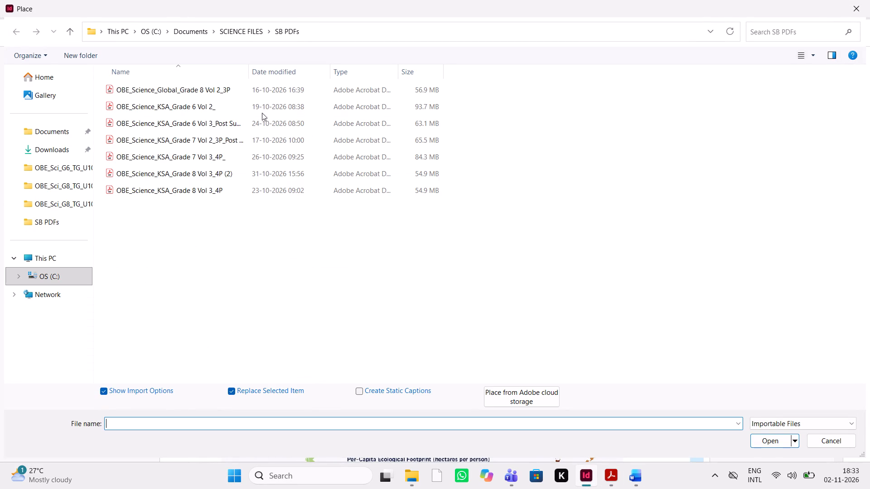
left_click(237, 153)
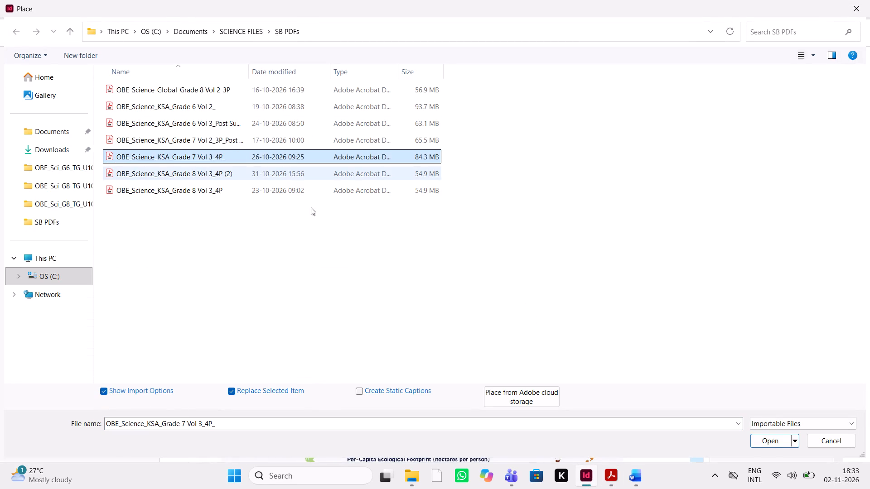
left_click(302, 143)
left_click(268, 163)
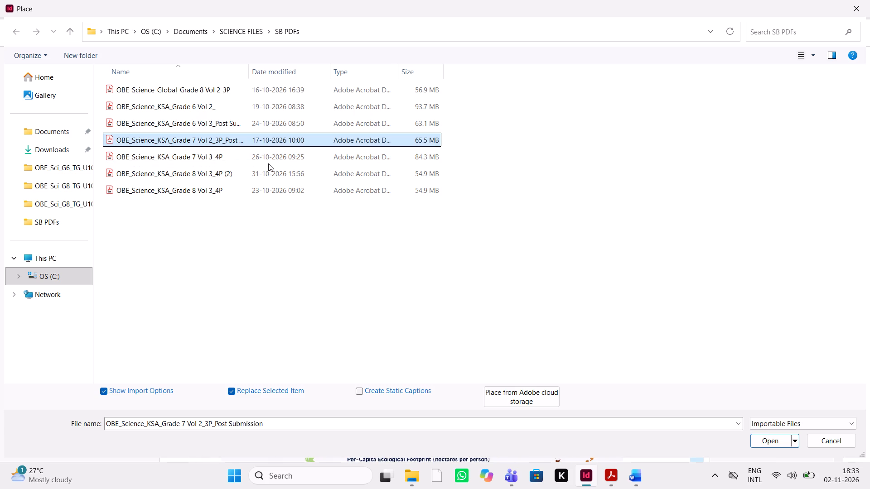
left_click(273, 162)
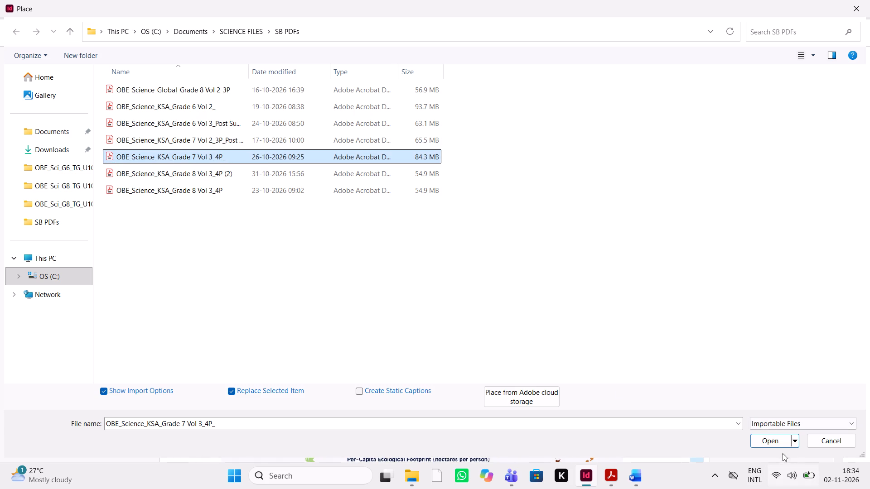
left_click(771, 446)
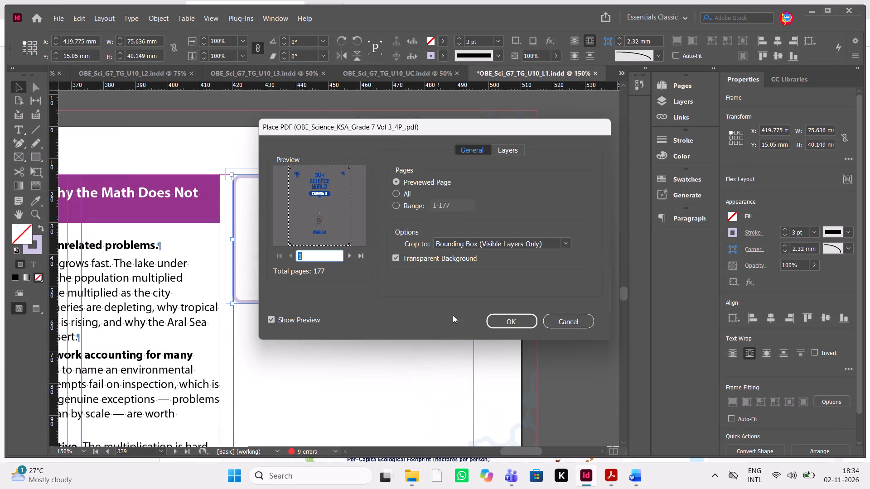
key("BackSpace")
type("139")
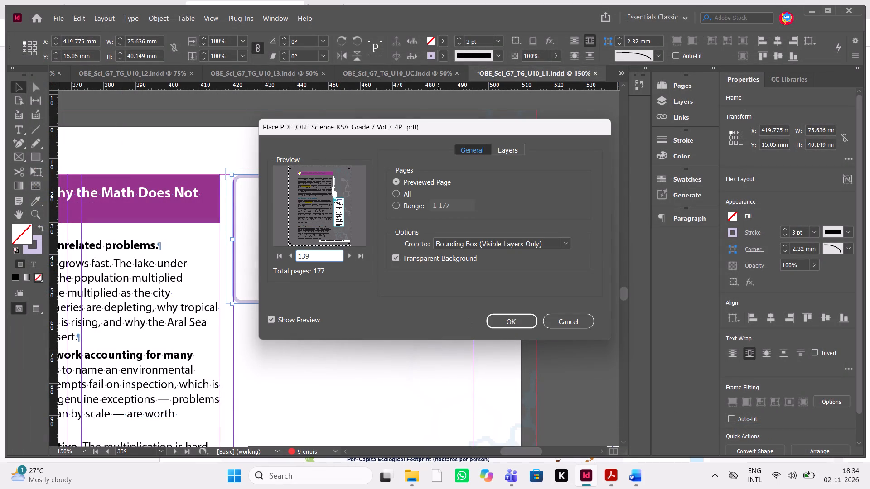
left_click(503, 318)
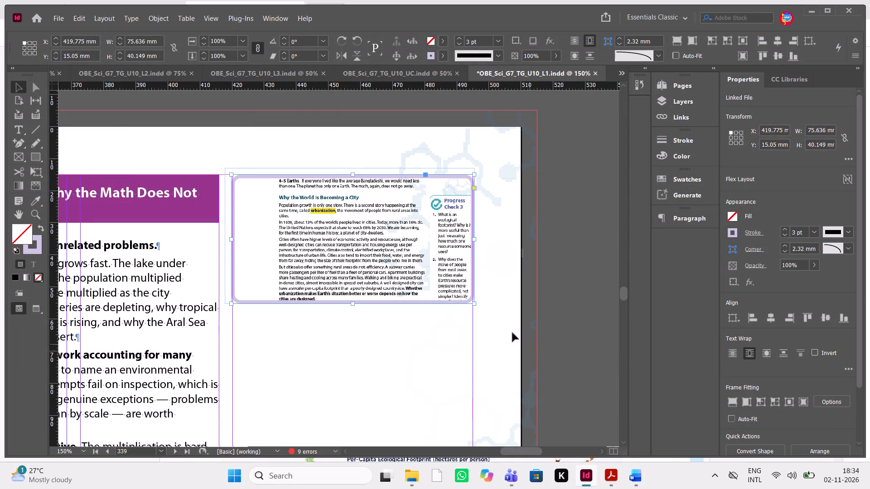
Enlarge the placed page inside the frame to about 110.7 × 119.35 mm and shift its text column to the frame's left edge.
left_click(350, 238)
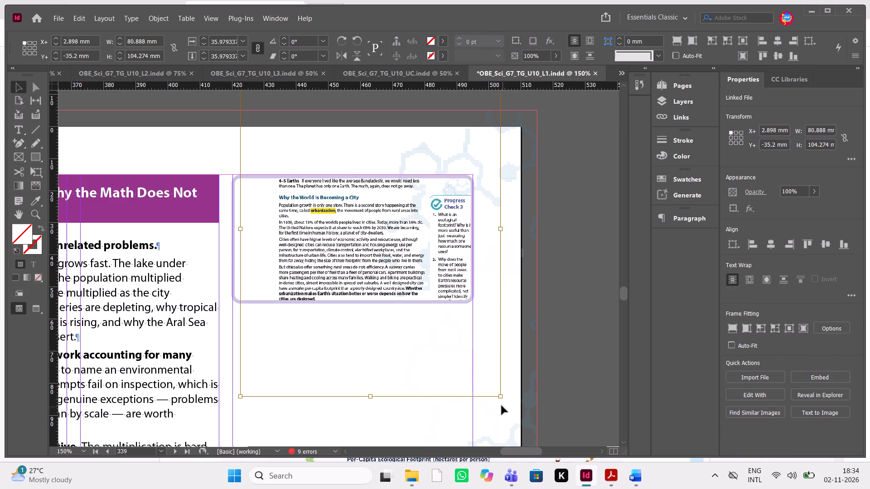
left_click_drag(502, 397, 594, 445)
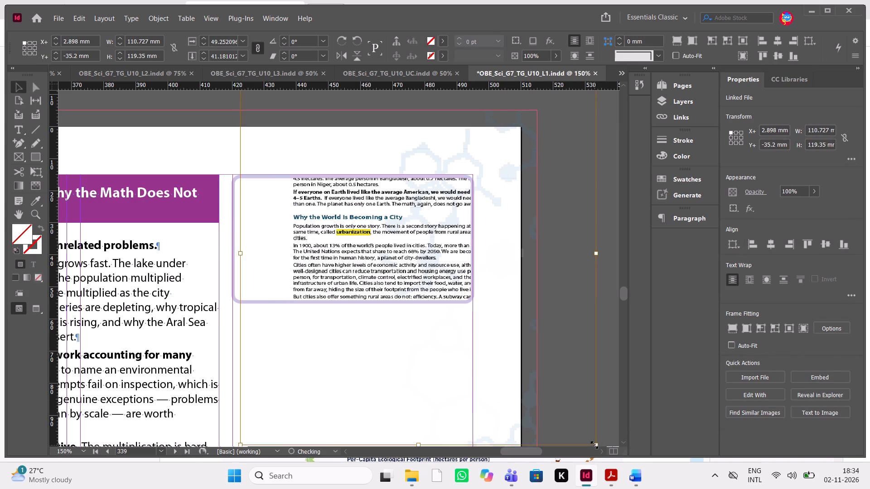
key("shift+Left")
key("shift+Left")
key("shift+Left")
key("shift+Left")
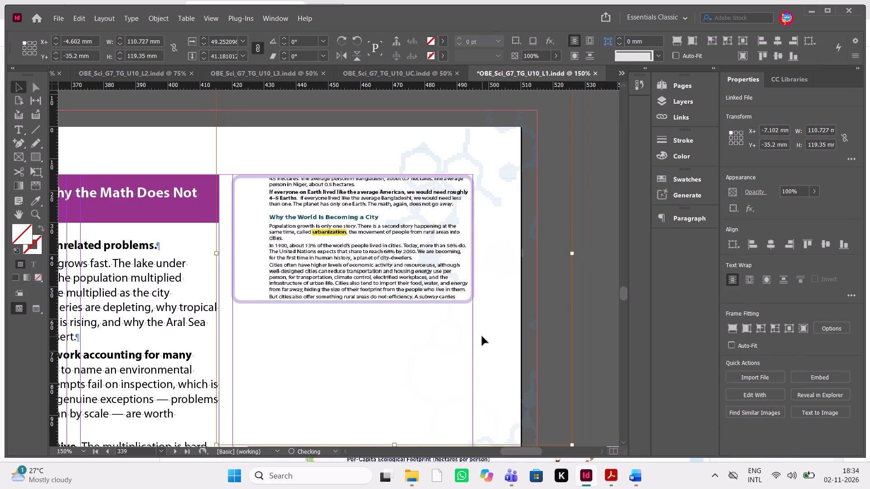
key("shift+Left")
key("shift+Left")
key("shift+Left")
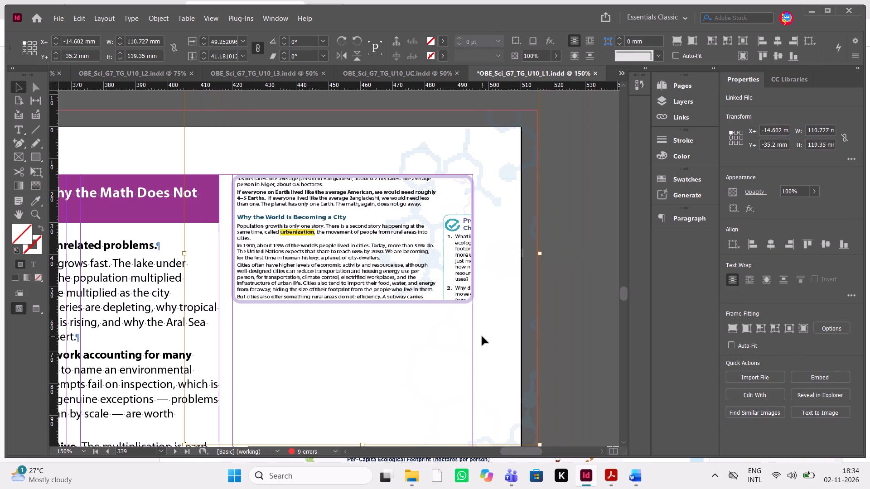
Shift the placed page up to a Y offset of -85.2 mm so "What Happens When the Numbers Multiply" starts the frame.
key("shift+Up")
key("shift+Down")
key("shift+Up")
key("shift+Up")
key("shift+Up")
key("shift+Up")
key("shift+Up")
key("shift+Up")
key("shift+Up")
key("shift+Up")
key("shift+Up")
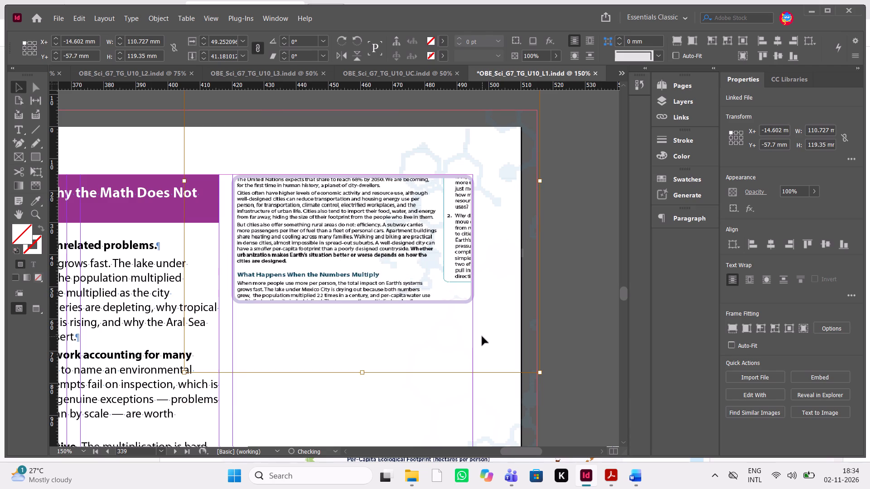
key("shift+Up")
key("shift+Up")
key("shift+Up")
key("shift+Up")
key("shift+Up")
key("shift+Up")
key("shift+Up")
key("shift+Up")
key("shift+Up")
key("shift+Up")
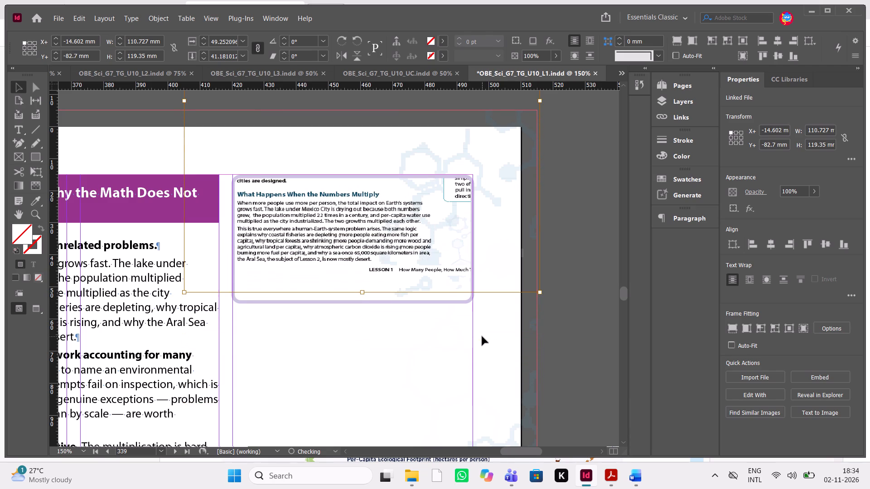
key("shift+Up")
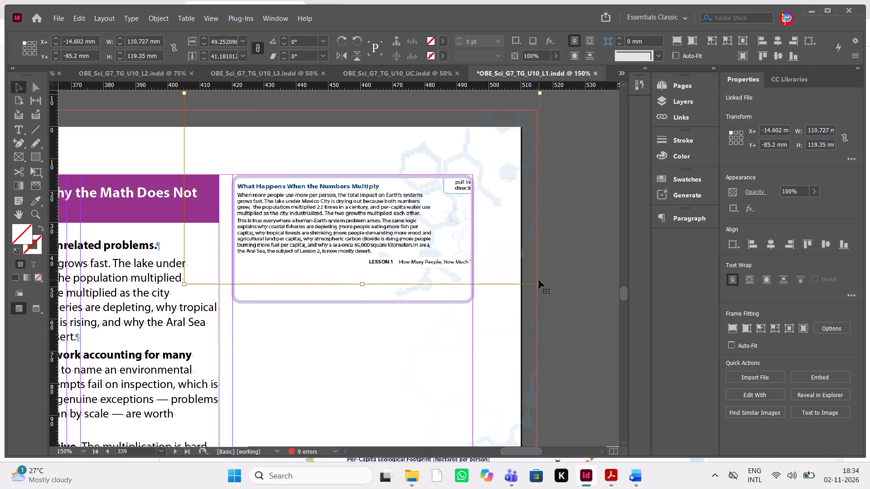
Enlarge the placed page to about 122.8 × 132.15 mm and realign its heading with the frame top, at Y offset -95.2 mm.
left_click_drag(541, 285, 579, 326)
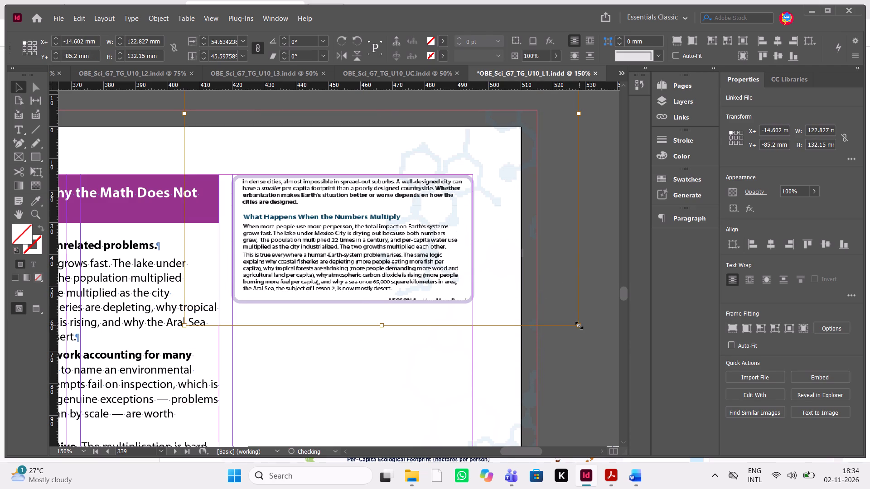
key("shift+Up")
key("shift+Up")
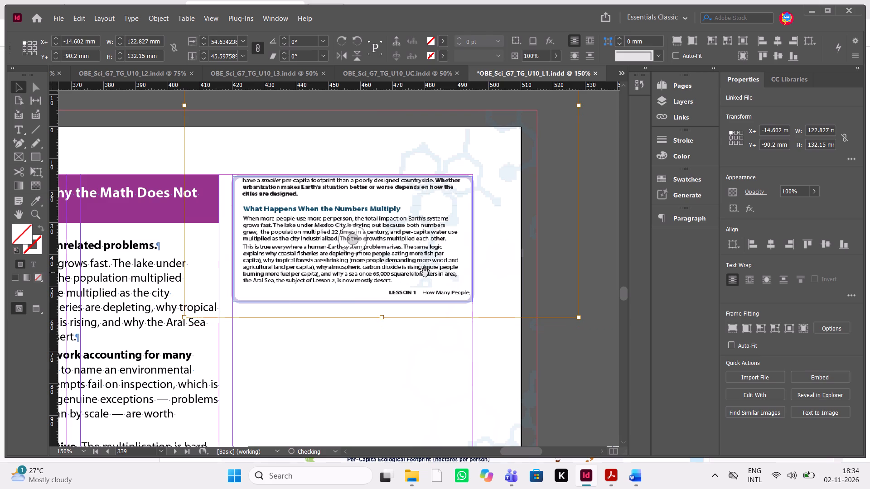
key("shift+Up")
key("shift+Up")
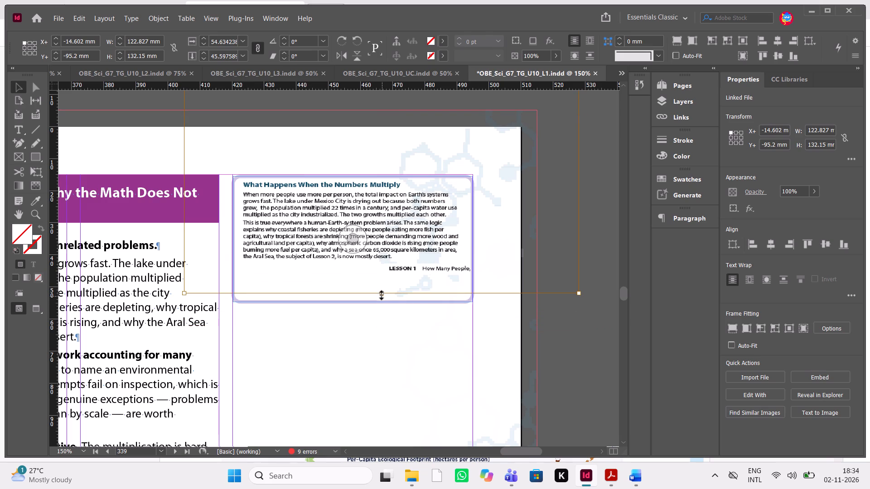
Stretch the placed page's height to about 140.5 mm and move it up to a Y offset of -101.7 mm.
left_click_drag(382, 292, 385, 321)
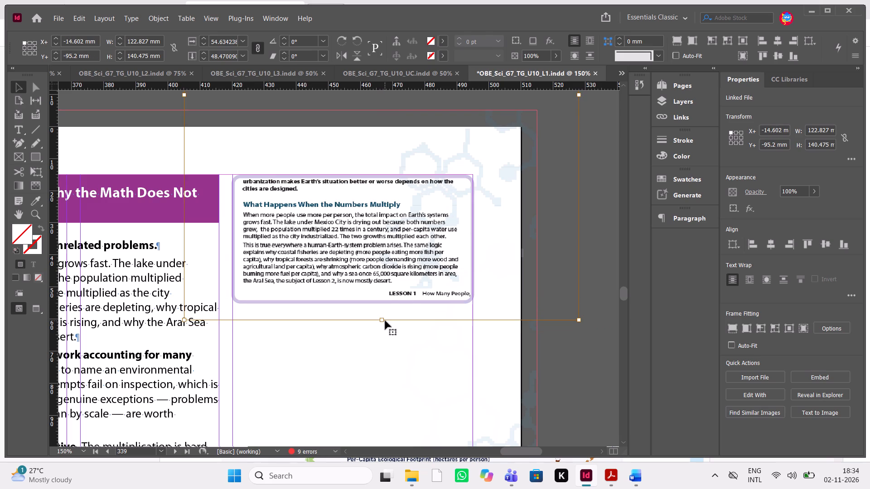
key("shift+Up")
key("shift+Up")
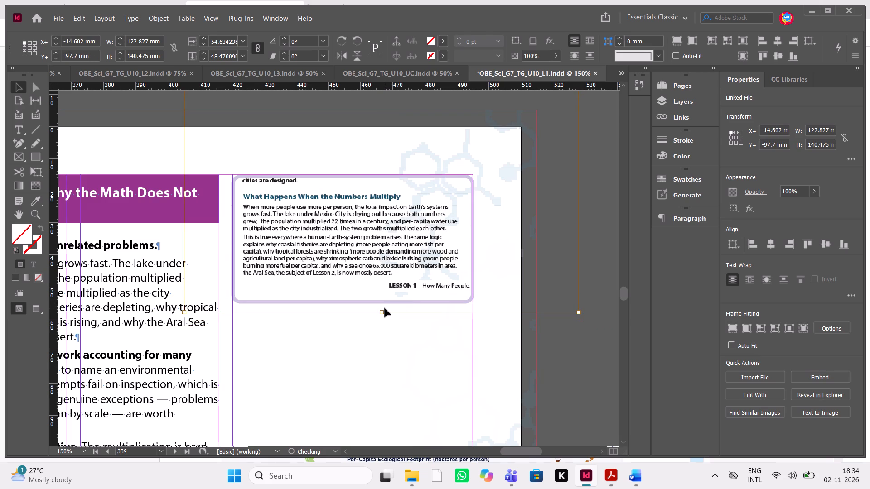
key("shift+Up")
key("Down")
key("Down")
key("Down")
key("Down")
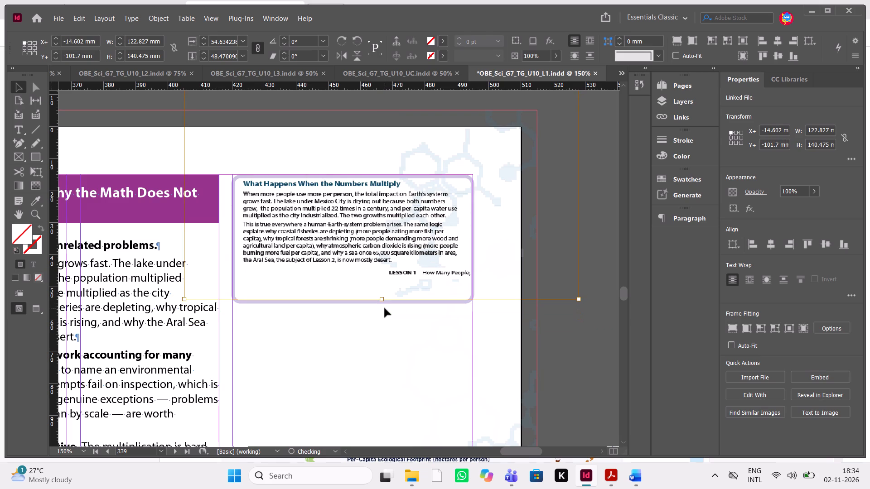
Stretch the placed page's height to about 149.45 mm and move its heading back under the frame top, at Y offset -107.2 mm.
left_click_drag(382, 300, 386, 328)
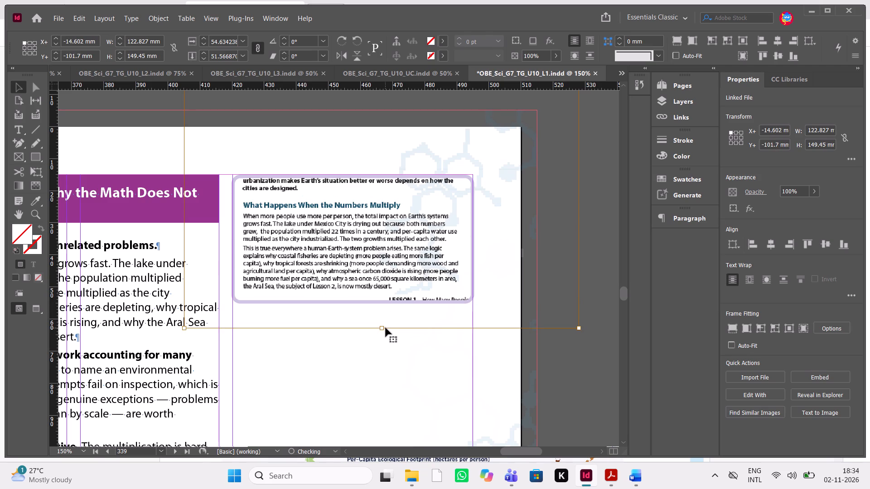
key("shift+Up")
key("shift+Up")
key("shift+Up")
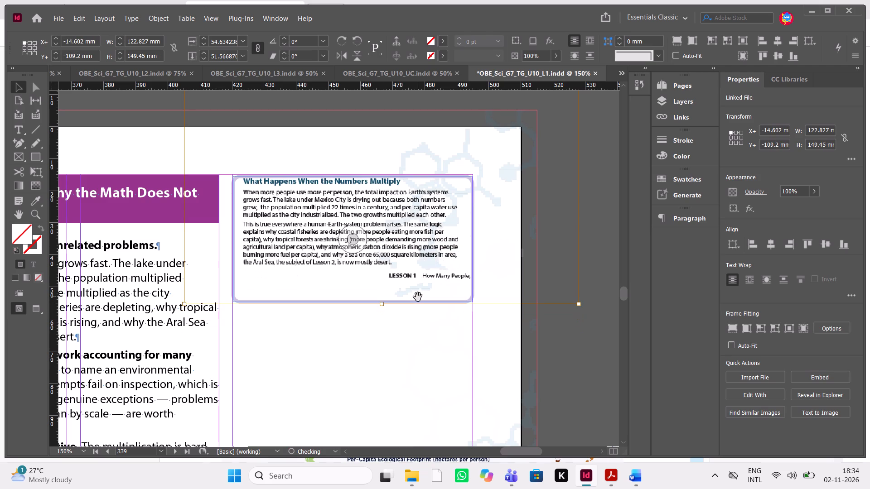
key("shift+Down")
key("Up")
key("Up")
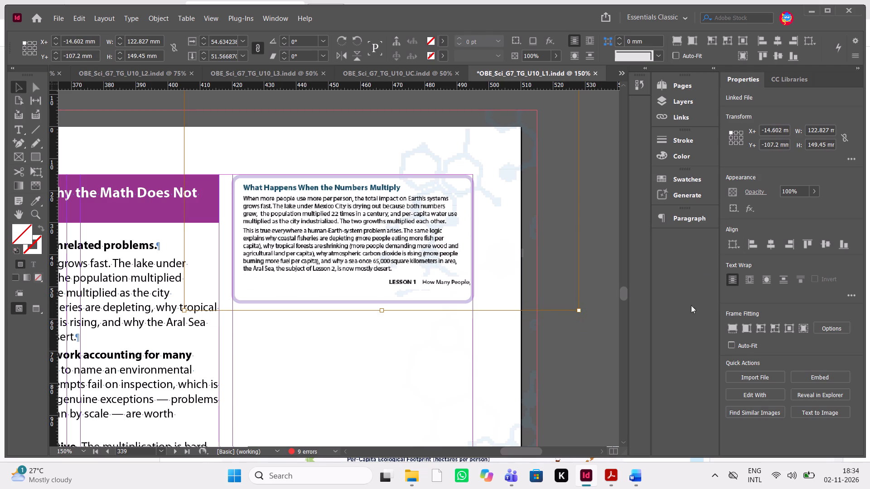
Enlarge the placed page to about 150.5 × 164.15 mm and reposition it at offsets X -20.852 mm and Y -117.45 mm.
left_click_drag(579, 312, 623, 357)
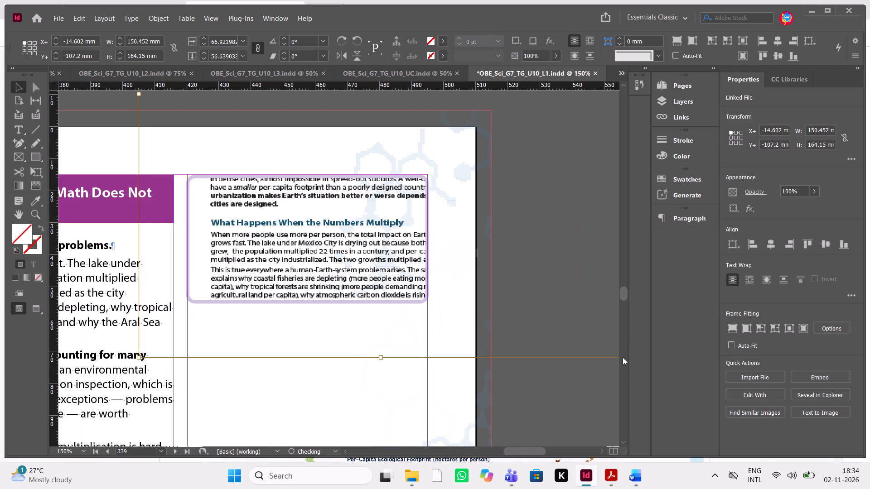
key("shift+Left")
key("shift+Left")
key("shift+Left")
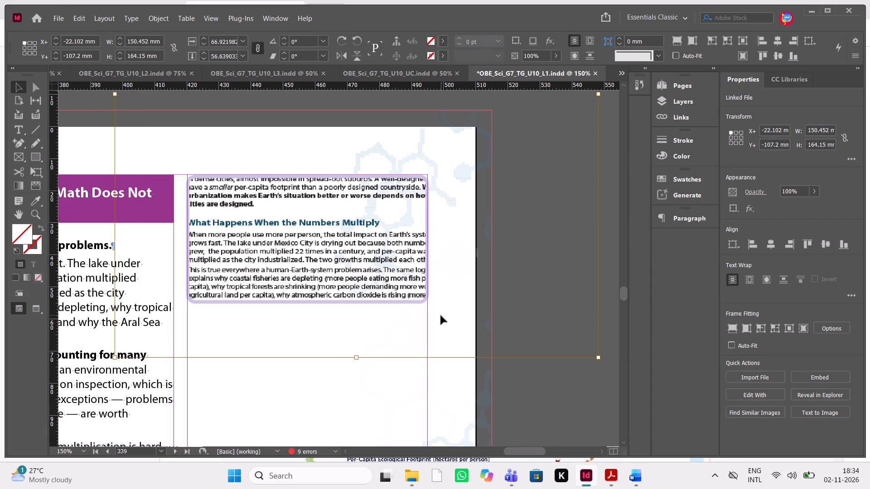
key("Right")
key("Right")
key("Right")
key("Right")
key("Right")
key("shift+Up")
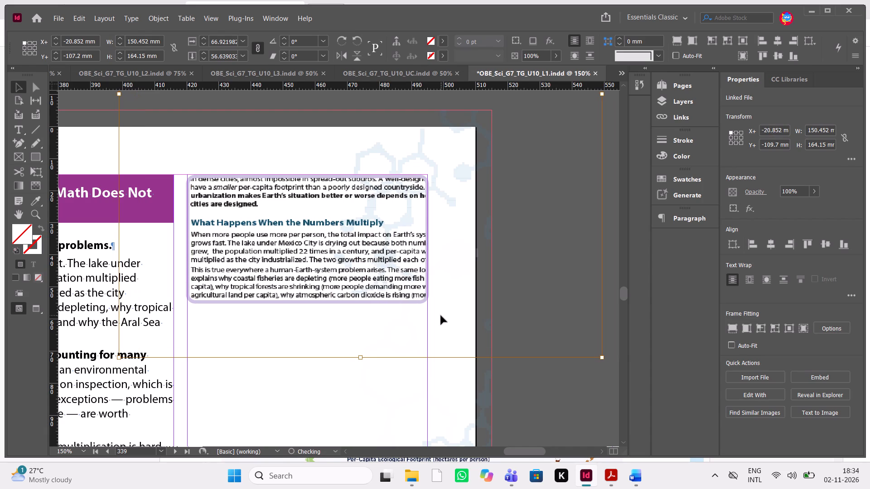
key("shift+Up")
key("shift+Up")
key("shift+Up")
key("Up")
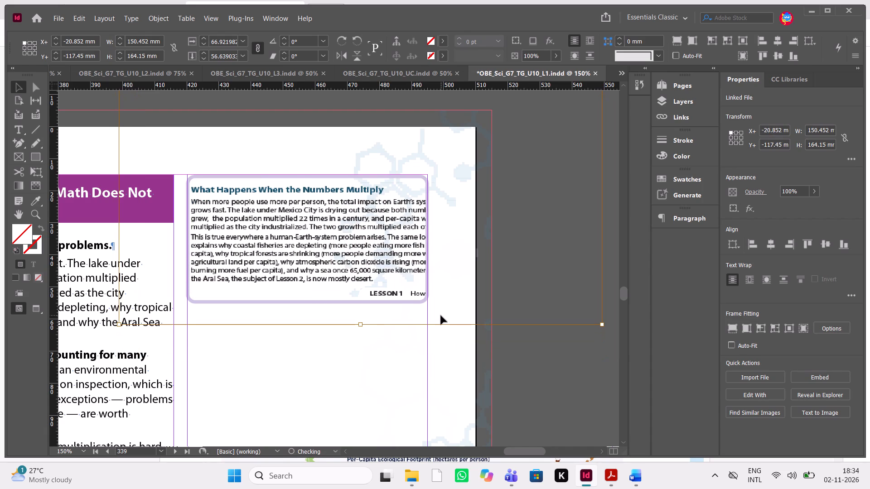
Shrink the placed page to about 134.5 × 157.2 mm and reposition it at offsets X -18.352 mm and Y -112.45 mm.
left_click_drag(604, 323, 594, 320)
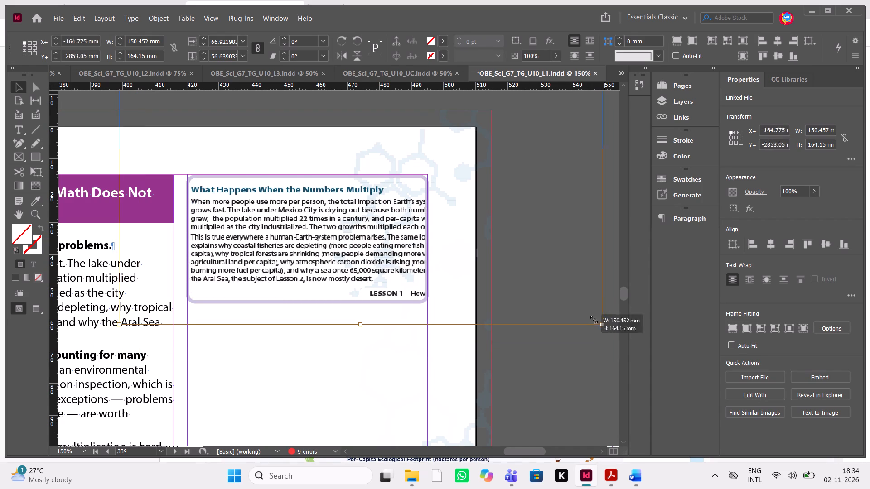
left_click_drag(594, 320, 579, 313)
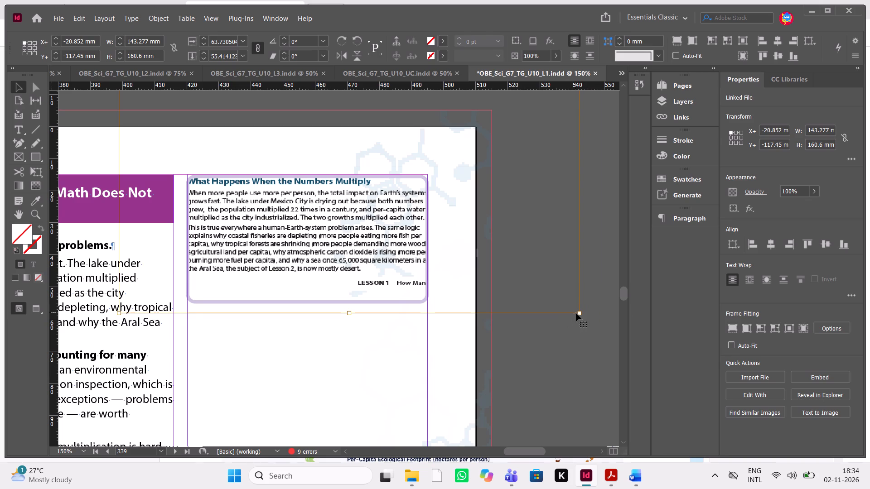
left_click_drag(579, 312, 551, 302)
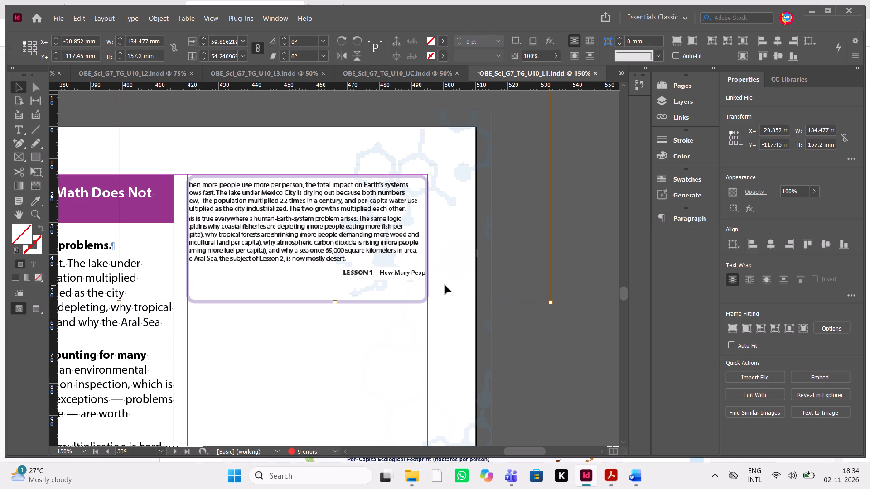
key("shift+Down")
key("shift+Down")
key("shift+Right")
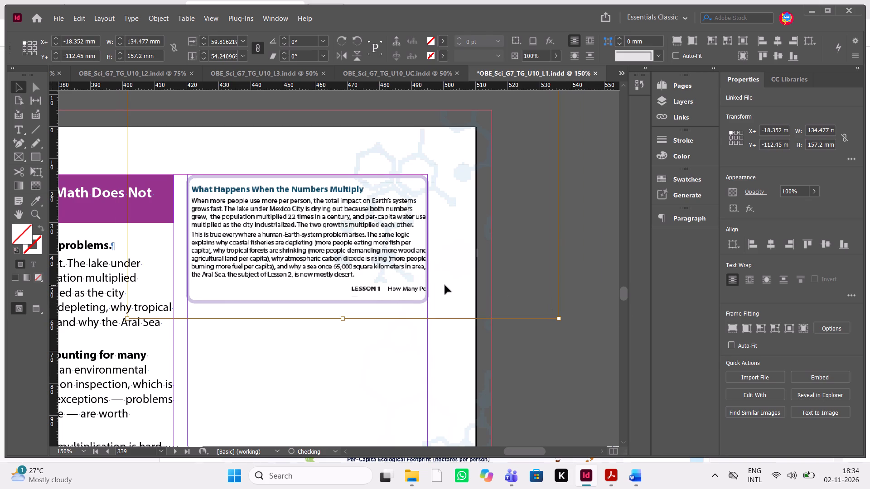
Shorten the "What Happens When the Numbers Multiply" margin frame to a height of about 34.95 mm, cutting off the page footer.
left_click(408, 359)
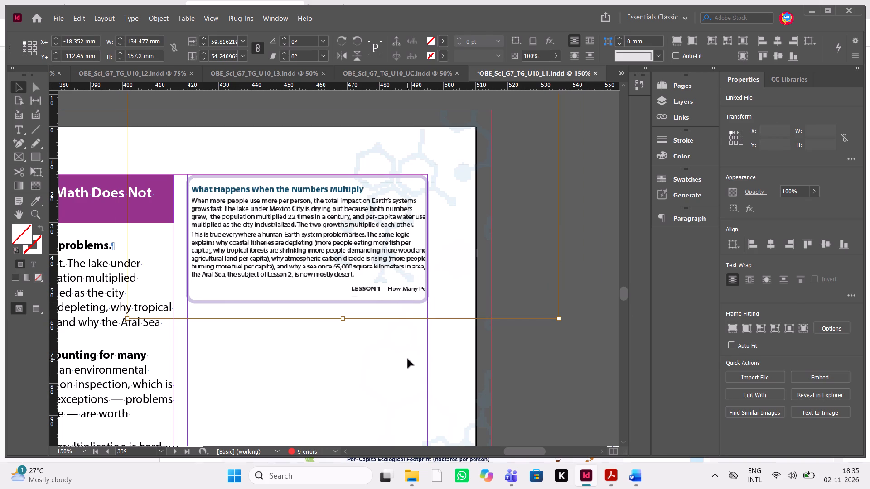
left_click(383, 302)
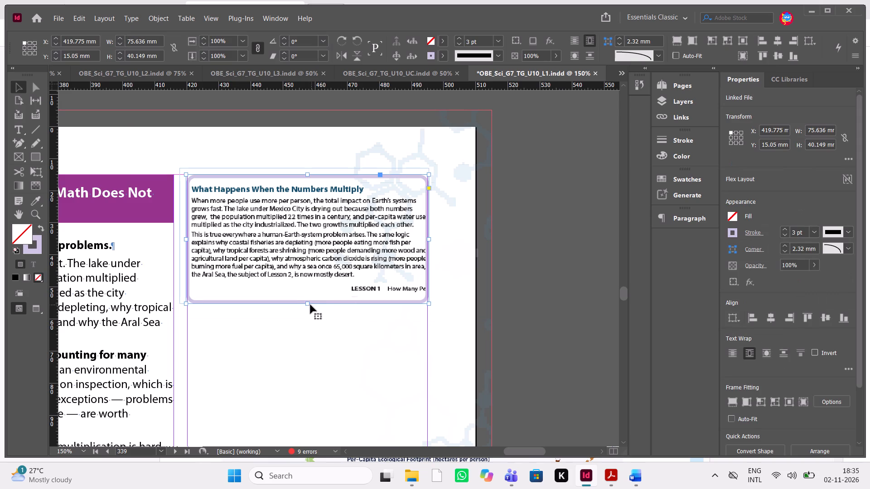
left_click_drag(309, 303, 316, 285)
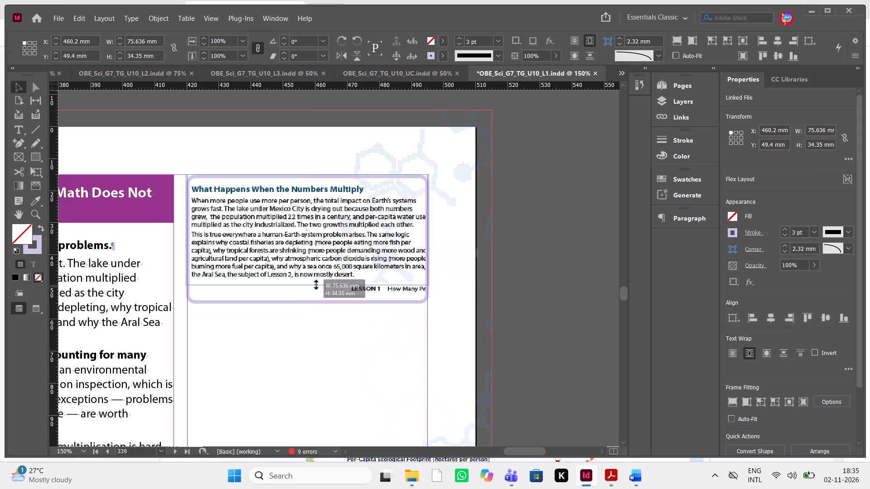
left_click_drag(316, 285, 315, 287)
Set the placed excerpt's display performance to High Quality Display.
left_click(299, 235)
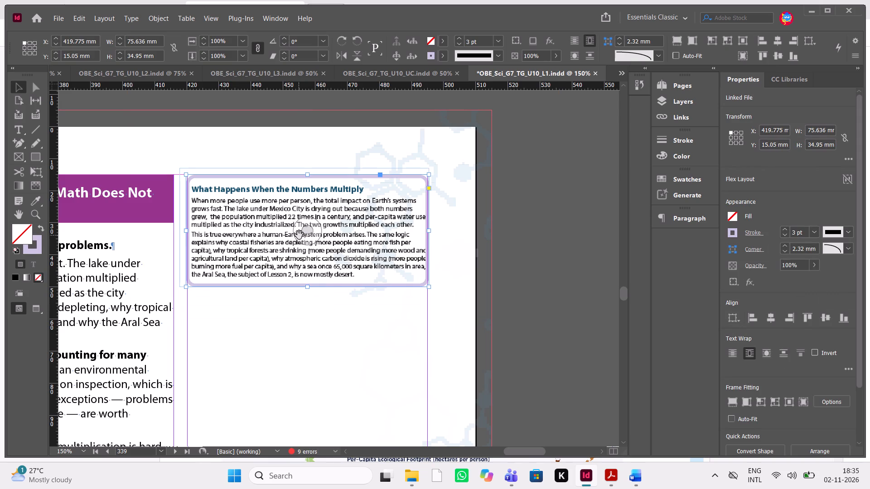
right_click(299, 235)
left_click(431, 436)
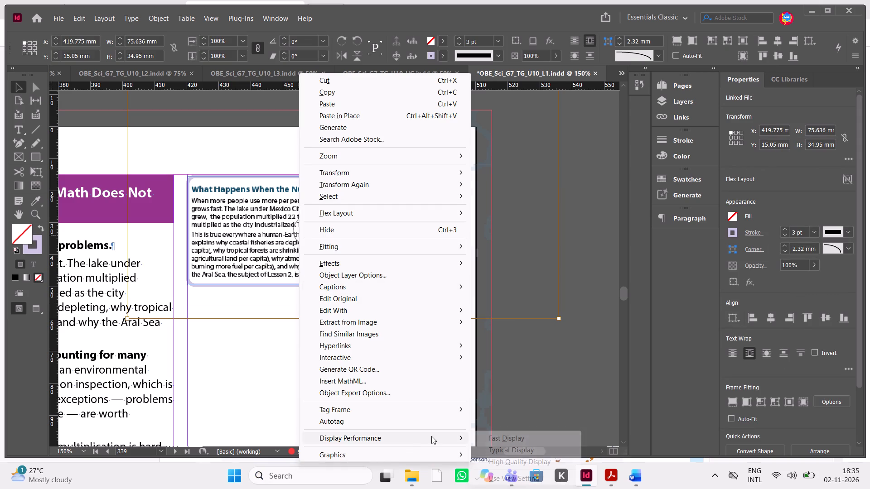
left_click(527, 460)
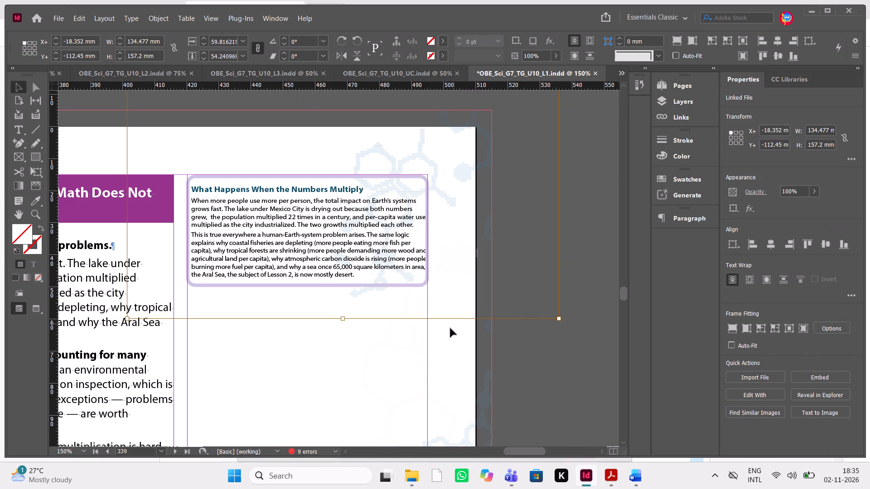
left_click(450, 328)
Narrow the placed page to about 128.8 × 156.8 mm and shift it to an X offset of -16.102 mm within its frame.
left_click(374, 236)
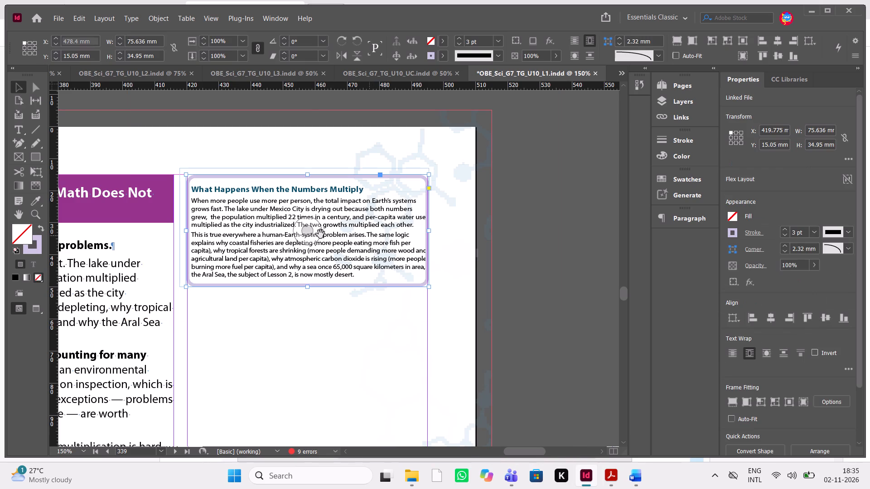
left_click(313, 232)
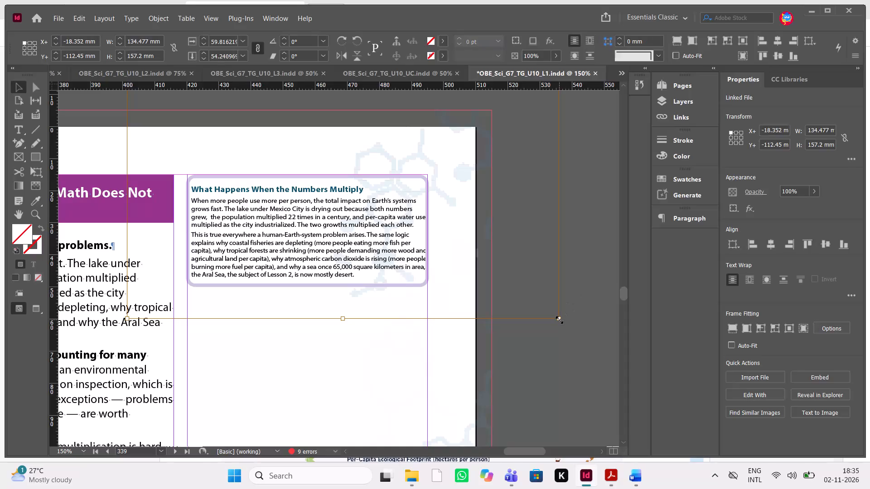
left_click_drag(560, 320, 540, 317)
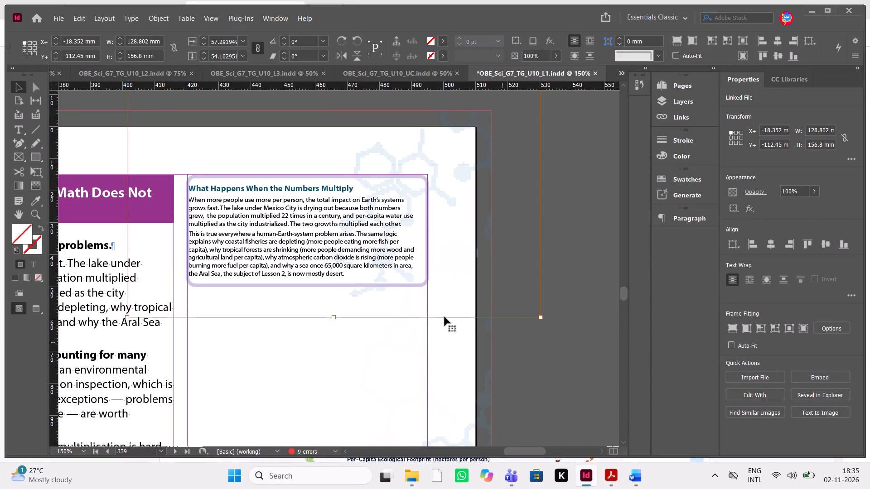
key("shift+Right")
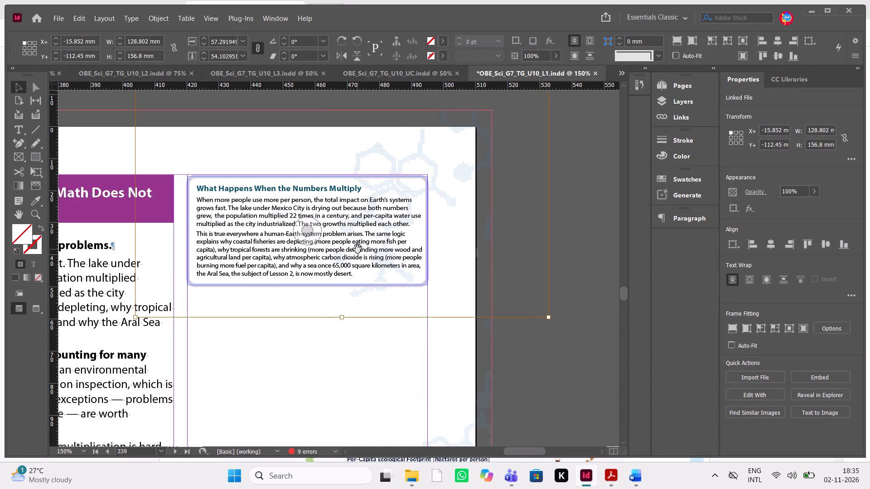
key("Left")
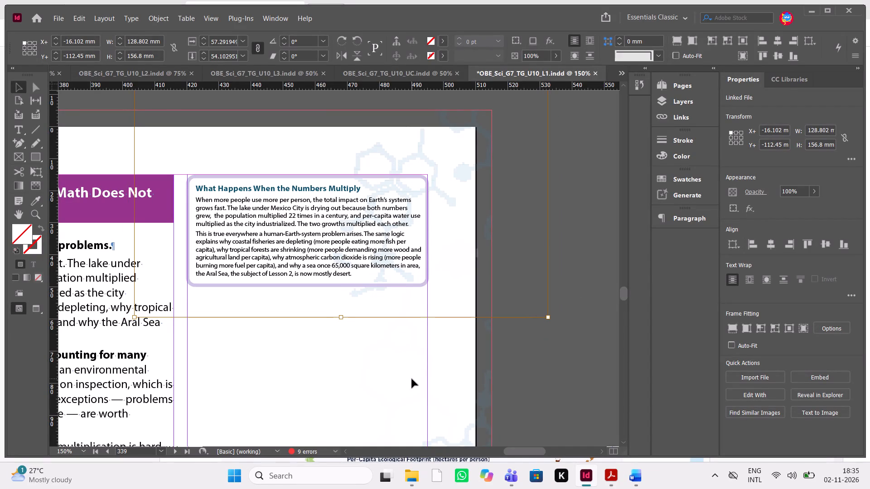
left_click(412, 379)
Look over the Lesson 1 spreads after page 339, up to the "Power Up: Kerala's Quiet Transition" spread.
key("ctrl+minus")
key("ctrl+minus")
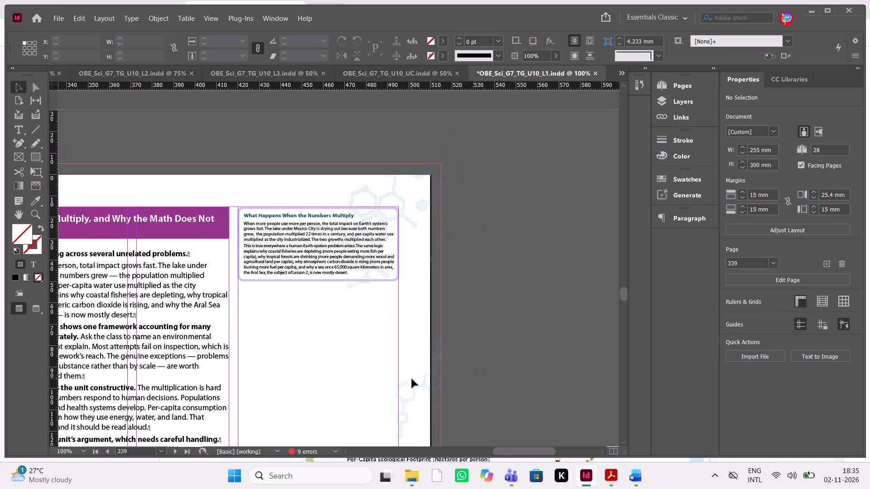
scroll(412, 379, "right", 1)
key("ctrl+minus")
key("ctrl+minus")
key("ctrl+minus")
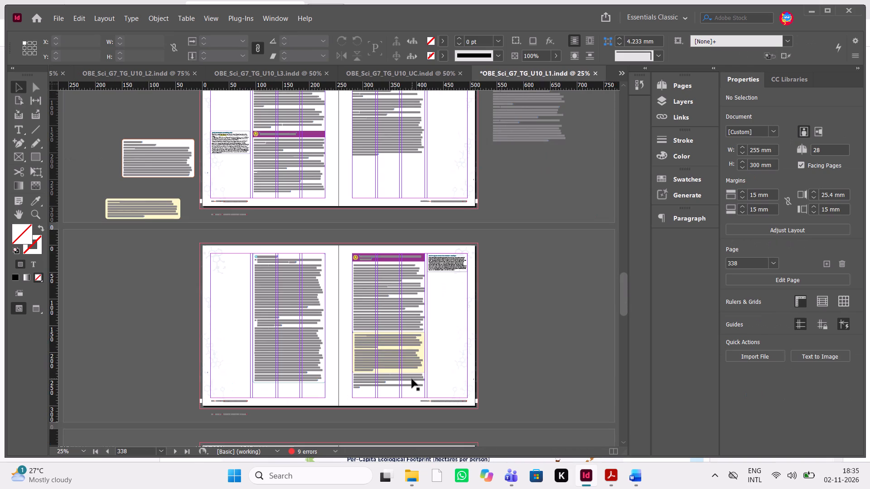
scroll(412, 379, "down", 2)
key("ctrl+equal")
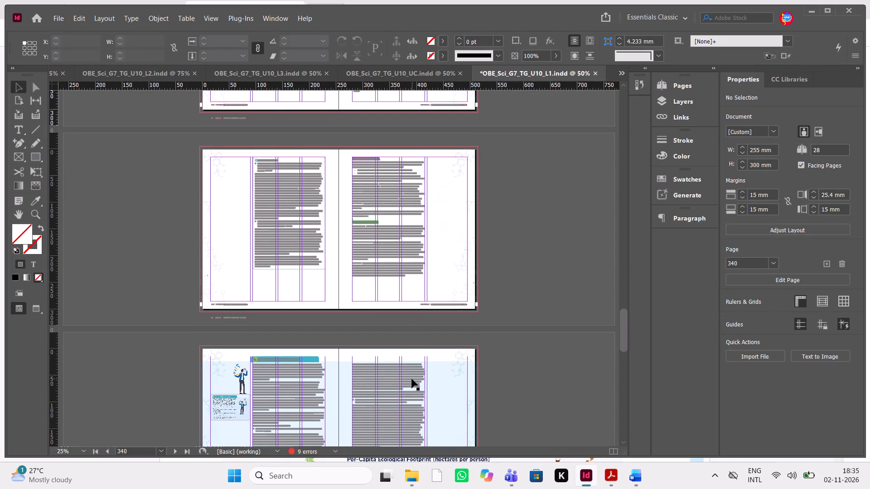
scroll(412, 379, "up", 1)
scroll(412, 379, "down", 4)
scroll(412, 379, "up", 1)
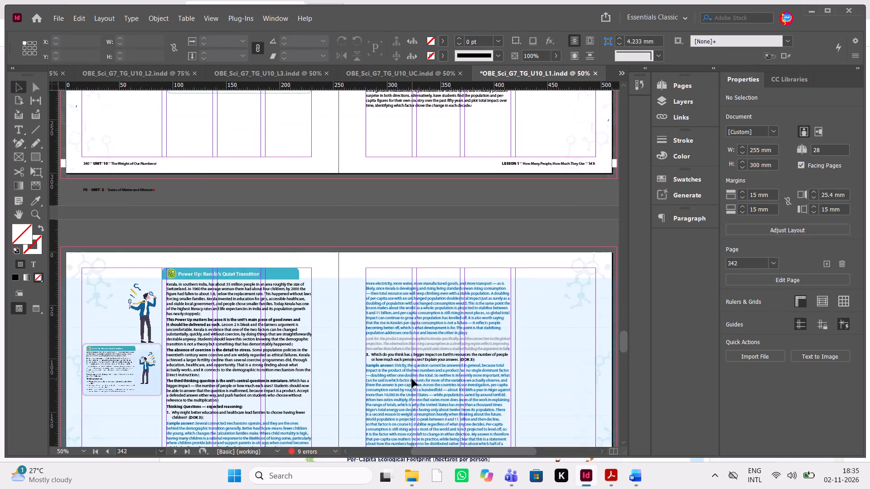
scroll(412, 379, "right", 1)
Switch to Acrobat and review the teacher guide's QC comments up to the page 46 "add SB mini image" request beside Externalized Costs.
left_click(606, 476)
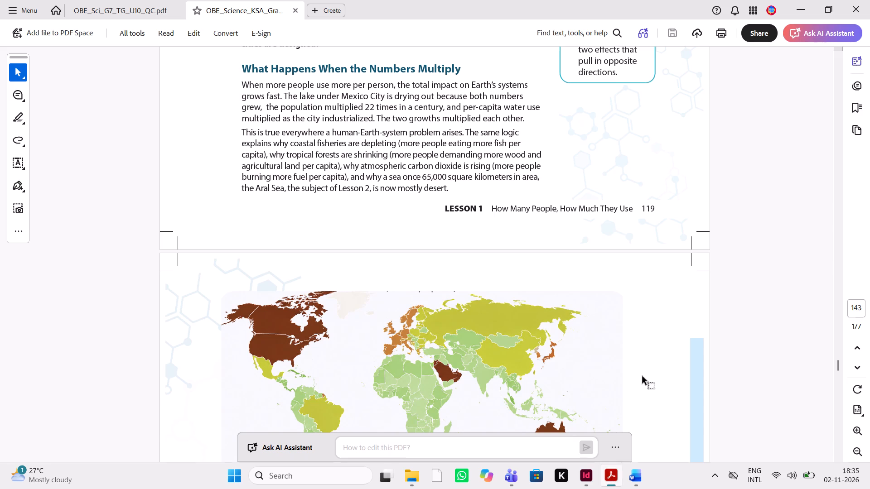
left_click(146, 10)
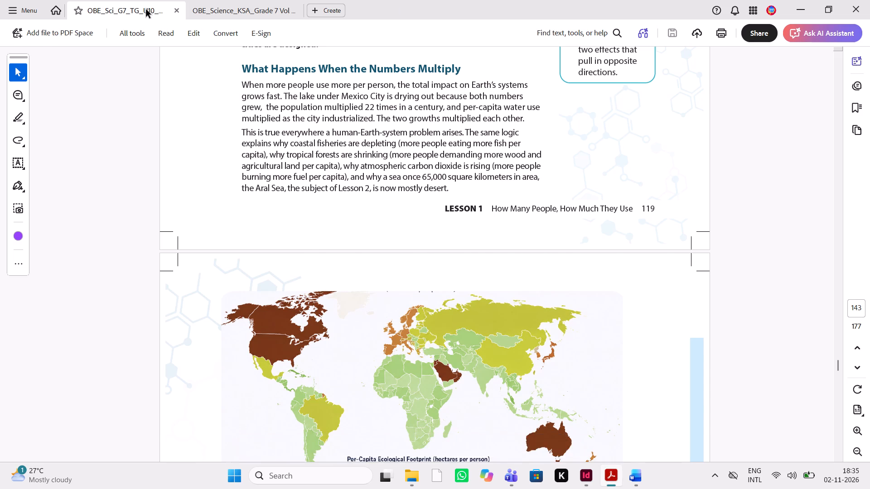
left_click(697, 399)
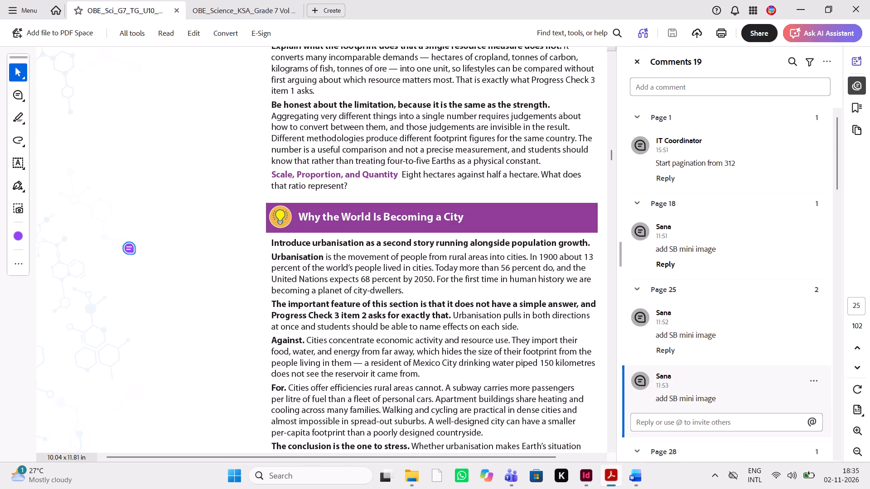
scroll(697, 399, "down", 1)
left_click(676, 335)
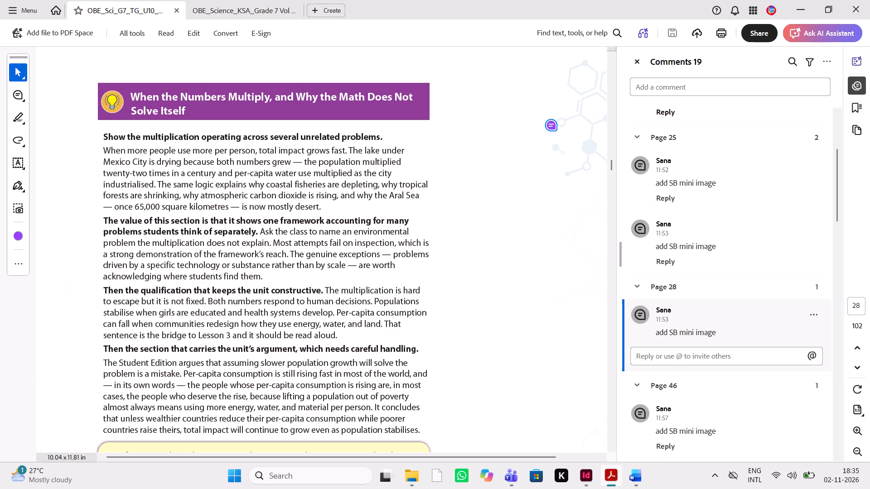
left_click(705, 423)
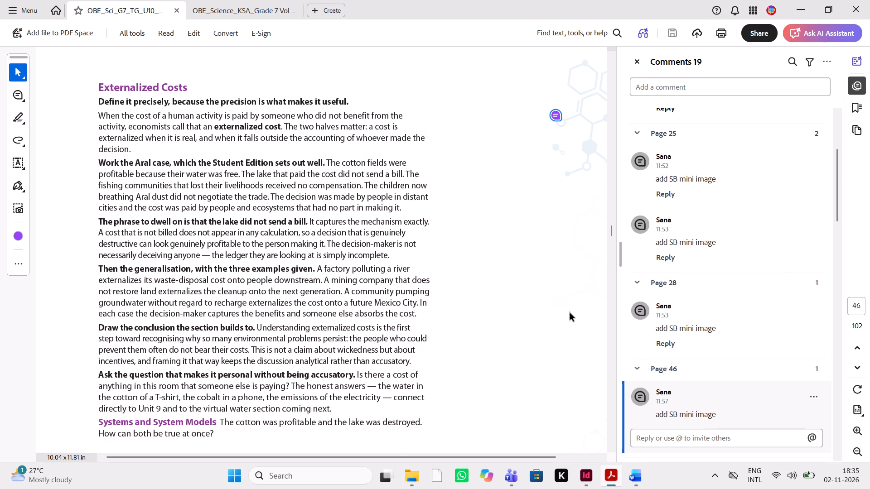
scroll(466, 313, "up", 2)
scroll(466, 313, "down", 4)
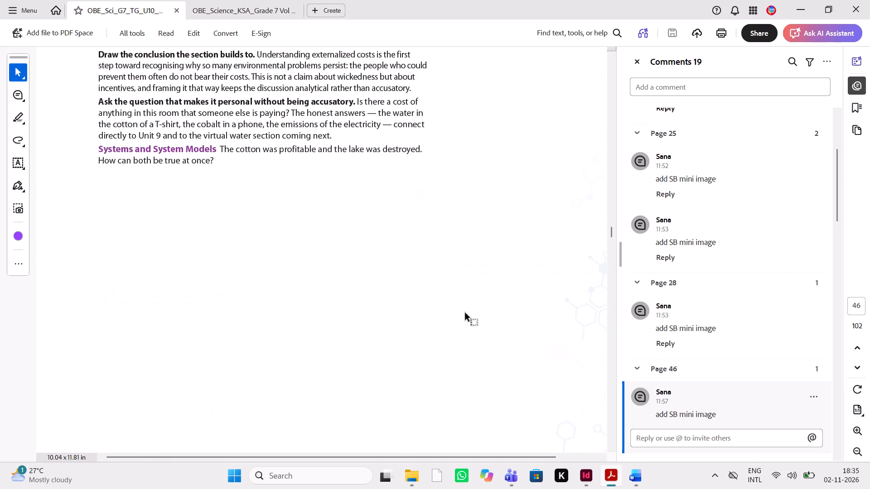
scroll(466, 313, "left", 1)
scroll(466, 313, "down", 1)
scroll(466, 313, "up", 3)
scroll(466, 313, "right", 1)
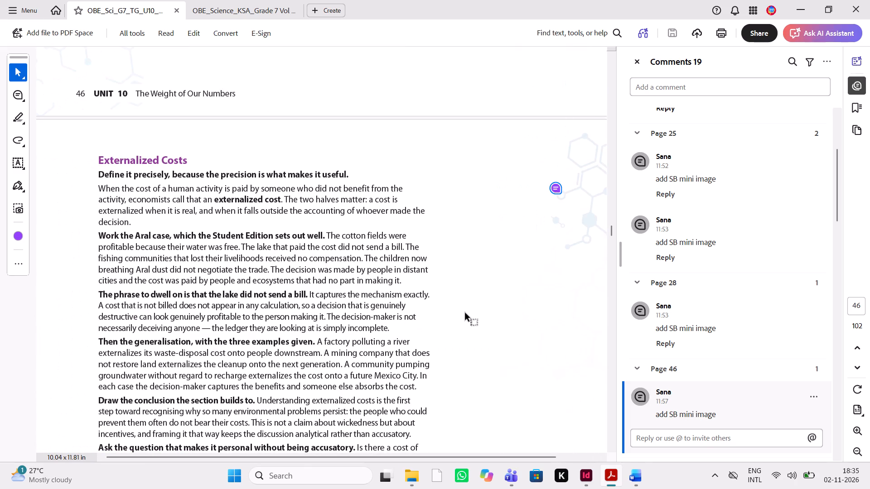
Switch to InDesign and paste the copied Curiosity Corner excerpt frame beside Externalized Costs on page 47 of OBE_Sci_G7_TG_U10_L2.indd.
left_click(580, 481)
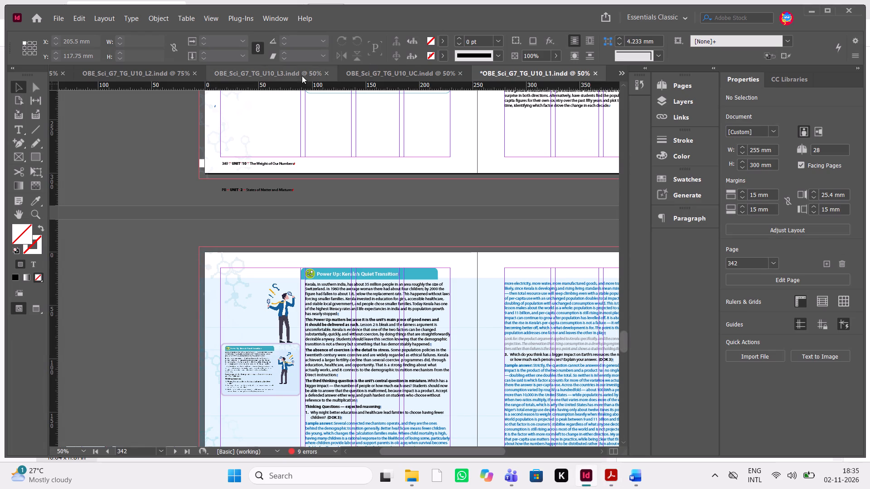
left_click(165, 73)
scroll(361, 231, "up", 1)
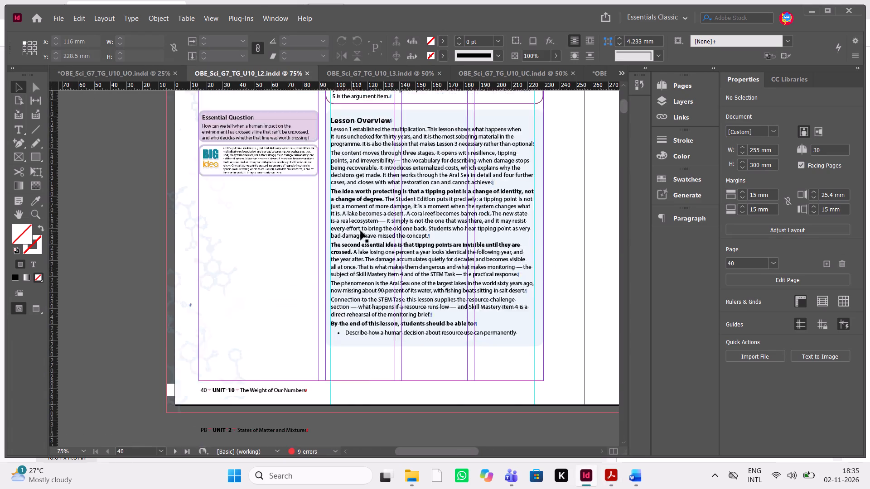
scroll(361, 231, "up", 1)
scroll(361, 231, "down", 5)
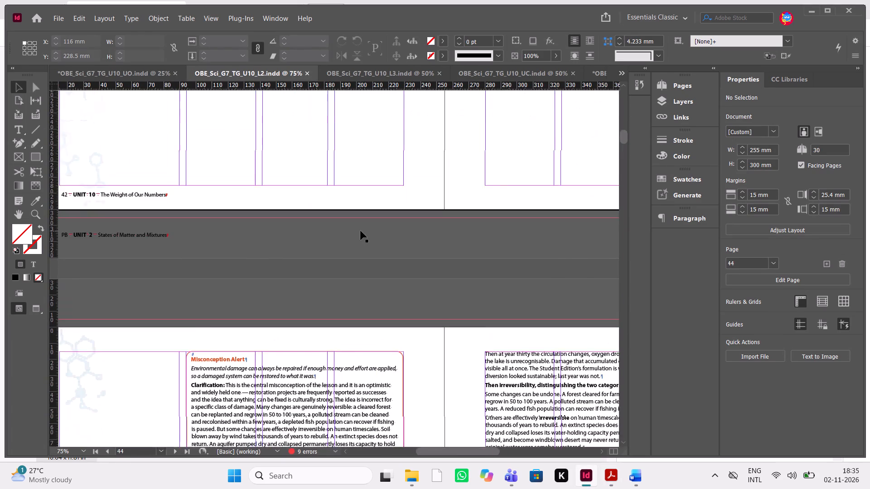
scroll(361, 231, "up", 1)
scroll(361, 231, "down", 2)
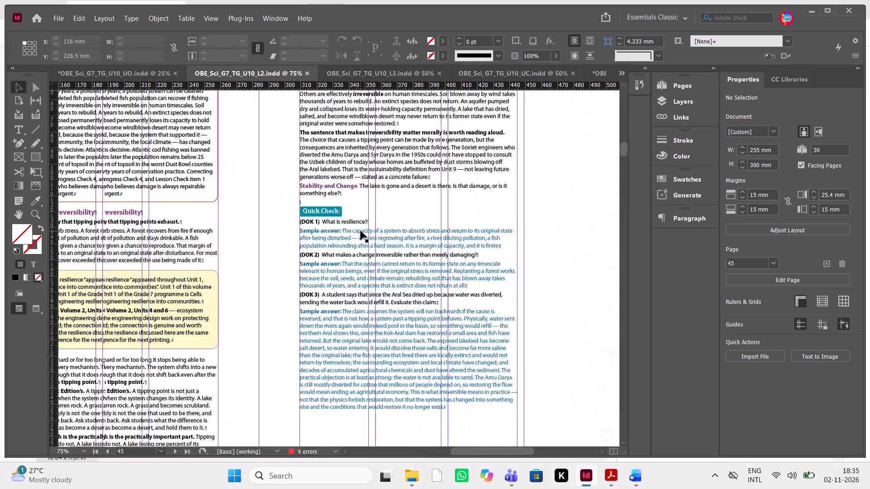
scroll(361, 231, "down", 1)
scroll(361, 231, "up", 2)
scroll(361, 231, "down", 2)
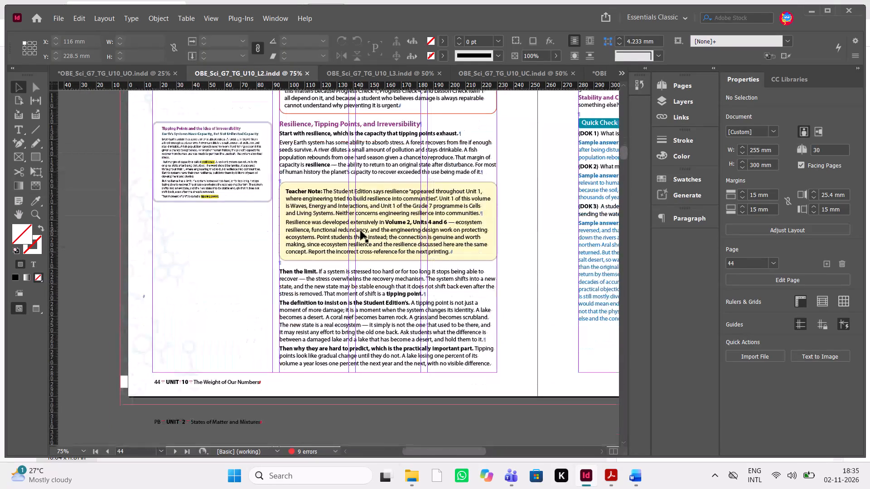
scroll(361, 231, "up", 1)
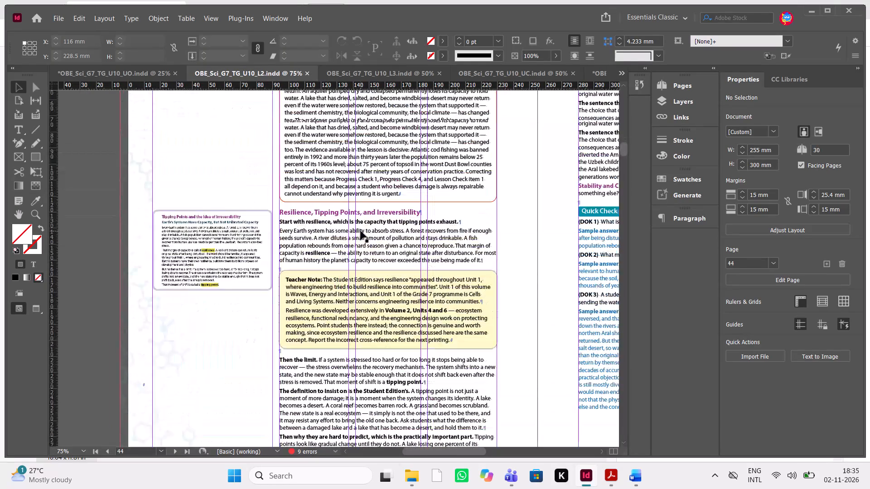
scroll(361, 231, "down", 3)
scroll(361, 231, "up", 1)
scroll(361, 231, "down", 1)
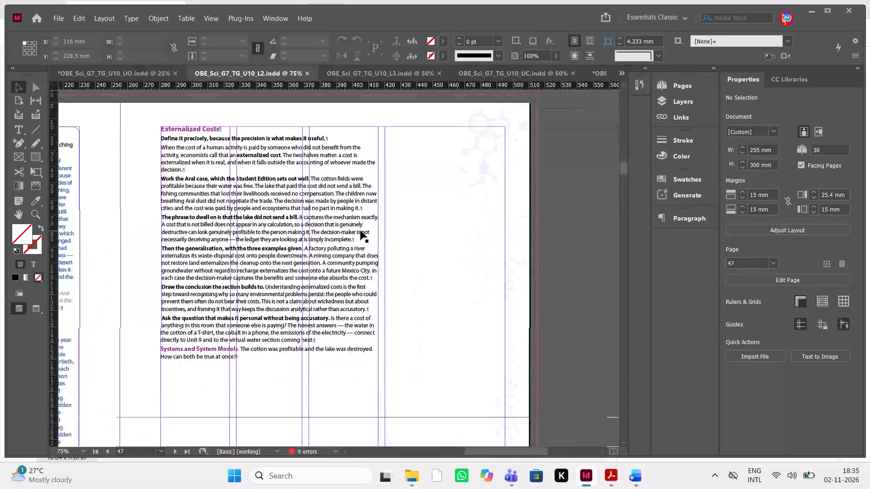
key("ctrl+equal")
key("ctrl+equal")
key("ctrl+equal")
scroll(361, 231, "up", 1)
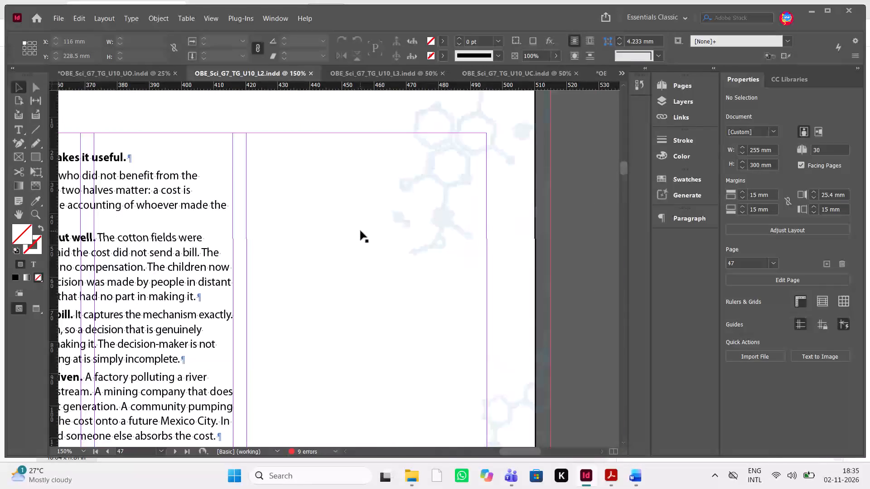
scroll(361, 231, "left", 1)
key("ctrl+v")
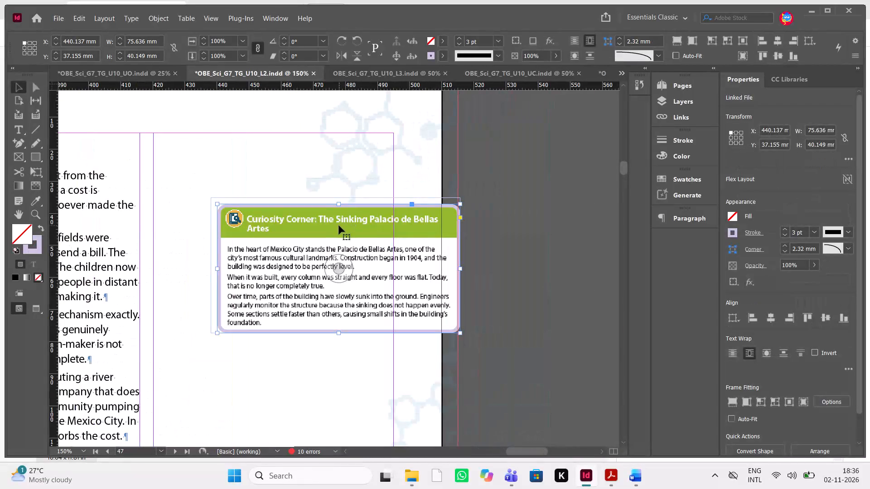
Move the pasted excerpt frame to the top of page 47's margin column, at about X 420.158 mm, Y 14.751 mm.
left_click_drag(339, 225, 276, 161)
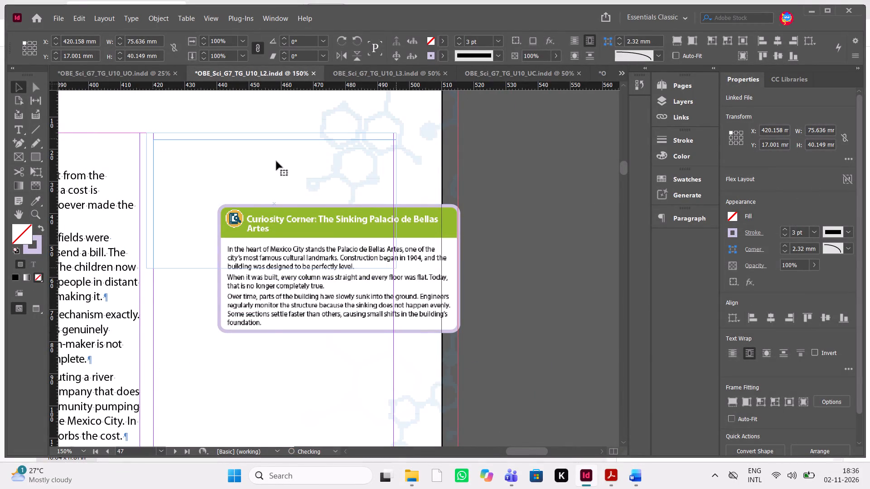
key("shift+Up")
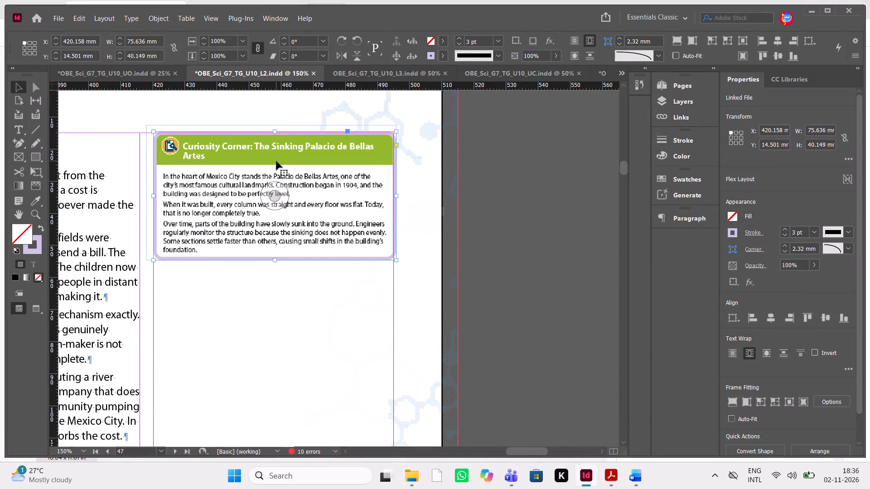
key("Down")
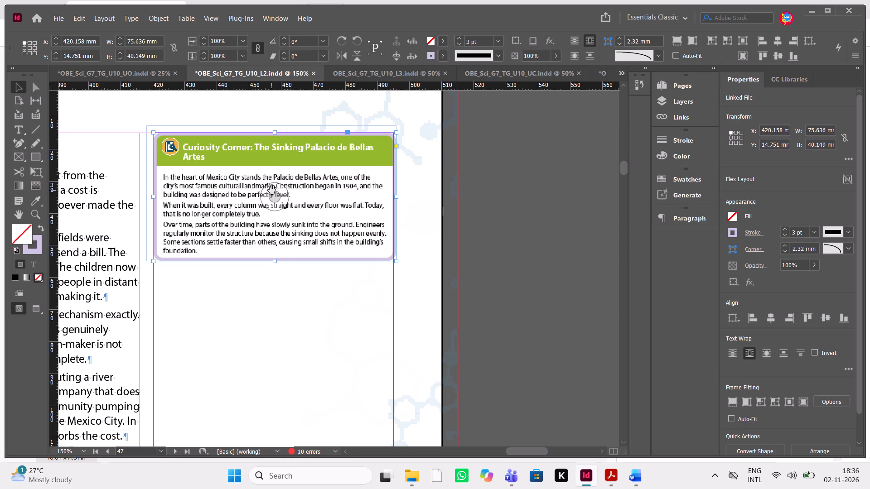
Remove the Curiosity Corner excerpt from inside the frame and choose OBE_Science_KSA_Grade 7 Vol 3_4P_ as the replacement PDF.
left_click(272, 190)
key("Delete")
left_click(272, 190)
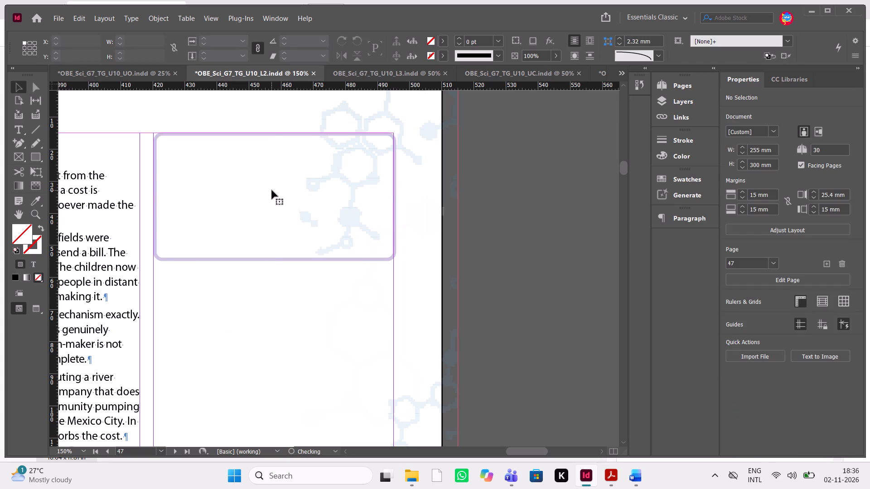
key("ctrl+d")
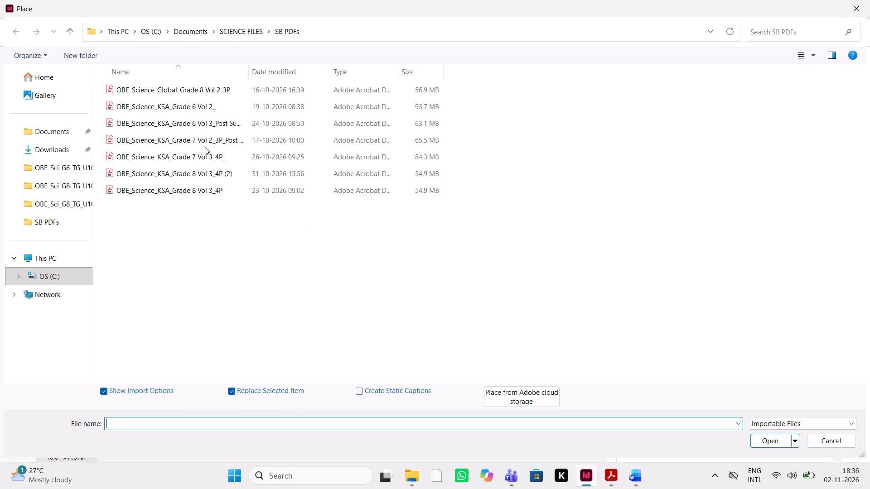
left_click(215, 158)
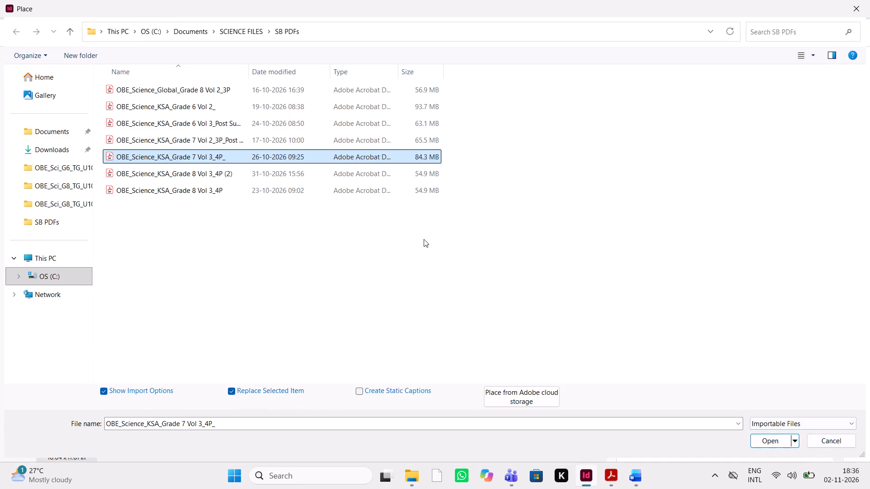
left_click(779, 440)
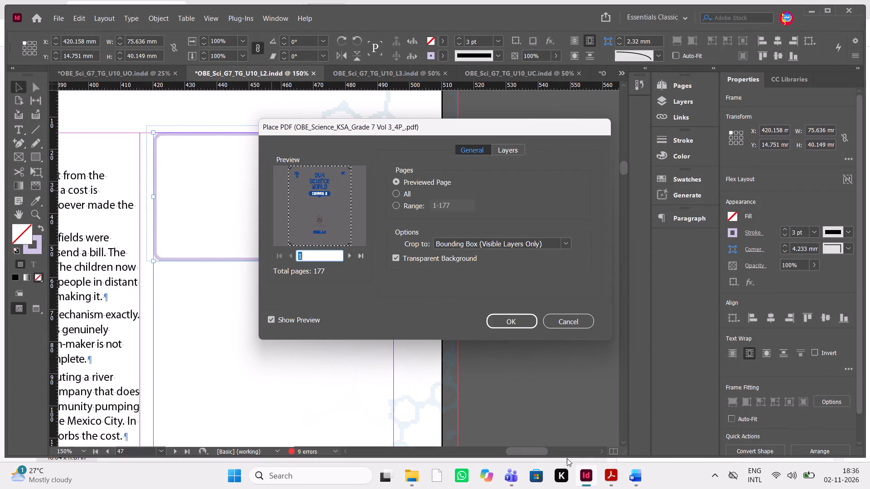
Switch to Acrobat and locate the Externalized Costs section in the Grade 7 Vol 3 student book PDF.
left_click(616, 479)
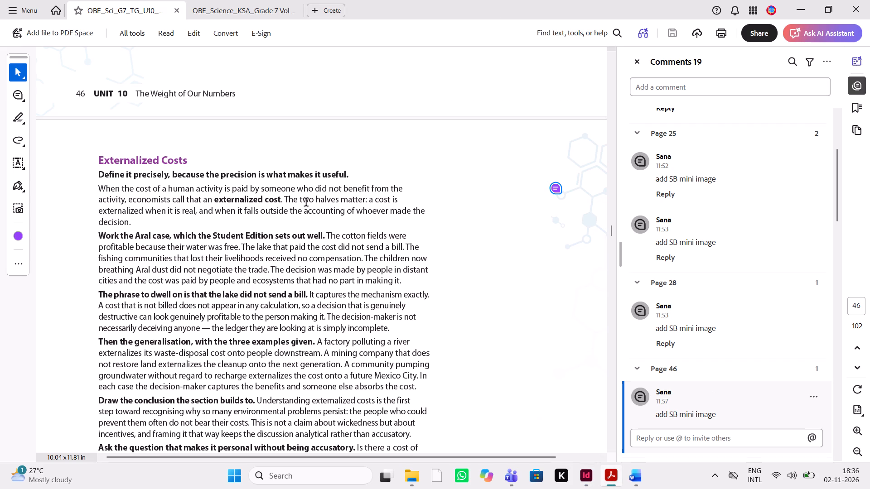
left_click(258, 14)
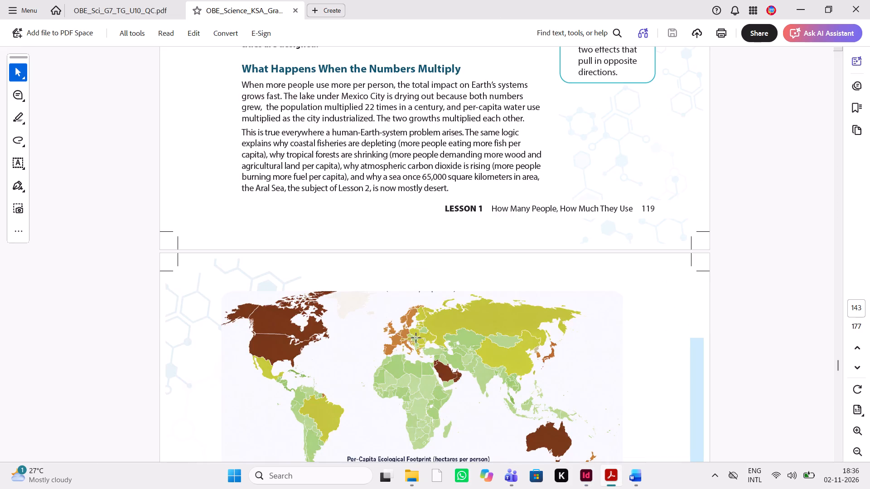
scroll(416, 338, "down", 17)
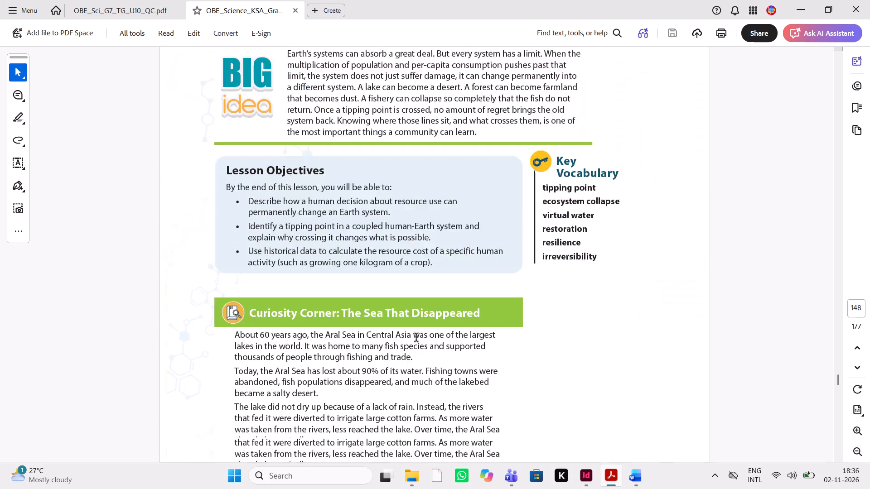
scroll(416, 338, "down", 14)
scroll(416, 338, "up", 1)
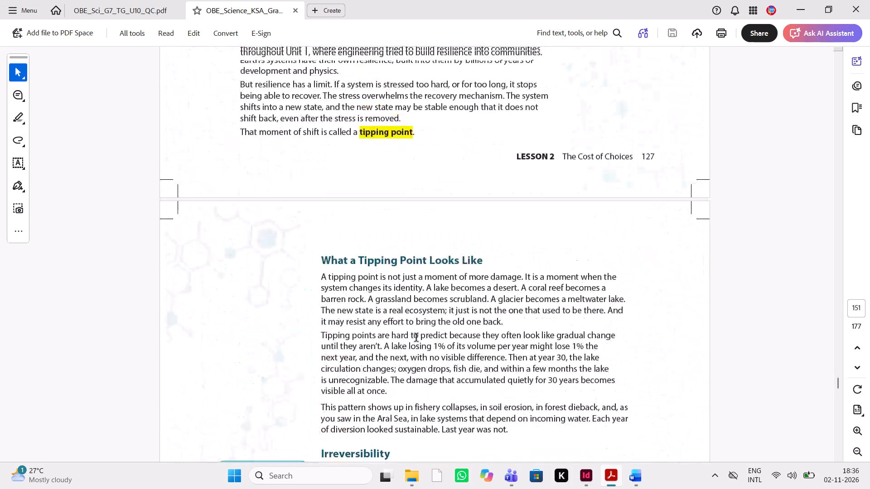
scroll(416, 338, "up", 1)
scroll(416, 338, "down", 5)
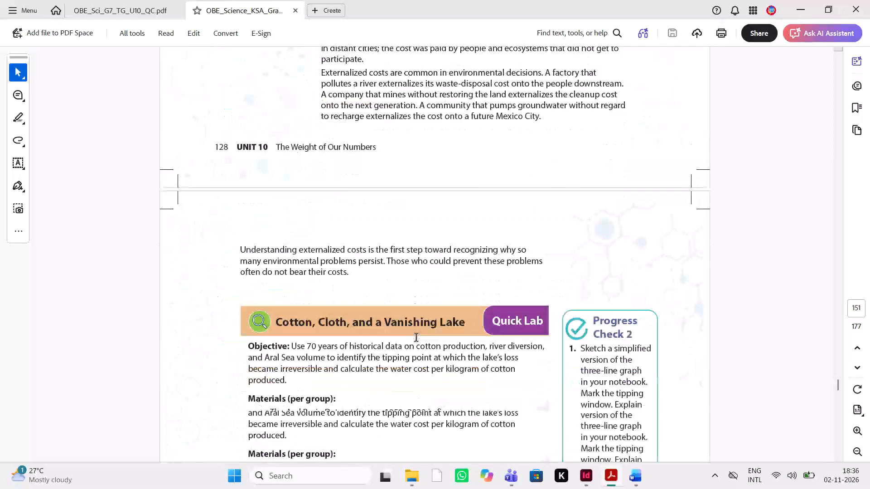
scroll(416, 338, "down", 1)
scroll(416, 338, "up", 1)
Switch to InDesign and place PDF page 148, containing Externalized Costs, into the emptied frame.
left_click(593, 484)
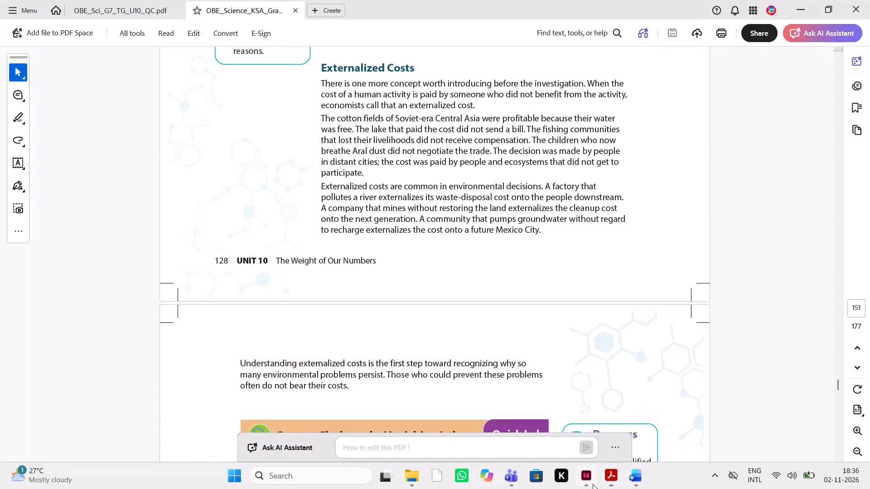
key("BackSpace")
type("142")
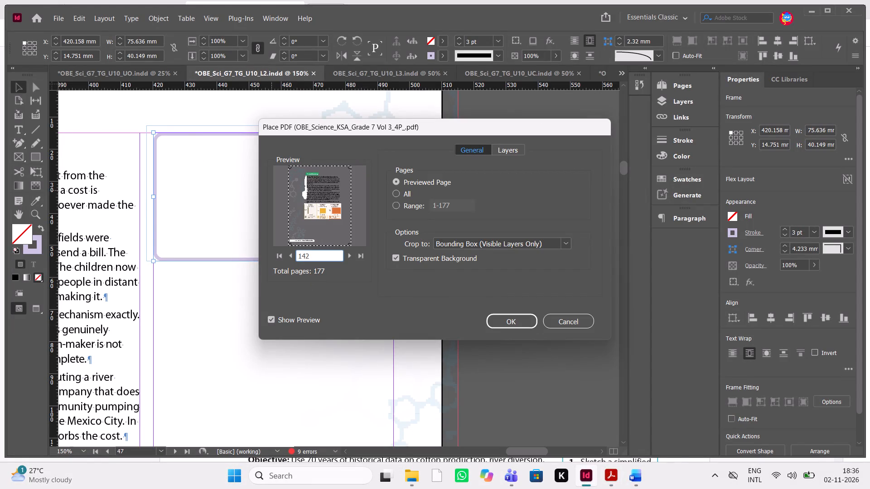
left_click(350, 258)
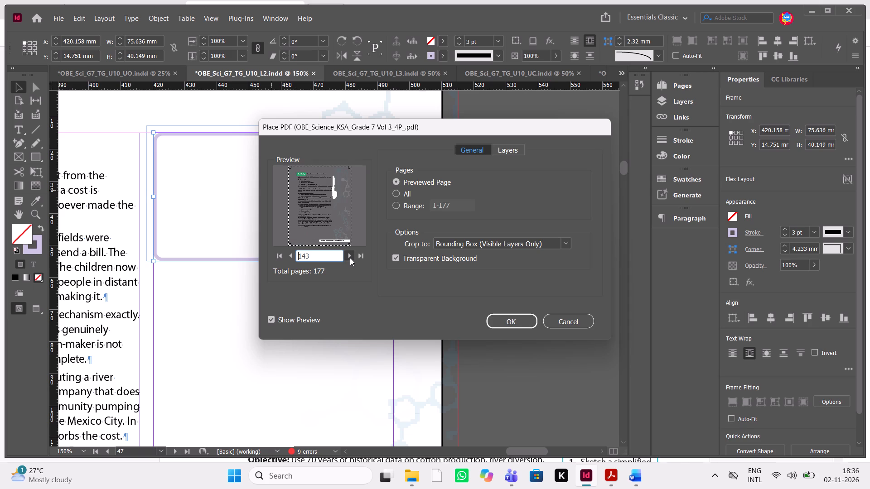
left_click(350, 258)
left_click(350, 258)
left_click(350, 258)
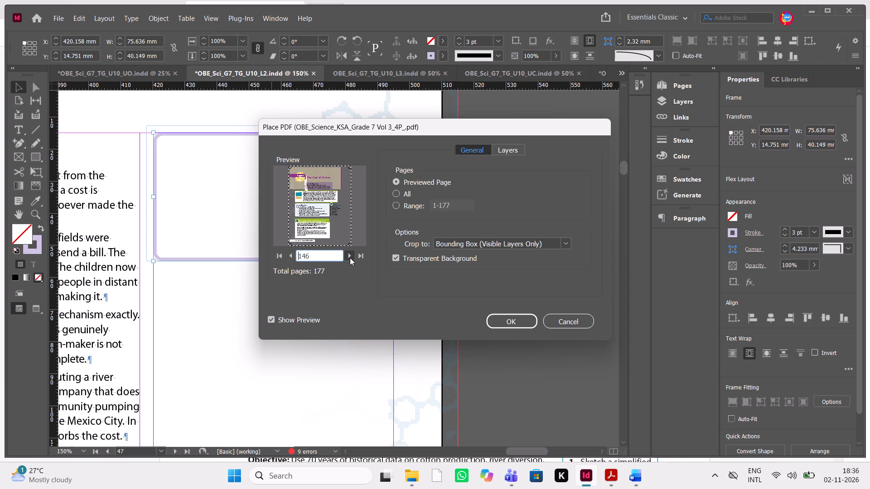
left_click(350, 258)
left_click(350, 258)
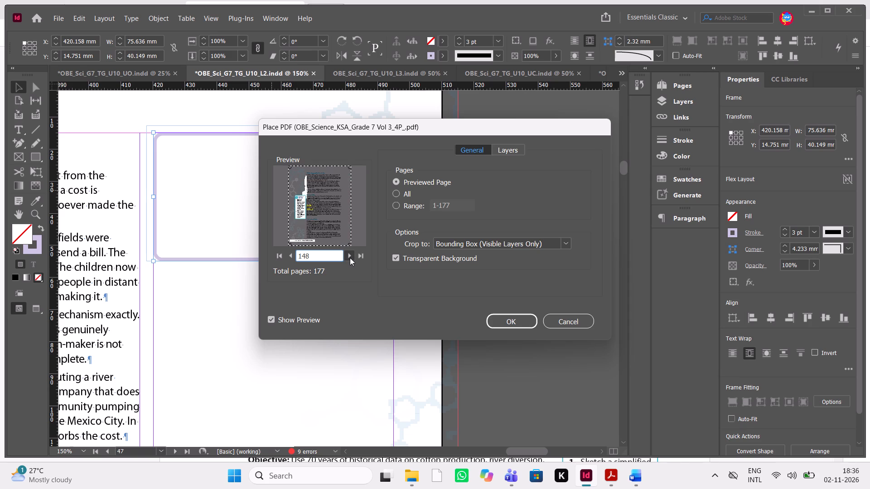
left_click(350, 258)
left_click(290, 258)
left_click(502, 320)
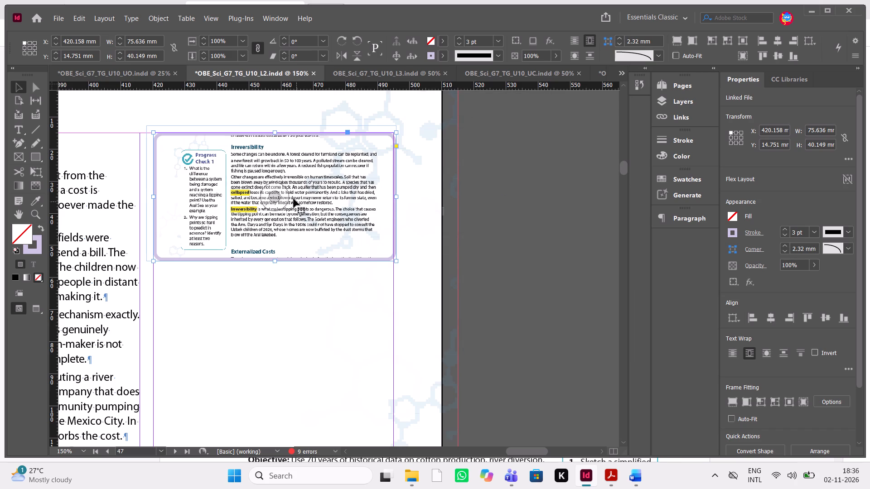
Enlarge the placed page to about 106.4 × 121.0 mm and shift it to an X offset of -28.721 mm within its frame.
left_click(274, 195)
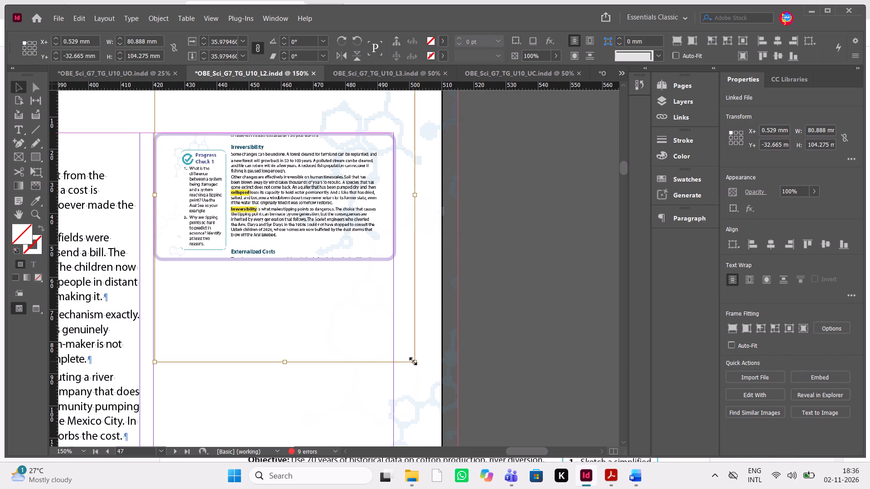
left_click_drag(414, 361, 495, 416)
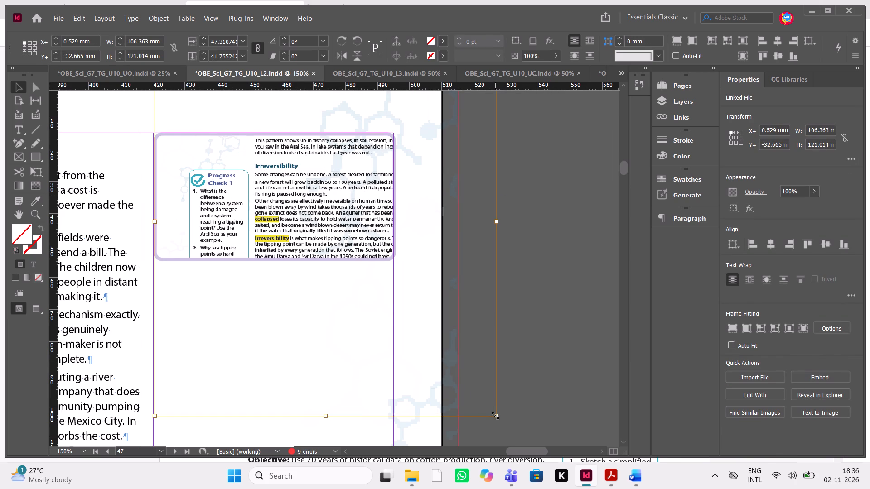
key("shift+Left")
key("shift+Left")
key("shift+Left")
key("shift+Left")
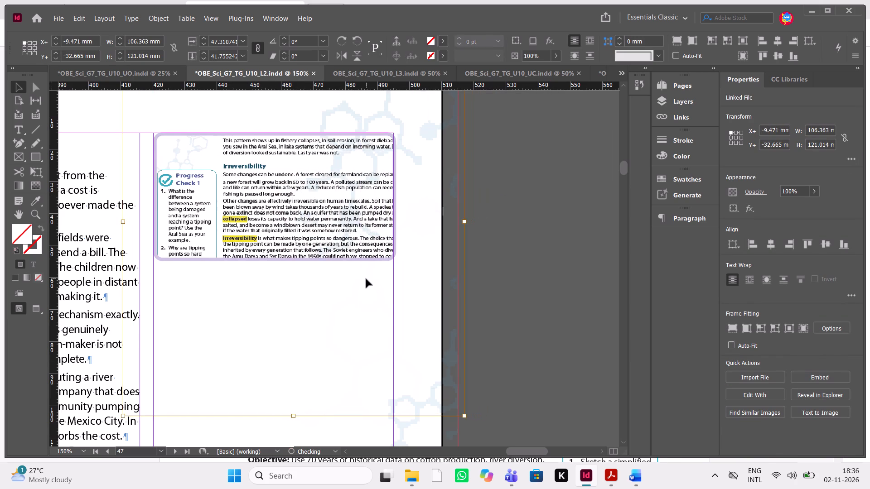
key("shift+Left")
key("shift+Left")
key("shift+Left")
key("shift+Left")
key("shift+Left")
key("shift+Left")
key("shift+Left")
key("shift+Left")
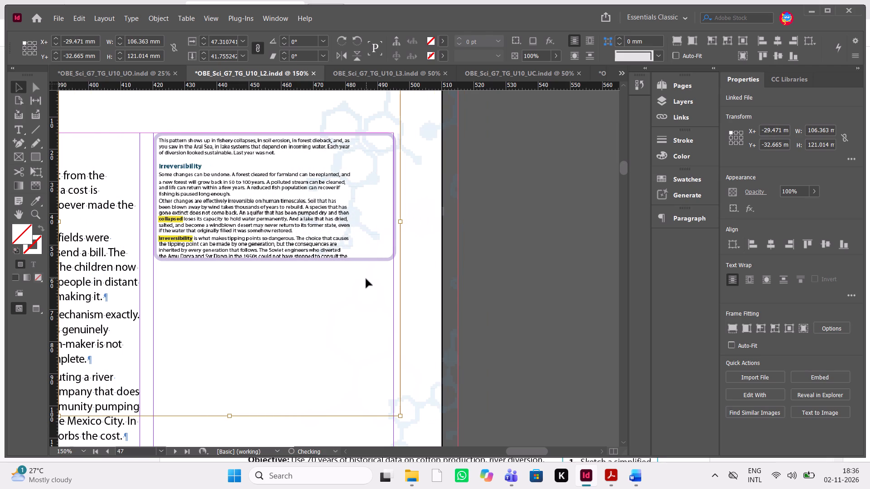
key("Right")
key("Right")
key("Right")
Shift the placed page up to a Y offset of -77.665 mm so the Externalized Costs section fills the frame.
key("shift+Up")
key("shift+Up")
key("shift+Up")
key("shift+Up")
key("shift+Up")
key("shift+Up")
key("shift+Up")
key("shift+Up")
key("shift+Up")
key("shift+Up")
key("shift+Up")
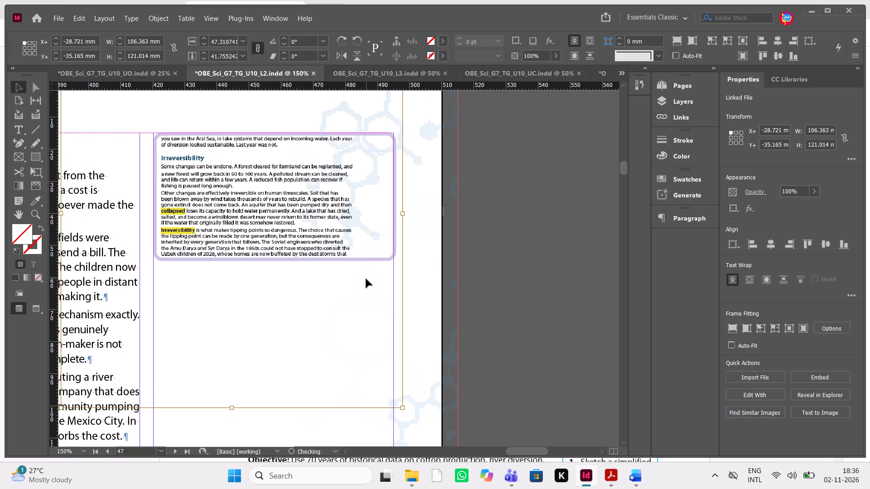
key("shift+Up")
key("shift+Up")
key("shift+Up")
key("shift+Up")
key("shift+Up")
key("shift+Up")
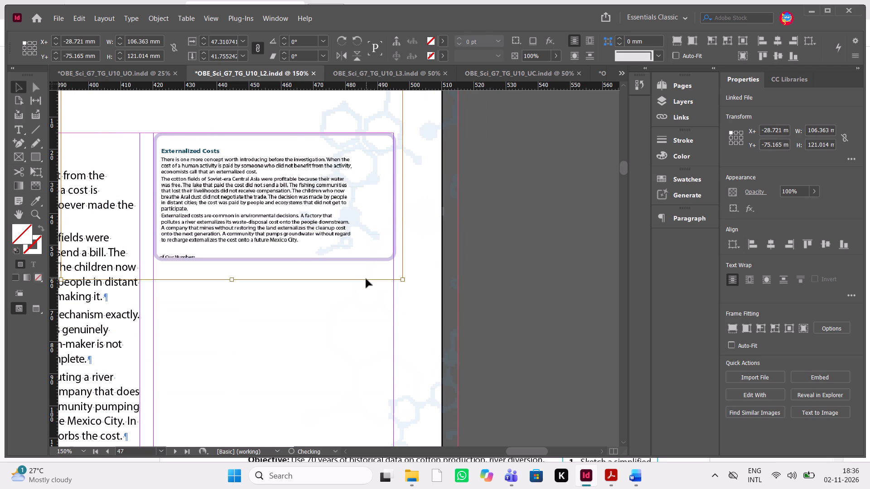
key("shift+Up")
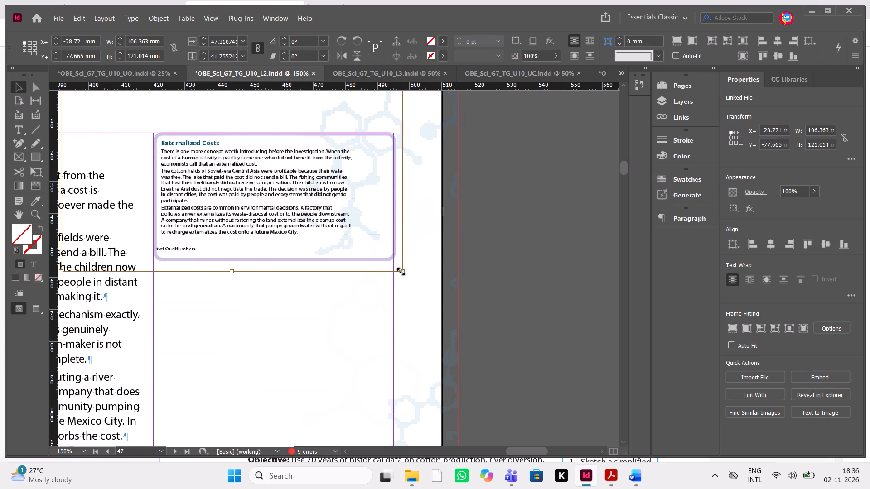
Enlarge the placed page to about 126.1 × 125.4 mm and shift it to offsets of X -34.971 mm, Y -80.165 mm.
left_click_drag(401, 272, 464, 285)
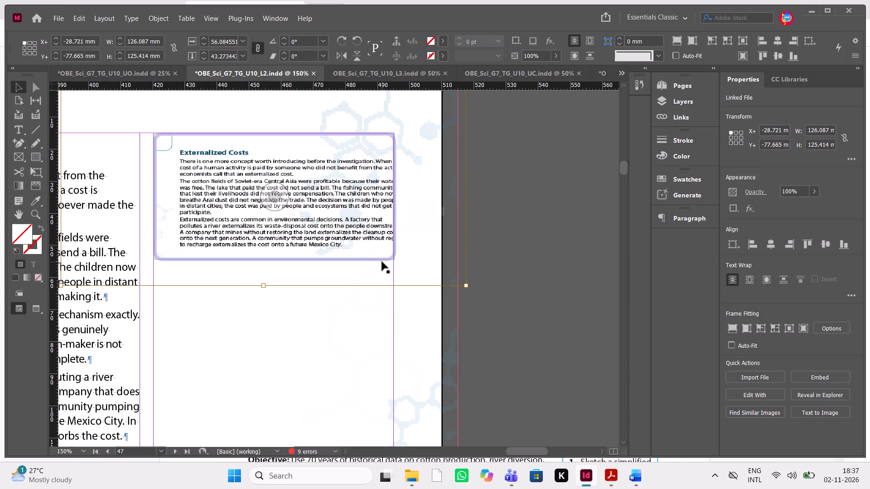
key("shift+Left")
key("shift+Left")
key("shift+Left")
key("Right")
key("Right")
key("Right")
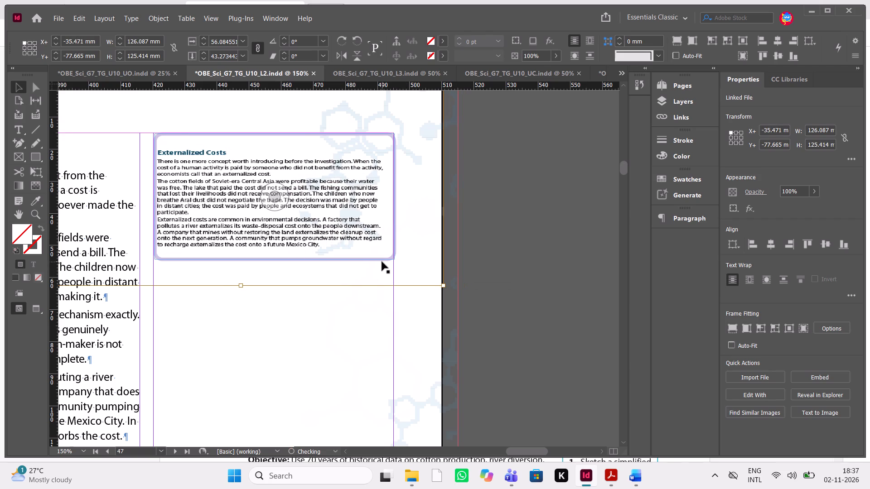
key("Right")
key("Right")
key("Up")
key("Up")
key("Up")
key("Up")
key("Up")
key("Up")
key("Up")
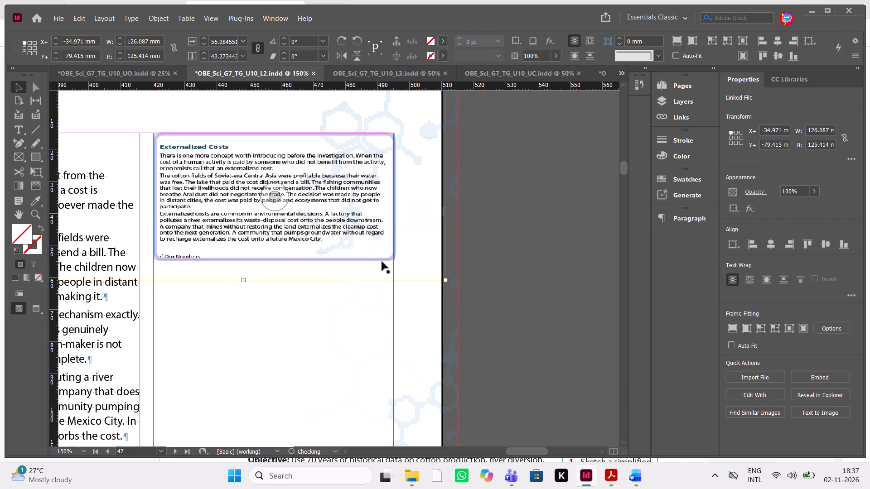
key("Up")
key("Up")
key("Up")
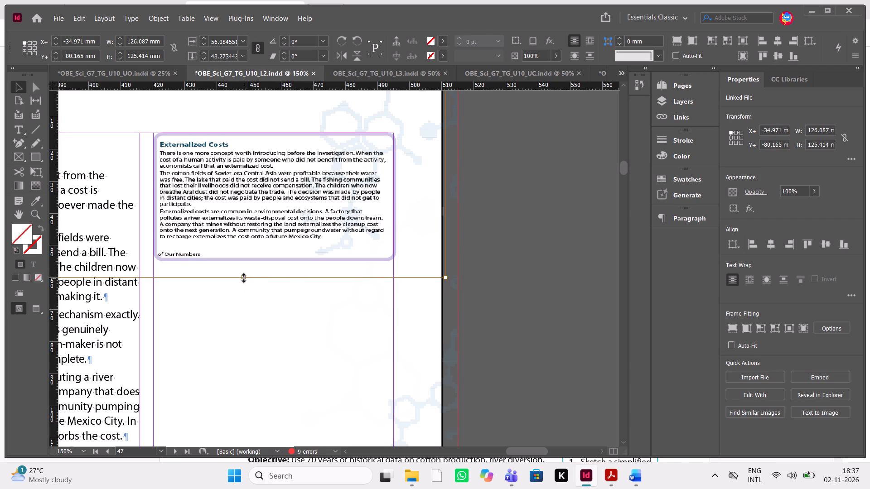
Stretch the placed page's height to about 140.1 mm and shift it to a Y offset of -90.165 mm.
left_click_drag(244, 278, 242, 325)
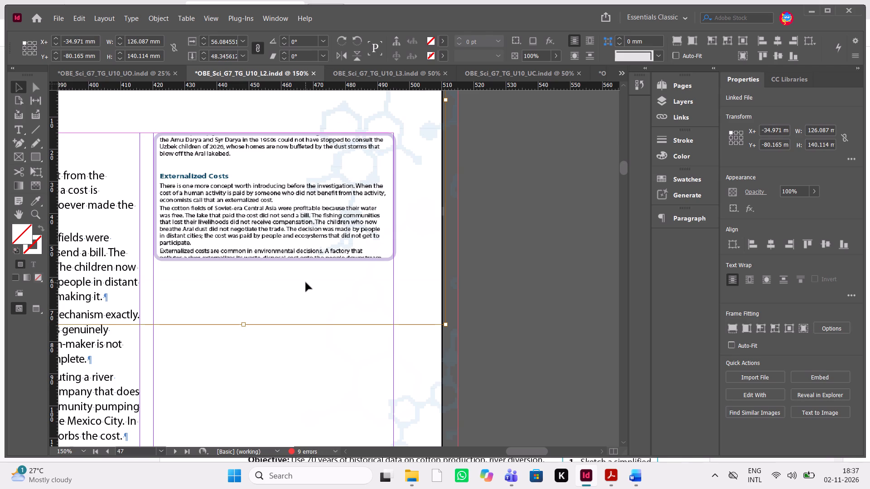
key("shift+Up")
key("shift+Up")
key("shift+Up")
key("shift+Up")
key("shift+Up")
key("shift+Down")
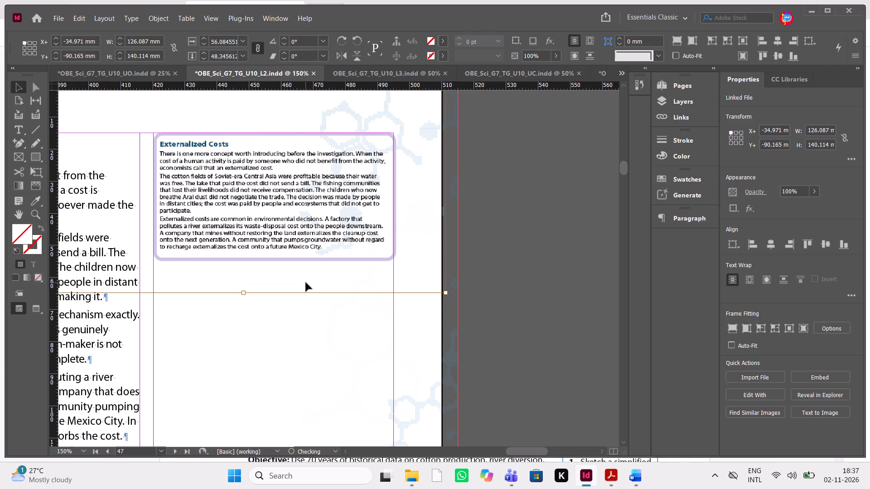
Change the display performance of the placed Externalized Costs image to a sharper preview.
right_click(277, 194)
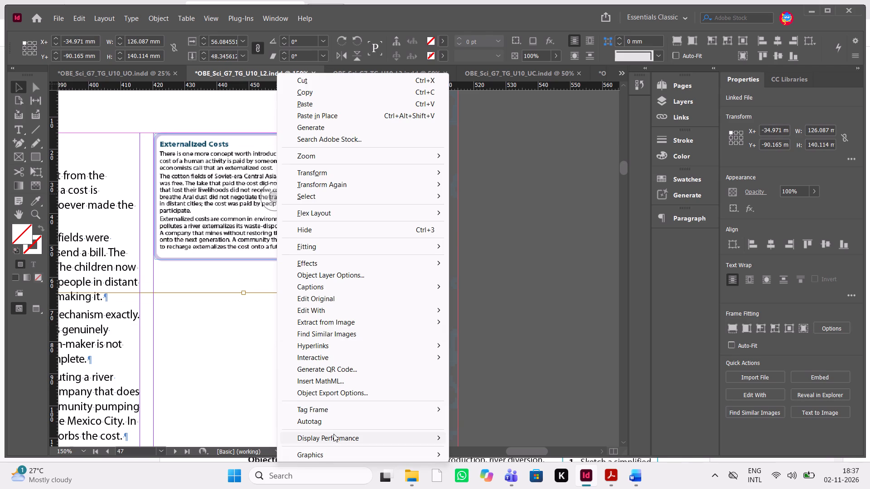
left_click(333, 434)
left_click(504, 460)
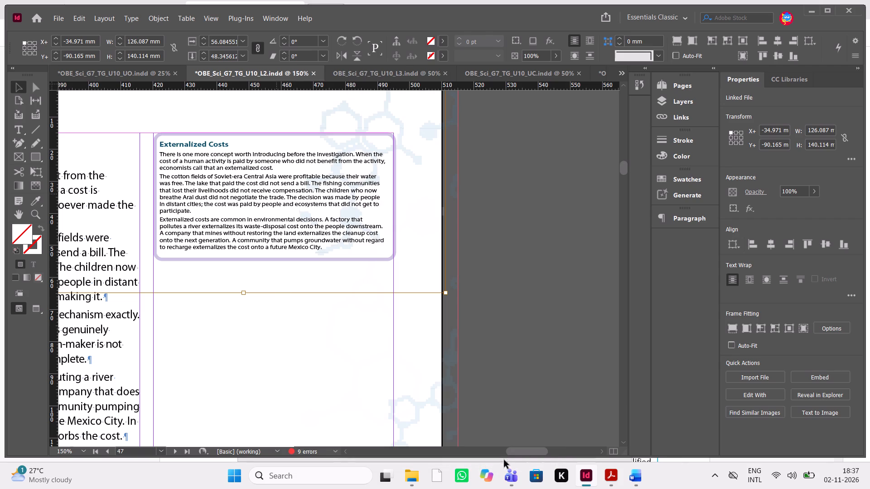
Switch to the QC PDF in Acrobat, go to the page 53 "add SB mini image" comment, and examine which section it marks.
left_click(605, 486)
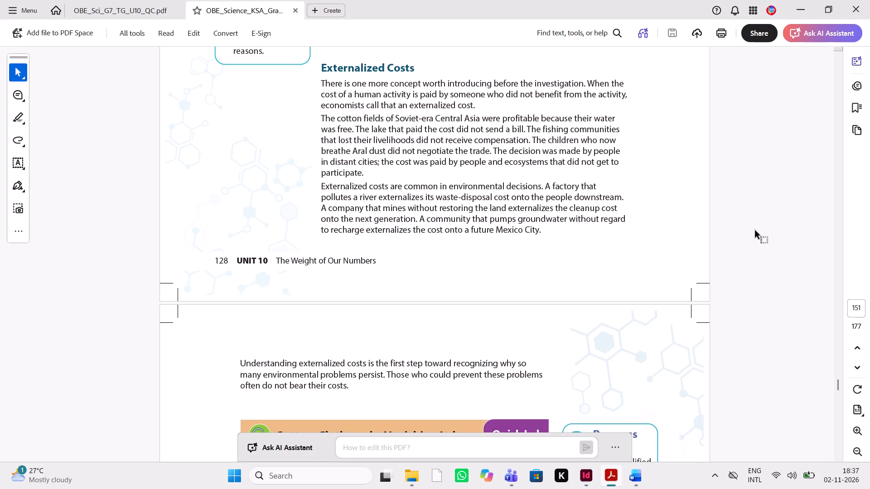
left_click(141, 7)
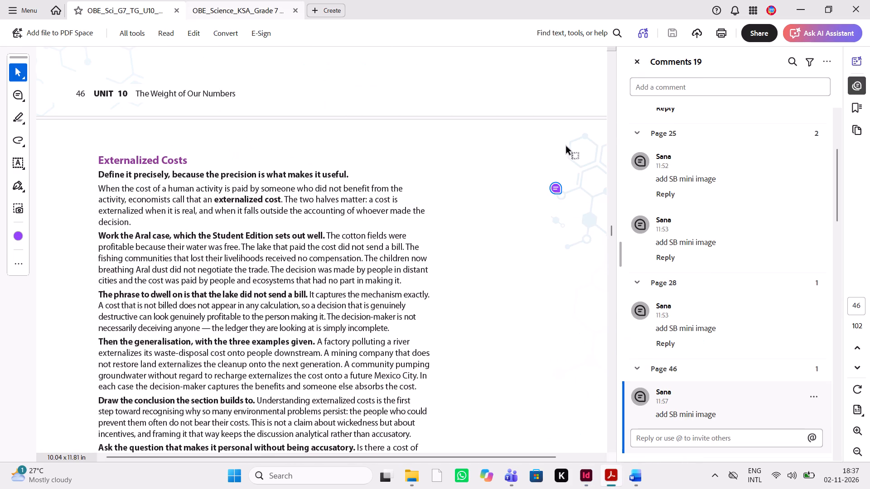
scroll(720, 379, "down", 1)
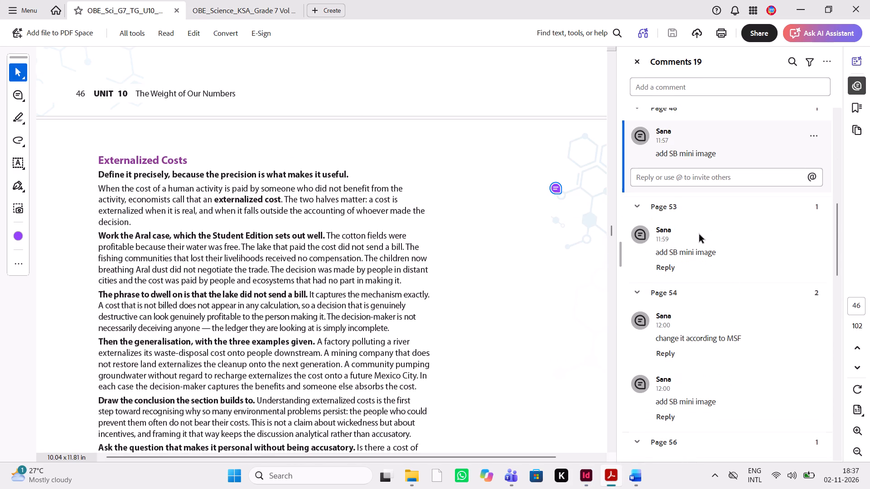
left_click(698, 235)
scroll(456, 262, "down", 2)
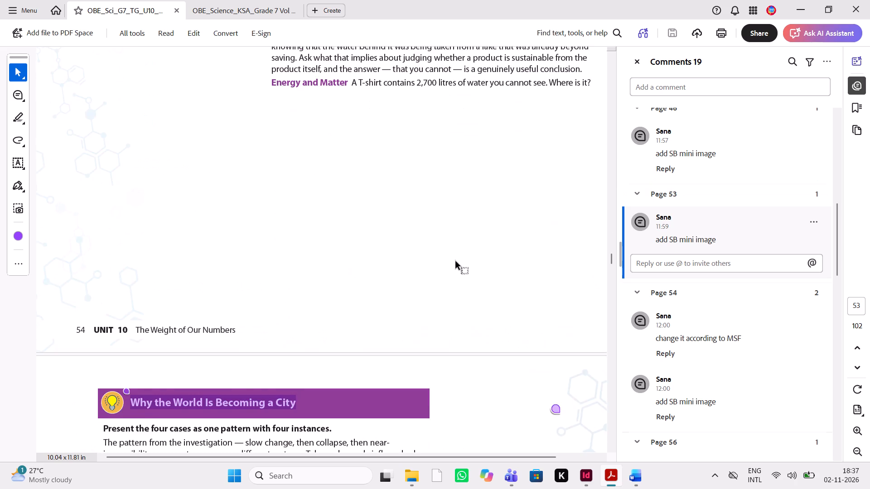
scroll(456, 262, "down", 2)
scroll(456, 262, "left", 1)
scroll(456, 262, "right", 1)
scroll(456, 262, "up", 2)
scroll(456, 262, "right", 1)
scroll(456, 262, "left", 1)
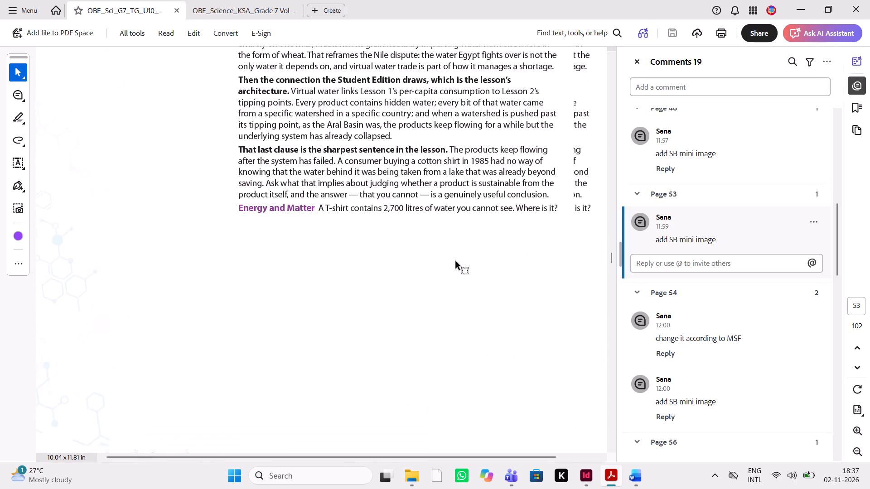
scroll(456, 262, "left", 1)
scroll(456, 262, "down", 11)
scroll(456, 262, "up", 2)
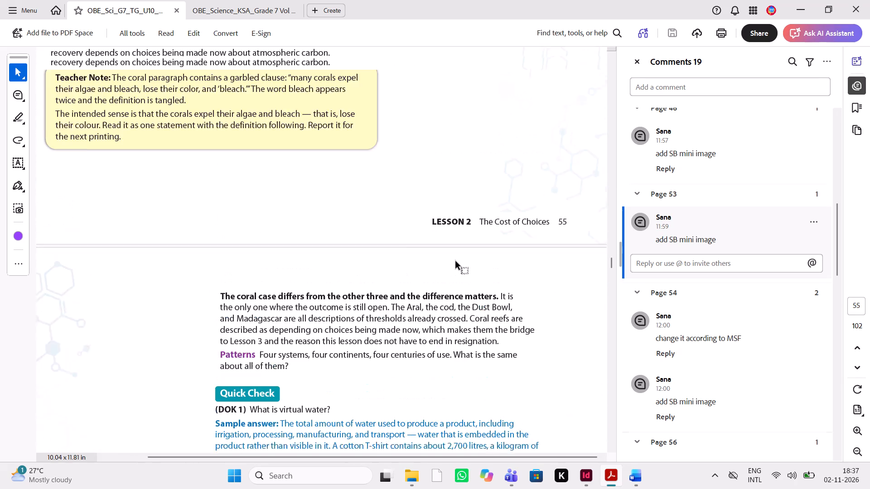
scroll(456, 262, "up", 4)
scroll(456, 262, "right", 1)
scroll(456, 262, "up", 2)
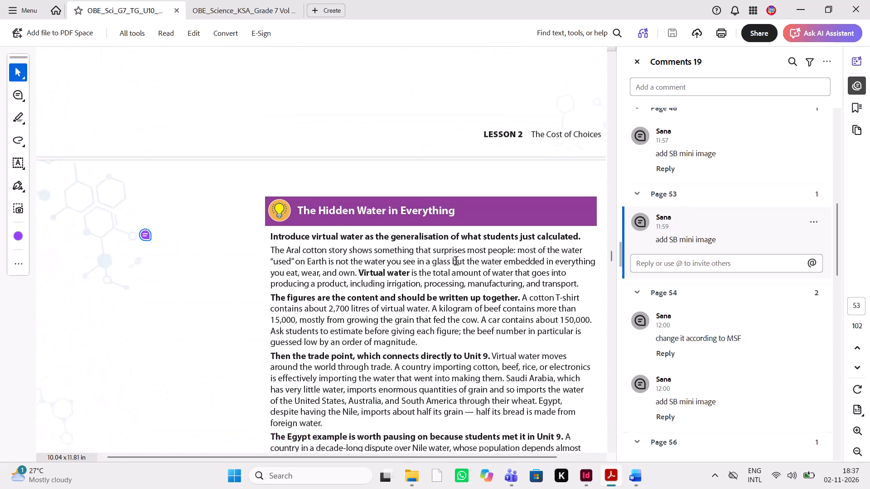
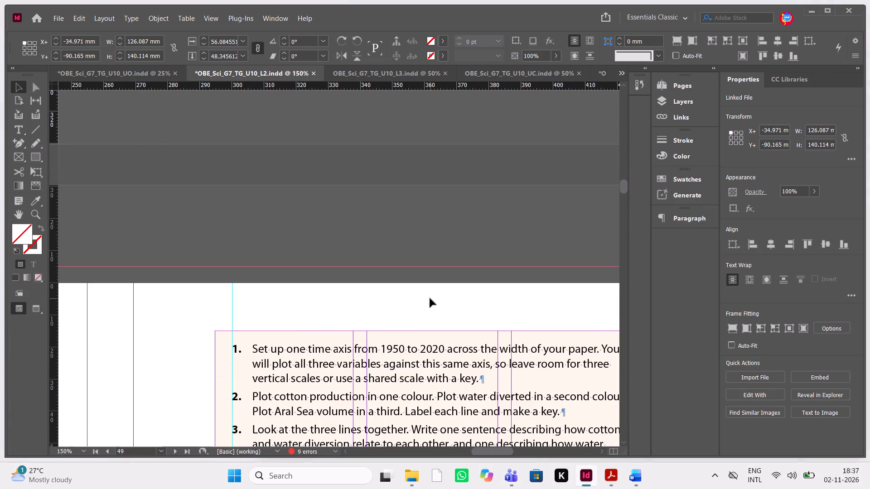
Look through the Lesson 2 spreads around the Cotton, Cloth, and a Vanishing Lake Quick Lab for the section marked in the QC comment.
key("ctrl+minus")
key("ctrl+minus")
key("ctrl+minus")
key("ctrl+minus")
scroll(430, 298, "right", 1)
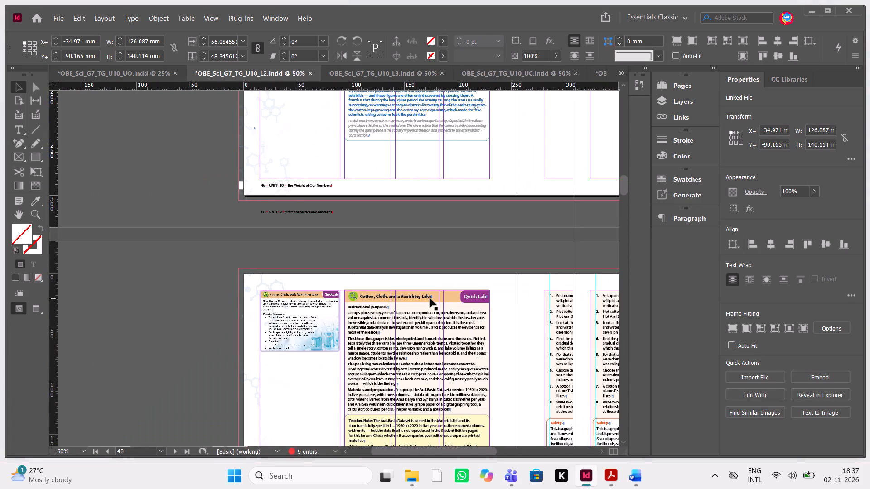
left_click(430, 298)
scroll(430, 298, "down", 6)
scroll(430, 298, "up", 3)
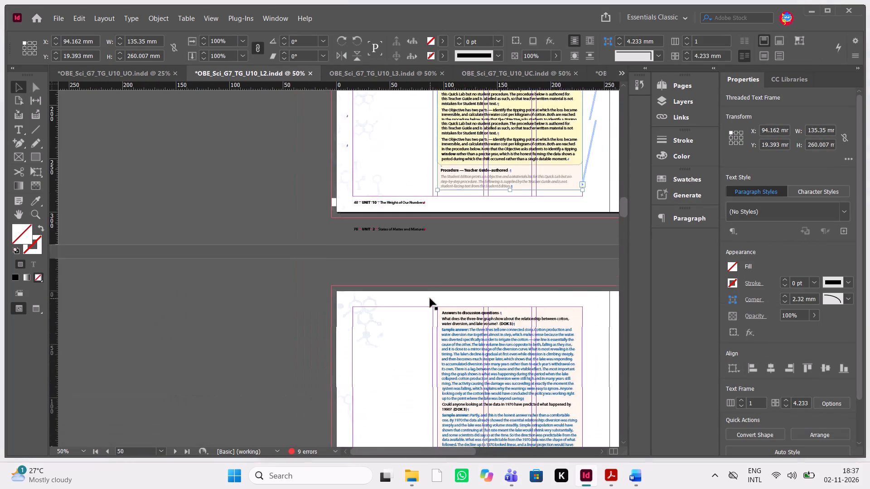
scroll(430, 298, "up", 6)
scroll(430, 298, "down", 2)
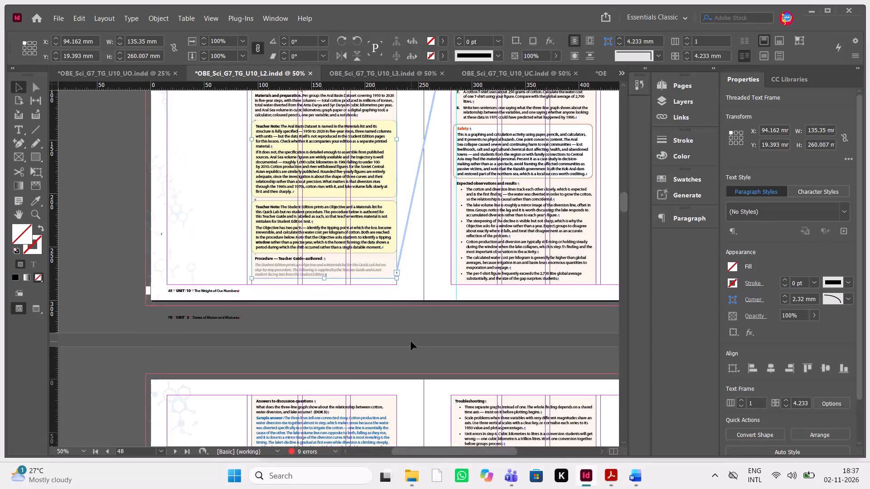
left_click(411, 341)
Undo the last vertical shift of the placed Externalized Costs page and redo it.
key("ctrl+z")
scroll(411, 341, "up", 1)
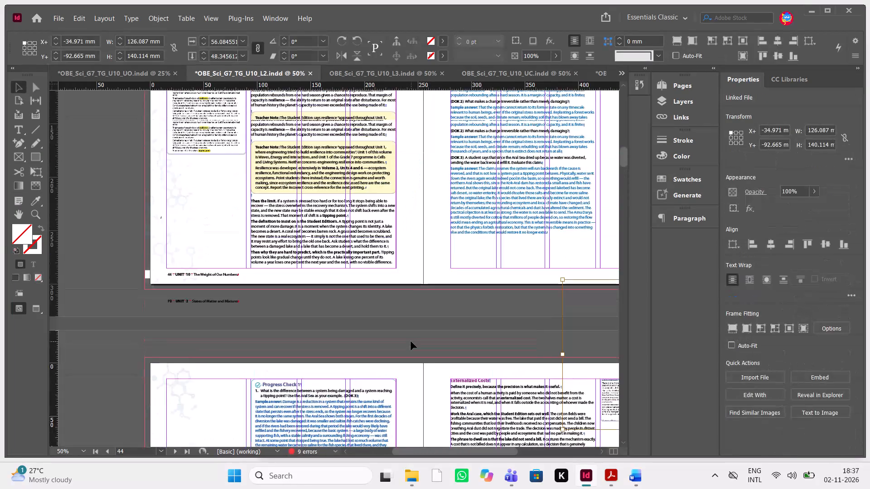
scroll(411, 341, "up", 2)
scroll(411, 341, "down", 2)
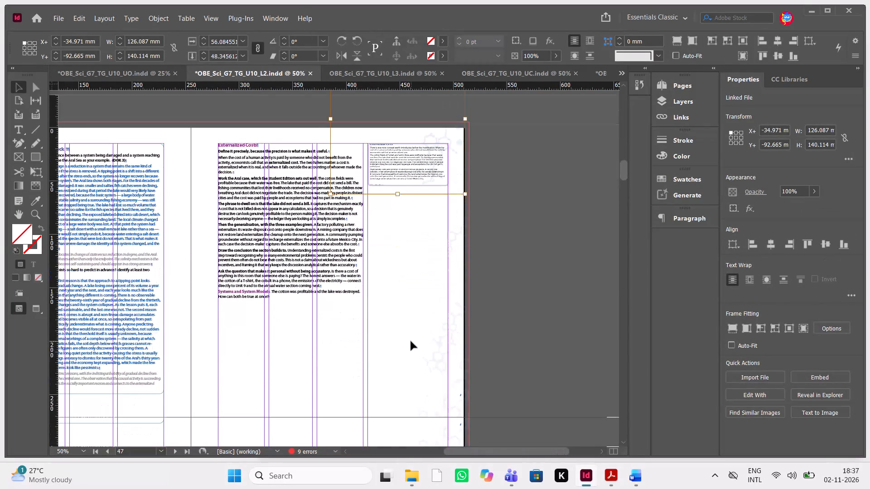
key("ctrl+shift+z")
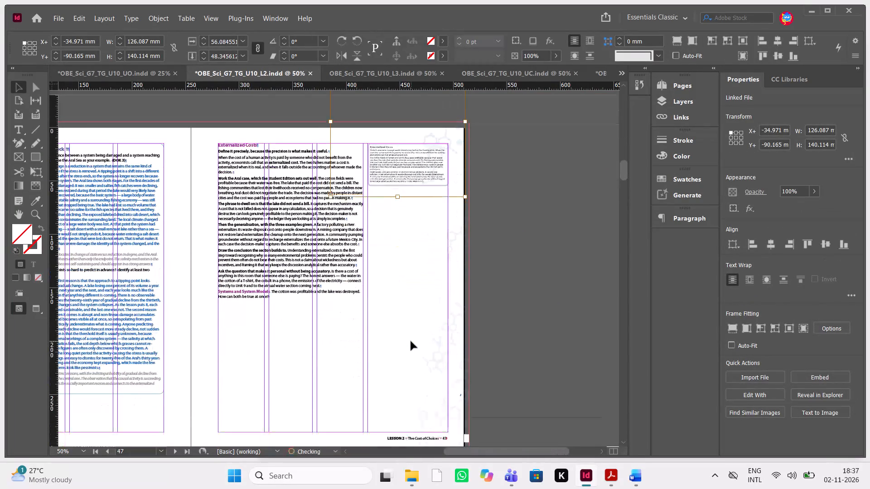
Look through the Lesson 2 spreads from Progress Check 2 onward for The Hidden Water in Everything and the sections after it.
scroll(411, 341, "down", 6)
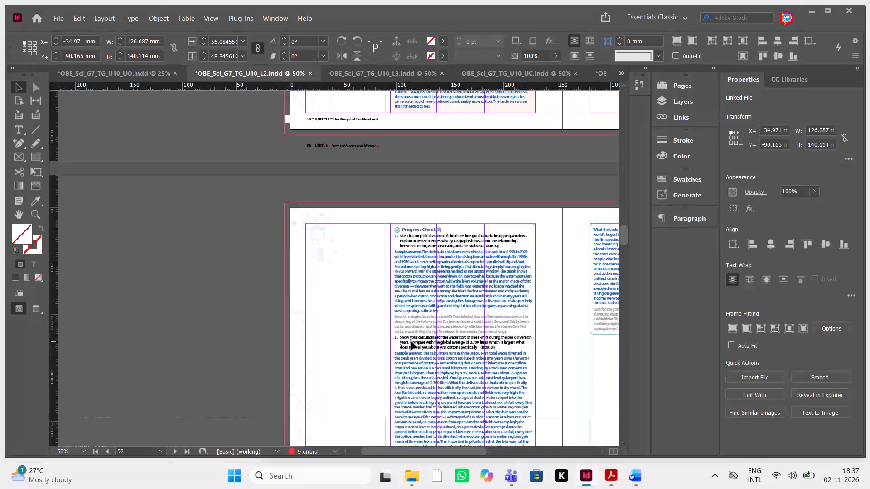
scroll(411, 341, "down", 1)
scroll(411, 341, "left", 1)
scroll(411, 341, "down", 3)
scroll(411, 341, "up", 1)
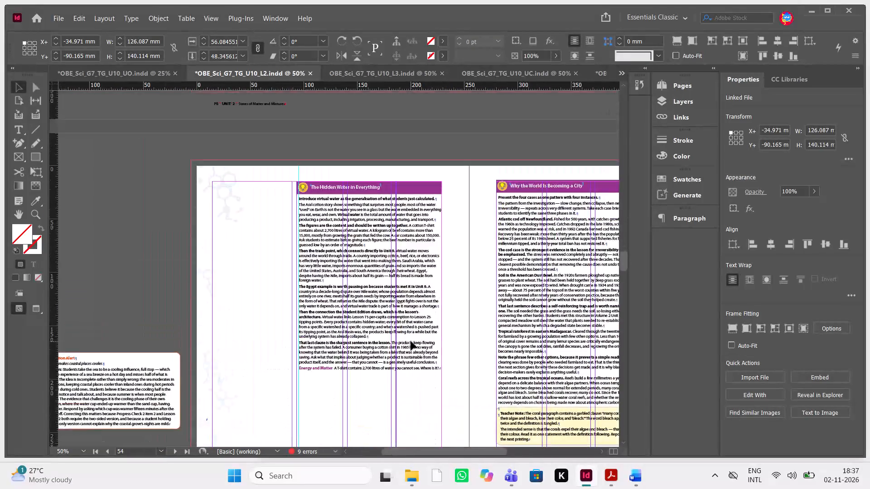
scroll(411, 341, "up", 7)
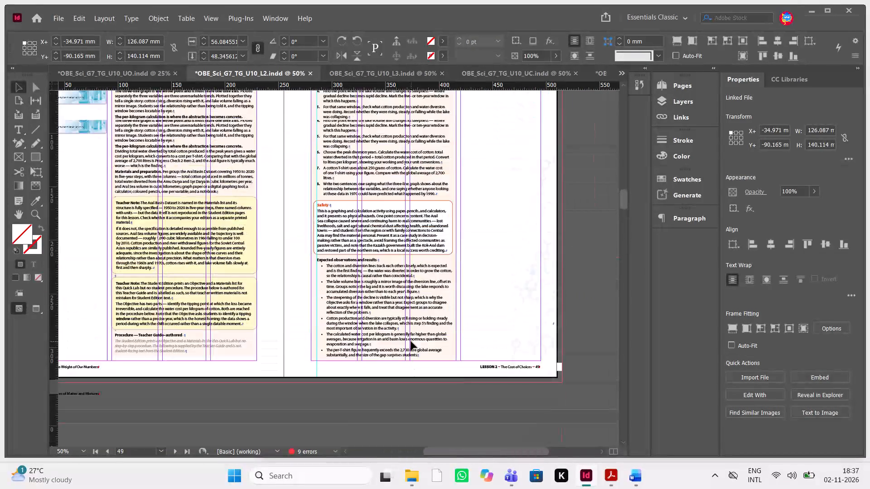
scroll(411, 341, "up", 1)
scroll(411, 341, "down", 8)
scroll(411, 341, "up", 1)
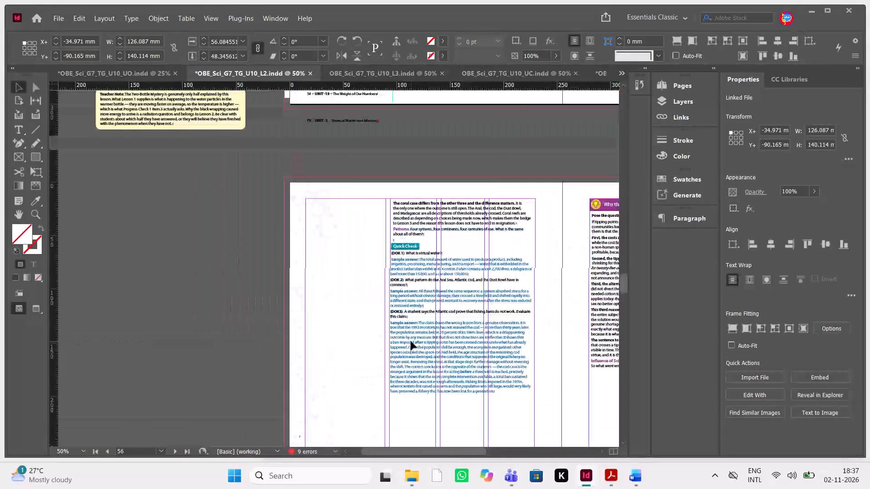
scroll(411, 341, "up", 1)
scroll(411, 341, "down", 1)
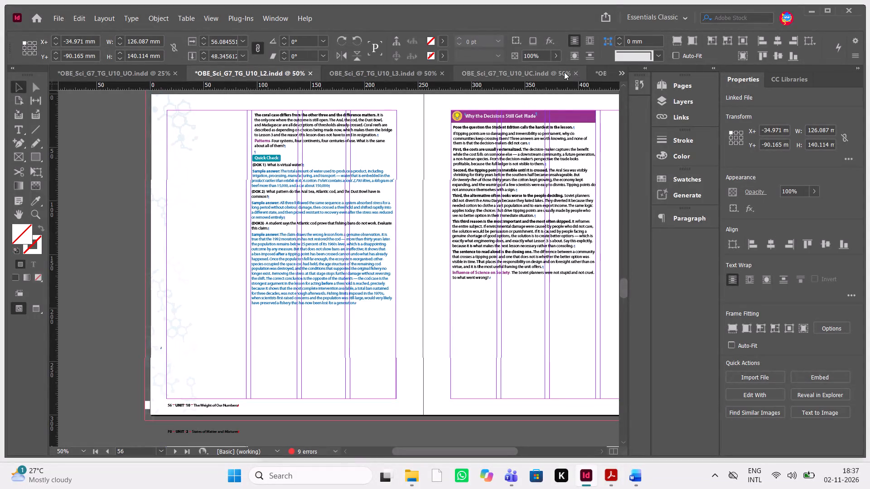
Switch to the Lesson 1 document and examine its spread numbering up to the last page, checking the QC PDF comments in Acrobat along the way.
left_click(622, 73)
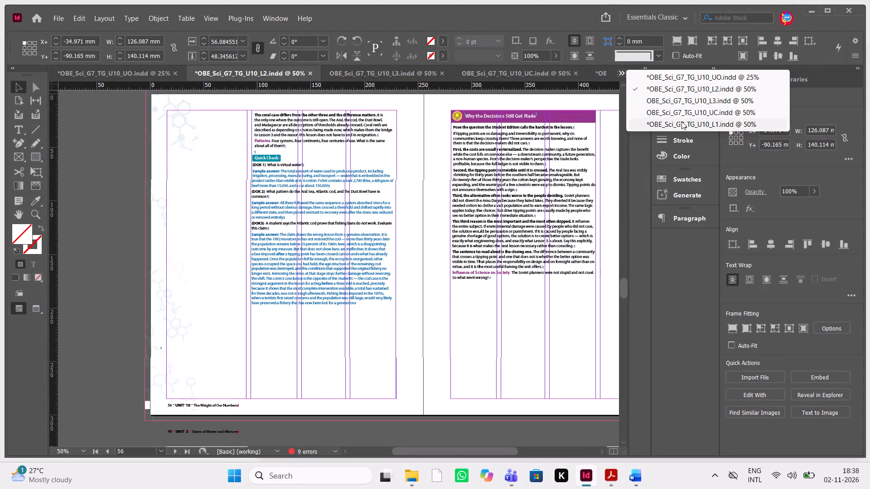
left_click(681, 122)
scroll(437, 278, "down", 20)
scroll(437, 278, "down", 20)
scroll(437, 278, "down", 20)
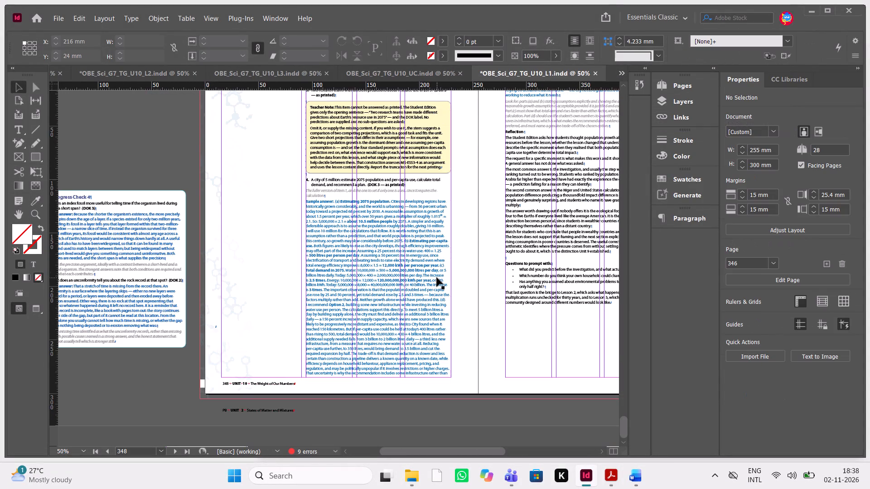
left_click(684, 88)
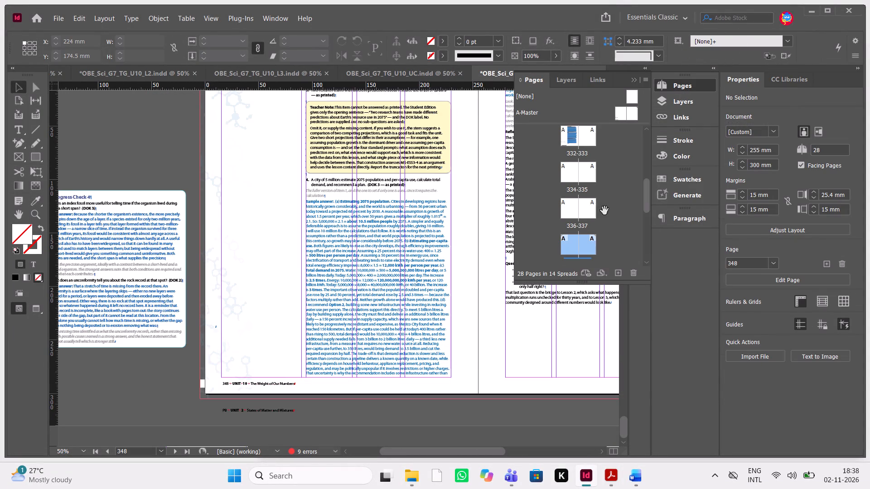
scroll(612, 206, "down", 19)
scroll(612, 206, "up", 20)
scroll(612, 206, "up", 20)
scroll(612, 206, "up", 10)
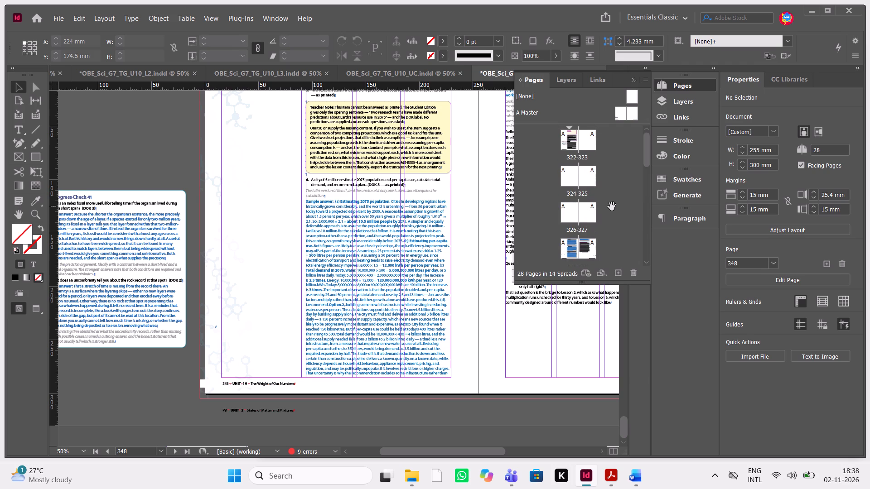
left_click(632, 81)
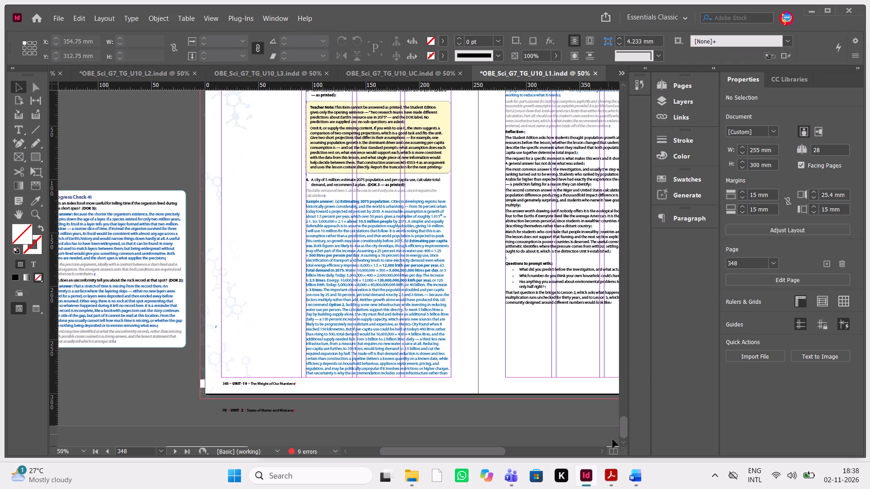
left_click(612, 483)
scroll(734, 182, "up", 7)
scroll(734, 182, "up", 14)
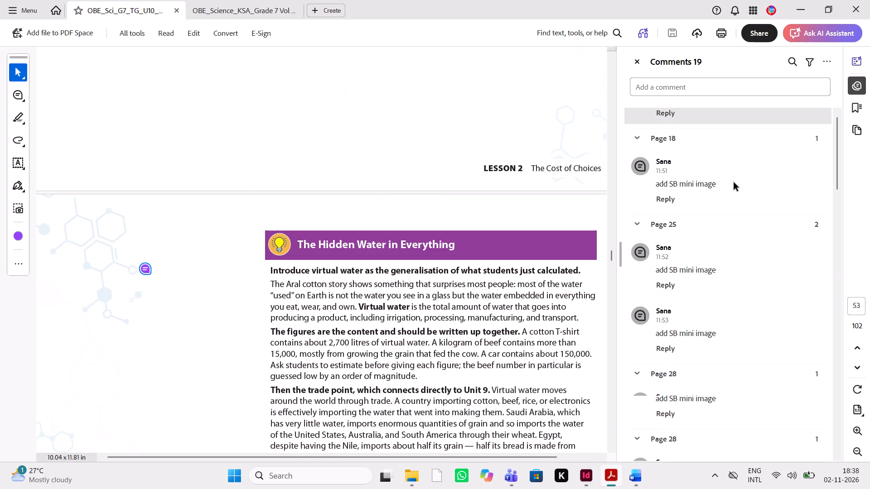
left_click(592, 481)
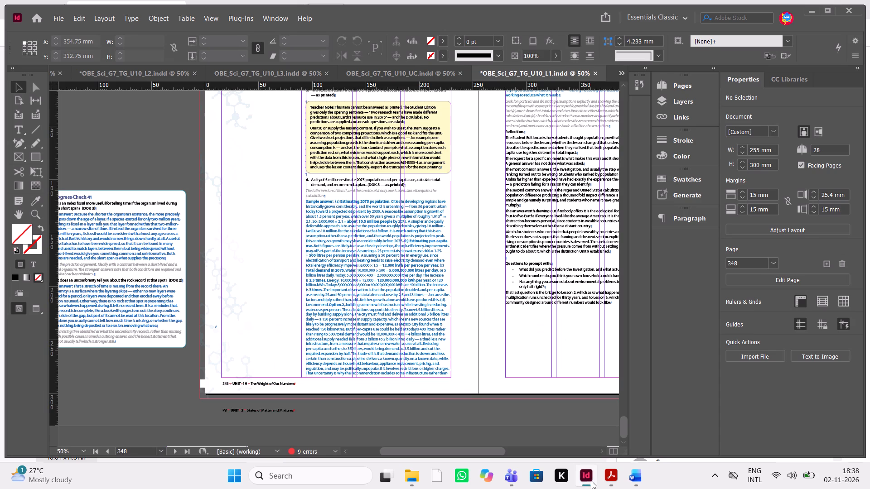
left_click(683, 78)
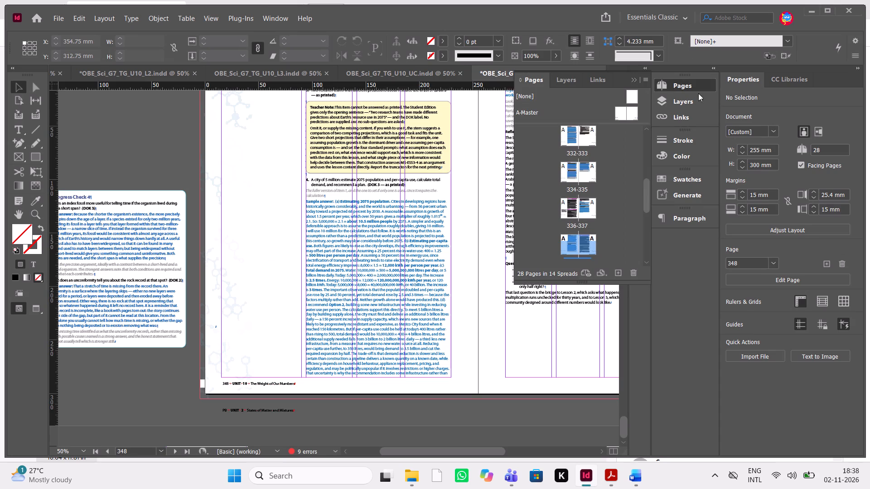
scroll(604, 201, "down", 15)
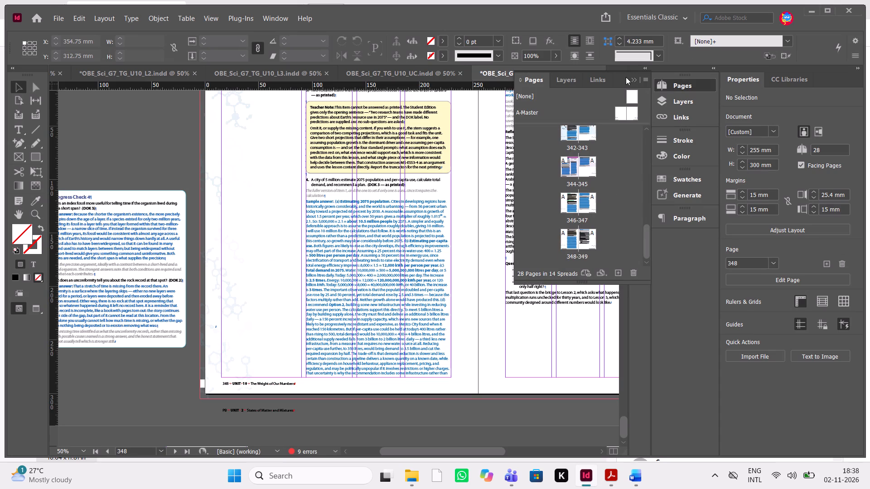
left_click(630, 78)
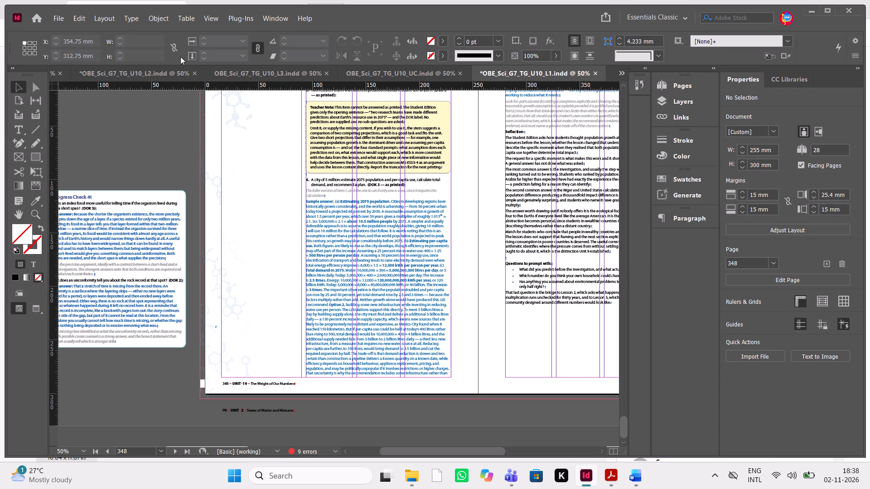
Set the Lesson 2 document's page numbering to start at 350 from its first page.
left_click(174, 71)
scroll(351, 146, "left", 1)
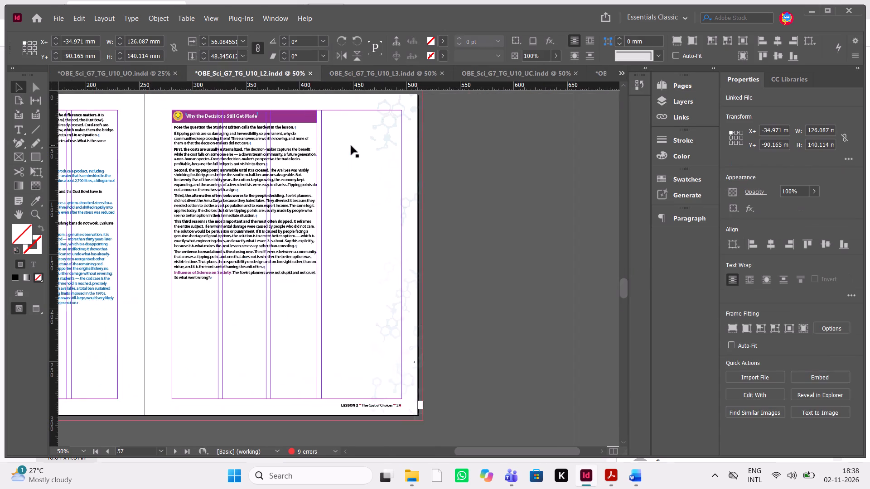
scroll(351, 146, "right", 1)
left_click(686, 84)
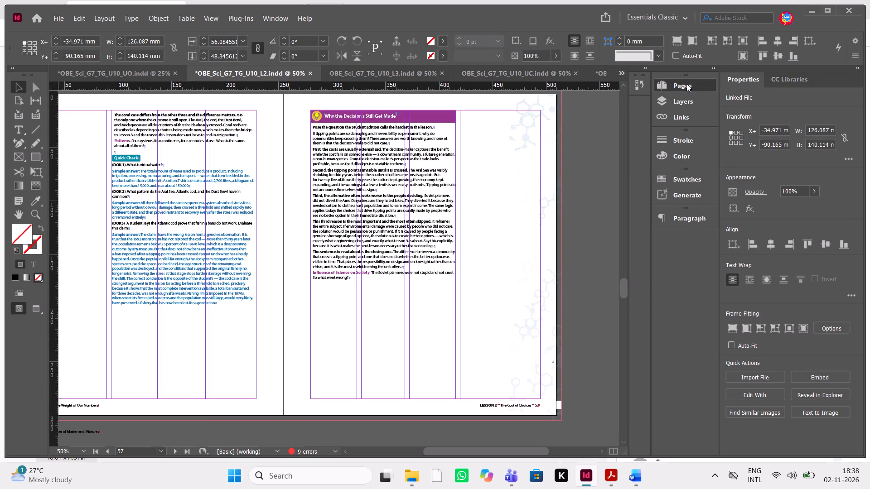
scroll(576, 141, "up", 9)
left_click(572, 142)
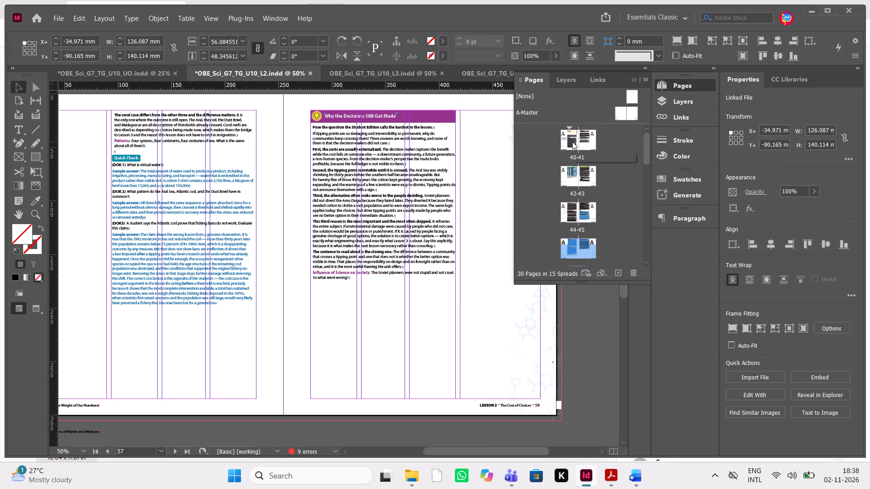
right_click(572, 142)
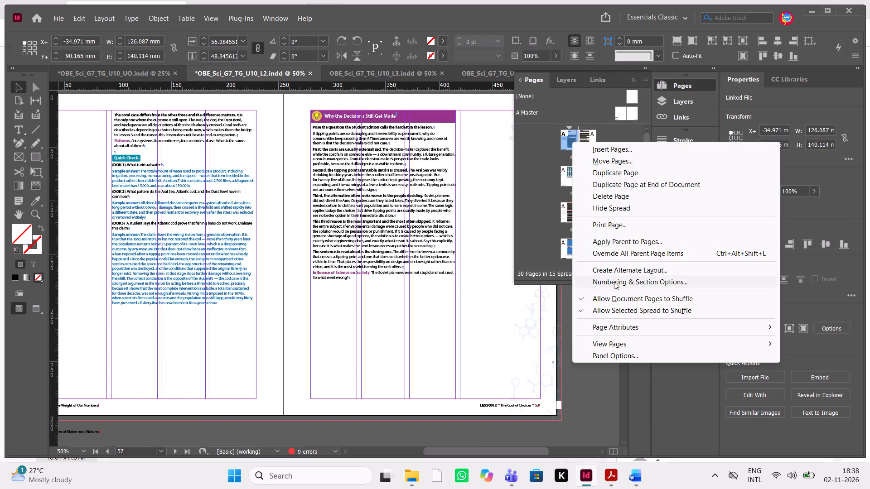
left_click(614, 282)
key("BackSpace")
key("BackSpace")
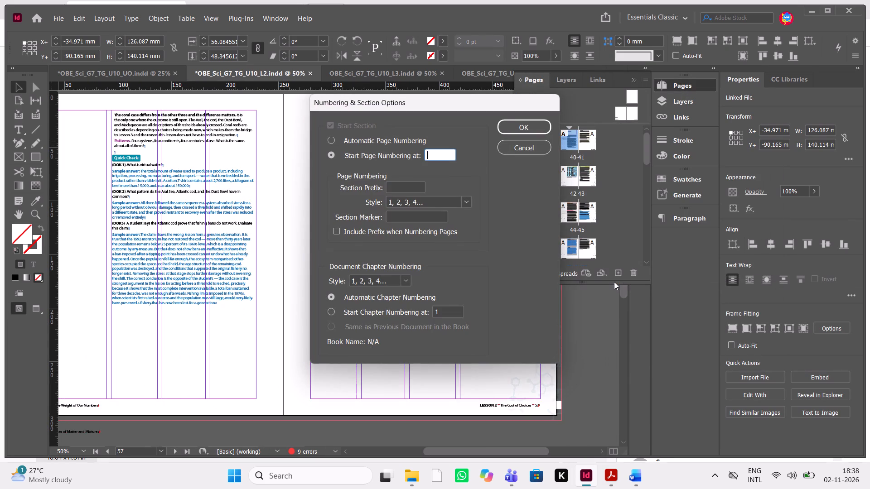
type("350")
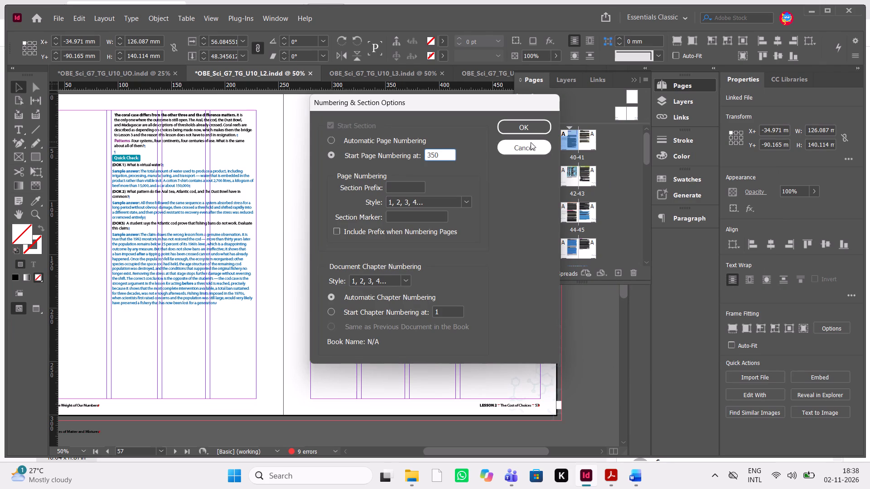
left_click(517, 131)
Examine the page numbers of the Lesson 2 spreads from the first through to the last.
scroll(590, 168, "up", 5)
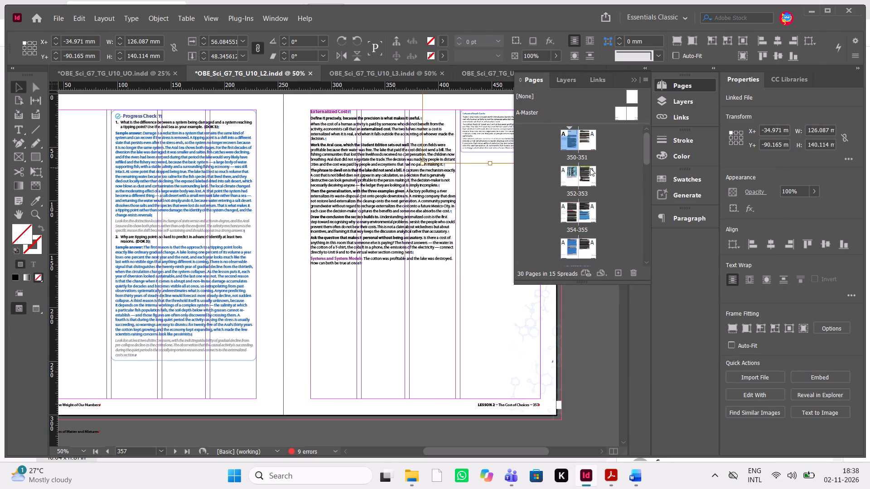
scroll(590, 168, "up", 4)
scroll(590, 168, "down", 1)
scroll(590, 168, "up", 3)
scroll(605, 210, "down", 1)
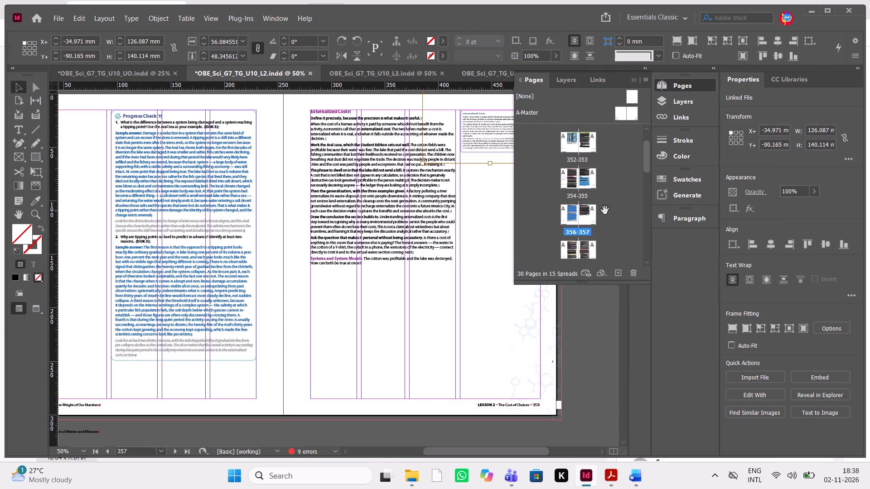
scroll(605, 210, "down", 8)
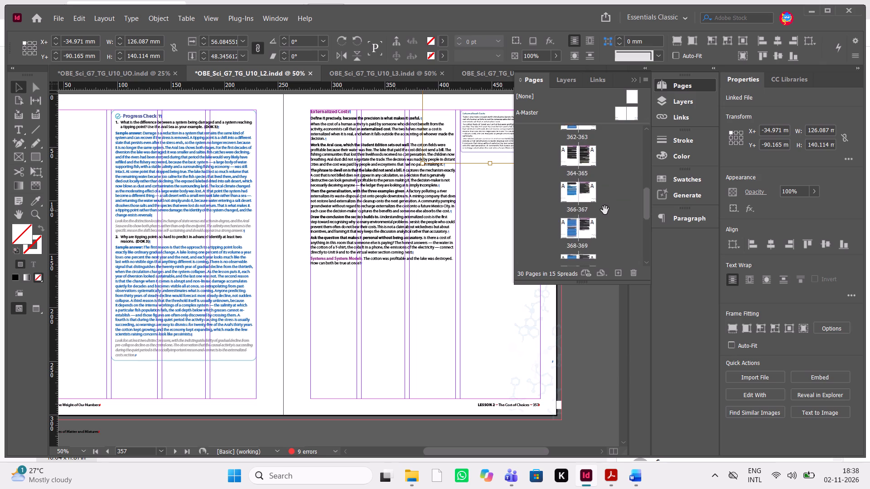
scroll(605, 210, "down", 11)
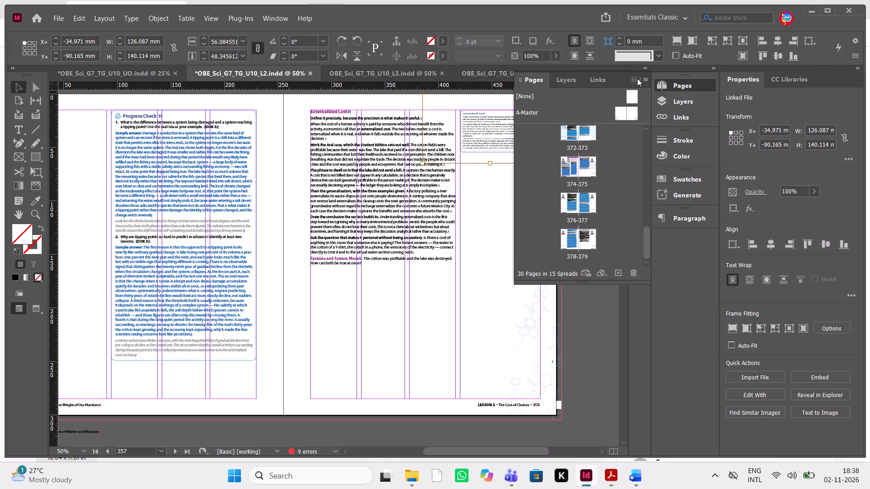
left_click(637, 80)
Check the Lesson 3 document's current numbering, and return to Lesson 2 to find the page number of its last spread.
left_click(393, 71)
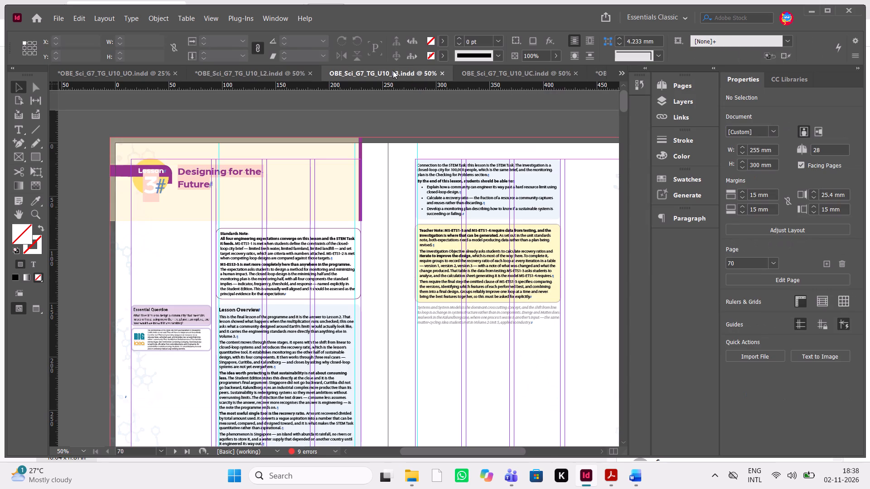
key("F12")
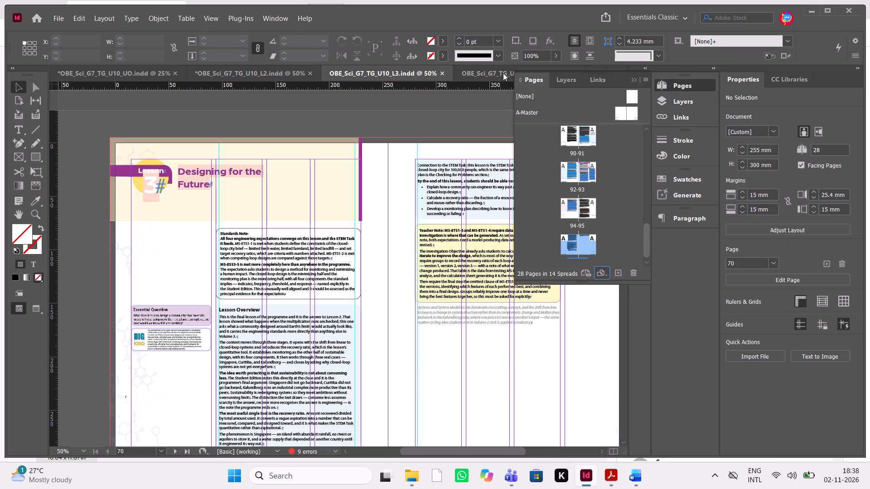
left_click(287, 75)
scroll(397, 252, "down", 2)
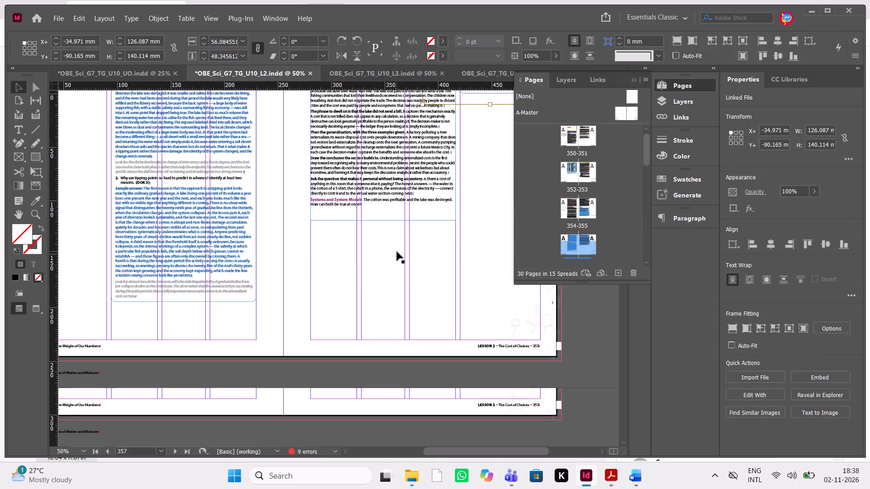
scroll(397, 252, "down", 18)
scroll(397, 252, "down", 7)
scroll(585, 205, "down", 20)
scroll(585, 205, "down", 20)
scroll(585, 205, "down", 1)
left_click(634, 77)
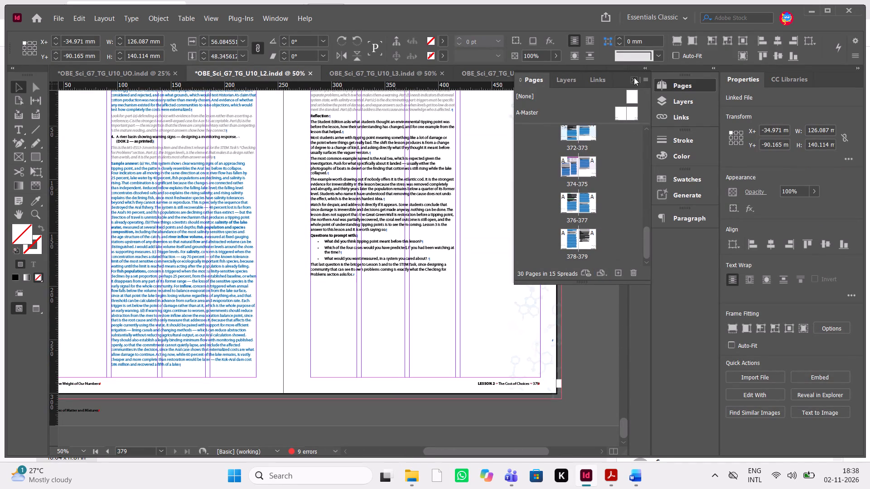
Set the Lesson 3 document's page numbering to start at 380 from its first page.
left_click(424, 73)
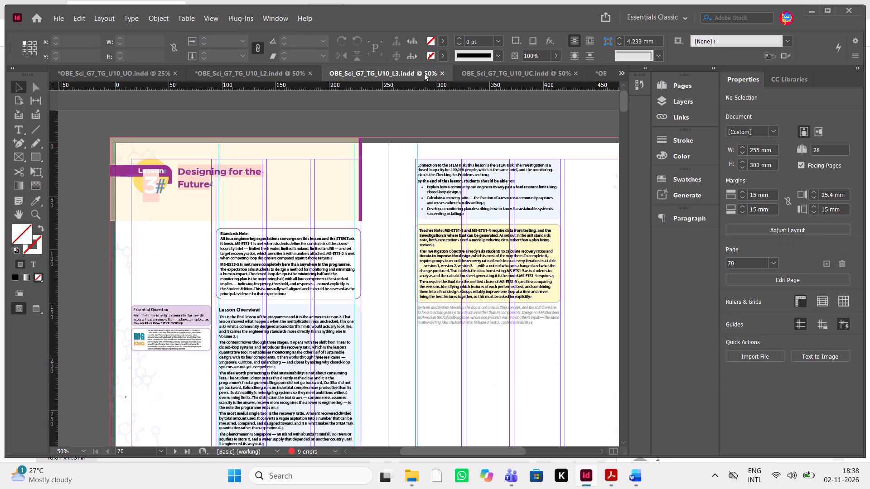
key("F12")
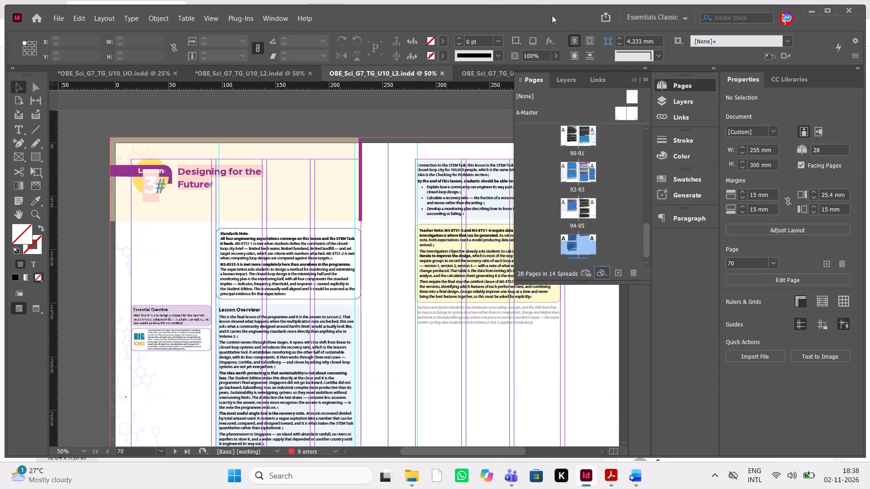
scroll(606, 195, "up", 19)
scroll(583, 168, "up", 9)
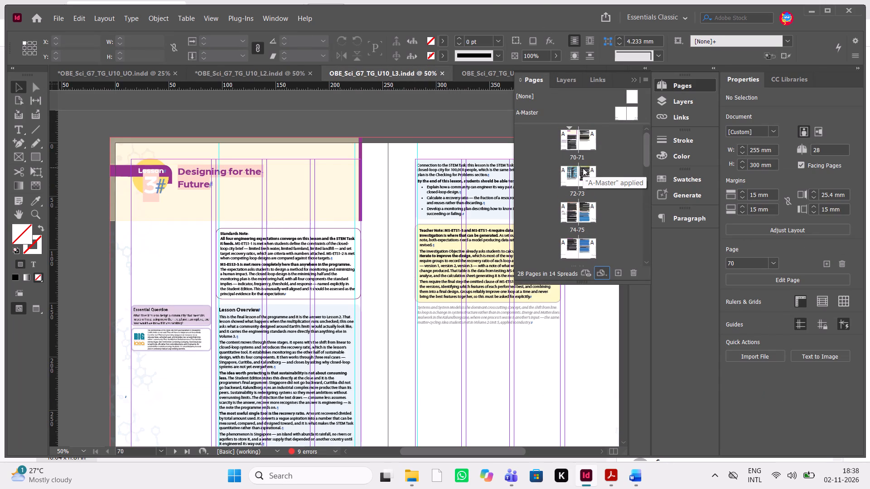
scroll(583, 168, "up", 9)
left_click(574, 149)
right_click(574, 149)
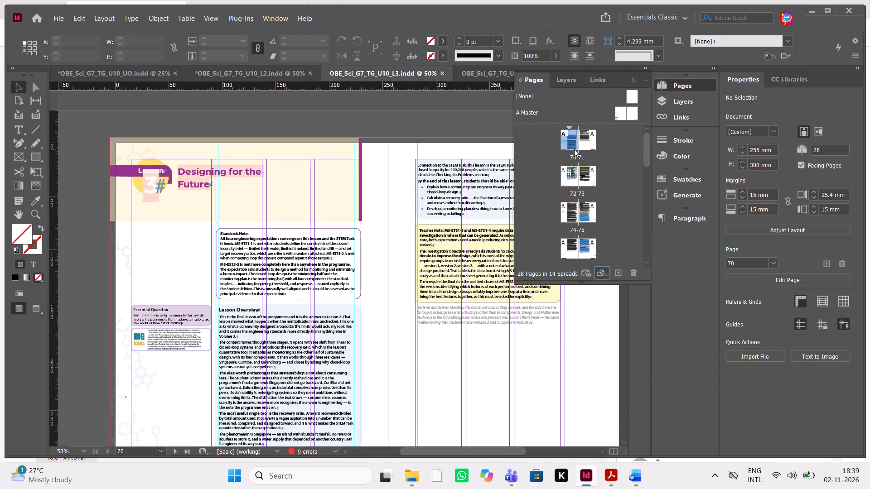
left_click(686, 288)
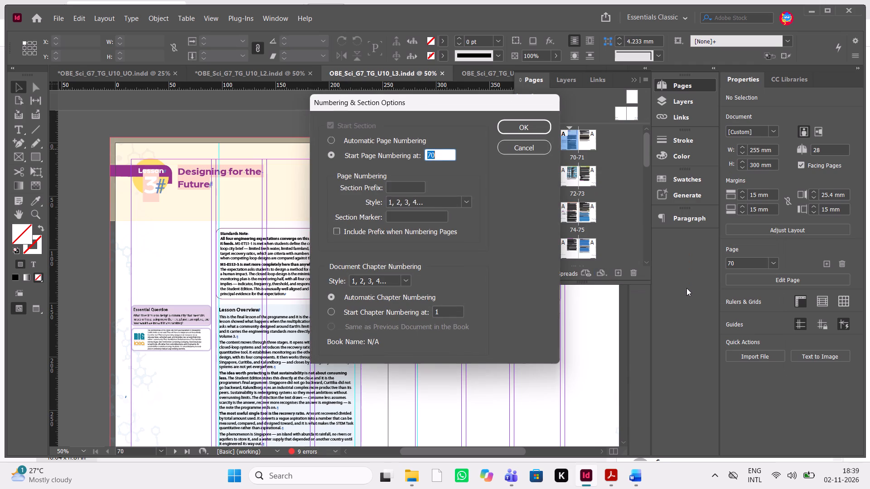
key("BackSpace")
key("BackSpace")
type("380")
left_click(535, 125)
Examine the page numbers of the Lesson 3 spreads through to the last one.
scroll(613, 150, "up", 7)
scroll(613, 150, "down", 9)
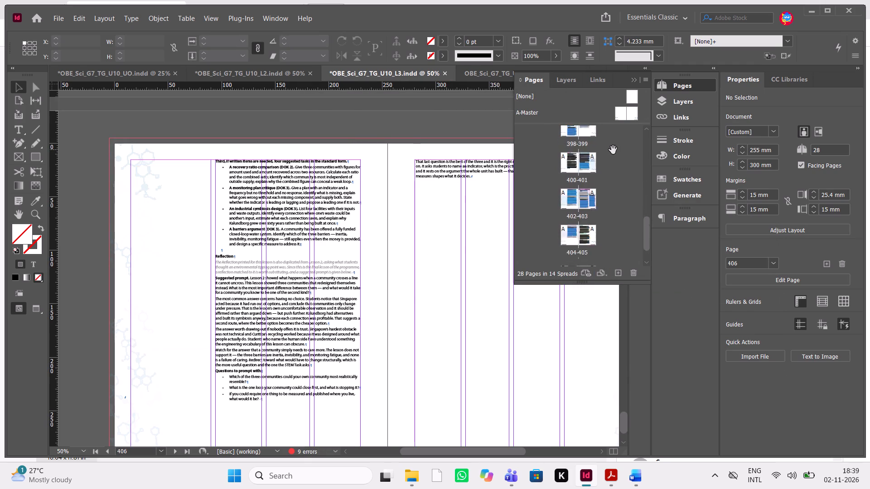
scroll(613, 150, "down", 7)
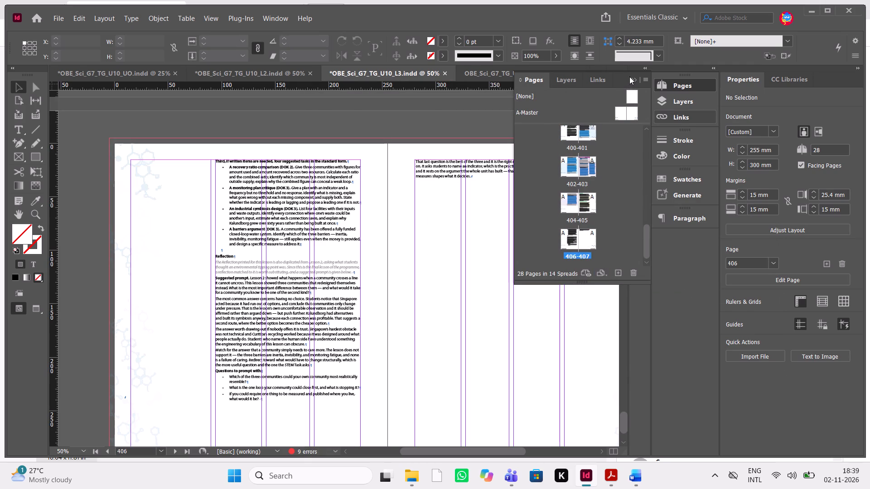
left_click(629, 77)
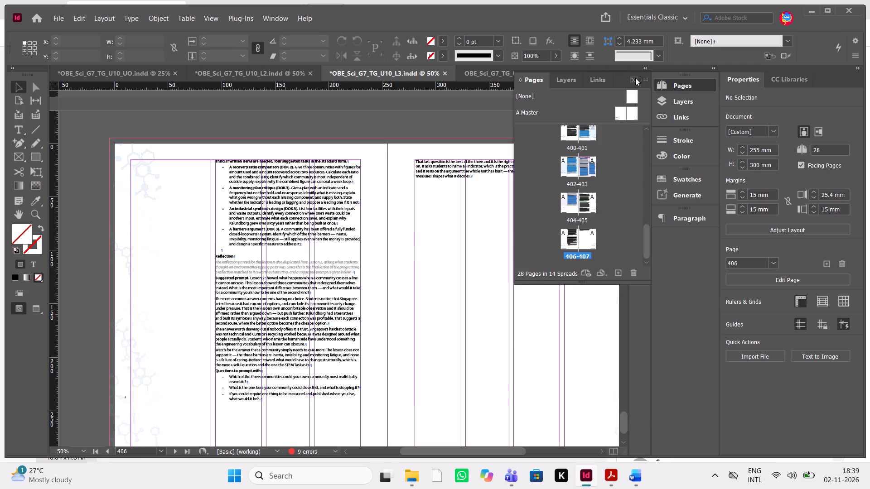
left_click(635, 78)
Switch to the UC document and look through its Unit 10 Wrap-up spreads and its preflight errors.
left_click(528, 72)
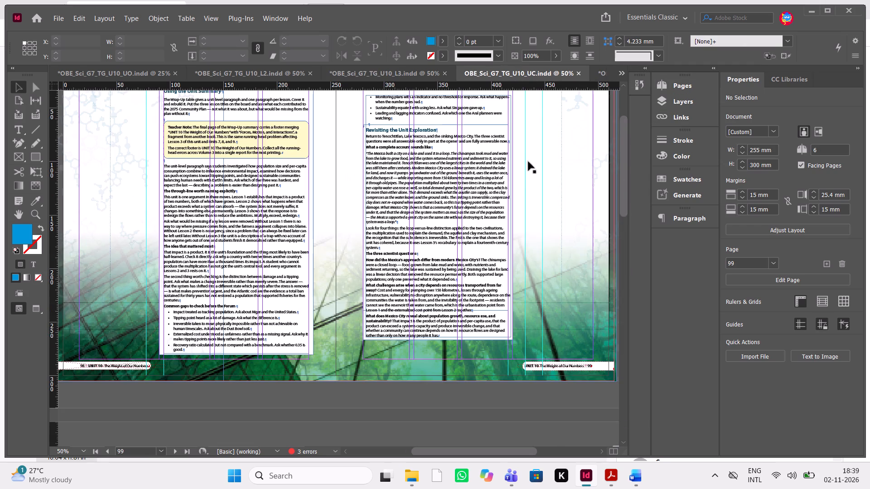
scroll(526, 178, "up", 20)
scroll(526, 178, "up", 1)
scroll(526, 178, "down", 20)
scroll(526, 178, "down", 20)
scroll(526, 178, "down", 20)
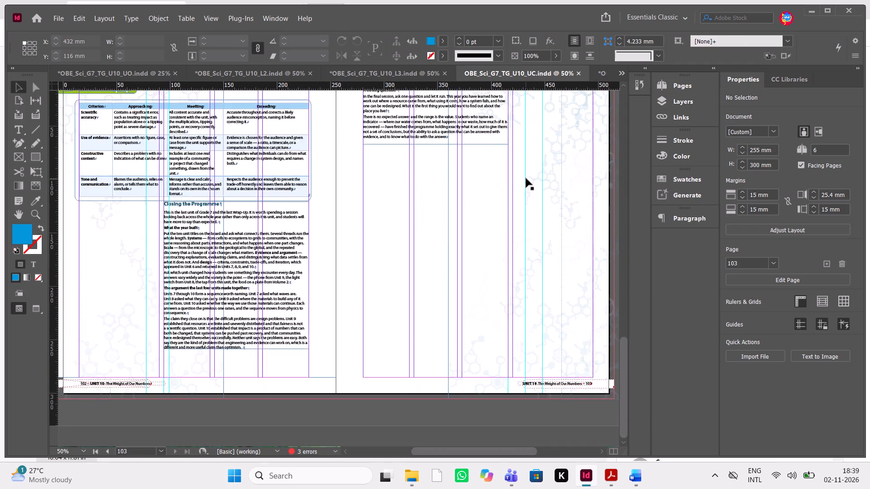
scroll(526, 178, "up", 20)
scroll(526, 178, "up", 5)
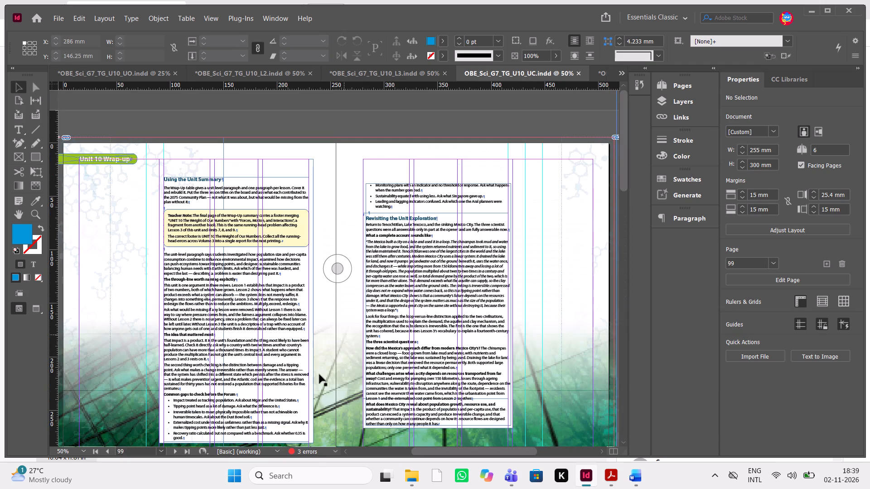
left_click(314, 454)
left_click(314, 454)
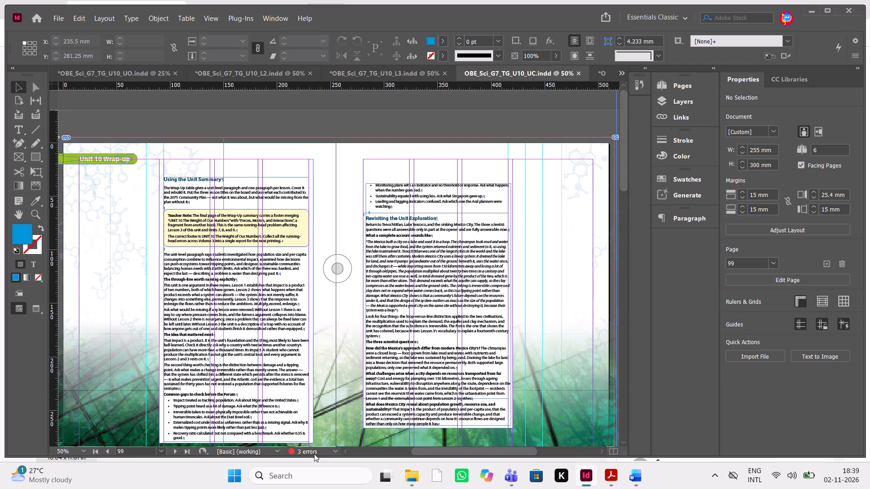
left_click(297, 451)
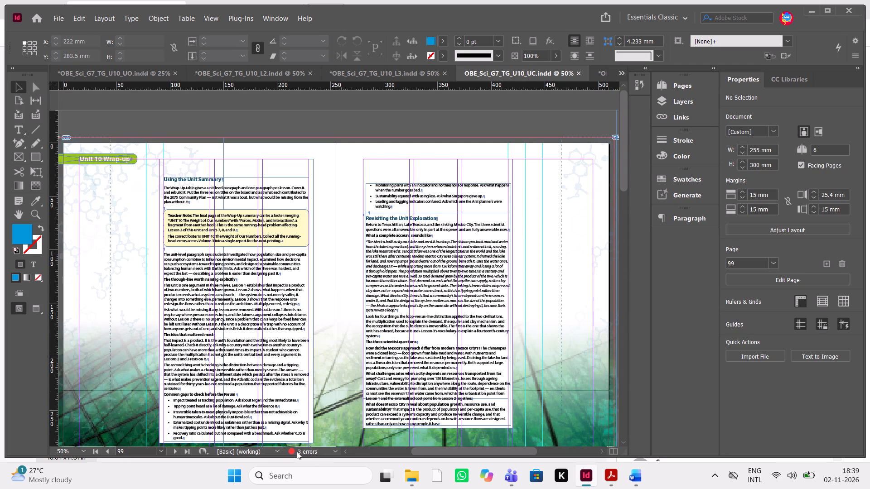
scroll(393, 351, "down", 20)
scroll(393, 351, "down", 20)
scroll(393, 351, "down", 9)
scroll(393, 351, "up", 15)
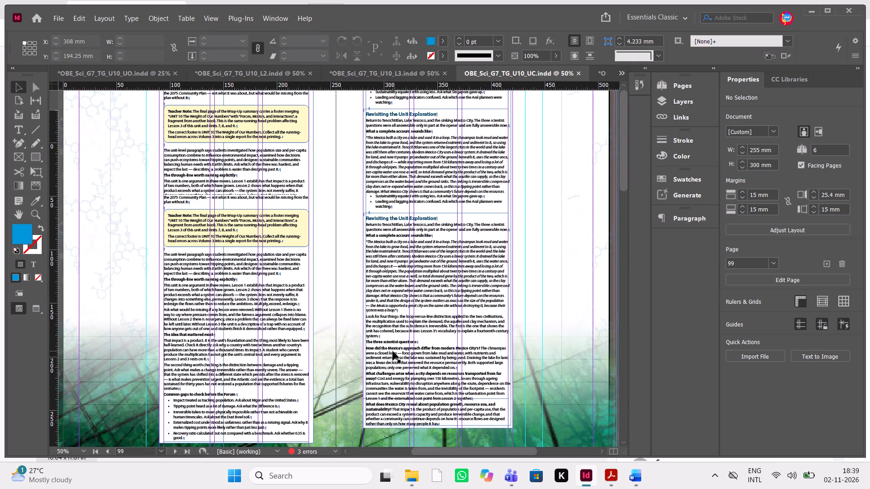
scroll(393, 351, "up", 2)
left_click(325, 451)
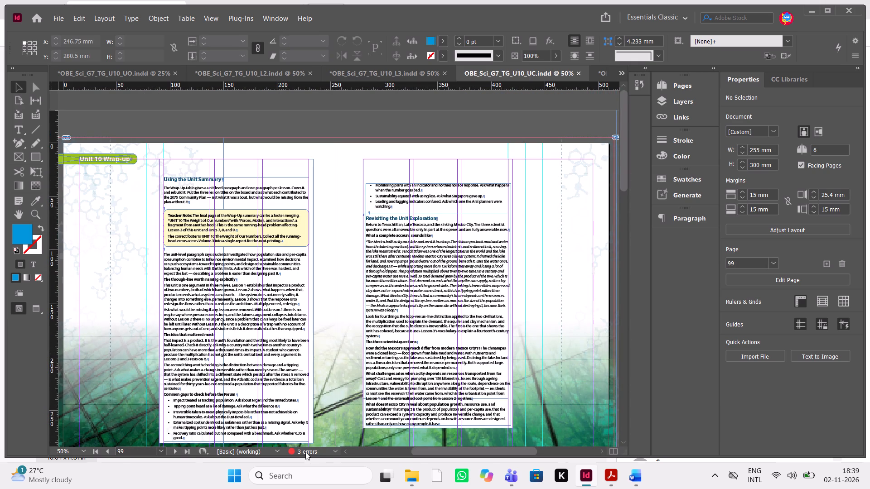
triple_click(305, 451)
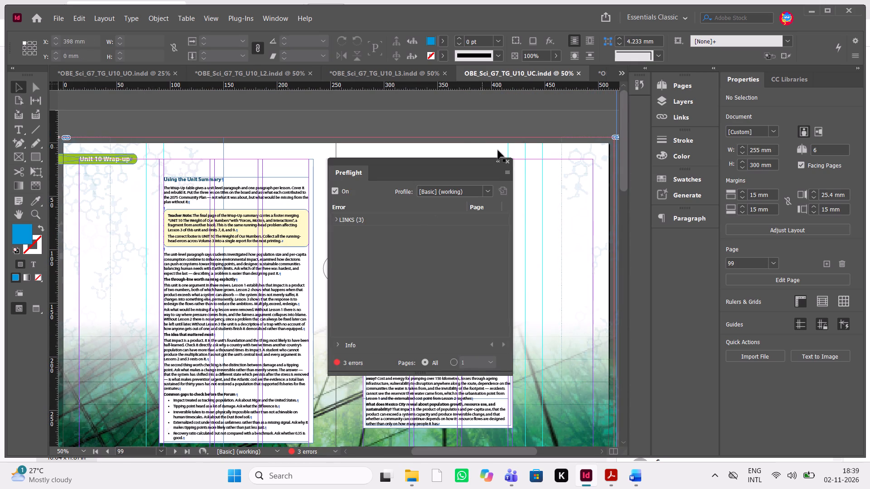
left_click(511, 163)
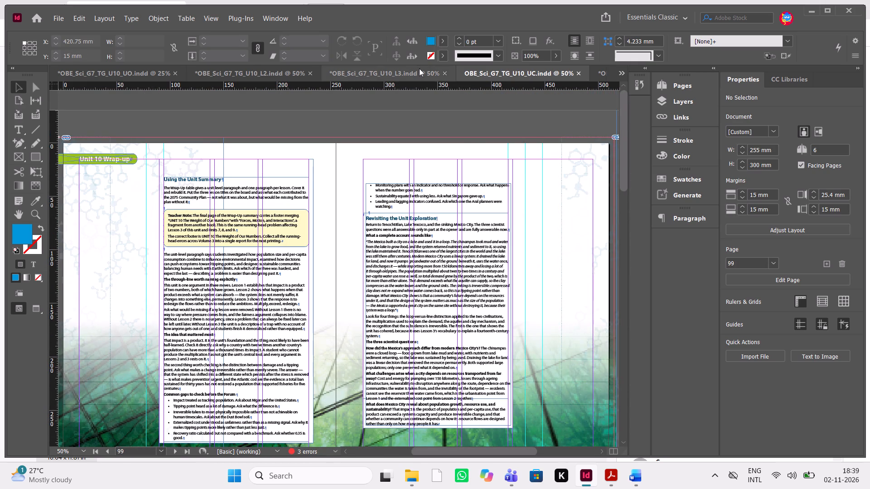
Return to the Lesson 3 document and check the page number of its final spread.
left_click(419, 68)
scroll(507, 307, "down", 7)
scroll(507, 307, "up", 20)
scroll(507, 307, "up", 20)
scroll(507, 307, "up", 2)
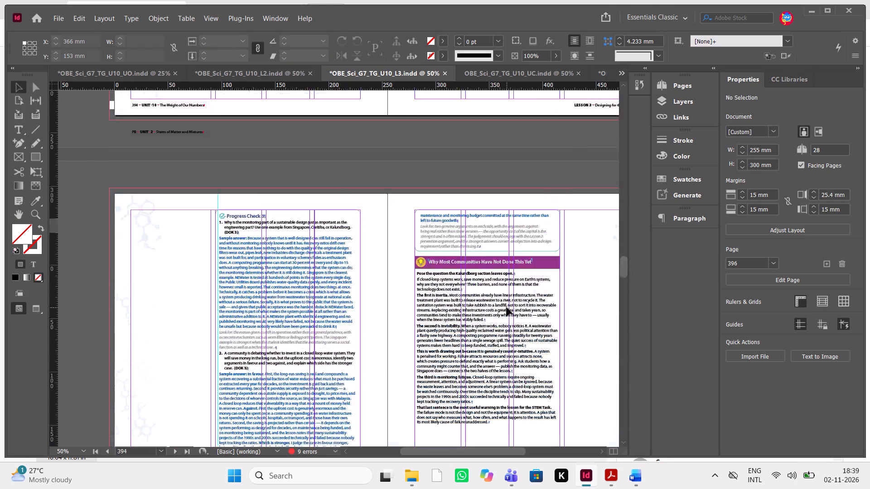
scroll(507, 307, "up", 20)
scroll(507, 307, "up", 20)
key("F12")
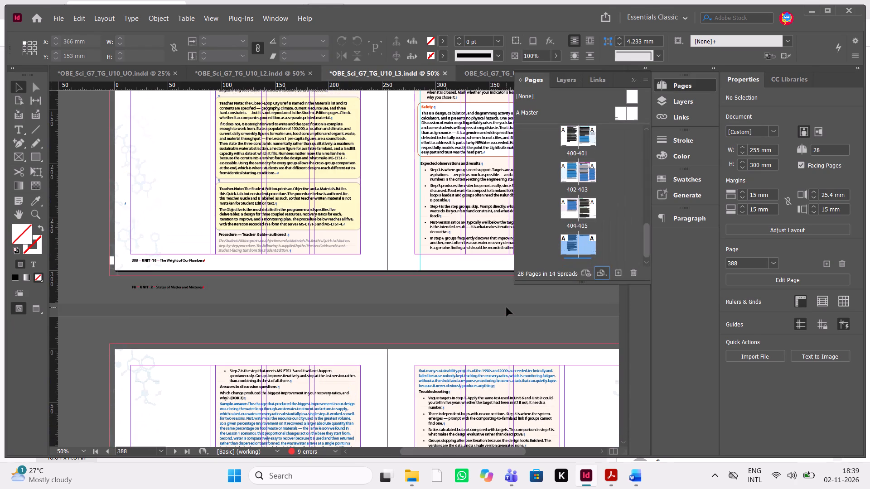
scroll(590, 223, "down", 11)
scroll(590, 223, "down", 14)
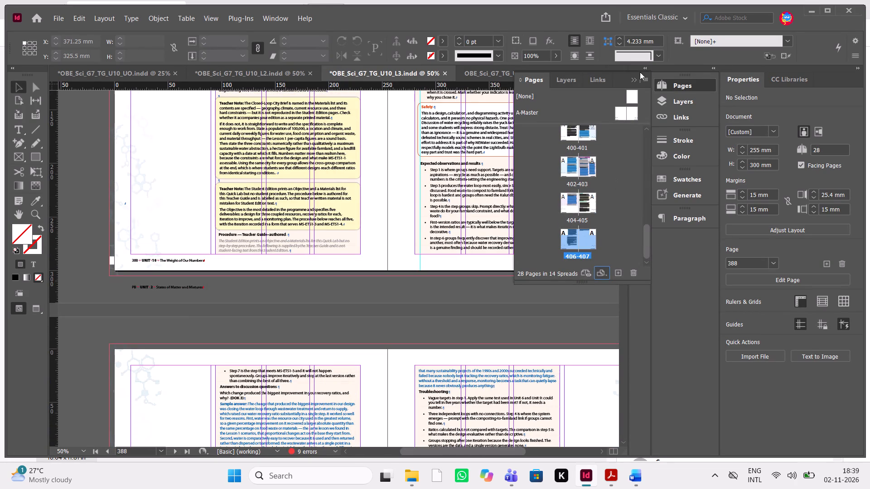
left_click(633, 80)
Set the UC (Unit 10 Wrap-up) document's page numbering to start at 408 from its first page.
left_click(530, 72)
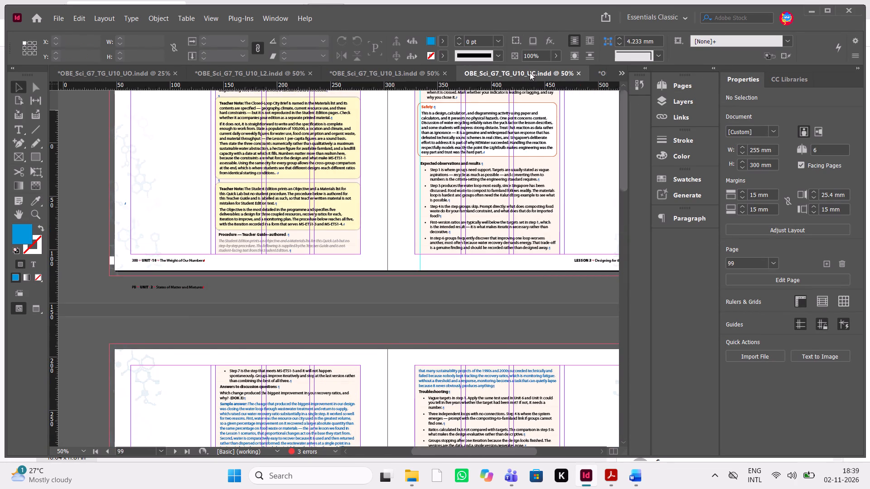
key("F12")
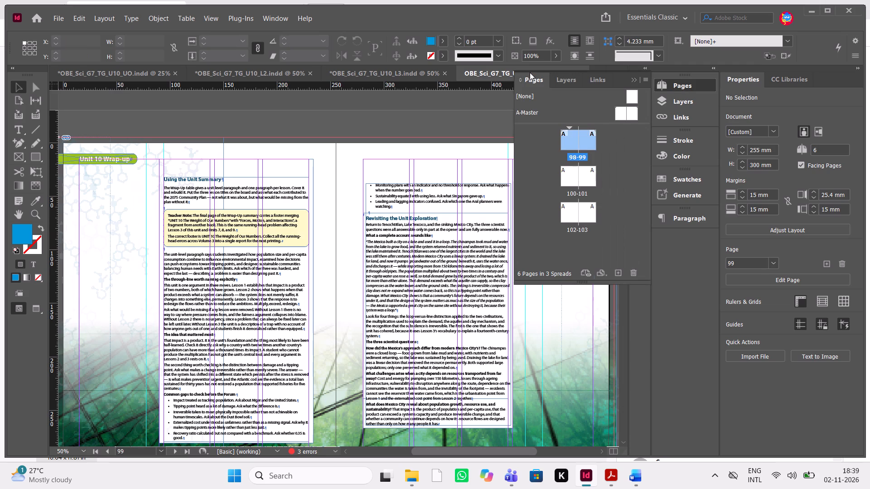
left_click(573, 147)
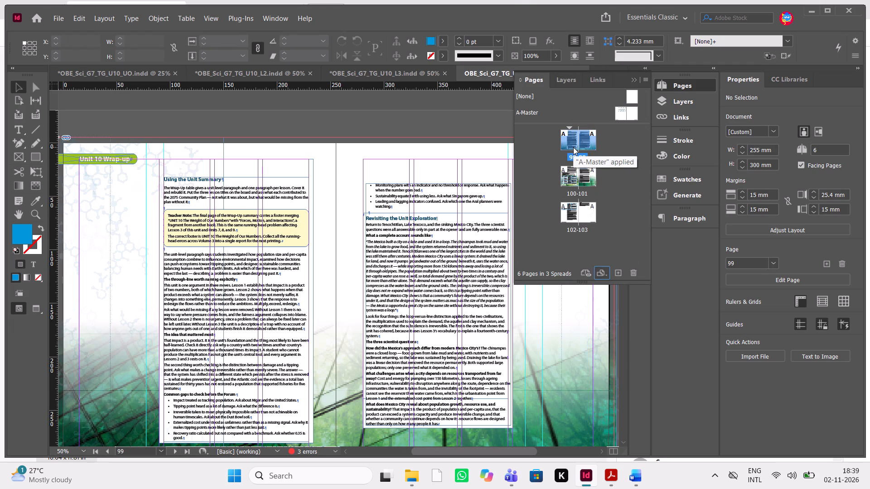
left_click(571, 140)
right_click(571, 140)
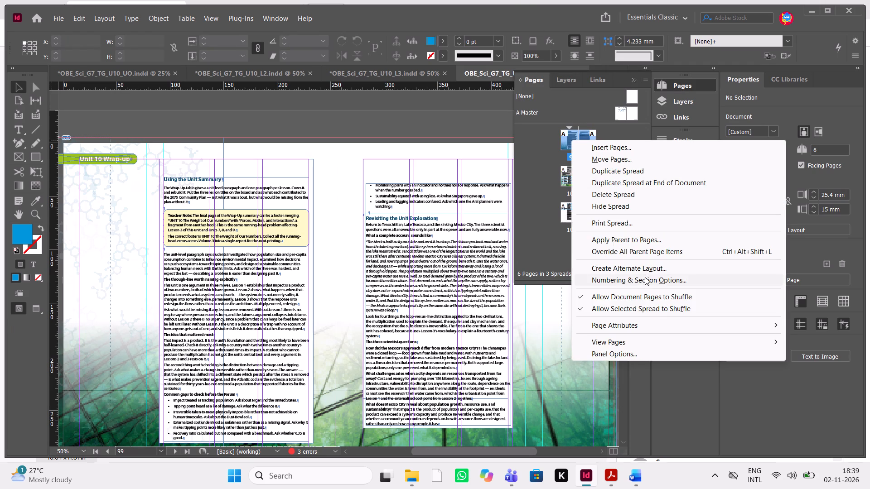
left_click(645, 280)
key("BackSpace")
key("BackSpace")
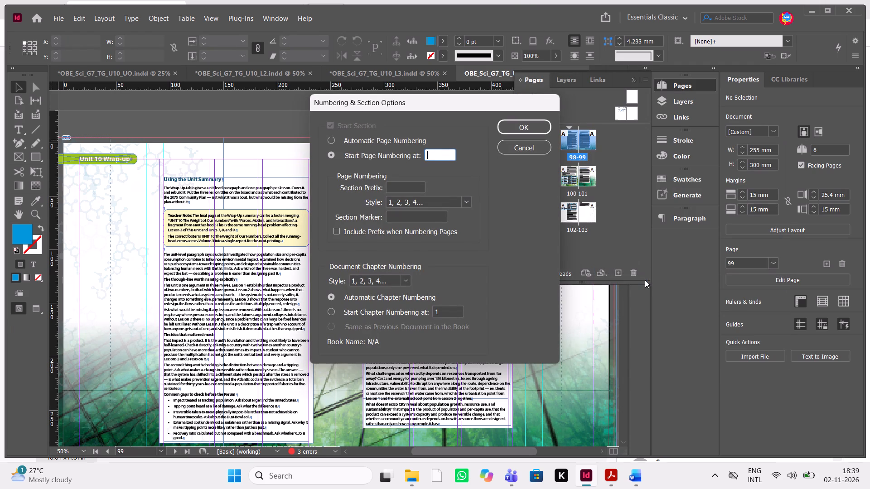
type("408")
left_click(519, 119)
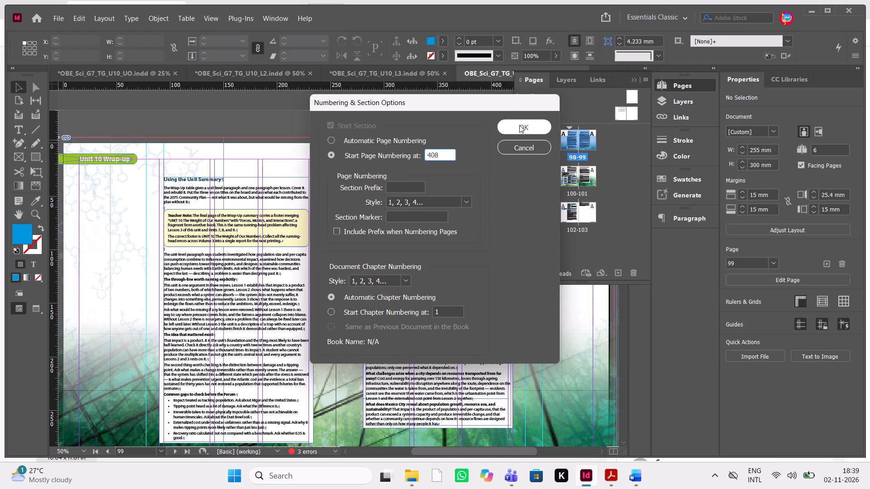
left_click(519, 125)
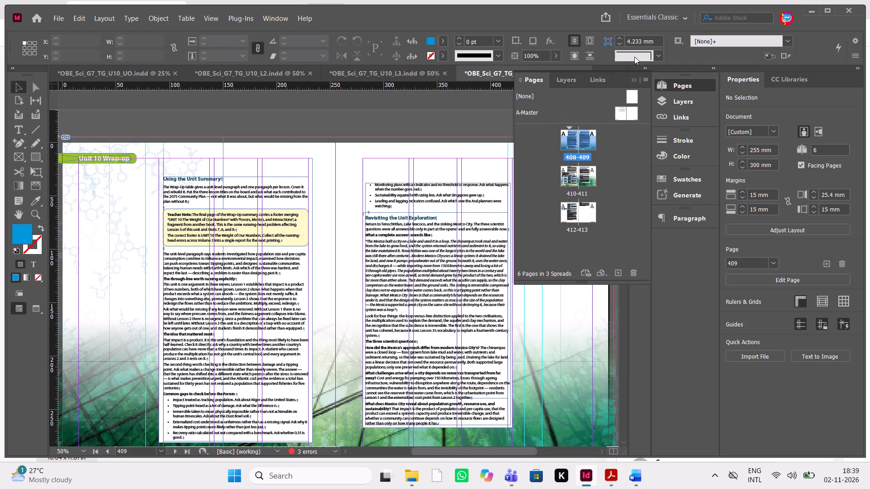
left_click(633, 81)
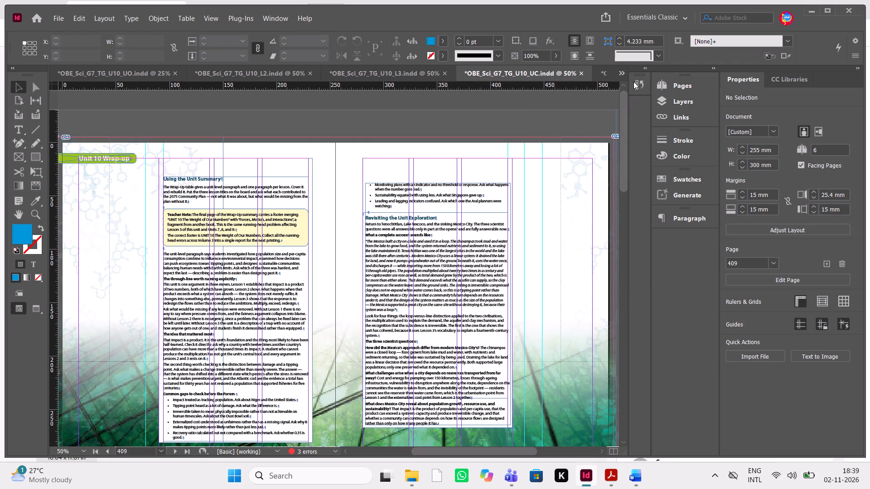
In the Lesson 2 document, paste the Curiosity Corner mini-image frame on page 364 and delete the image inside it.
left_click(622, 72)
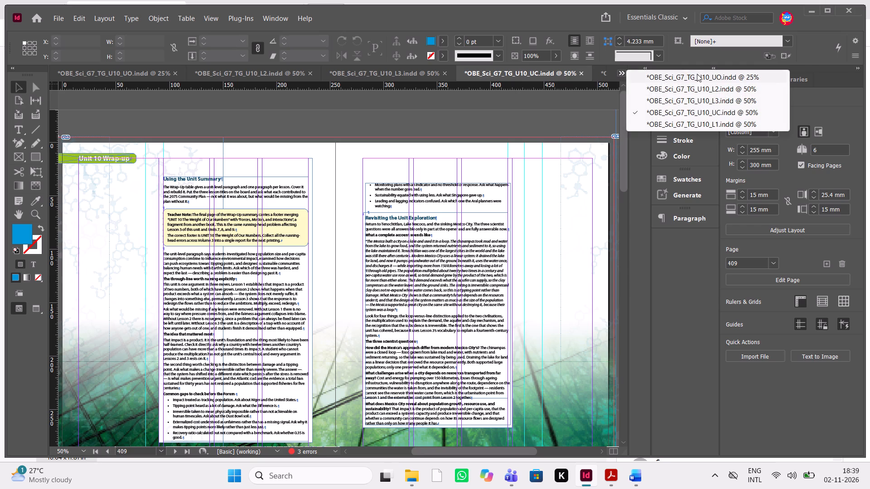
left_click(686, 124)
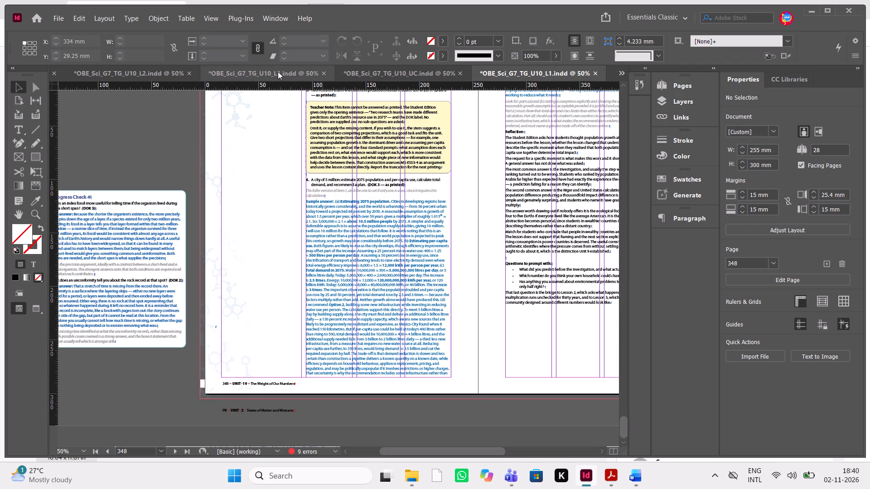
left_click(169, 68)
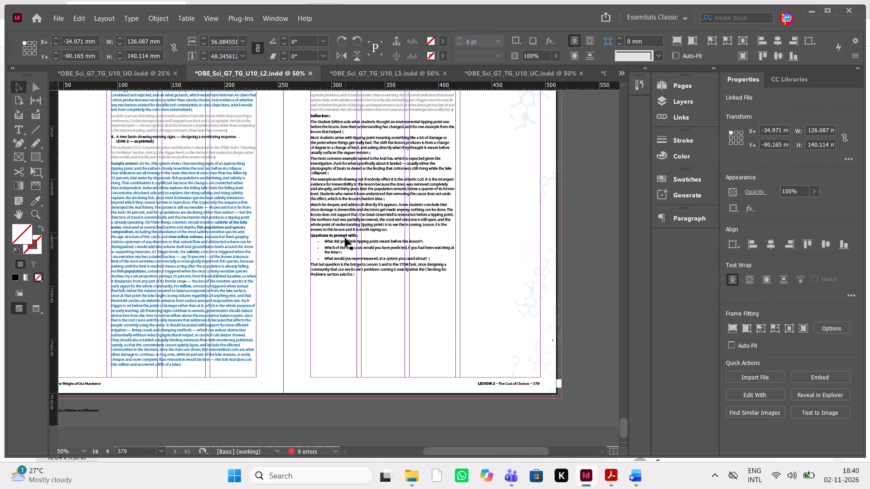
scroll(345, 238, "up", 20)
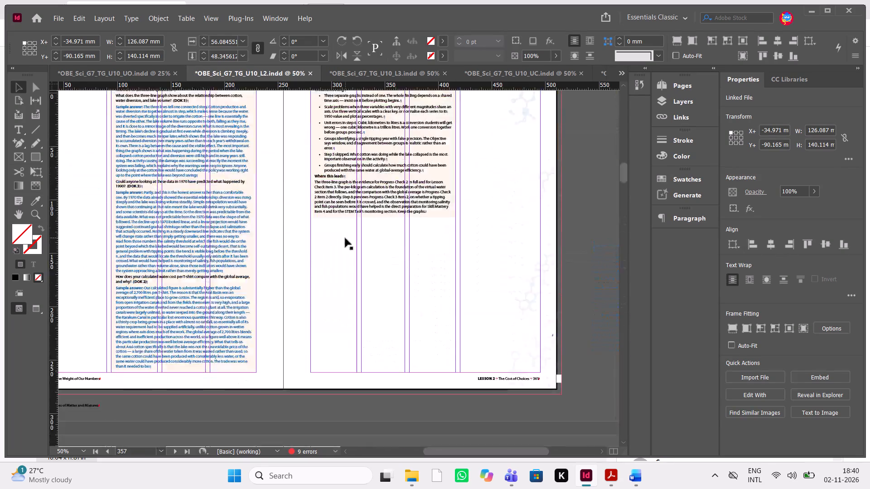
scroll(345, 238, "up", 9)
scroll(345, 238, "down", 6)
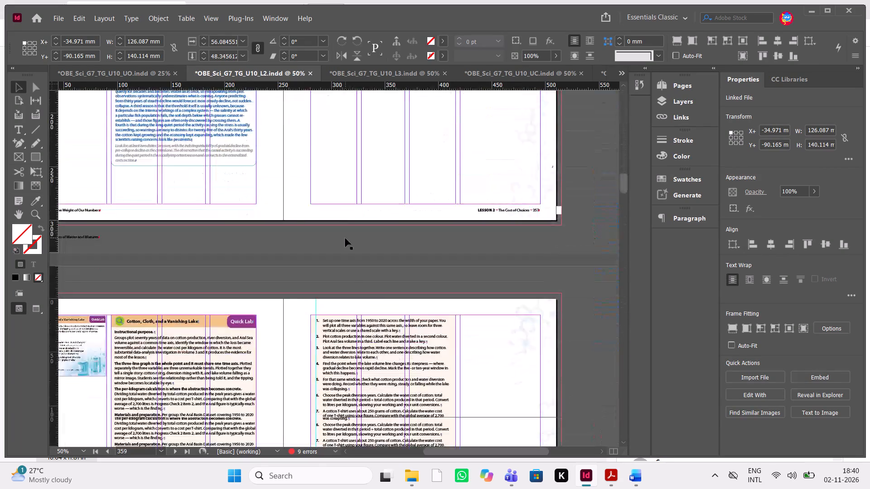
scroll(345, 238, "down", 8)
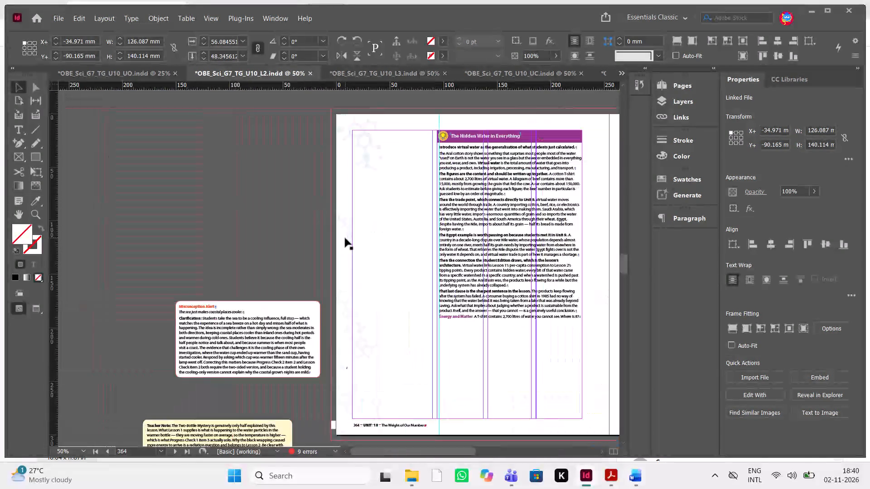
key("ctrl+equal")
key("ctrl+equal")
key("ctrl+equal")
key("ctrl+equal")
scroll(345, 238, "up", 1)
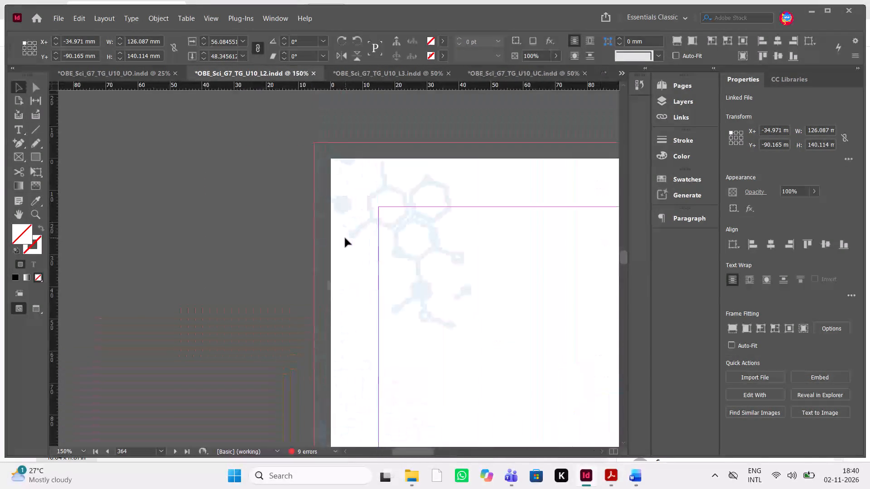
scroll(345, 238, "up", 1)
scroll(345, 238, "down", 1)
key("ctrl+v")
scroll(345, 238, "left", 1)
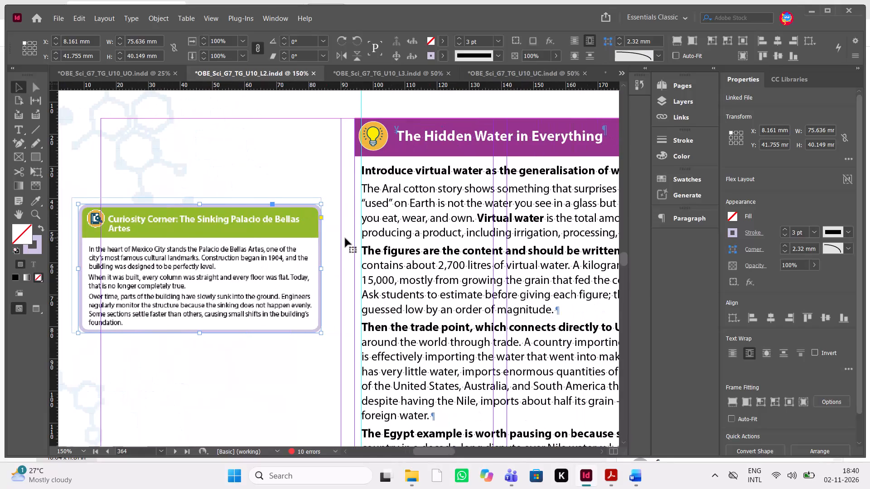
left_click(197, 267)
key("Delete")
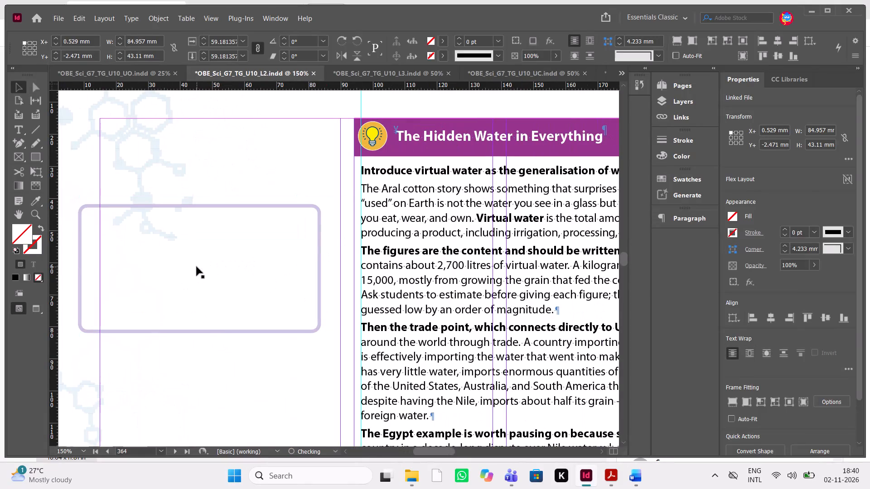
Position the empty rounded frame at the top of page 364's side column, at X 15 mm and Y about 15.25 mm.
left_click_drag(197, 259, 221, 179)
key("shift+Up")
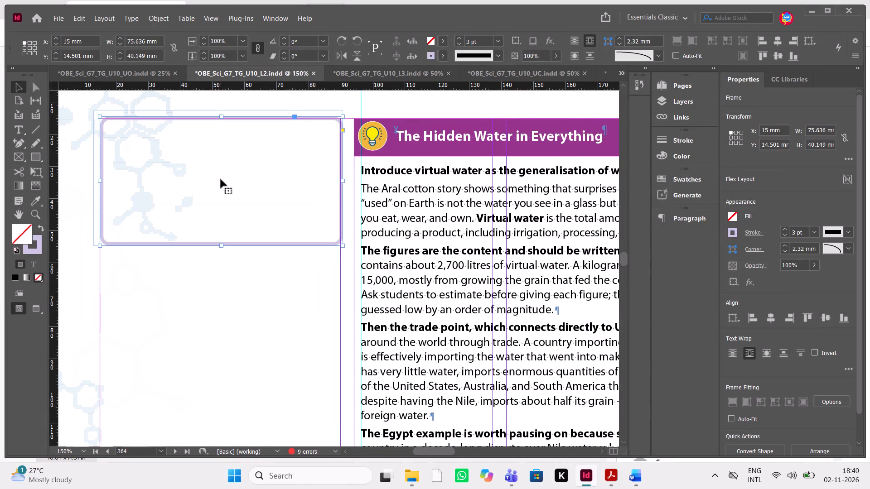
key("Down")
key("Down")
key("Down")
key("Down")
key("Up")
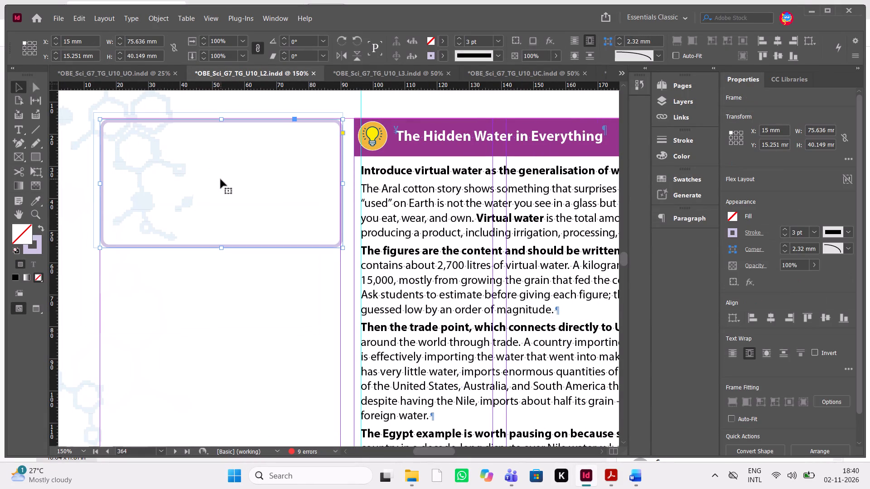
Place the "What the Numbers Tell Us About Choices" page of OBE_Science_KSA_Grade 7 Vol 3_4P_ into the empty frame.
key("ctrl+d")
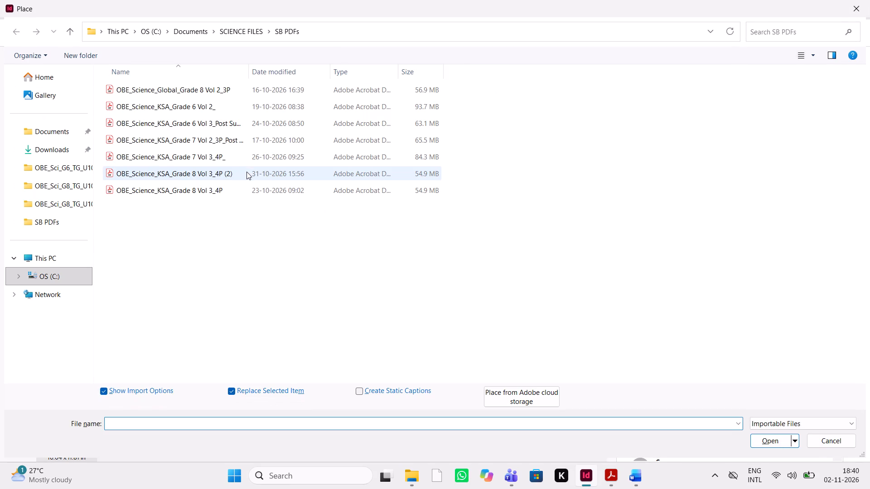
left_click(280, 157)
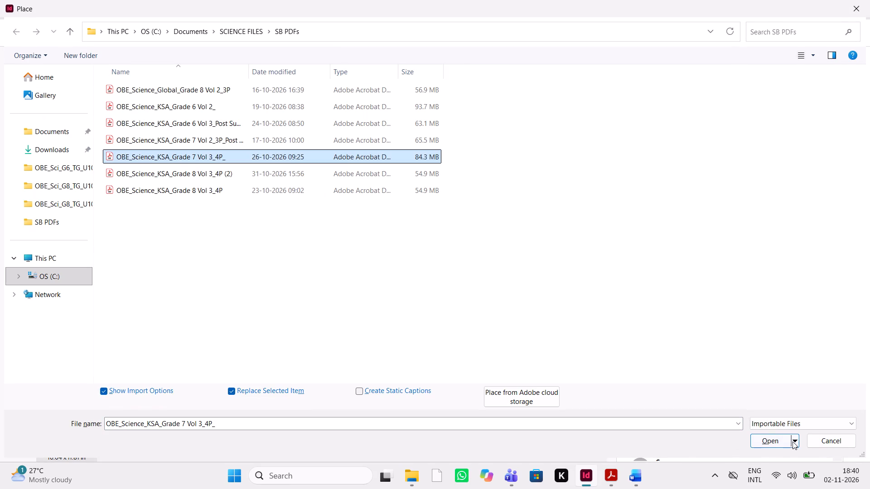
left_click(779, 442)
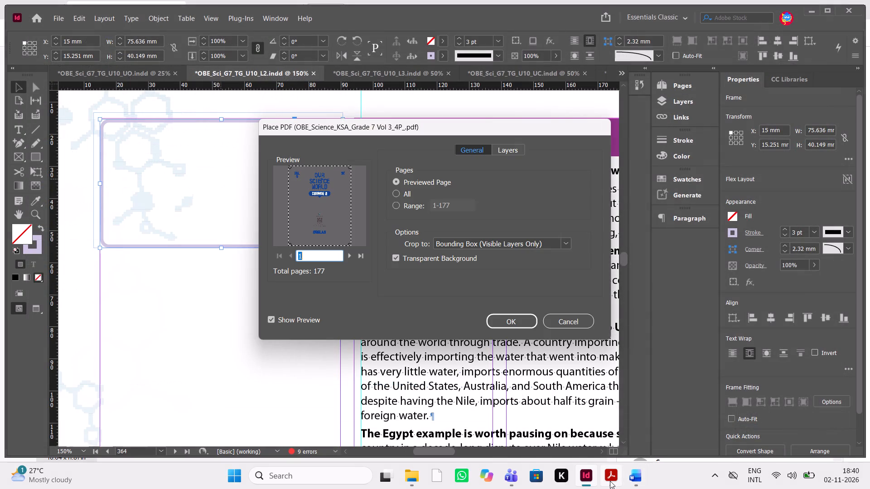
left_click(610, 481)
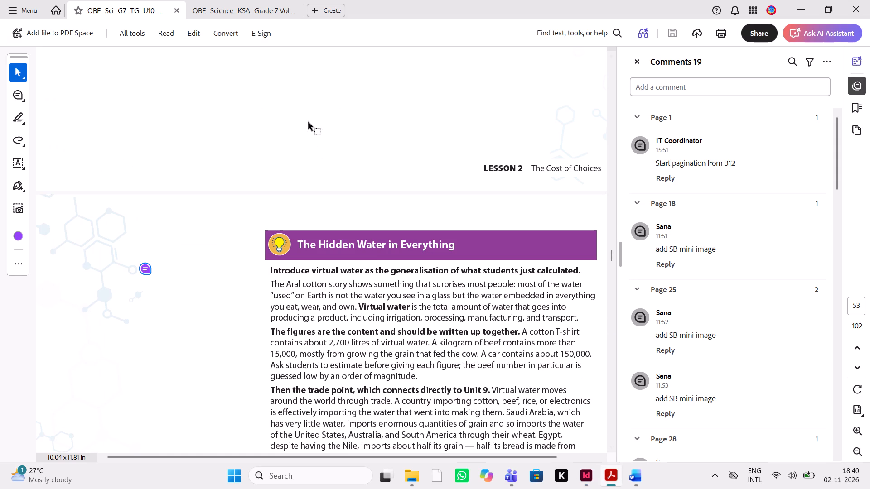
left_click(235, 12)
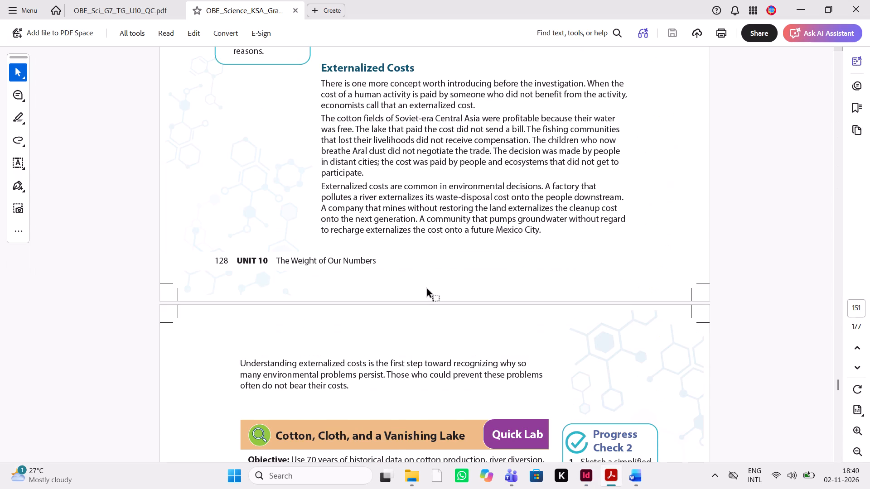
scroll(428, 289, "down", 7)
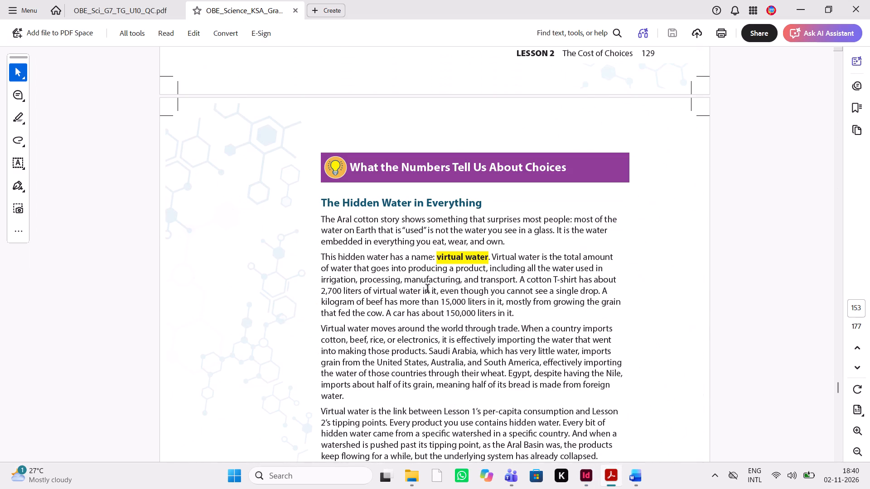
left_click(587, 477)
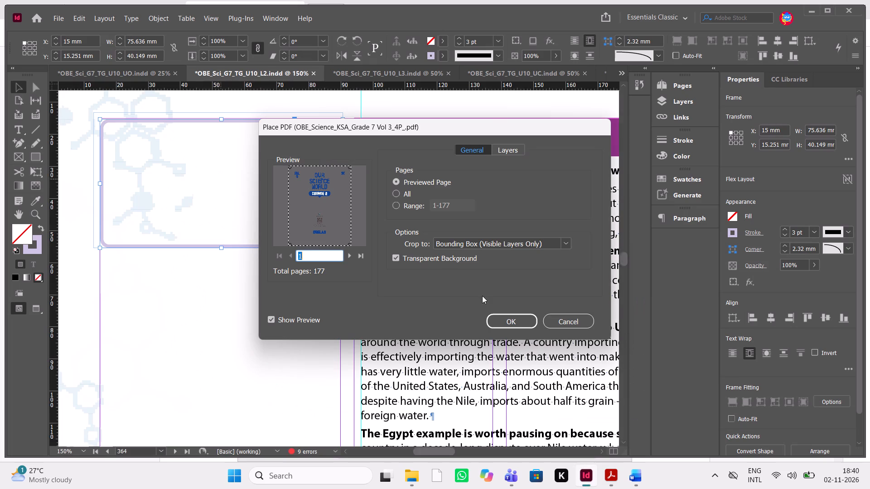
key("BackSpace")
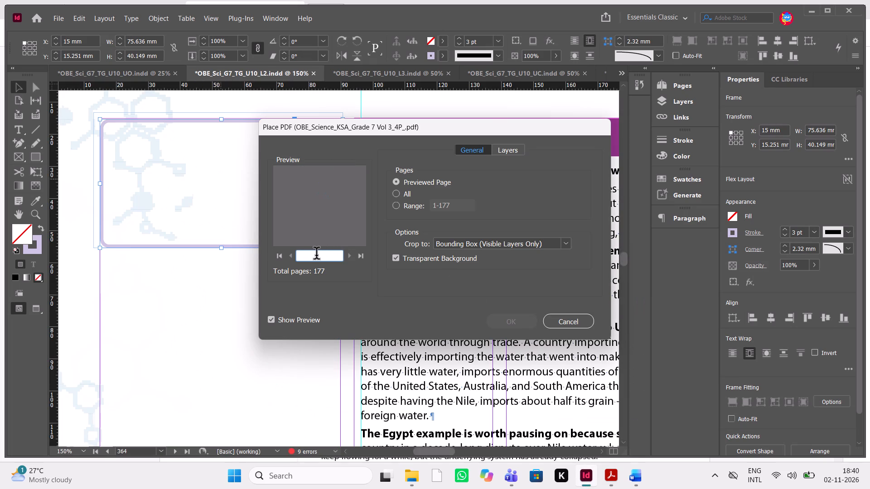
type("142")
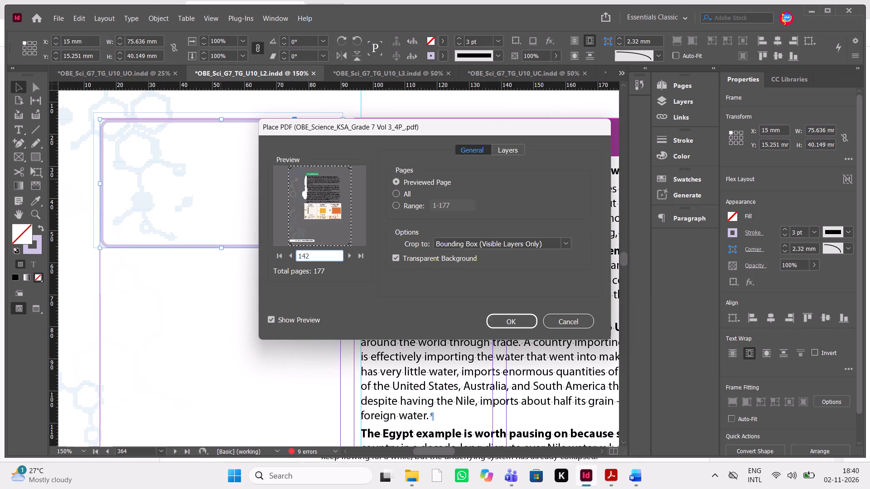
double_click(347, 252)
left_click(347, 252)
triple_click(347, 252)
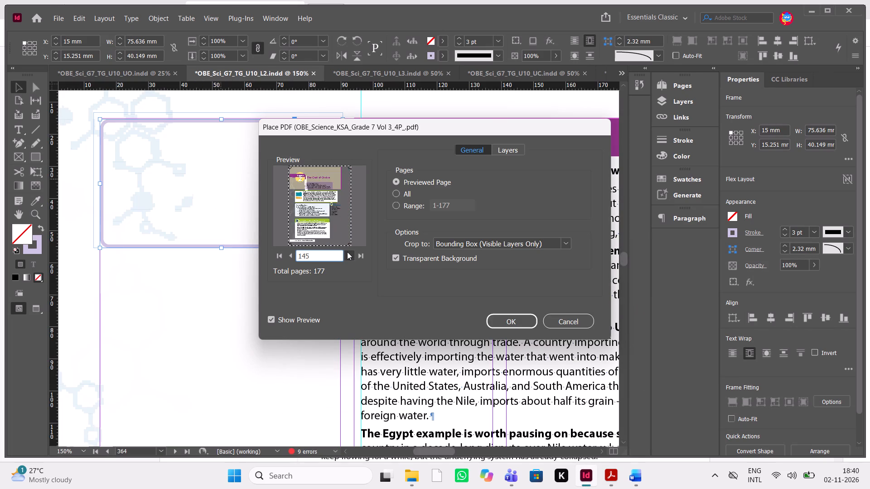
left_click(347, 252)
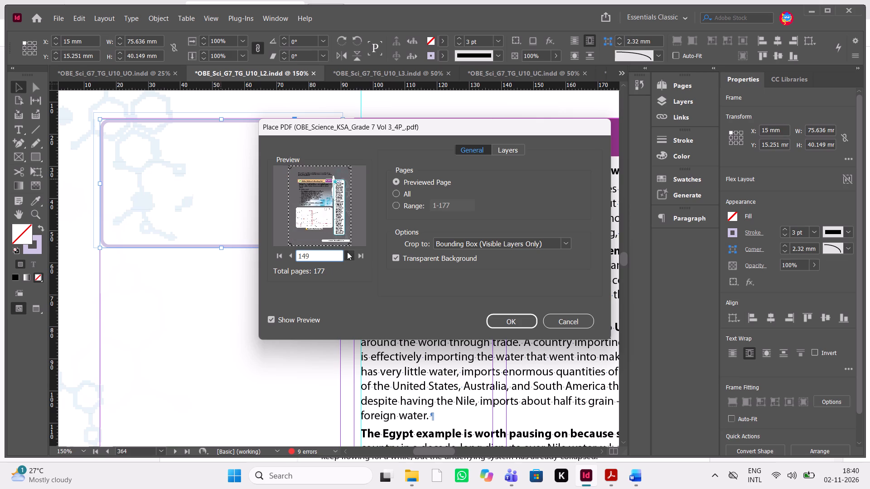
left_click(347, 252)
left_click(503, 324)
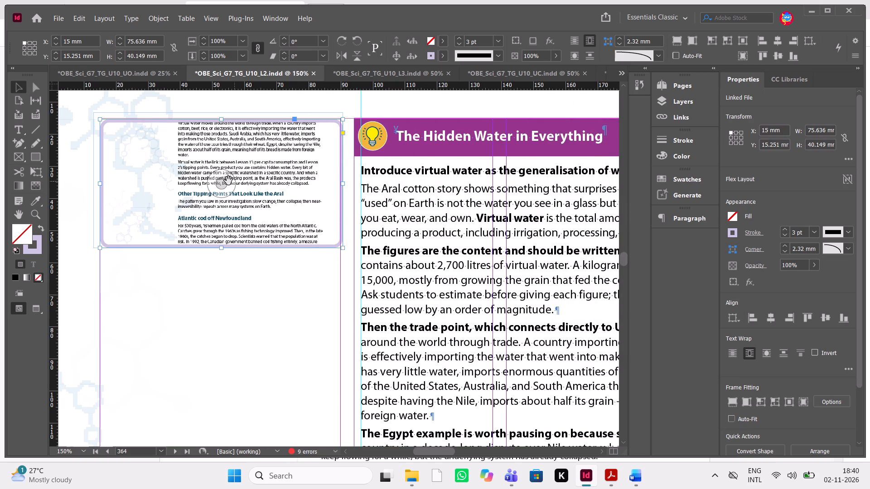
Enlarge the placed student-book page to about 96 × 117 mm and shift it left inside its frame to about X −19.5 mm.
left_click(226, 180)
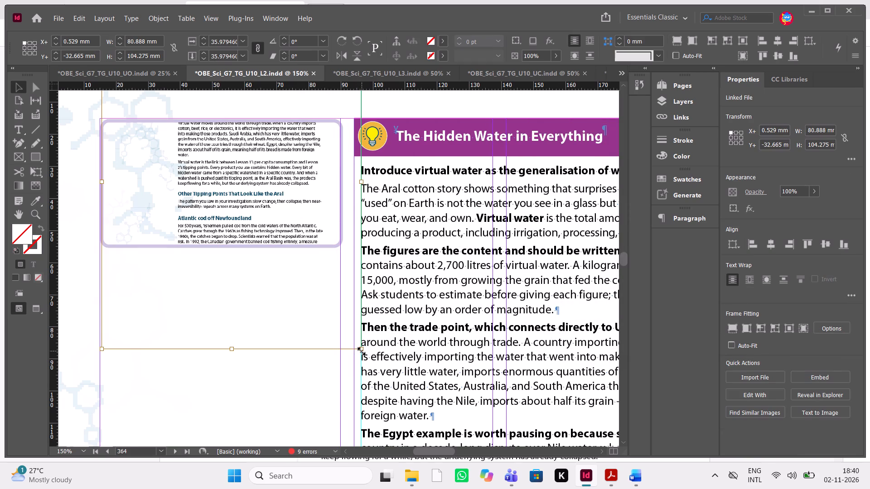
left_click_drag(362, 351, 409, 390)
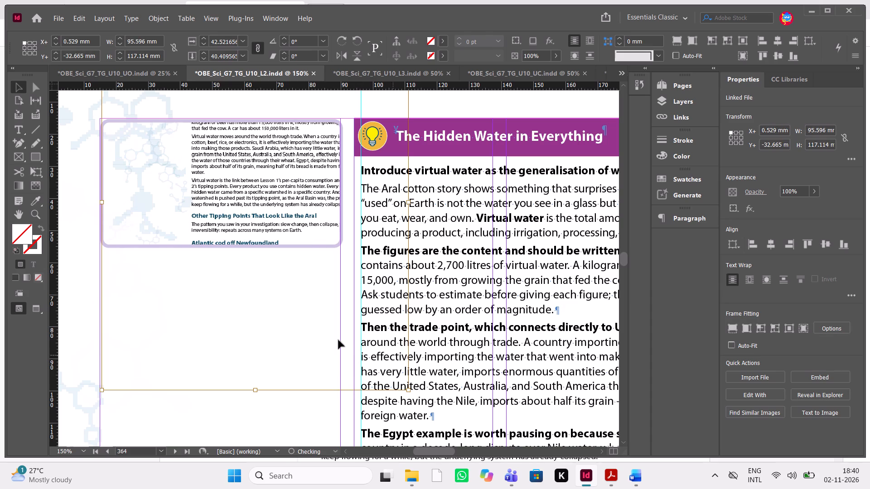
key("shift+Left")
key("shift+Left")
key("shift+Left")
key("shift+Left")
key("shift+Left")
key("shift+Left")
key("shift+Left")
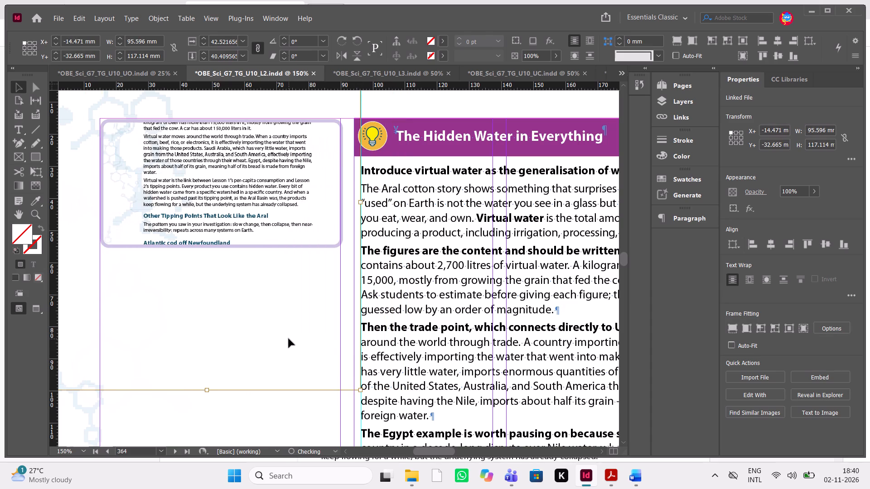
key("shift+Left")
Shift the placed page down and slightly left so the purple heading banner and "The Hidden Water in Everything" text sit within the frame.
key("shift+Down")
key("shift+Down")
key("shift+Down")
key("shift+Down")
key("shift+Down")
key("shift+Down")
key("shift+Down")
key("shift+Down")
key("shift+Down")
key("shift+Down")
key("shift+Down")
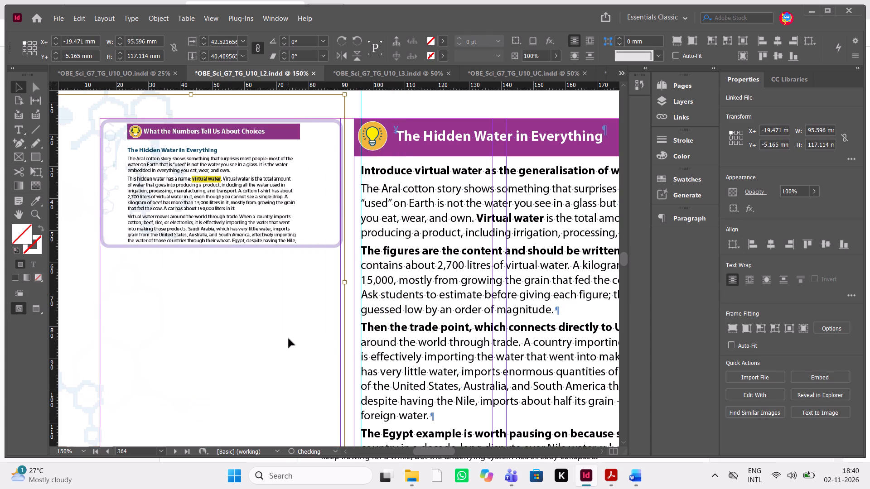
key("shift+Up")
key("shift+Up")
key("shift+Up")
key("shift+Up")
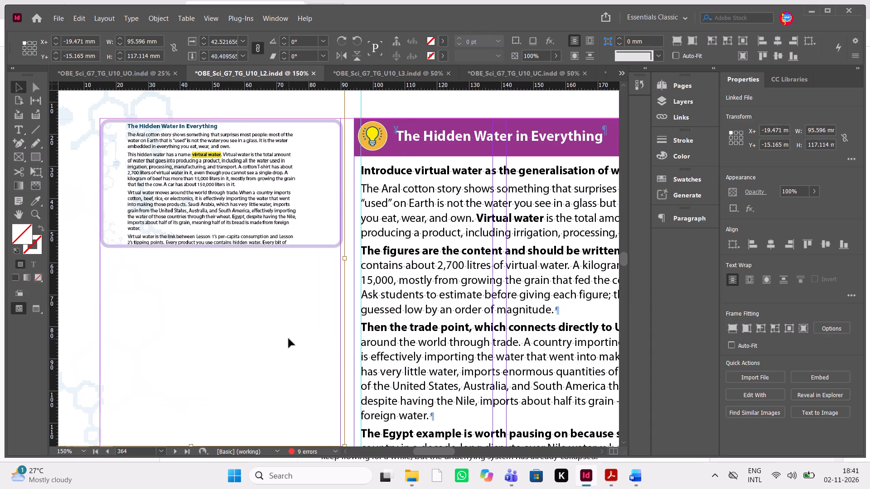
key("shift+Down")
key("shift+Down")
key("shift+Down")
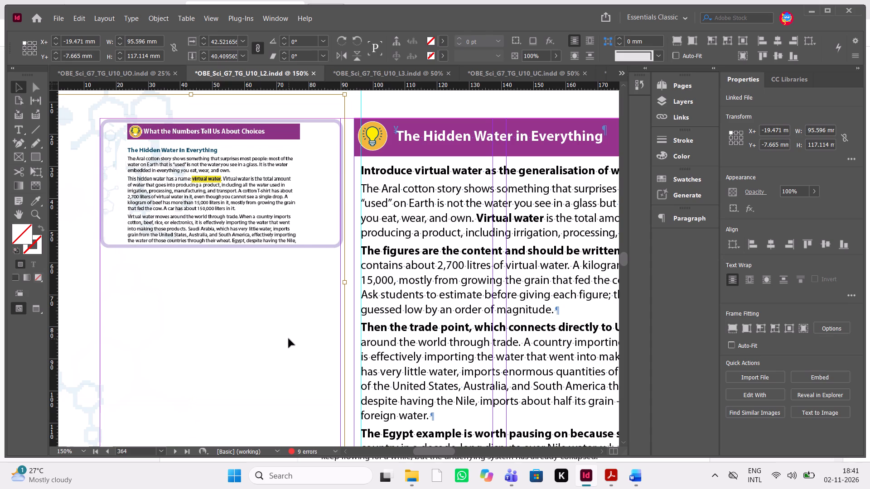
key("Left")
key("Left")
key("Left")
Enlarge the placed page to about 135 × 144 mm and shift it left inside the frame to about X −37.7 mm.
scroll(289, 339, "down", 1)
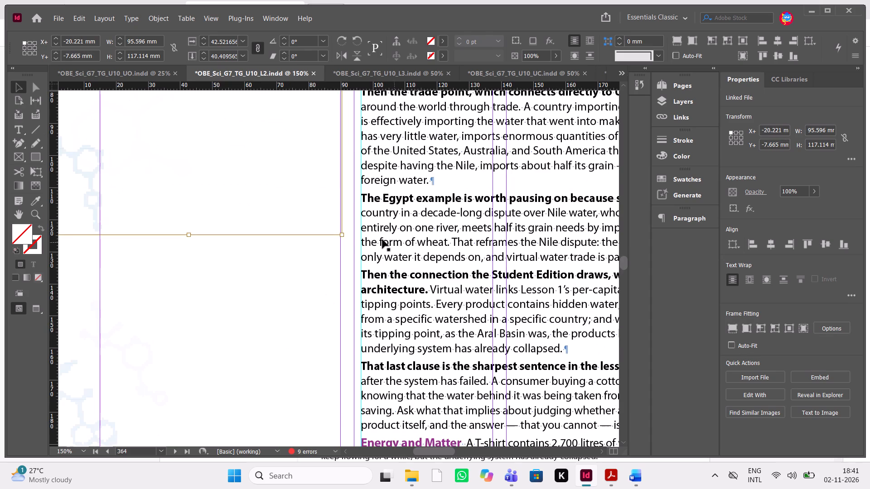
left_click_drag(343, 236, 468, 320)
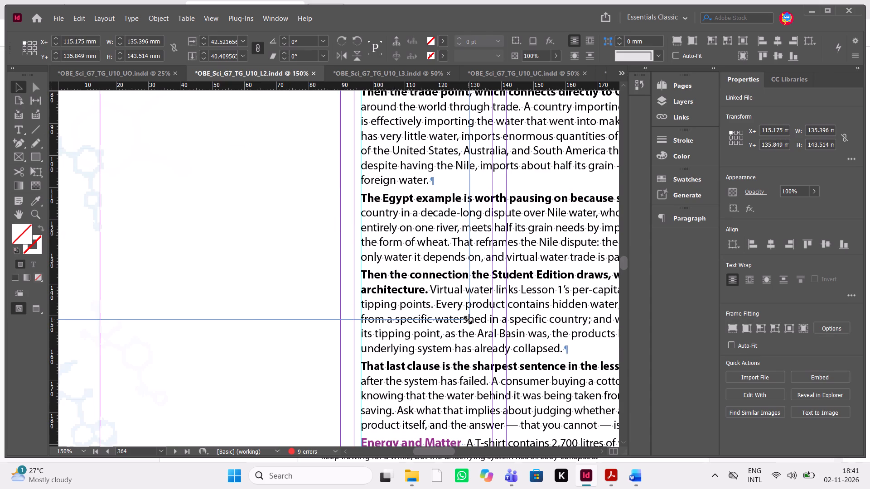
scroll(305, 189, "up", 2)
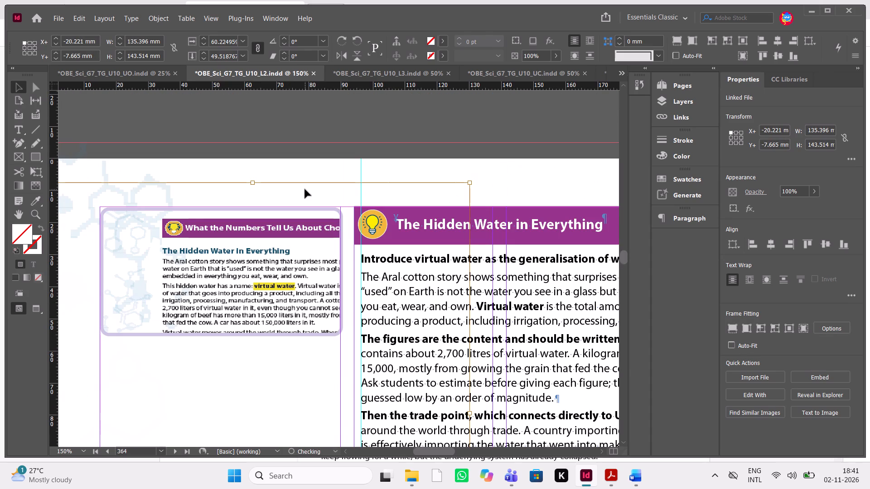
key("shift+Left")
key("shift+Left")
key("shift+Left")
key("shift+Left")
key("shift+Left")
key("shift+Left")
key("shift+Left")
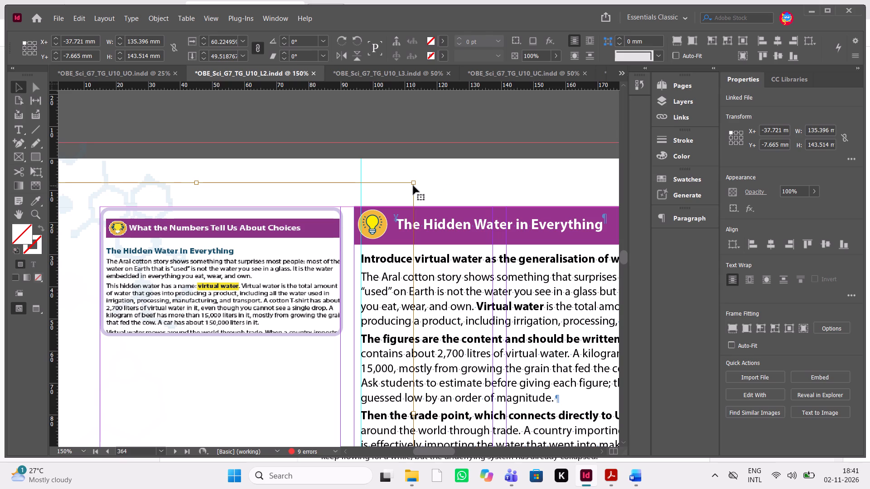
Reduce the placed student-book page to about 127 × 139 mm and position it inside the frame at about X −35.2 mm, Y −9.1 mm.
left_click_drag(414, 183, 388, 197)
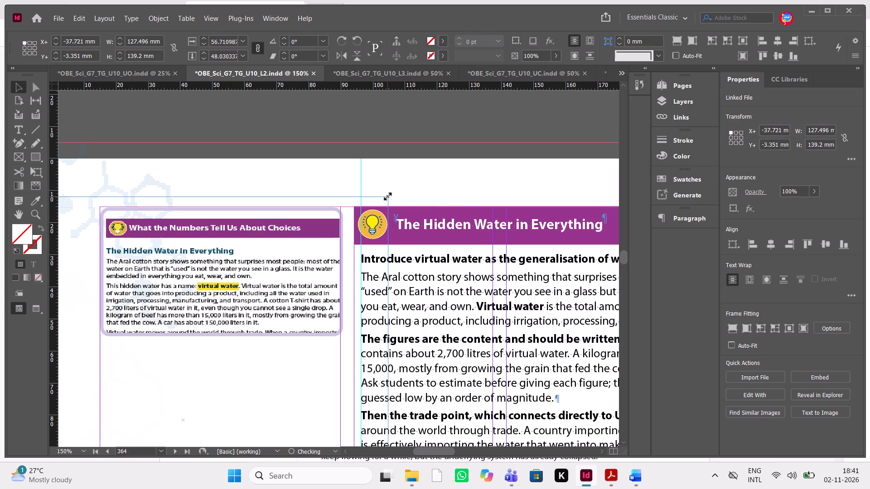
key("shift+Up")
key("shift+Down")
key("shift+Up")
key("shift+Up")
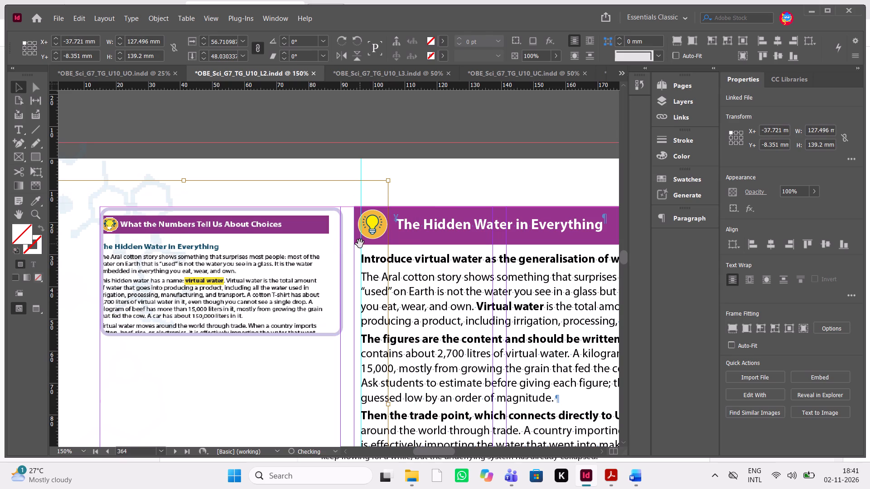
key("shift+Right")
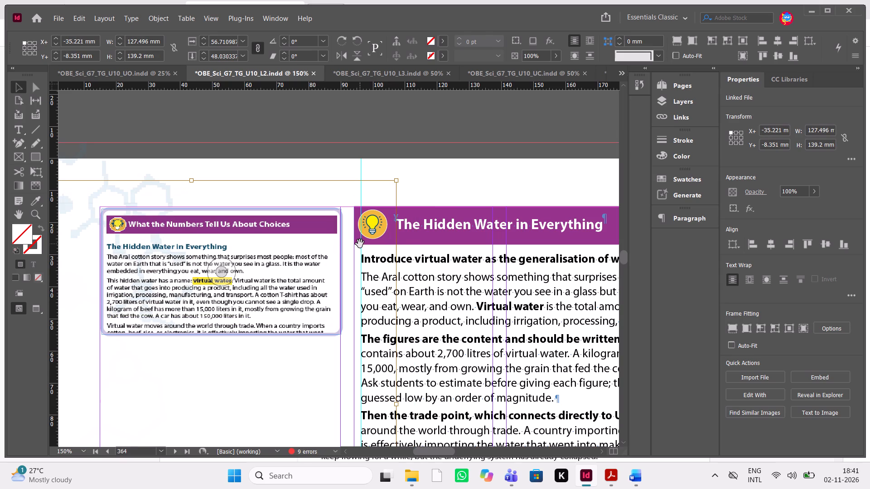
key("Up")
key("Up")
key("Up")
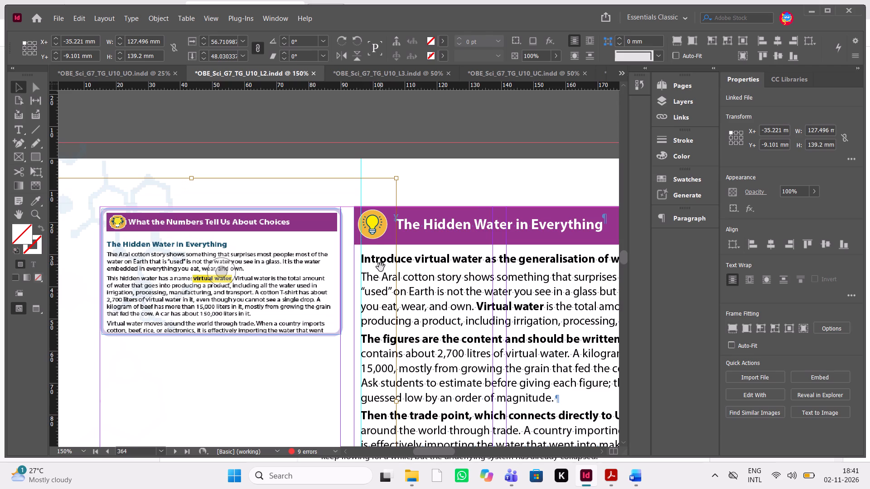
Extend the image frame downward to about 64 mm high so it ends just below the last paragraph of "The Hidden Water in Everything".
scroll(378, 282, "down", 1)
left_click(246, 364)
scroll(246, 364, "down", 1)
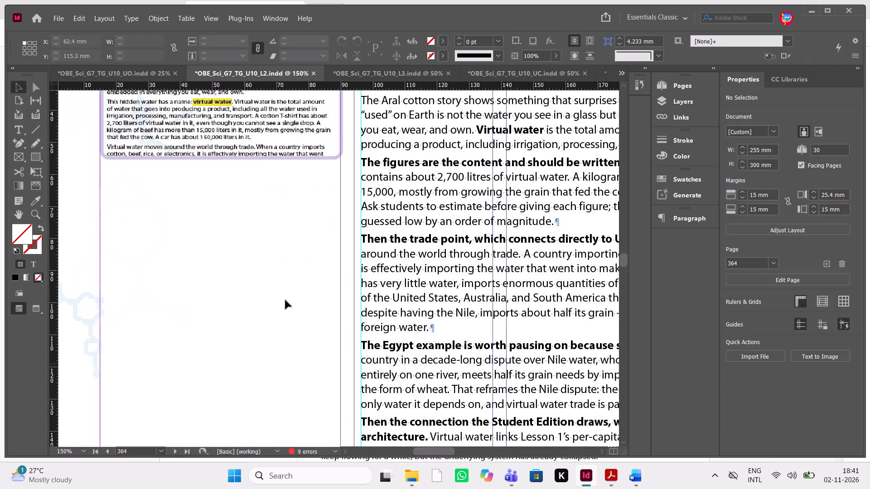
left_click(259, 158)
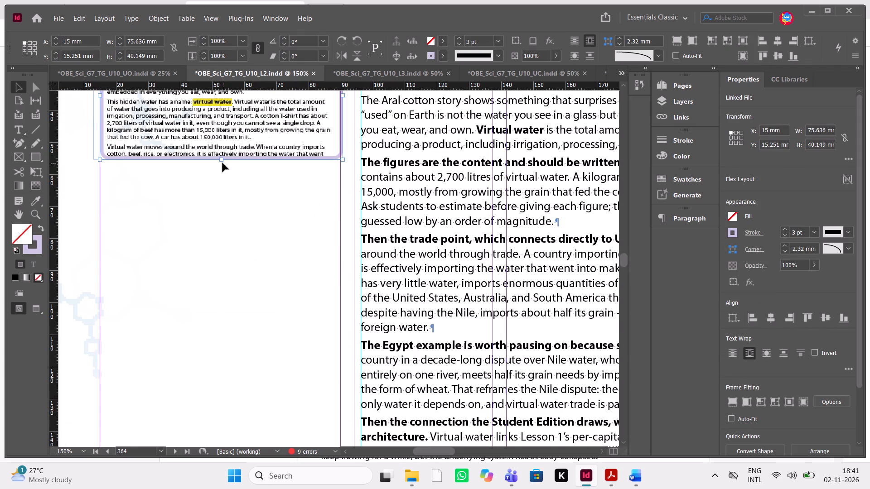
left_click_drag(223, 159, 230, 232)
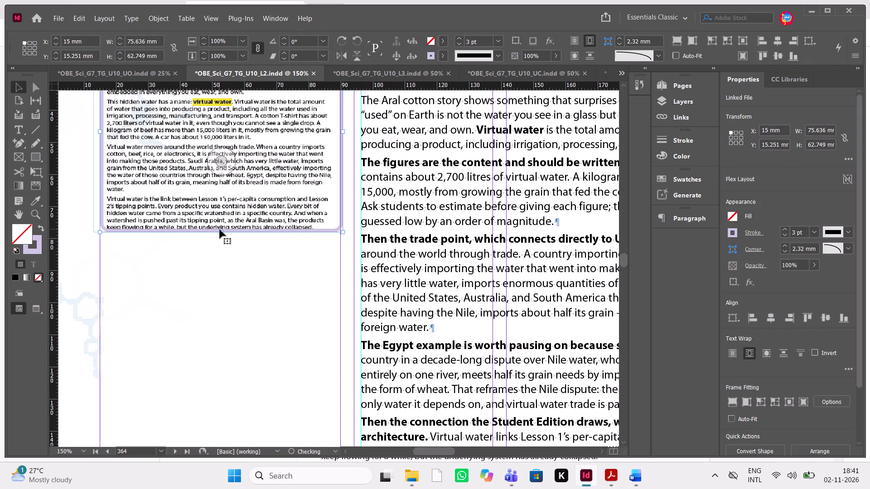
left_click_drag(220, 232, 228, 309)
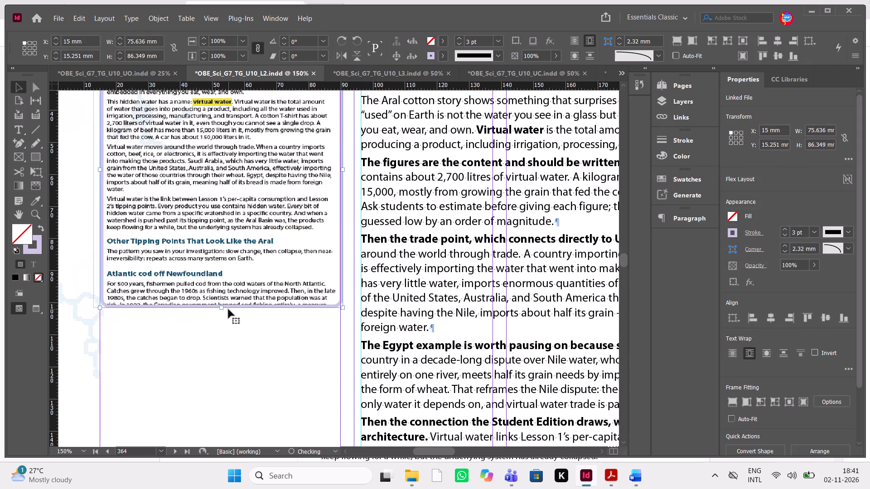
left_click_drag(221, 306, 229, 247)
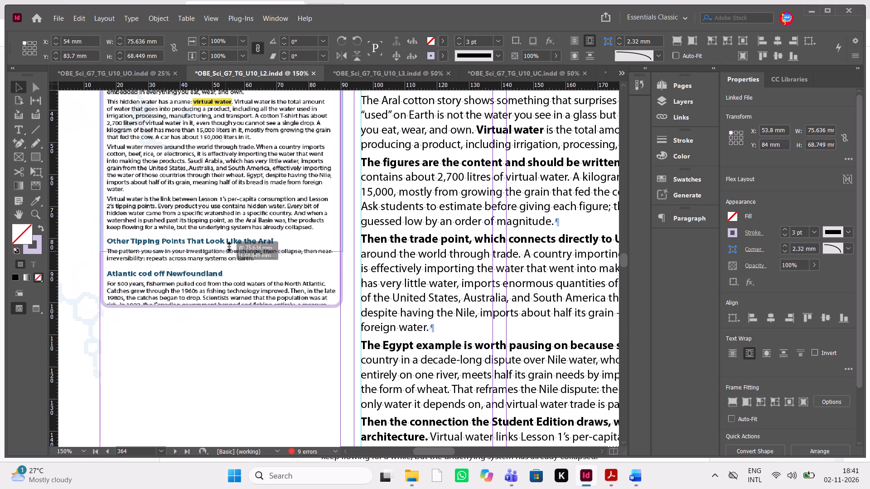
left_click_drag(229, 247, 240, 235)
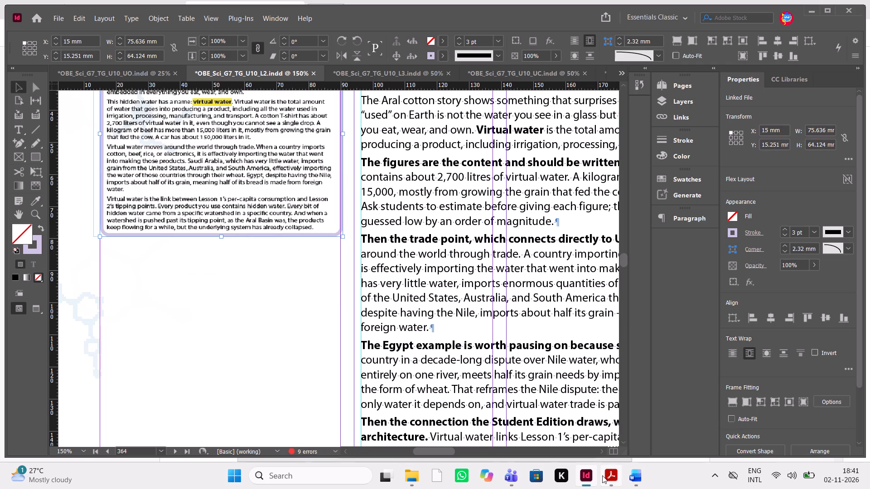
Compare the sections following "The Hidden Water in Everything" in the student-book PDF with the teacher-guide layout around pages 364 and 365.
left_click(611, 478)
scroll(524, 222, "down", 2)
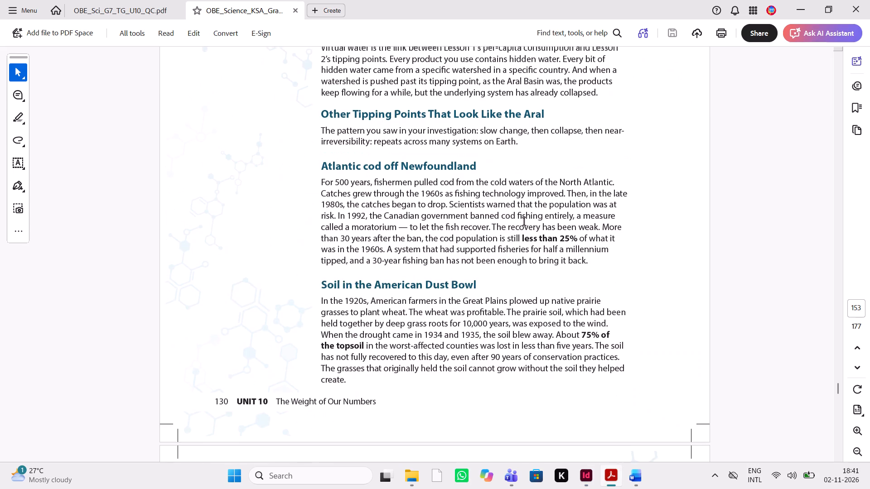
scroll(524, 222, "up", 1)
scroll(524, 222, "down", 1)
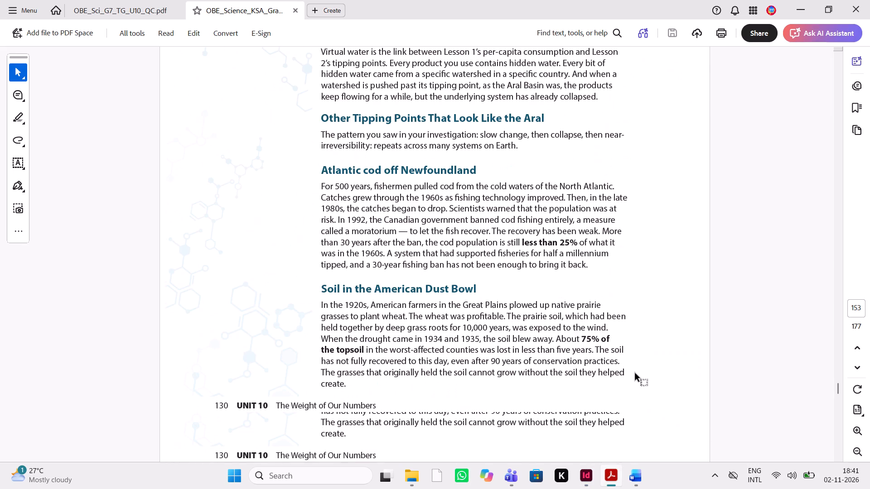
left_click(583, 488)
scroll(457, 371, "down", 1)
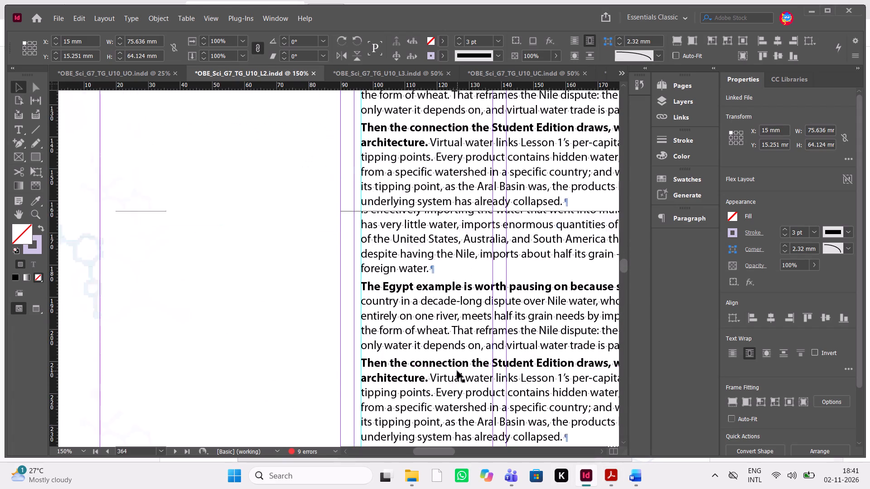
scroll(457, 371, "down", 2)
scroll(457, 371, "up", 4)
scroll(457, 371, "down", 1)
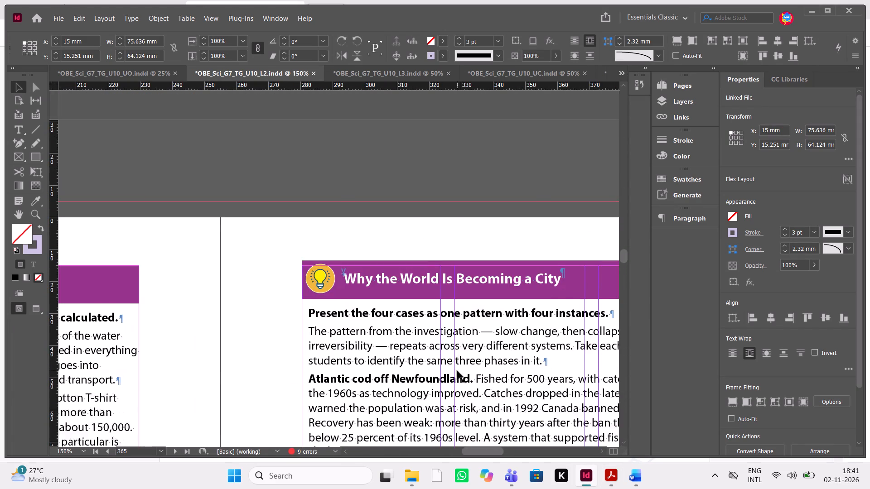
scroll(457, 371, "down", 1)
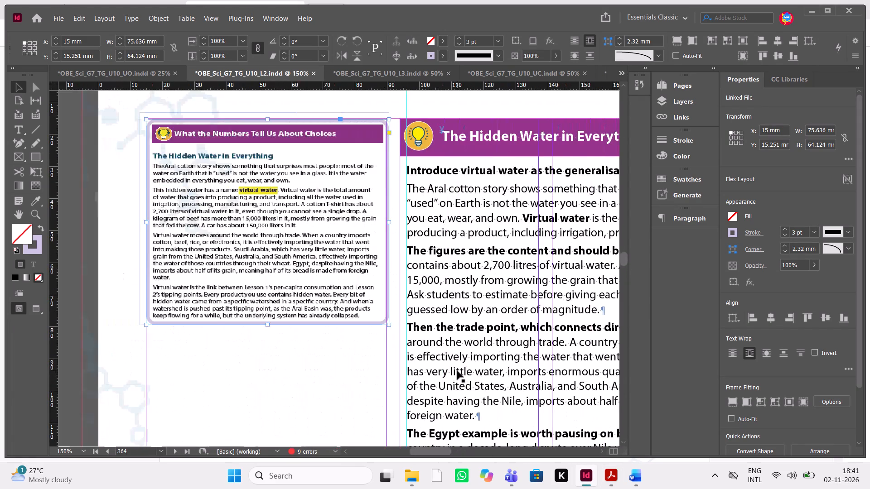
Raise the display performance of the placed student-book image on page 364 for a sharper preview.
left_click(266, 232)
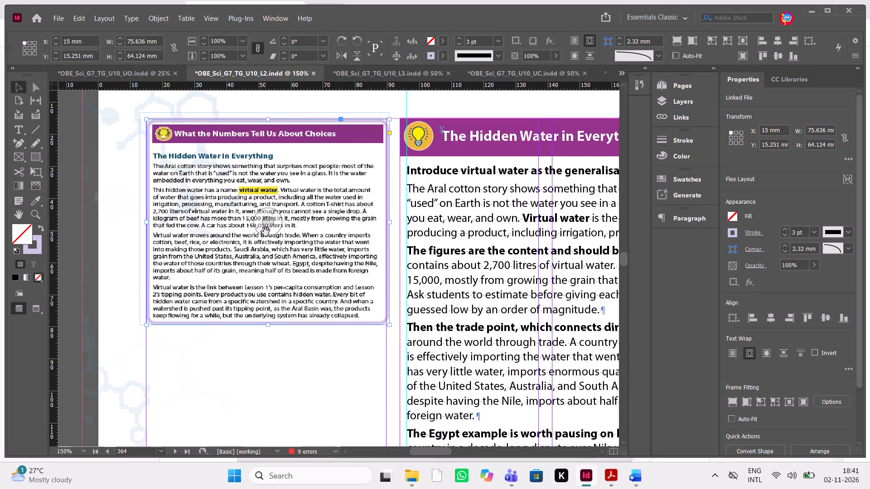
right_click(266, 232)
left_click(382, 441)
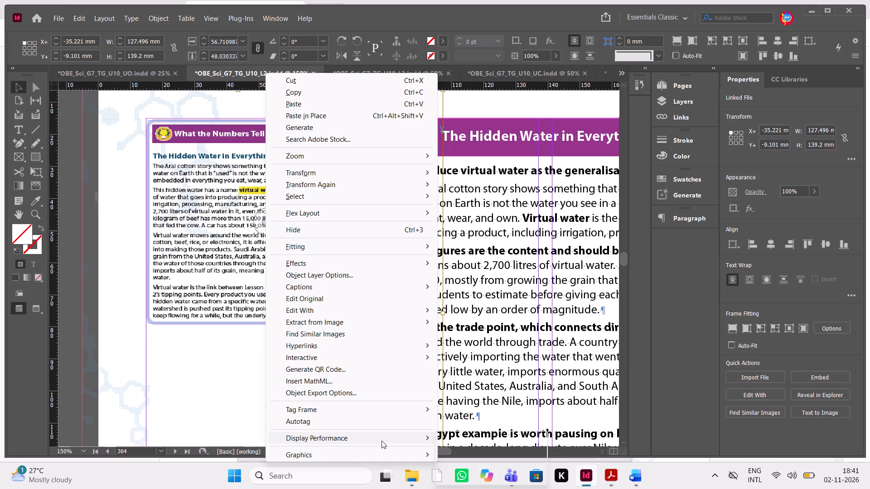
left_click(474, 461)
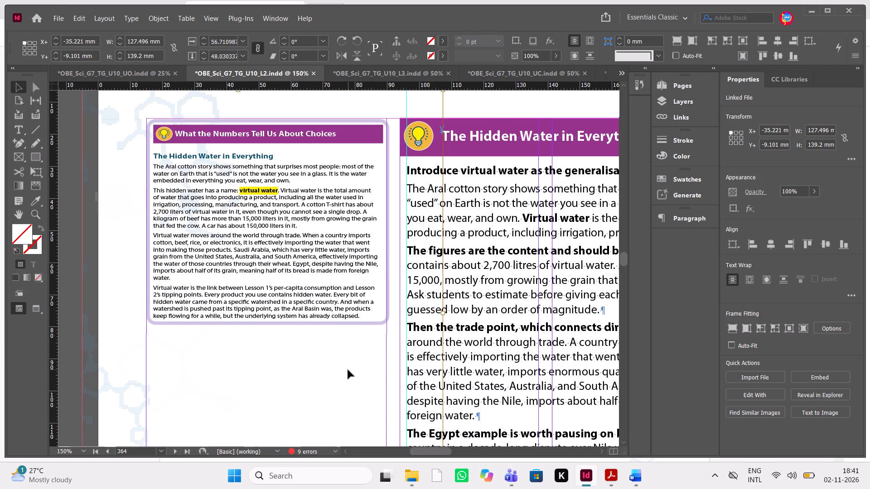
Check the "Why the World Is Becoming a City" page in the teacher-guide layout and in the QC PDF.
scroll(348, 370, "left", 3)
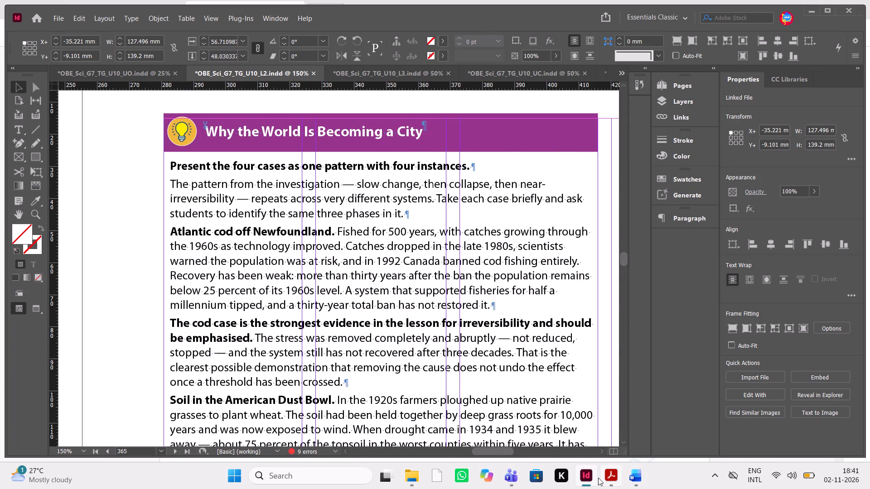
left_click(612, 479)
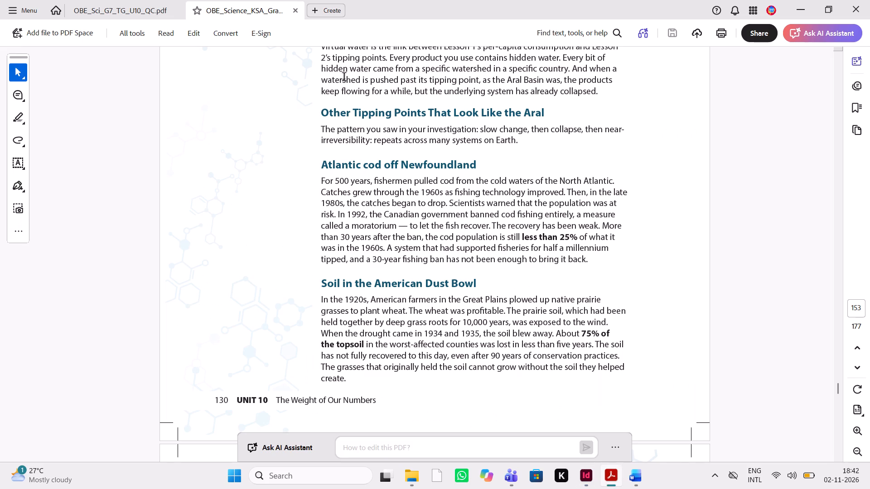
left_click(145, 10)
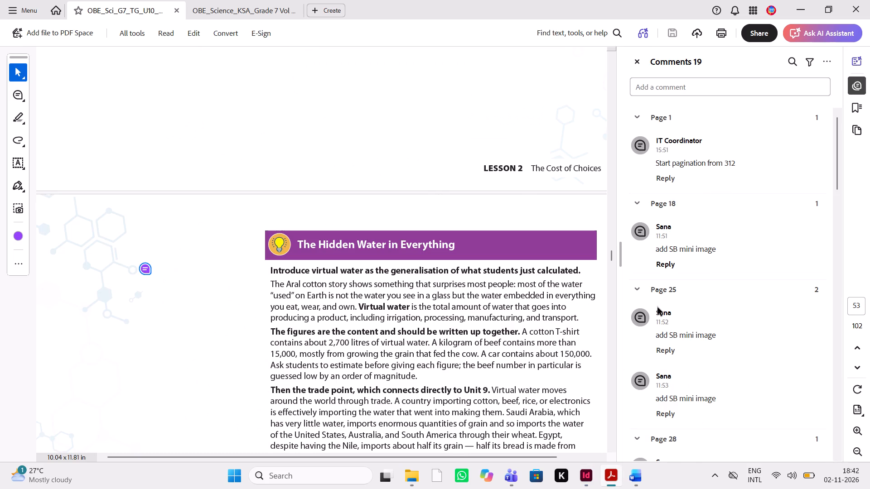
scroll(457, 354, "down", 5)
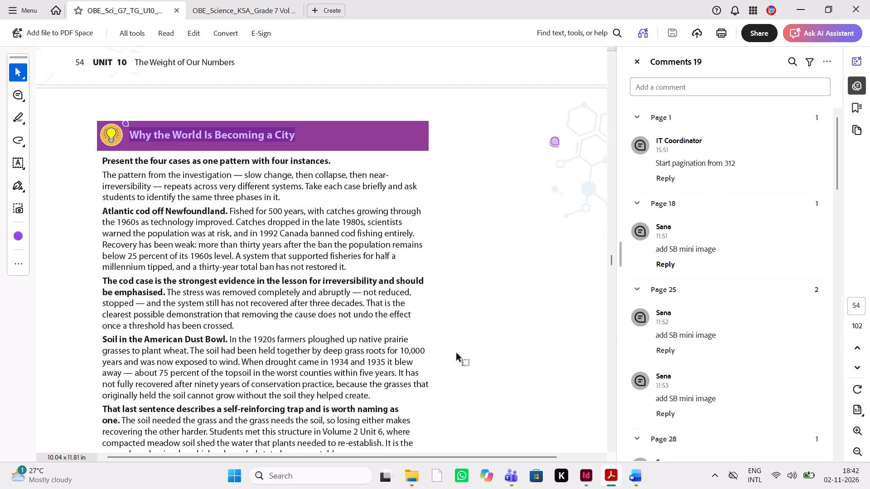
scroll(457, 354, "down", 1)
Search the Word manuscript for the Lightbulb section matching the layout's text beginning "Present the four cases as one pattern with four instances.".
left_click(637, 475)
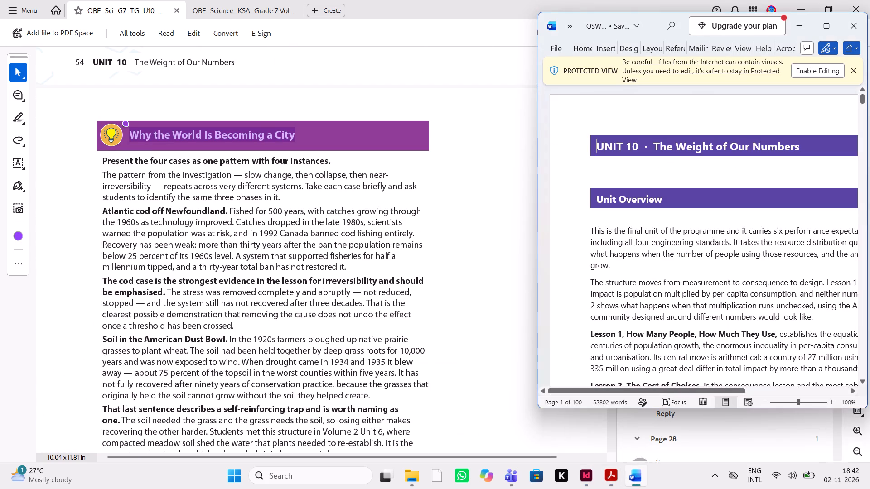
scroll(720, 227, "down", 7)
scroll(720, 227, "down", 20)
scroll(720, 227, "down", 20)
scroll(720, 227, "down", 20)
scroll(720, 227, "down", 8)
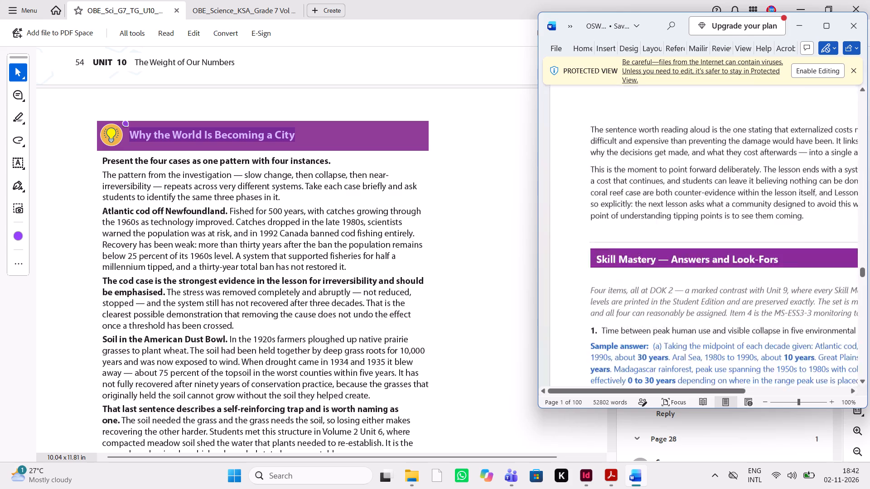
scroll(720, 227, "down", 1)
scroll(720, 227, "up", 1)
scroll(720, 227, "down", 8)
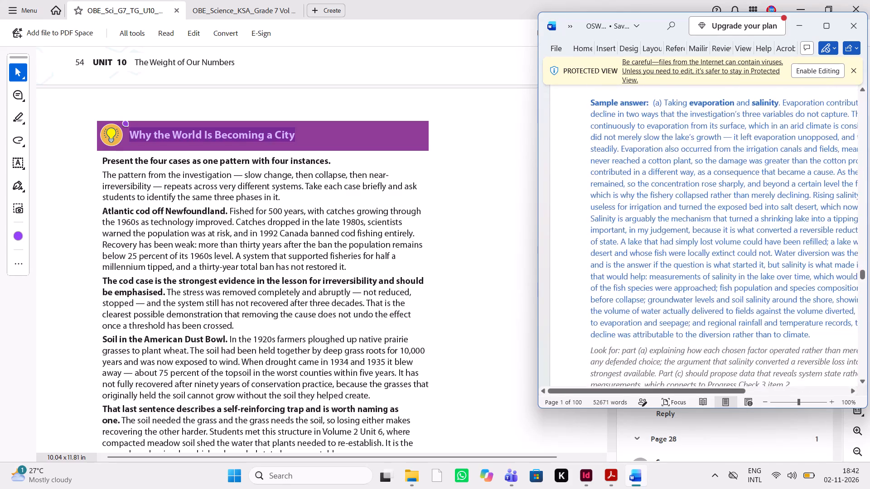
scroll(720, 227, "down", 12)
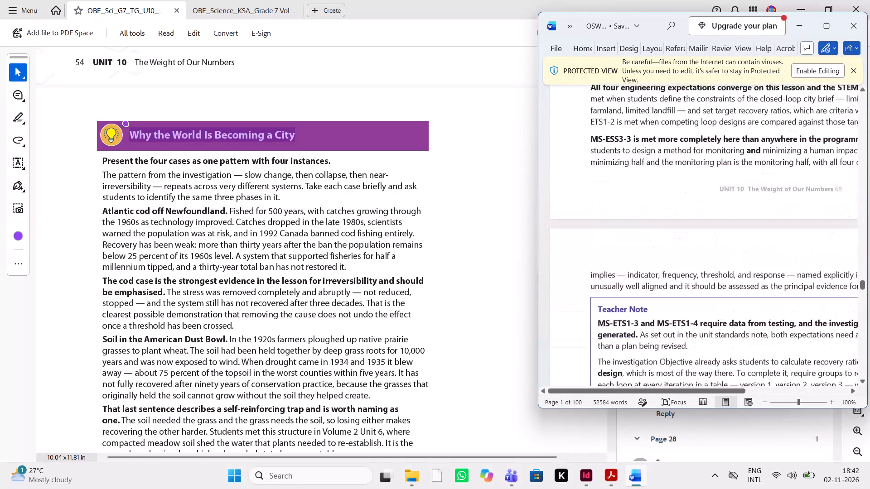
scroll(720, 227, "up", 4)
scroll(720, 227, "down", 2)
scroll(720, 227, "up", 1)
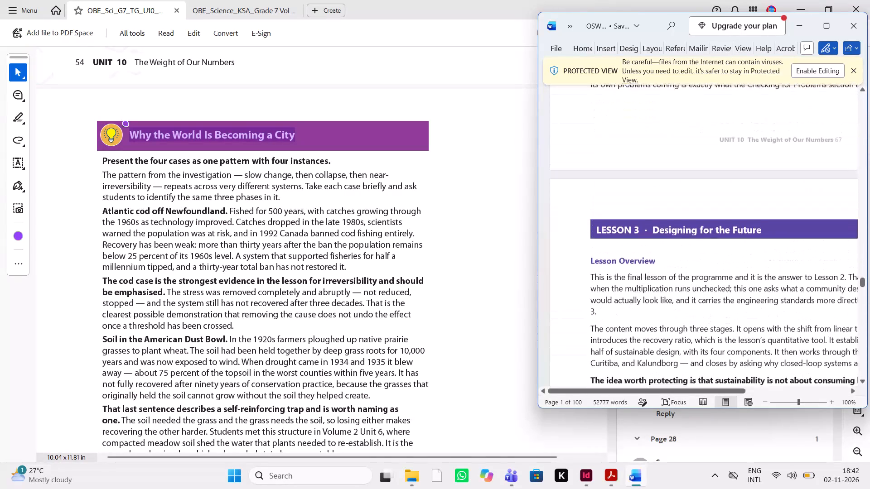
scroll(720, 227, "up", 18)
scroll(720, 227, "up", 20)
scroll(720, 227, "up", 20)
scroll(720, 227, "up", 20)
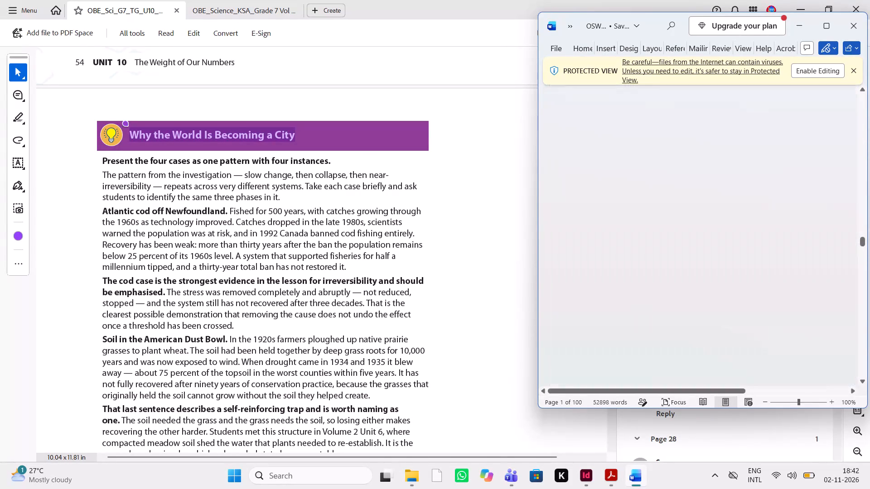
scroll(720, 227, "up", 20)
scroll(720, 227, "up", 20)
scroll(720, 227, "up", 20)
scroll(720, 227, "up", 2)
scroll(720, 227, "down", 2)
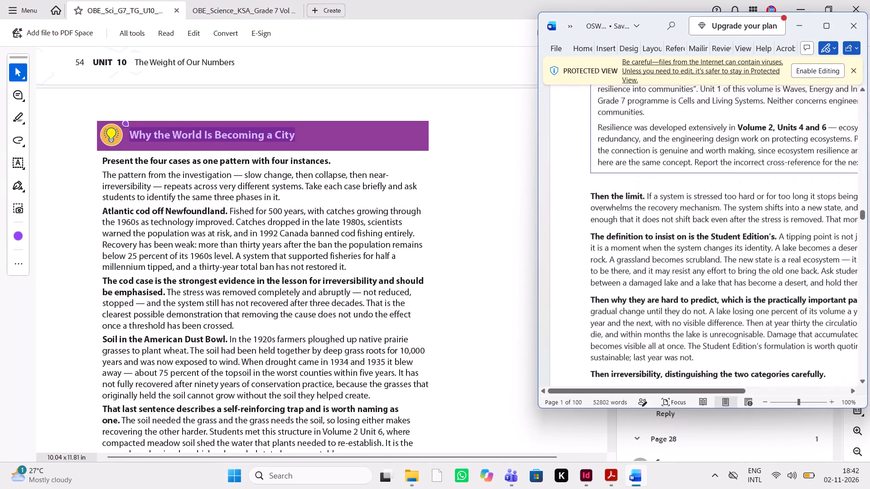
scroll(720, 227, "down", 14)
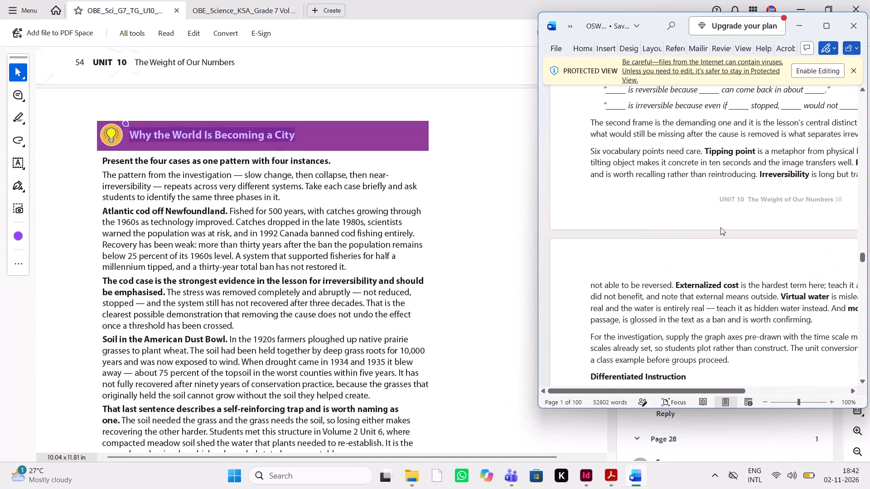
scroll(720, 227, "up", 8)
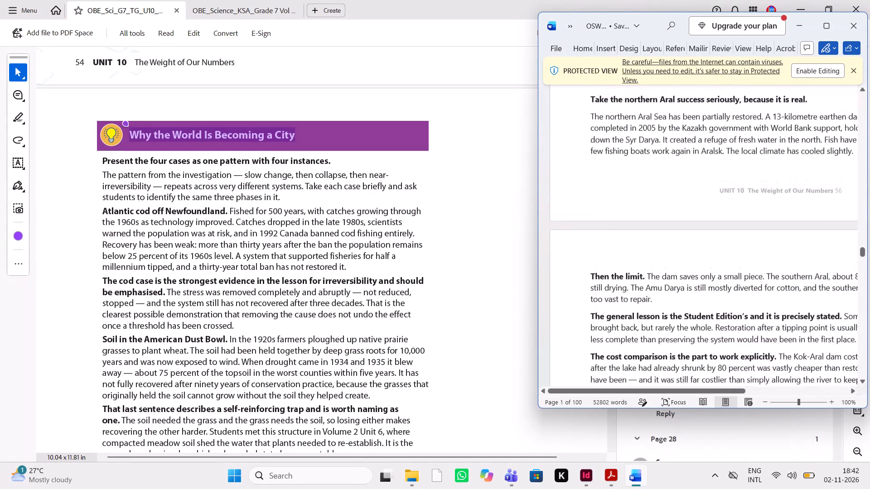
scroll(720, 227, "up", 5)
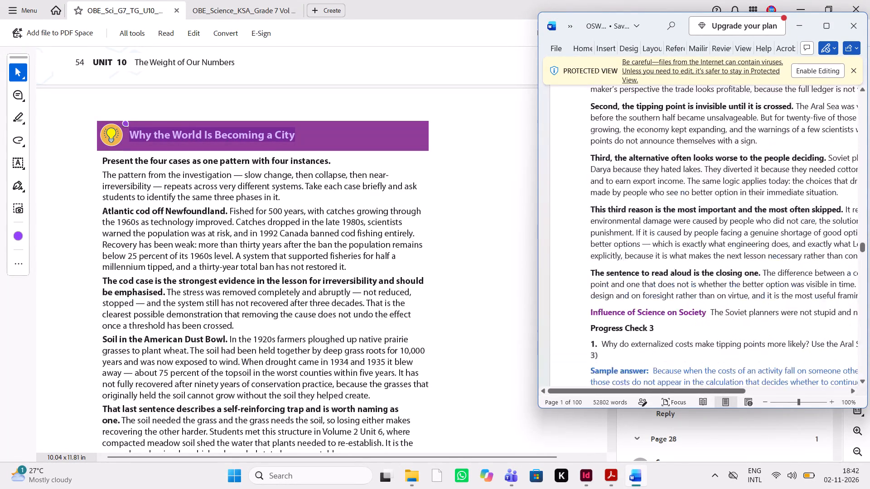
scroll(720, 227, "up", 1)
scroll(433, 202, "up", 2)
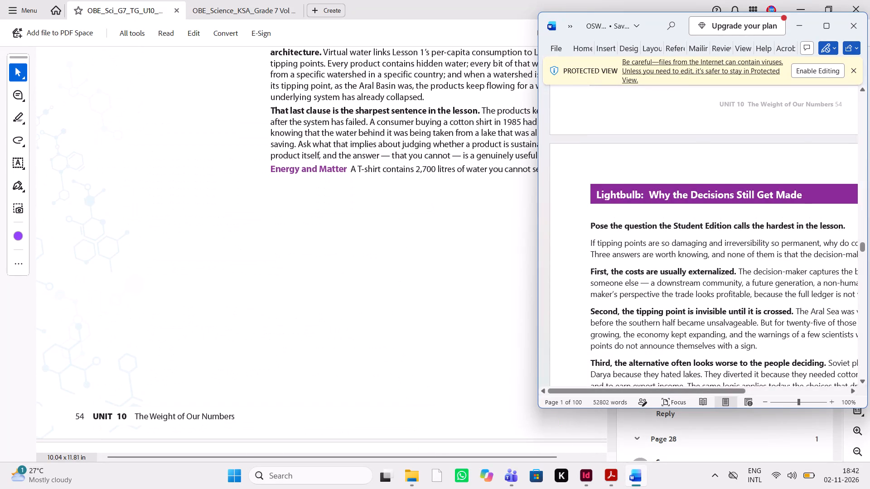
scroll(667, 217, "up", 6)
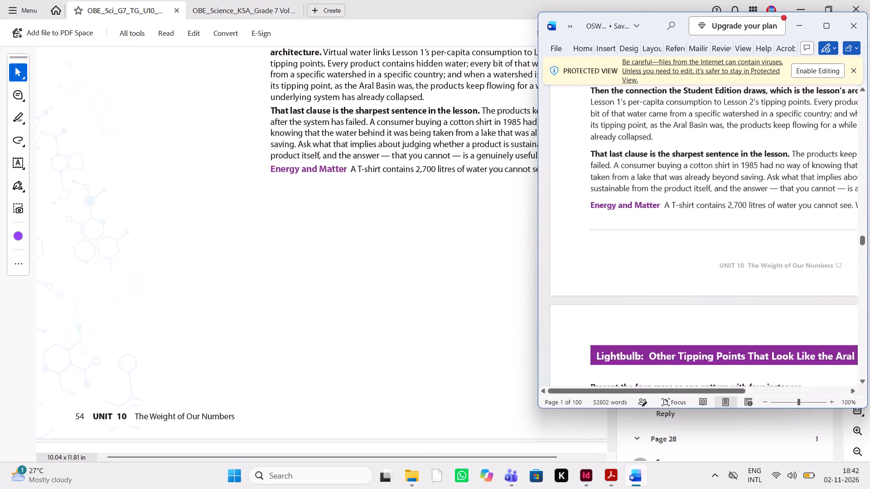
scroll(667, 217, "up", 3)
scroll(379, 223, "up", 2)
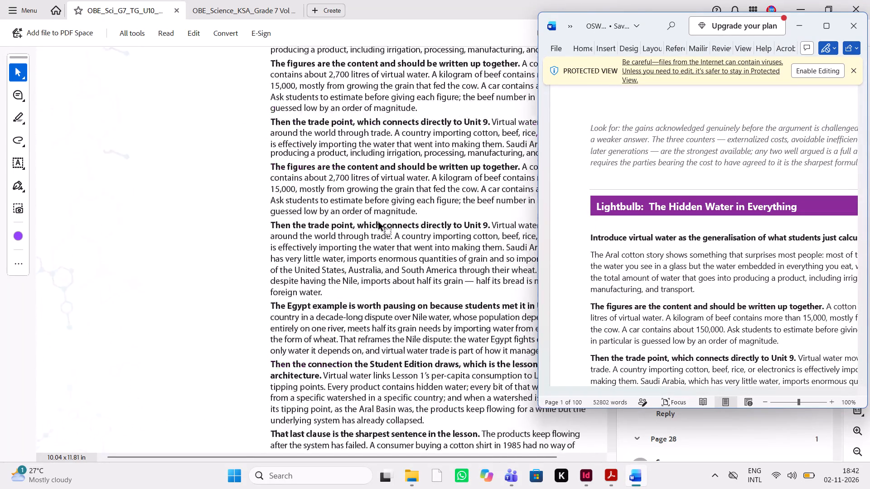
scroll(379, 223, "up", 1)
scroll(379, 223, "down", 5)
scroll(633, 276, "down", 1)
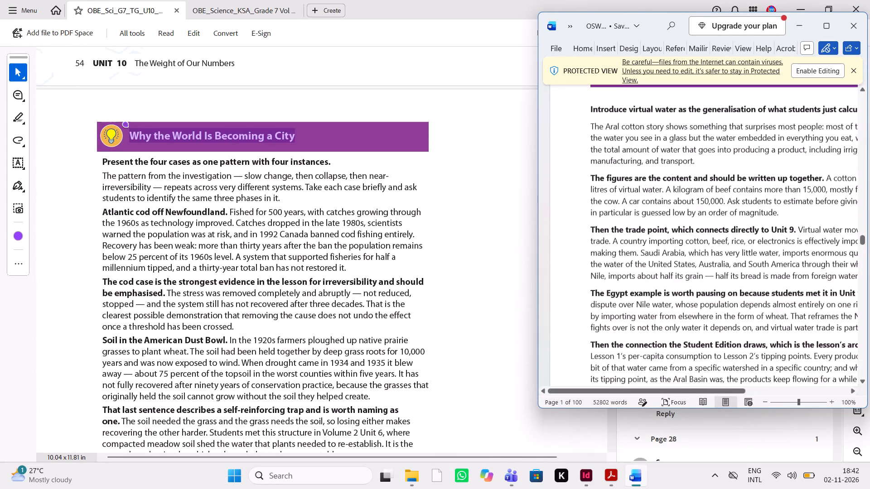
scroll(633, 276, "down", 2)
scroll(633, 276, "left", 1)
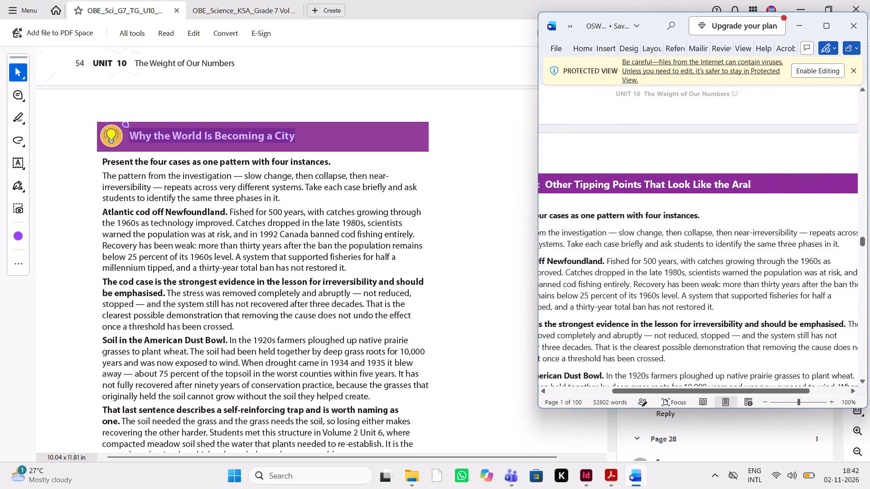
Replace the "Why the World Is Becoming a City" heading on page 365 with the manuscript's "Other Tipping Points That Look Like the Aral".
left_click_drag(761, 182, 556, 191)
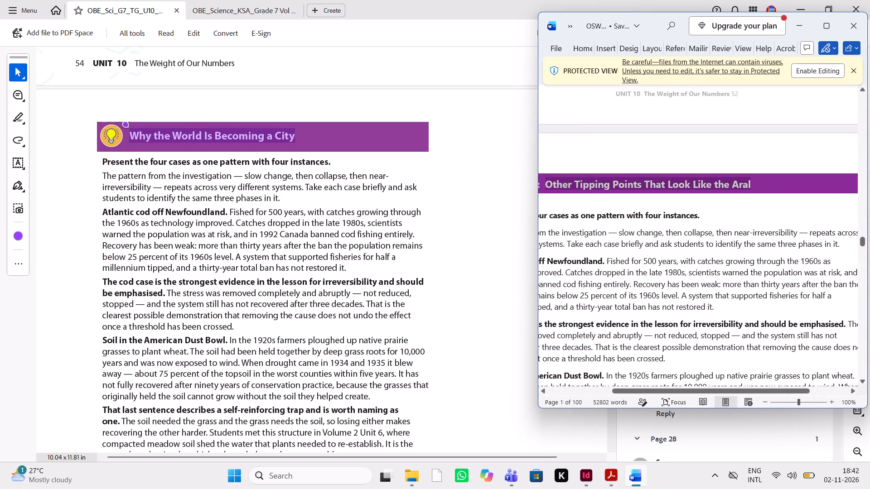
key("ctrl+c")
key("ctrl+c")
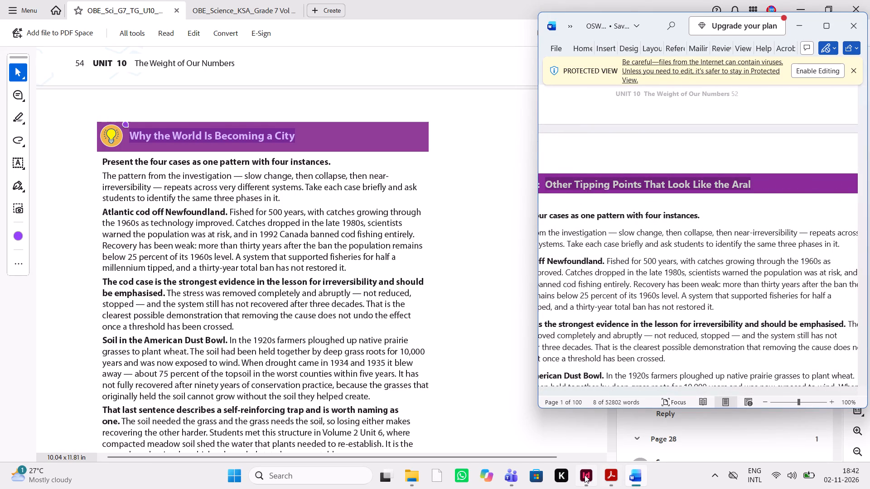
left_click(585, 476)
double_click(414, 121)
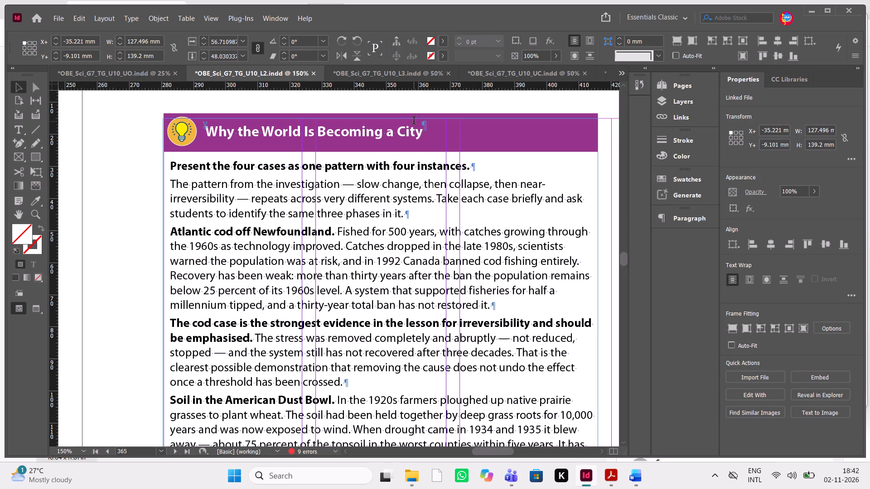
left_click_drag(430, 130, 272, 128)
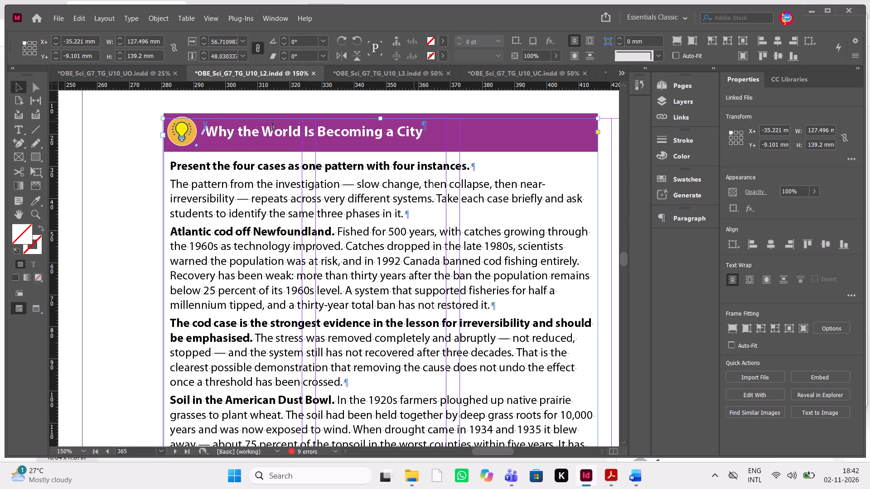
left_click_drag(272, 128, 268, 137)
double_click(268, 137)
left_click(305, 165)
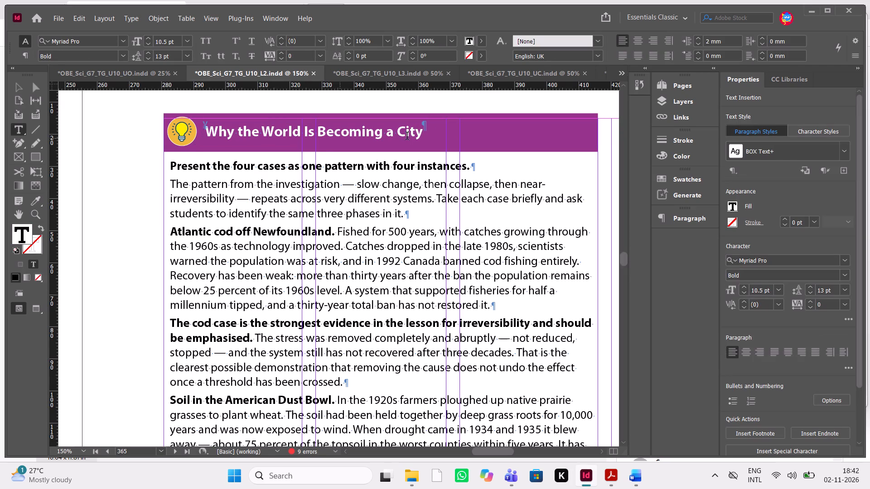
left_click_drag(431, 132, 213, 134)
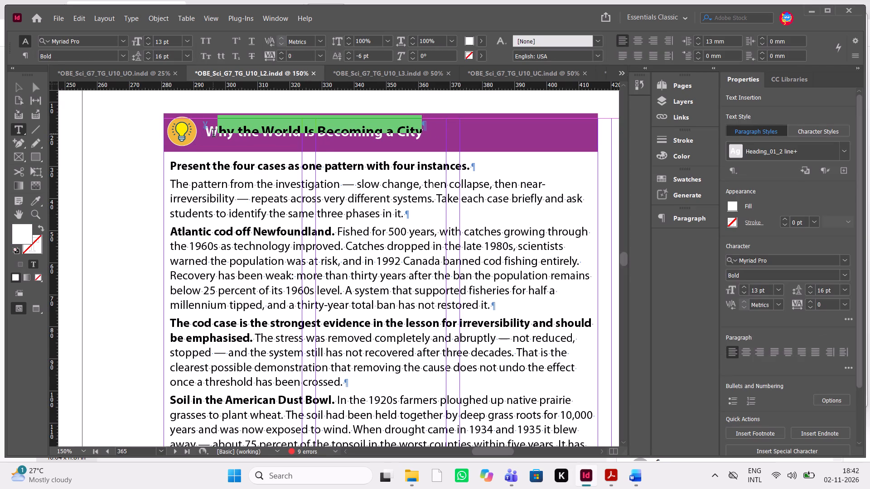
left_click_drag(213, 134, 210, 132)
key("ctrl+v")
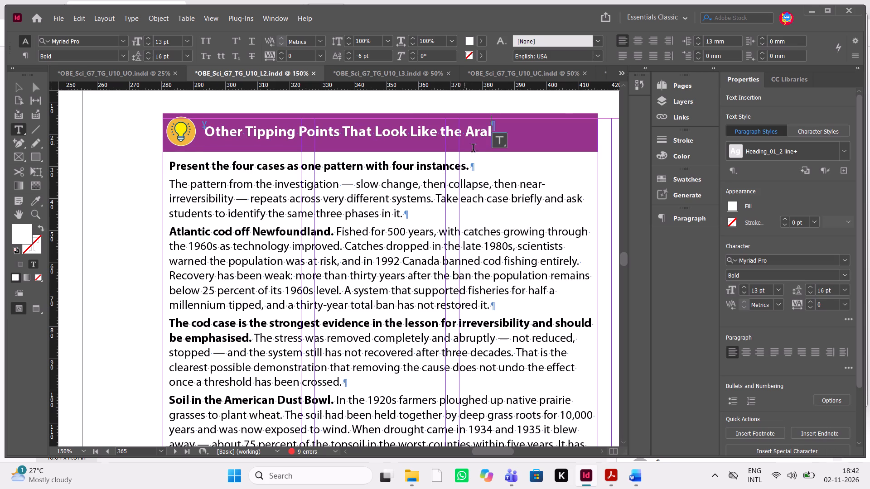
Compare the manuscript sections around "Quick Check" and "Why the Decisions Still Get Made" with the teacher-guide layout on pages 365 to 367.
left_click(624, 483)
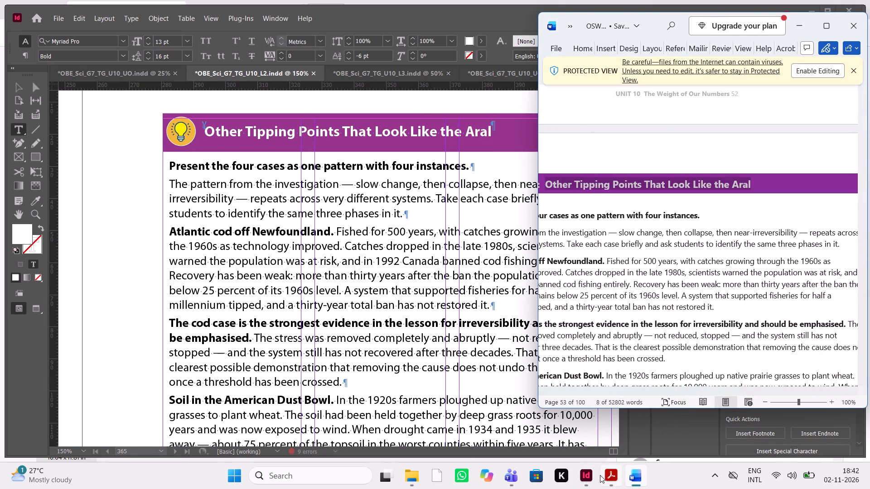
left_click(691, 235)
scroll(691, 235, "down", 2)
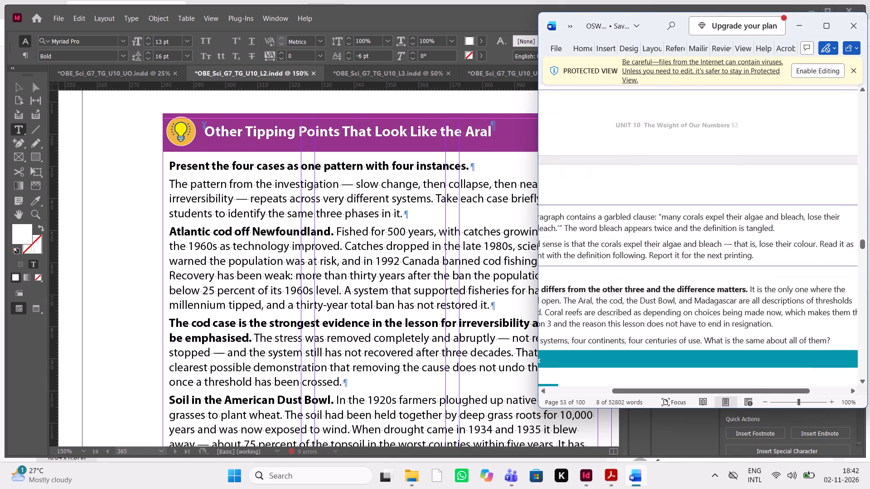
scroll(691, 235, "down", 3)
scroll(691, 235, "up", 1)
scroll(340, 281, "down", 2)
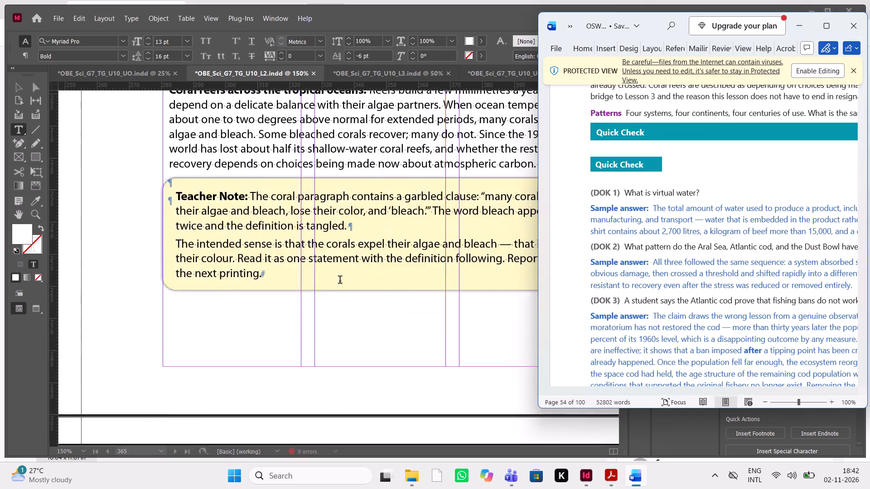
scroll(340, 281, "down", 4)
scroll(340, 281, "left", 2)
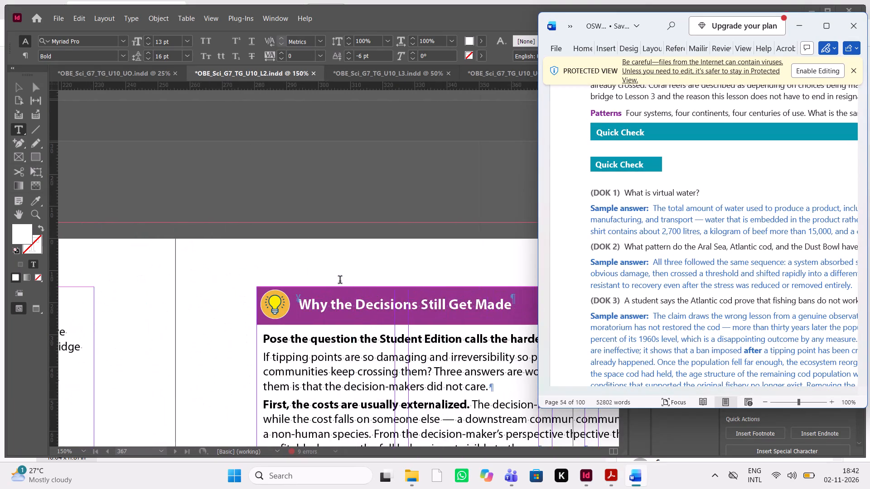
scroll(340, 281, "left", 1)
scroll(634, 289, "down", 4)
scroll(634, 289, "up", 3)
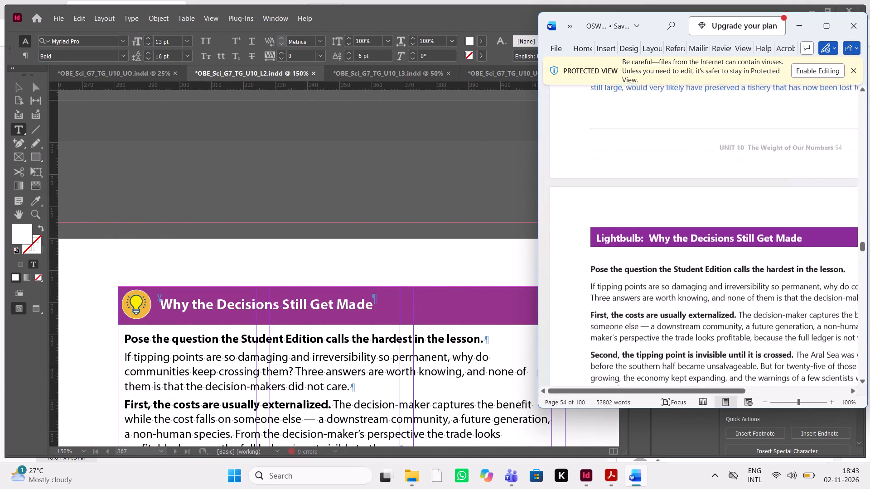
scroll(634, 289, "up", 5)
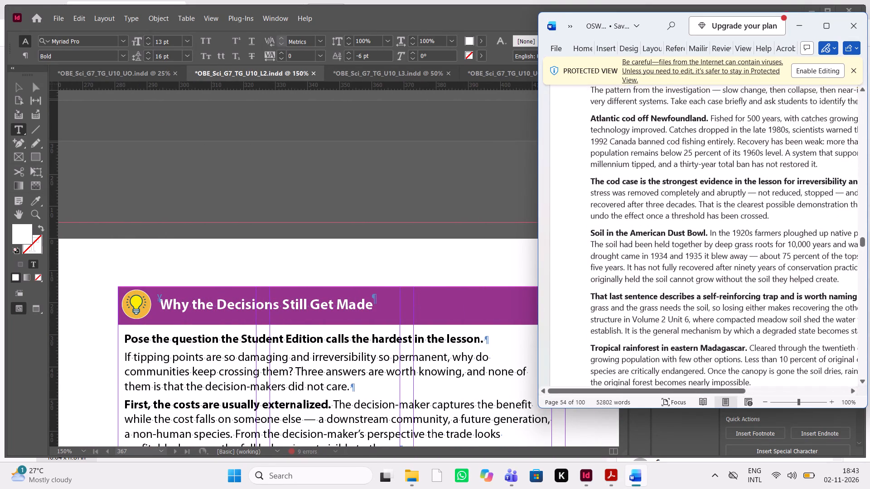
scroll(389, 278, "up", 5)
scroll(389, 278, "right", 2)
scroll(389, 278, "up", 1)
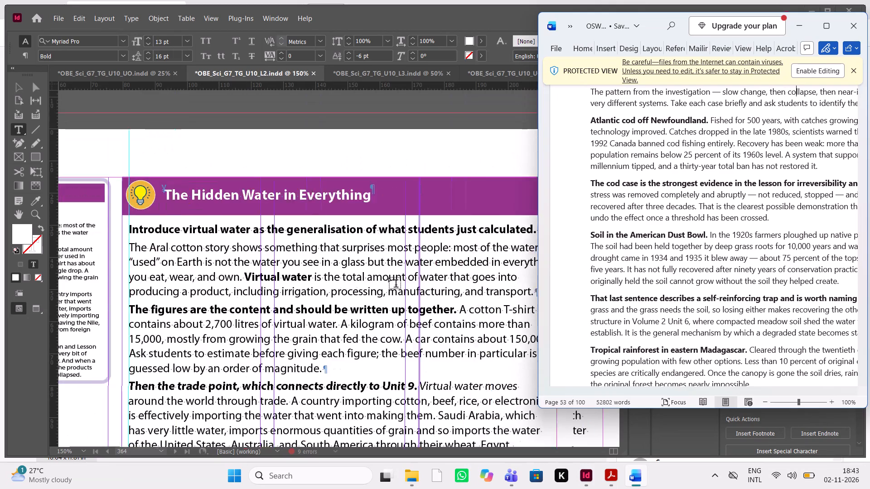
scroll(389, 278, "up", 1)
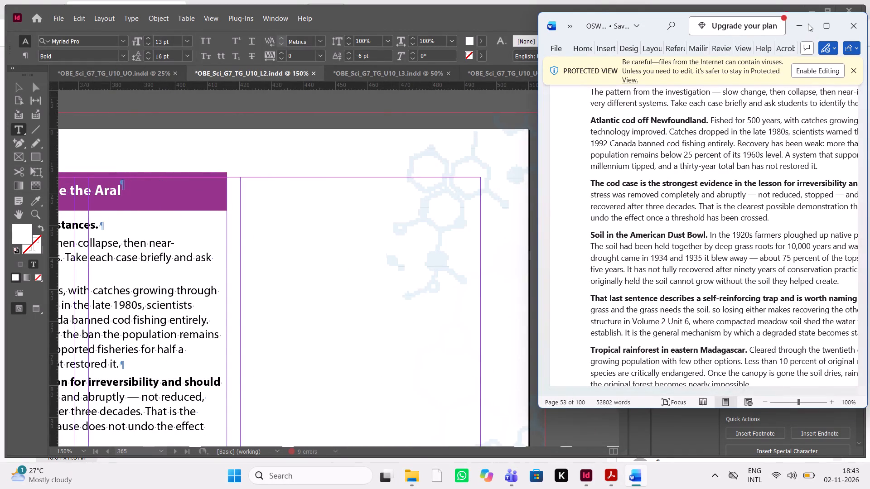
left_click(806, 24)
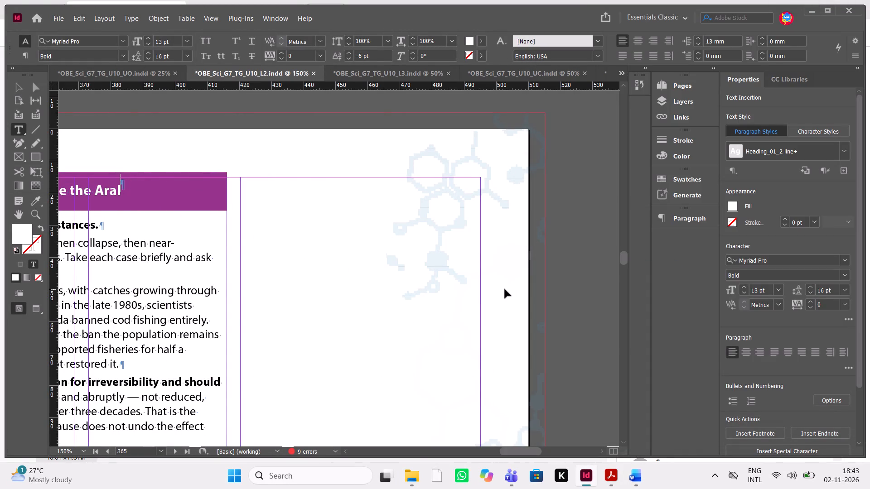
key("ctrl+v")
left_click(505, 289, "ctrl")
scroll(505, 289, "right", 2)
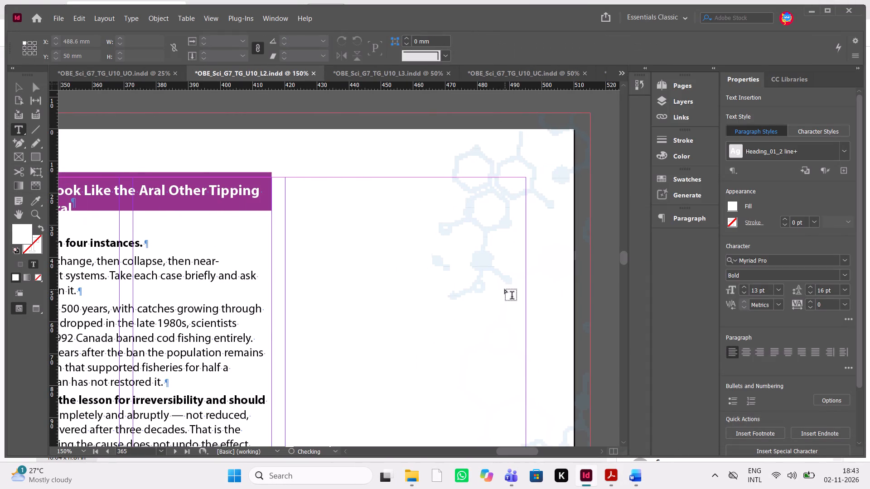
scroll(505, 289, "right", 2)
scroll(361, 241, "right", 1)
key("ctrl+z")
Copy the "Externalized Costs" mini image with its rounded frame from the side column of page 357.
left_click(361, 241, "ctrl")
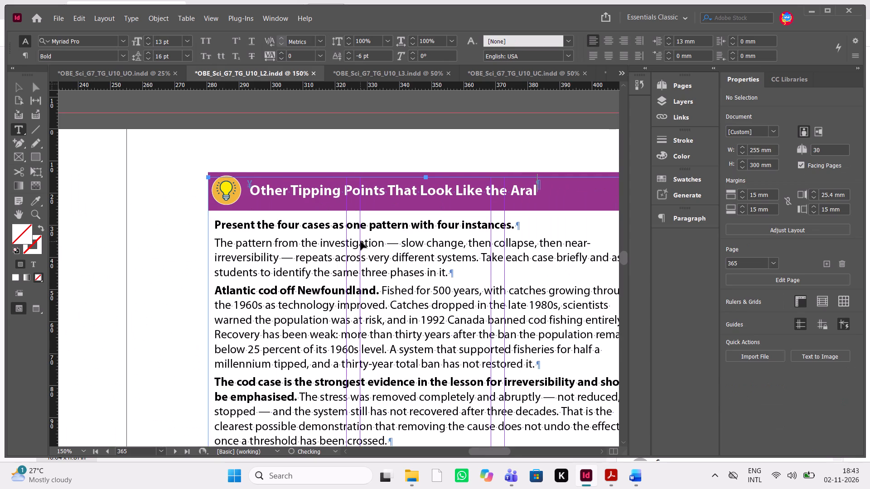
scroll(361, 241, "left", 1)
scroll(361, 241, "right", 4)
scroll(361, 241, "left", 1)
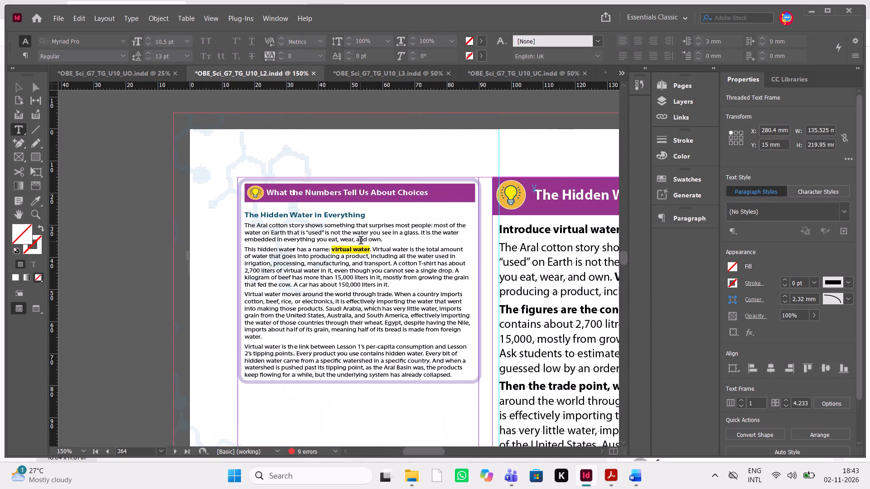
key("Escape")
scroll(397, 226, "up", 6)
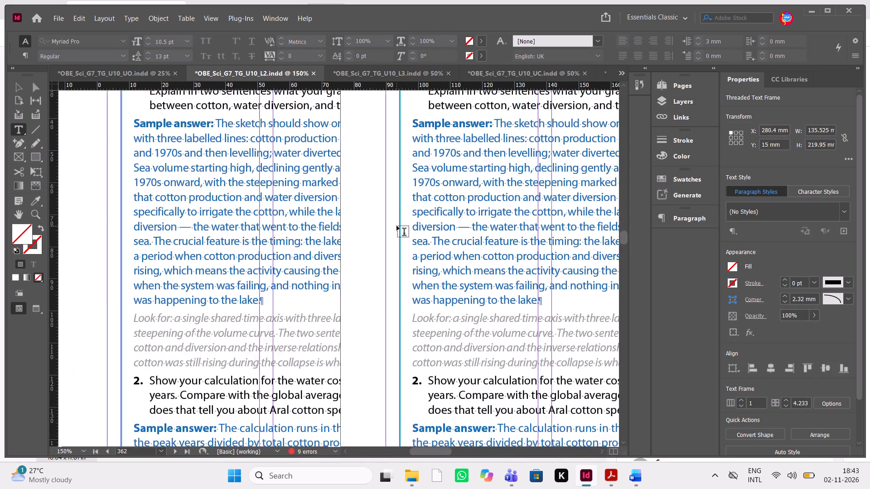
scroll(397, 226, "up", 11)
scroll(397, 226, "right", 1)
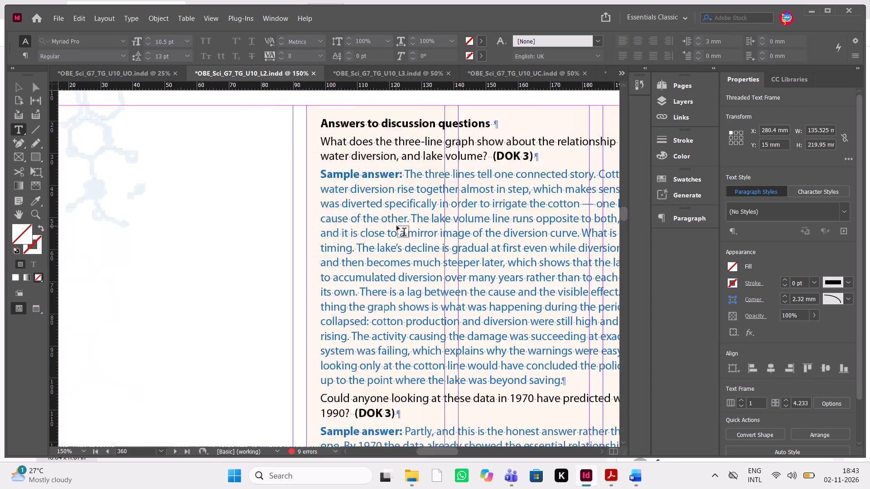
scroll(397, 226, "right", 1)
scroll(397, 226, "up", 1)
scroll(397, 226, "right", 1)
scroll(397, 226, "up", 6)
scroll(397, 226, "right", 2)
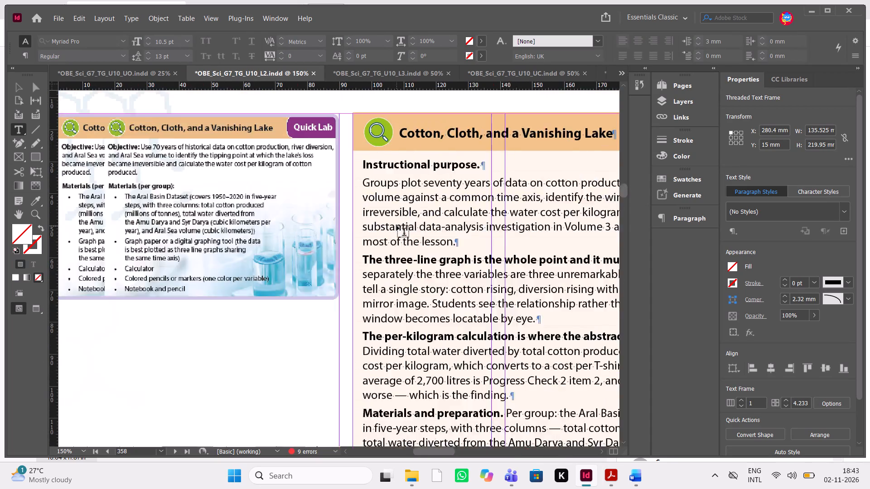
scroll(397, 226, "up", 3)
scroll(397, 226, "right", 1)
scroll(397, 226, "up", 3)
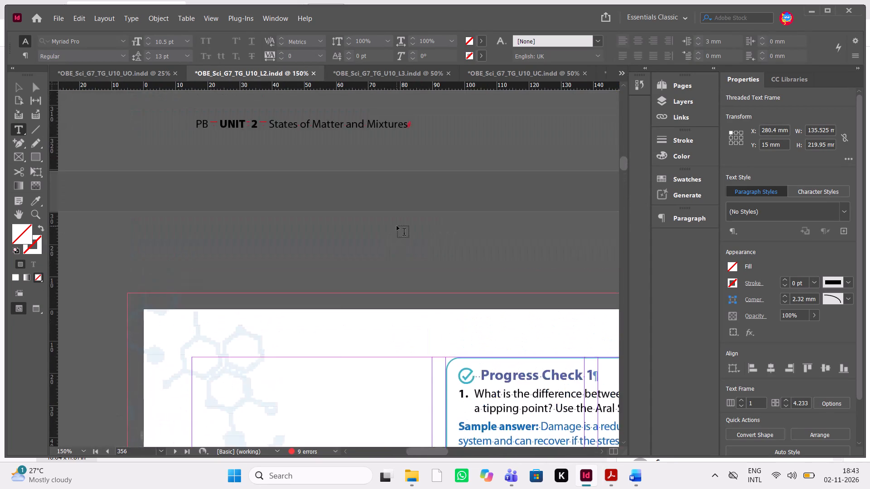
scroll(397, 226, "up", 5)
scroll(397, 226, "down", 2)
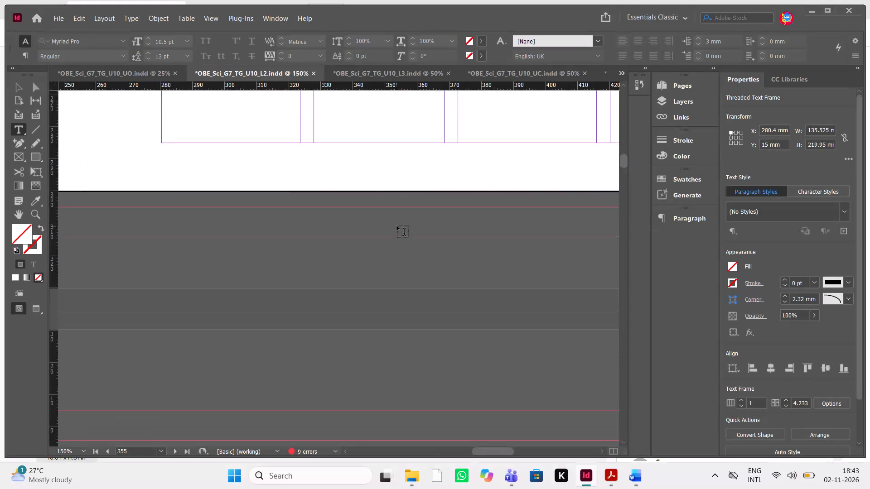
scroll(397, 226, "down", 3)
scroll(397, 226, "left", 2)
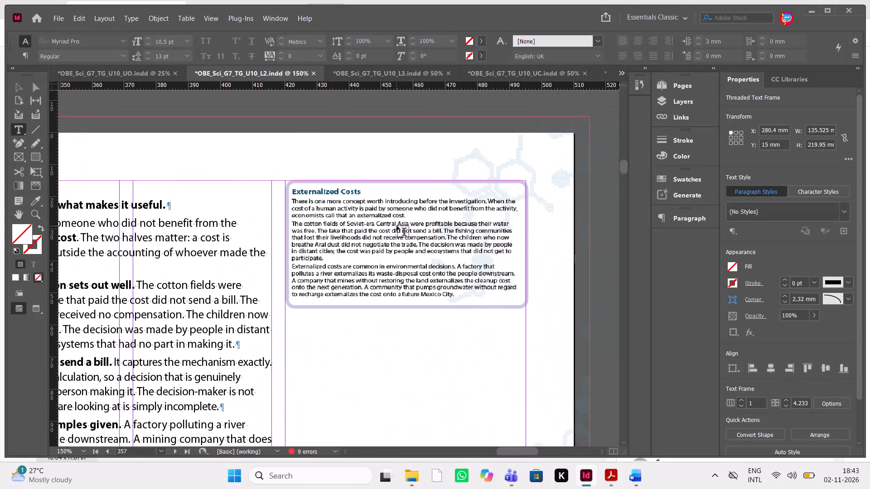
key("Escape")
left_click(14, 88)
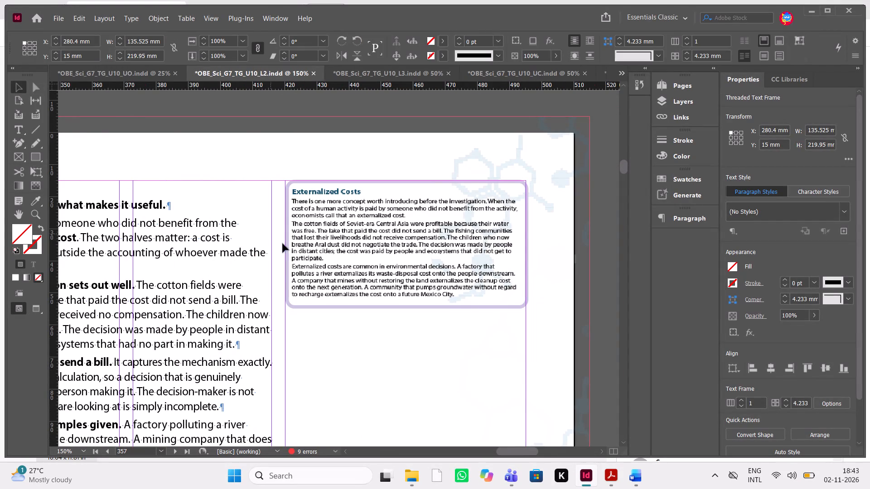
left_click_drag(441, 383, 294, 192)
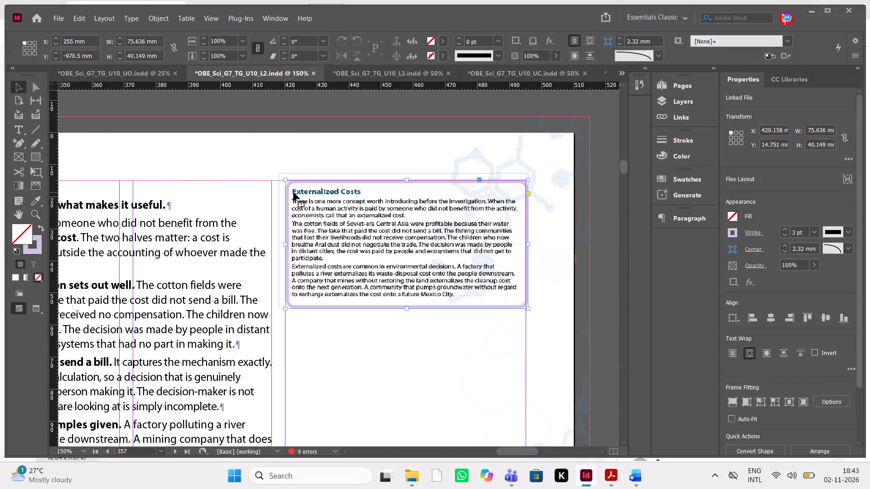
key("ctrl+c")
key("ctrl+c")
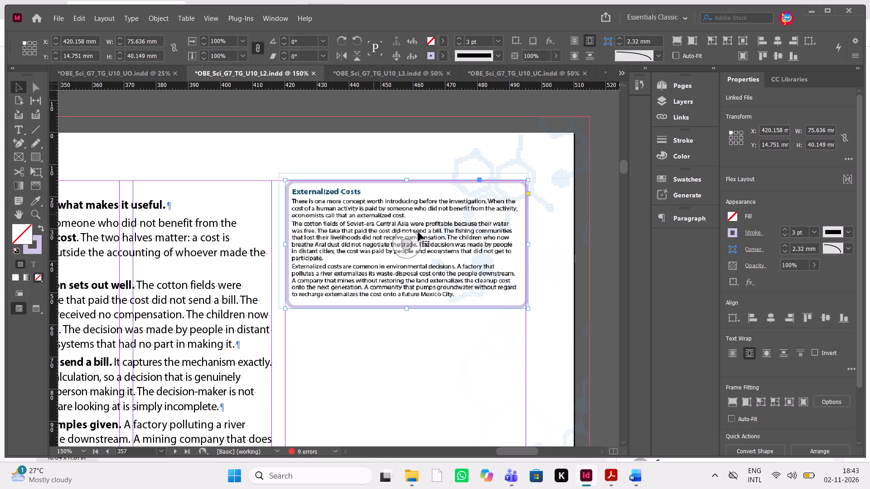
Set the "Externalized Costs" image on page 357 to high quality display.
left_click(406, 243)
right_click(406, 243)
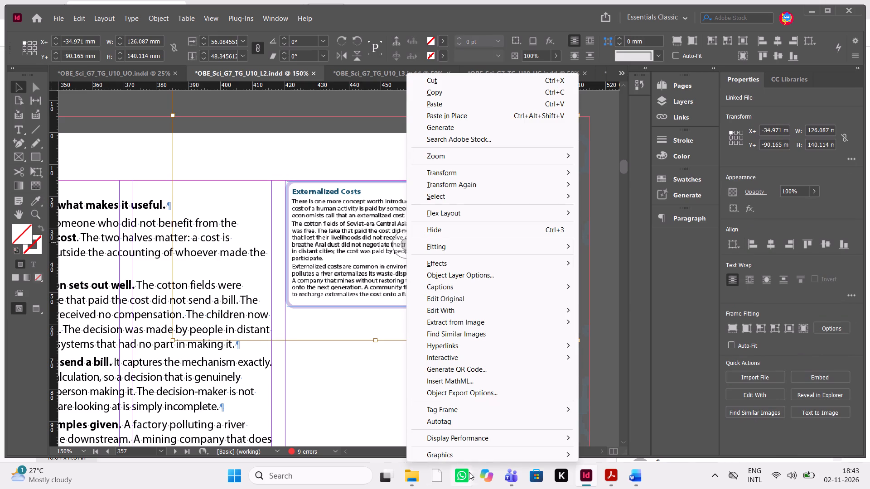
left_click(525, 442)
left_click(610, 460)
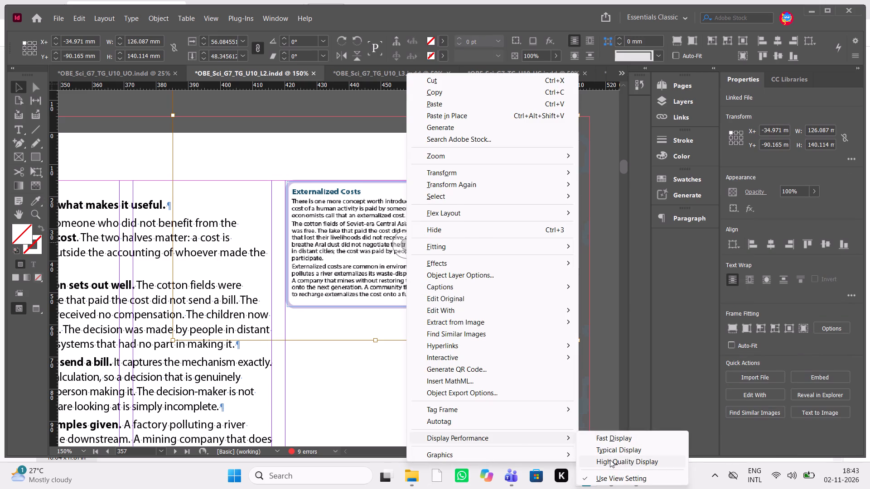
Paste the copied mini image frame onto page 365 beside the "Other Tipping Points That Look Like the Aral" text.
key("ctrl+minus")
key("ctrl+minus")
key("ctrl+minus")
key("ctrl+minus")
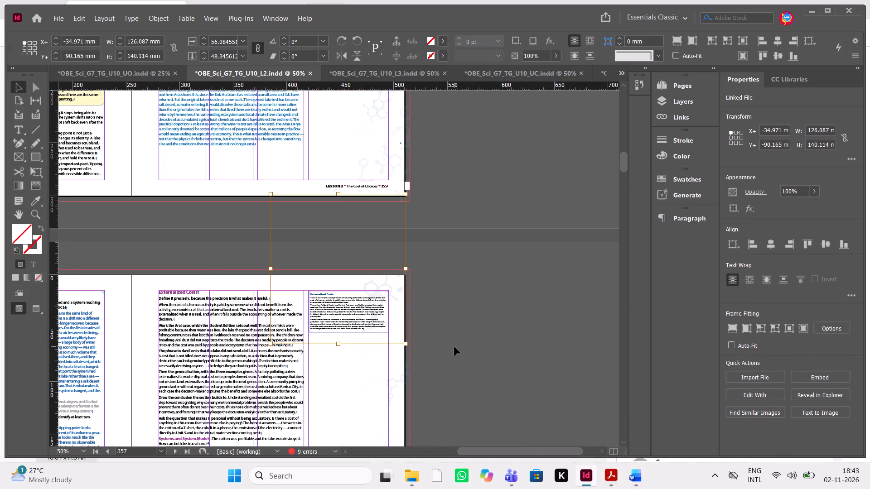
scroll(454, 347, "down", 9)
scroll(454, 347, "up", 1)
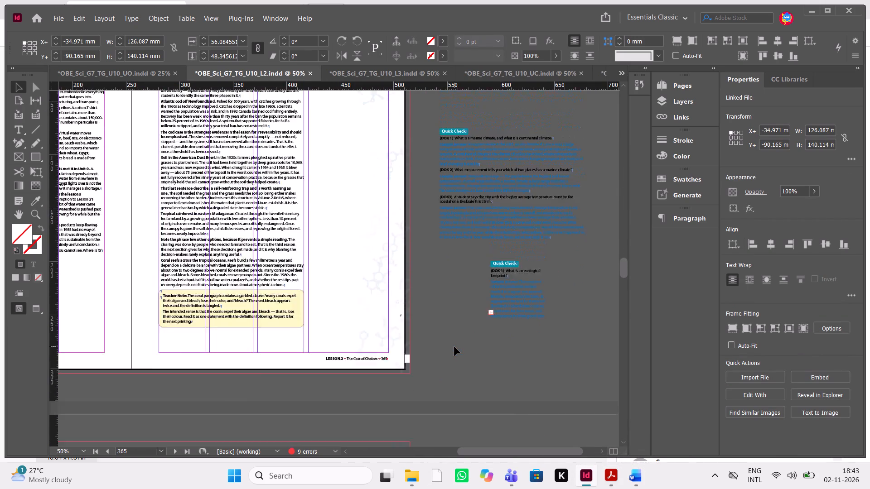
scroll(454, 347, "up", 1)
scroll(454, 347, "right", 1)
scroll(454, 347, "left", 1)
key("ctrl+equal")
key("ctrl+equal")
key("ctrl+equal")
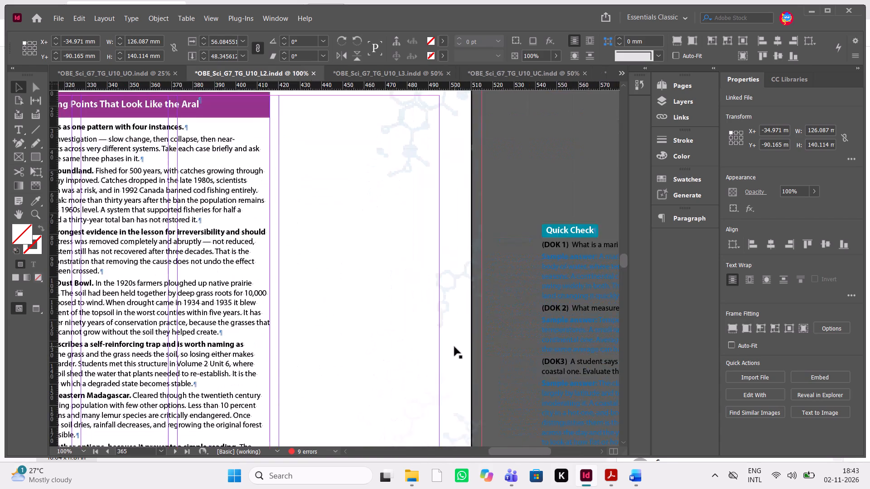
key("ctrl+equal")
key("ctrl+v")
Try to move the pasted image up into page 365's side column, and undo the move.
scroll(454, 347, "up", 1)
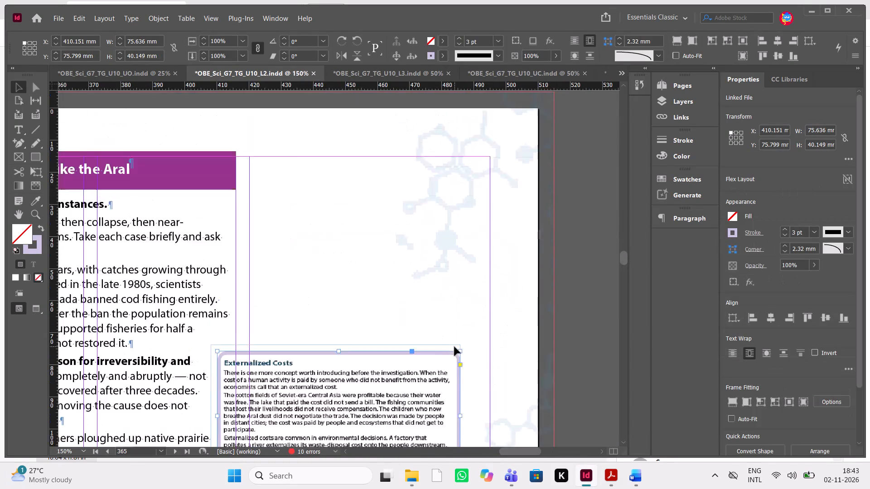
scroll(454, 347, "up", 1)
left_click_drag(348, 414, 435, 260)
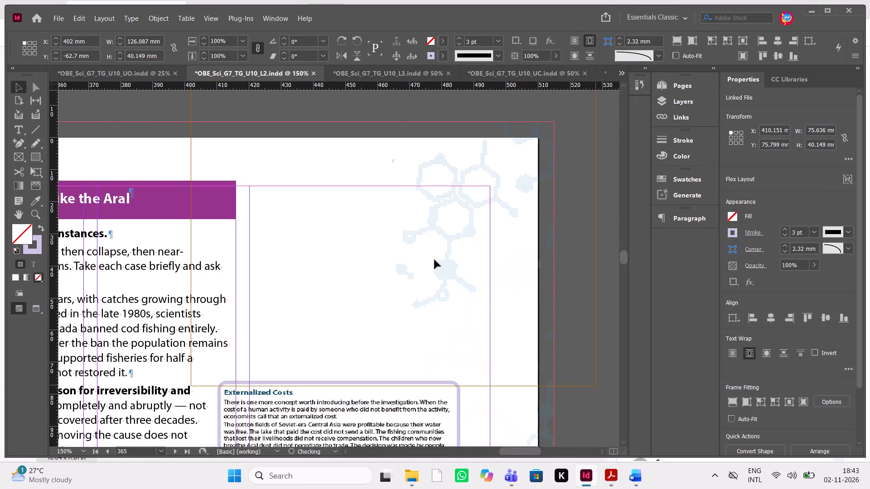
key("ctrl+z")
Delete the "Externalized Costs" image from inside the pasted frame on page 365, keeping the empty rounded frame.
scroll(361, 386, "down", 1)
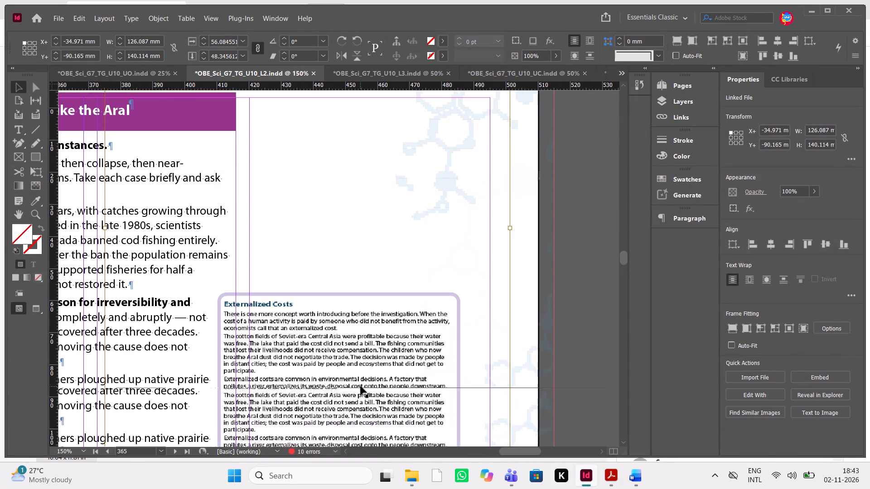
scroll(361, 386, "down", 1)
left_click(350, 329)
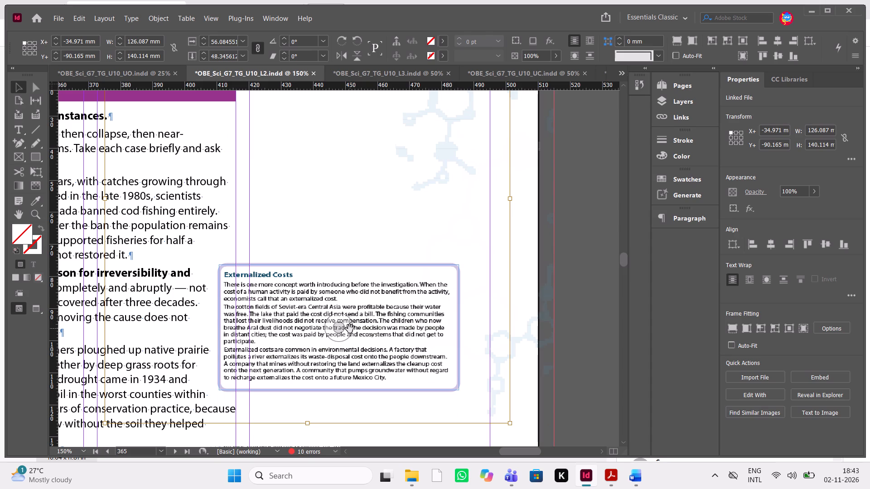
key("Delete")
Move the empty rounded frame into page 365's side column, with its X position at about 419.3 mm.
left_click_drag(350, 329, 394, 163)
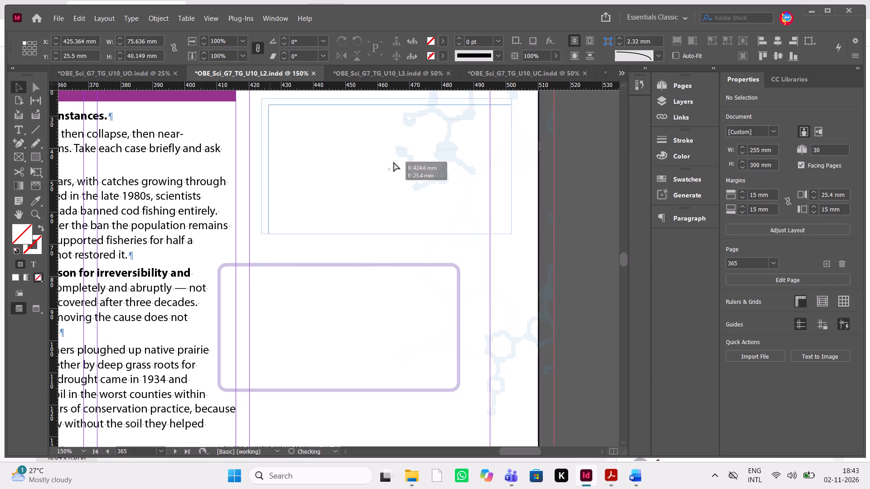
left_click_drag(394, 163, 386, 79)
scroll(322, 202, "up", 1)
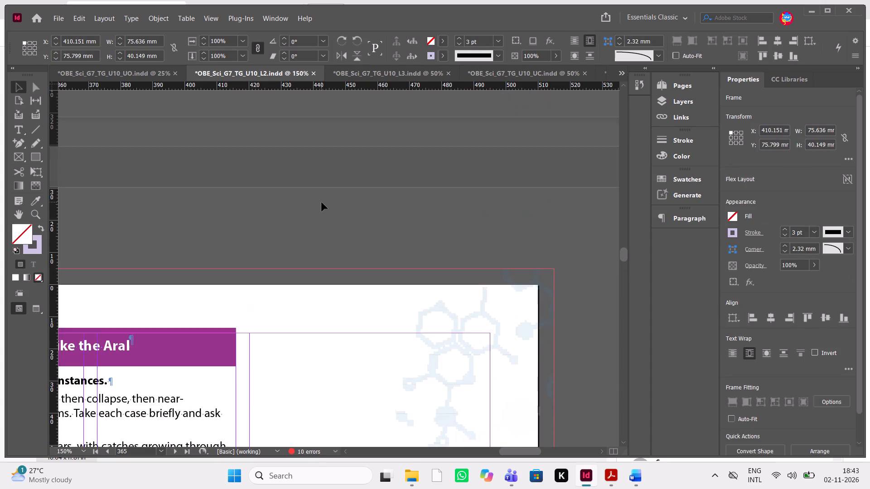
scroll(322, 202, "down", 1)
left_click_drag(331, 364, 370, 188)
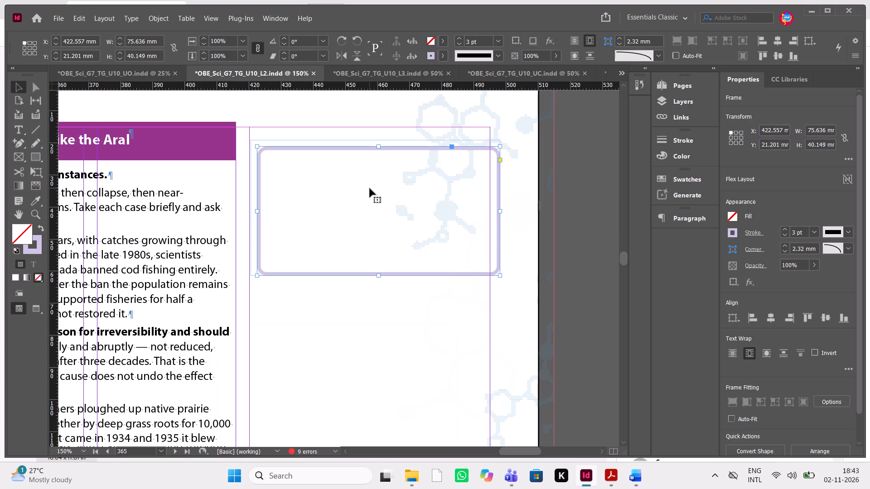
key("shift+Left")
key("shift+Left")
key("Right")
key("Right")
key("Right")
key("Right")
key("Right")
key("Right")
key("Right")
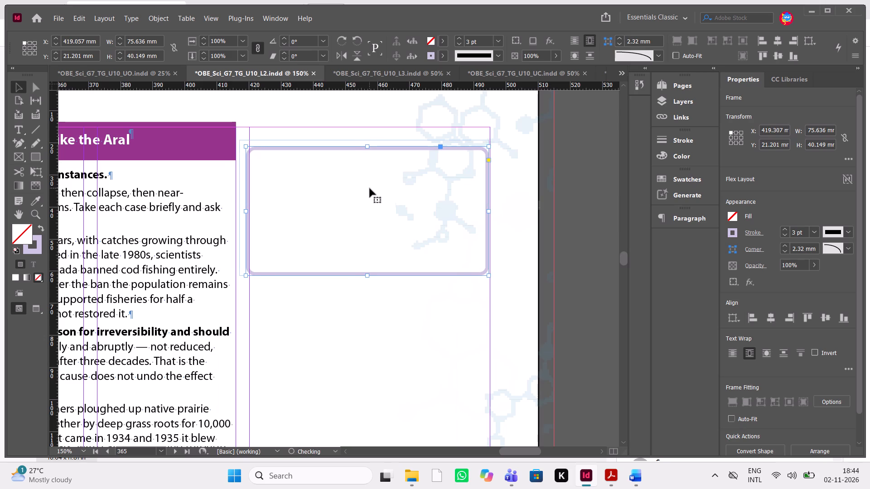
Align the empty frame with the top margin of page 365, at a Y position of about 15.2 mm.
key("shift+Down")
key("shift+Up")
key("shift+Up")
key("shift+Up")
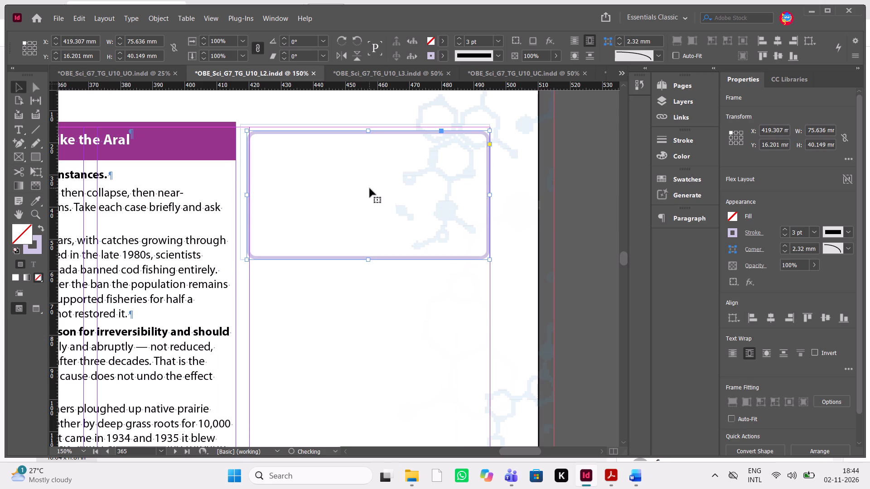
key("shift+Up")
key("shift+Down")
key("shift+Up")
key("Down")
key("Down")
key("Down")
key("Down")
key("Down")
key("Down")
key("Down")
key("Down")
key("Down")
key("Up")
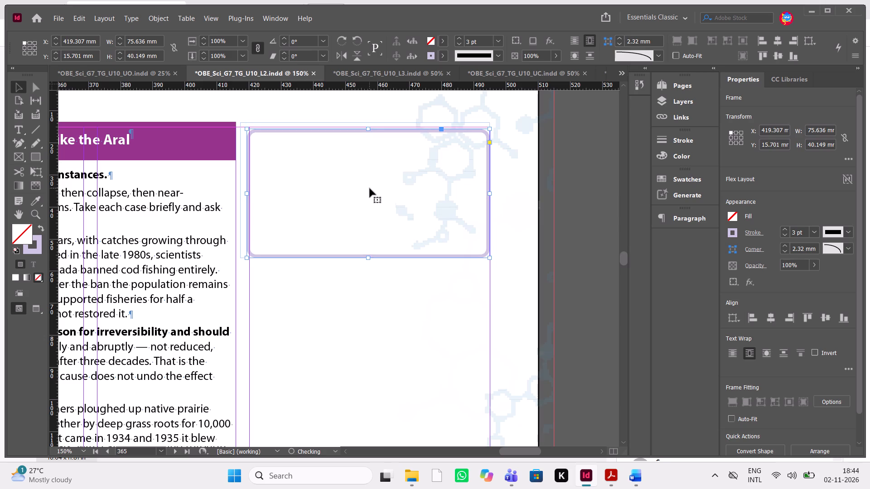
key("Up")
key("Up")
Shift the "Other Tipping Points That Look Like the Aral" text frame on page 365 down to Y 16.75 mm.
scroll(370, 188, "down", 1)
scroll(370, 188, "up", 1)
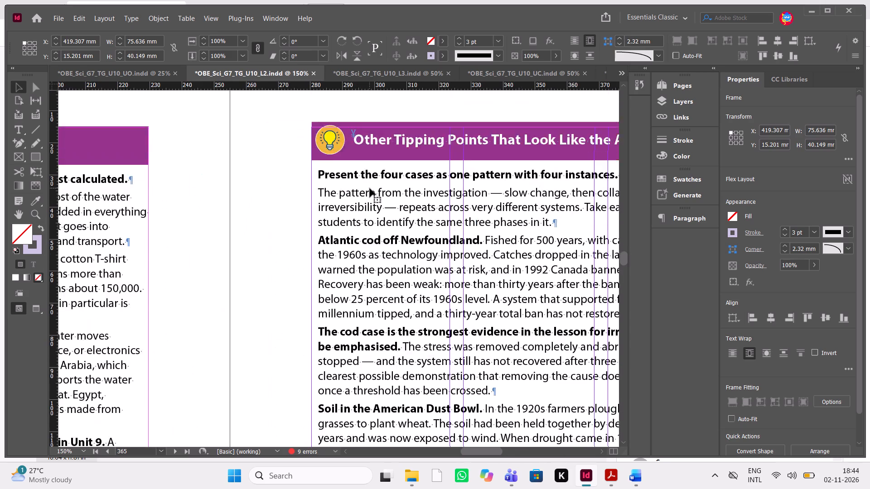
scroll(370, 188, "up", 1)
left_click_drag(285, 189, 399, 280)
scroll(399, 280, "down", 2)
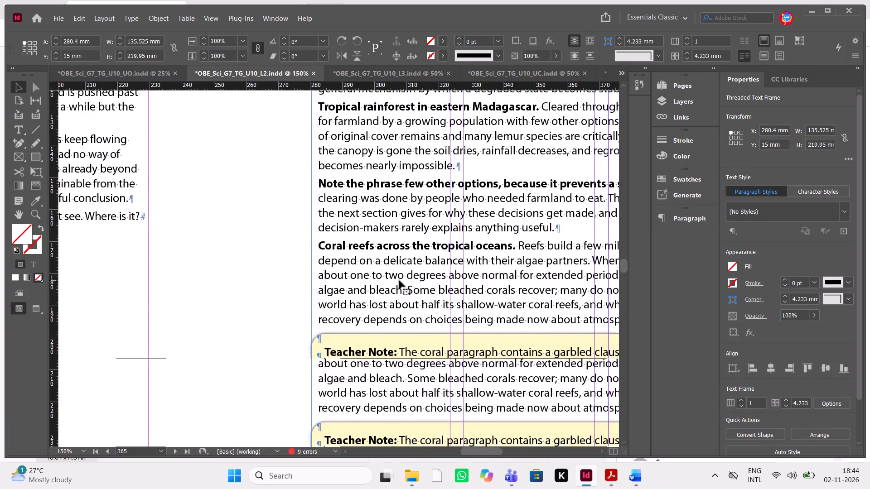
scroll(399, 280, "down", 3)
scroll(399, 280, "up", 4)
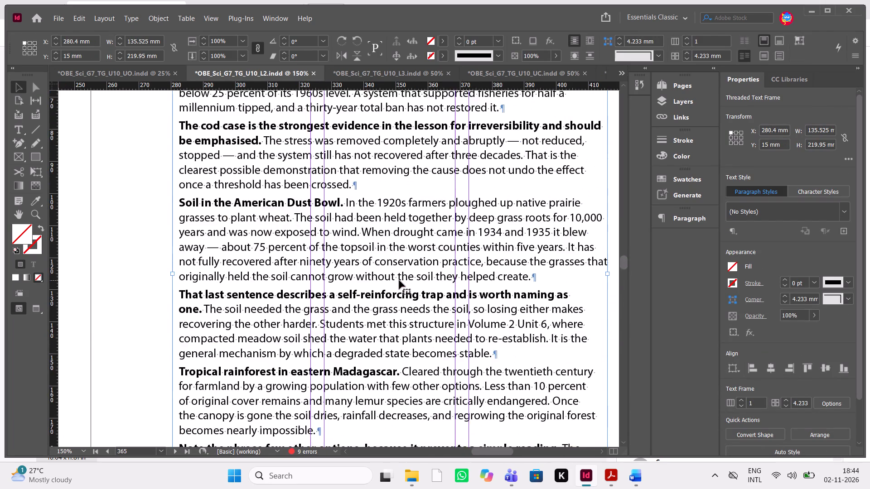
scroll(399, 280, "up", 2)
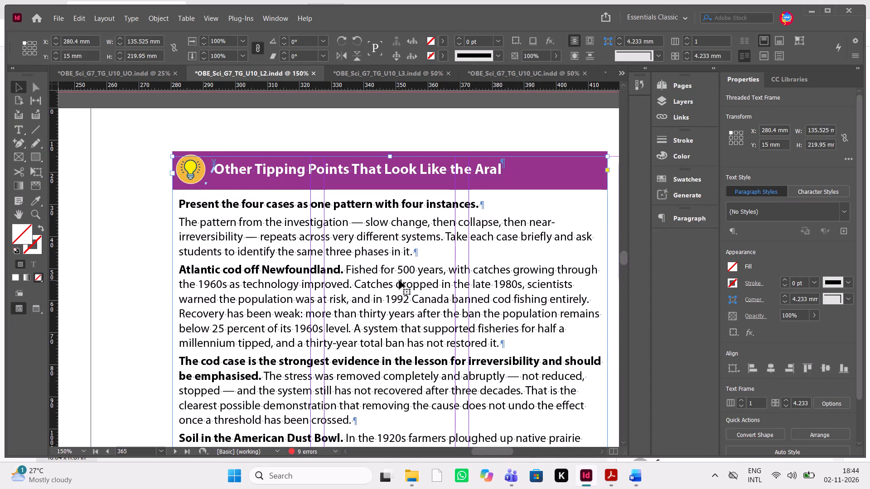
key("Down")
key("Down")
key("Down")
key("Down")
key("Down")
key("Down")
key("Down")
key("Down")
key("Down")
key("Down")
key("Up")
key("Up")
key("Up")
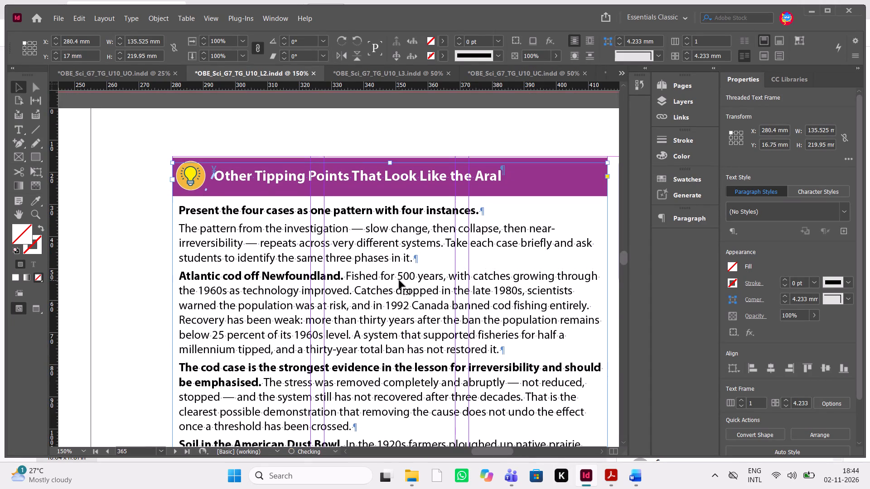
key("Up")
key("Down")
Compare the coral reefs paragraph, Teacher Note and following text on pages 365 and 366 with the Word manuscript.
scroll(399, 280, "down", 3)
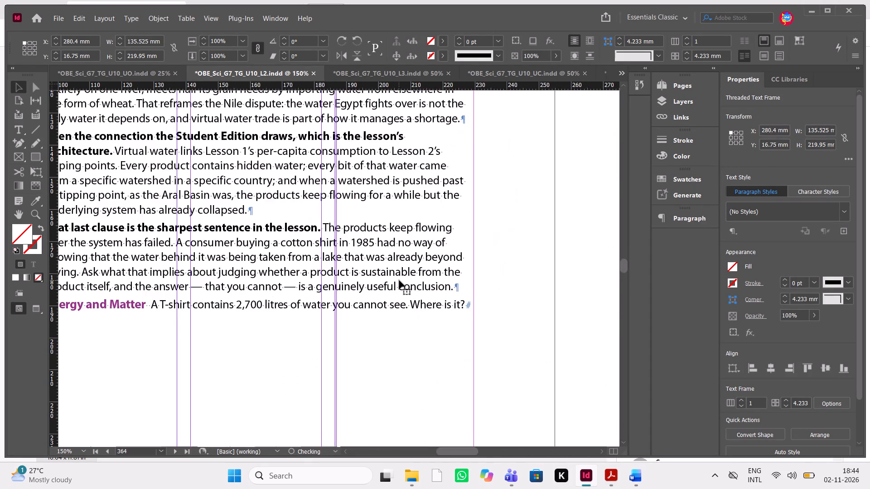
scroll(399, 280, "down", 5)
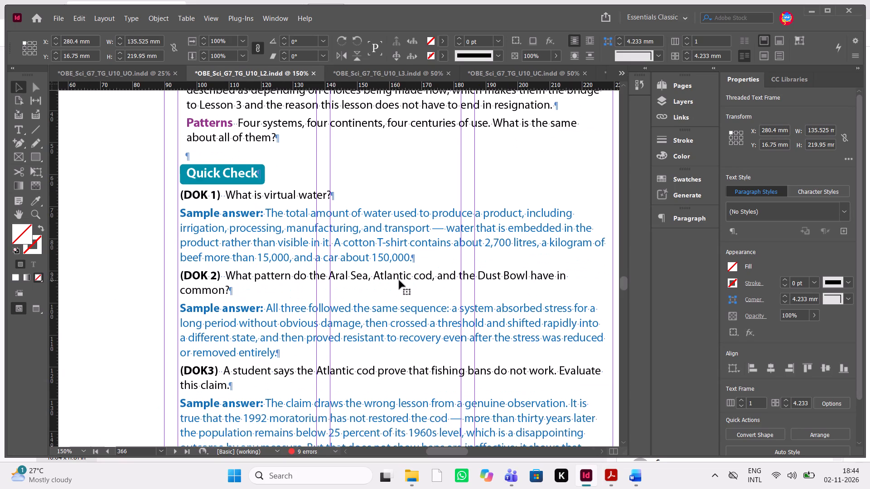
scroll(399, 280, "up", 4)
scroll(399, 280, "right", 1)
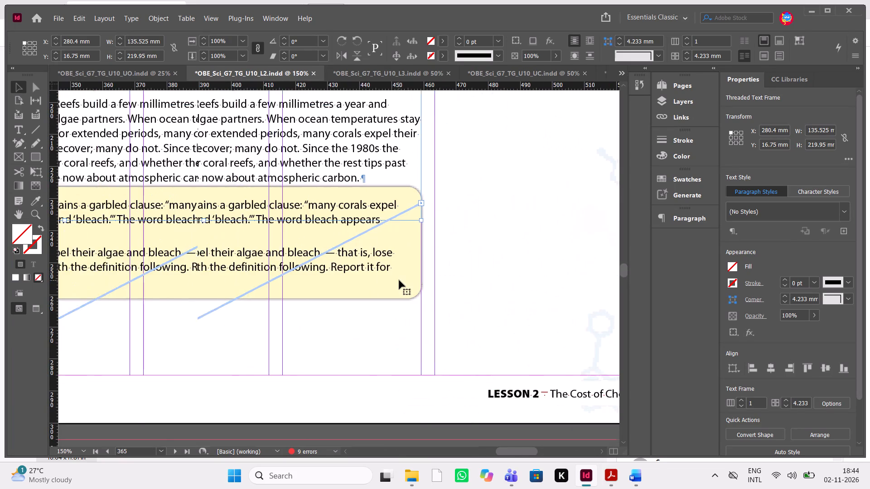
scroll(399, 280, "right", 2)
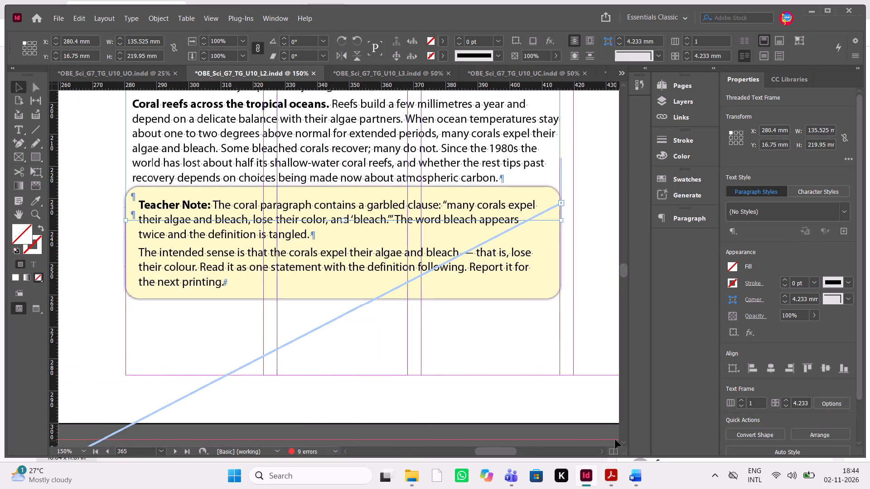
left_click(631, 479)
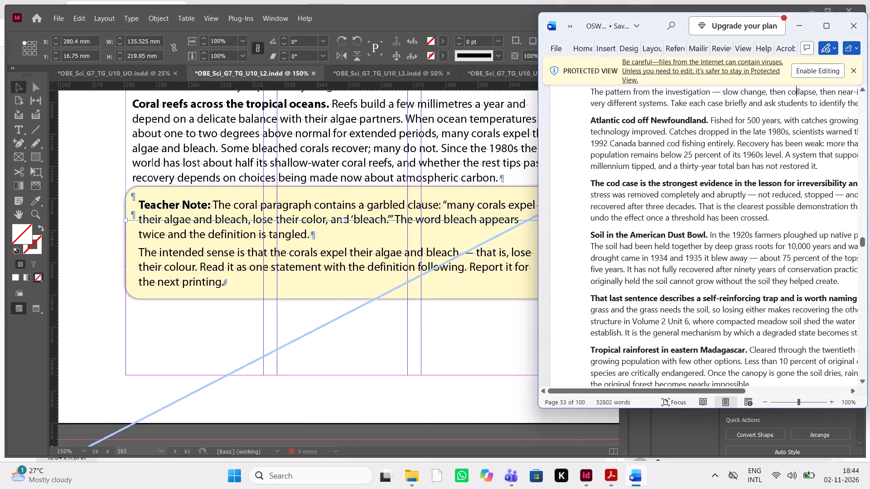
scroll(699, 281, "down", 1)
scroll(699, 281, "up", 2)
scroll(699, 281, "down", 3)
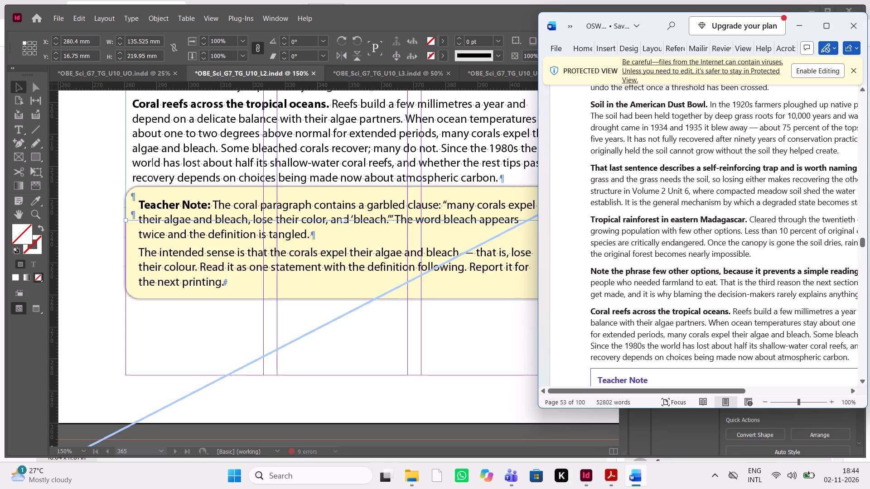
scroll(450, 317, "down", 2)
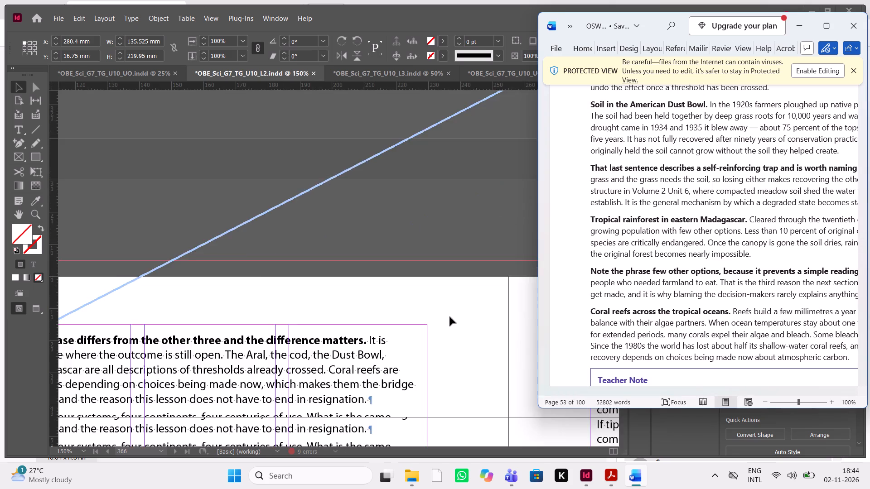
scroll(450, 317, "down", 1)
scroll(650, 321, "down", 1)
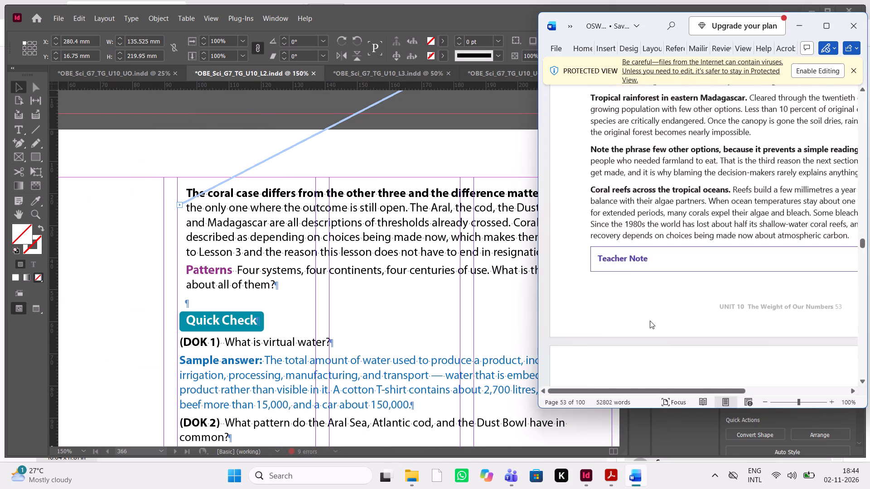
scroll(650, 321, "down", 2)
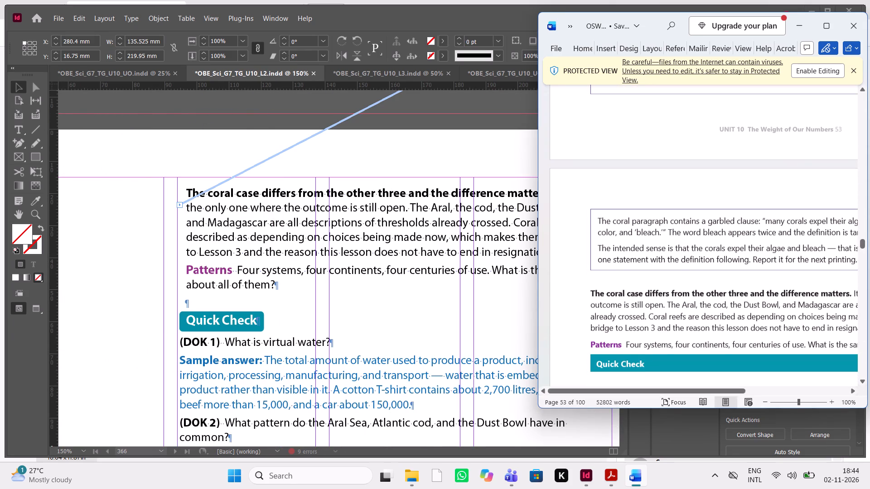
scroll(464, 326, "left", 1)
scroll(464, 326, "right", 1)
scroll(464, 326, "up", 1)
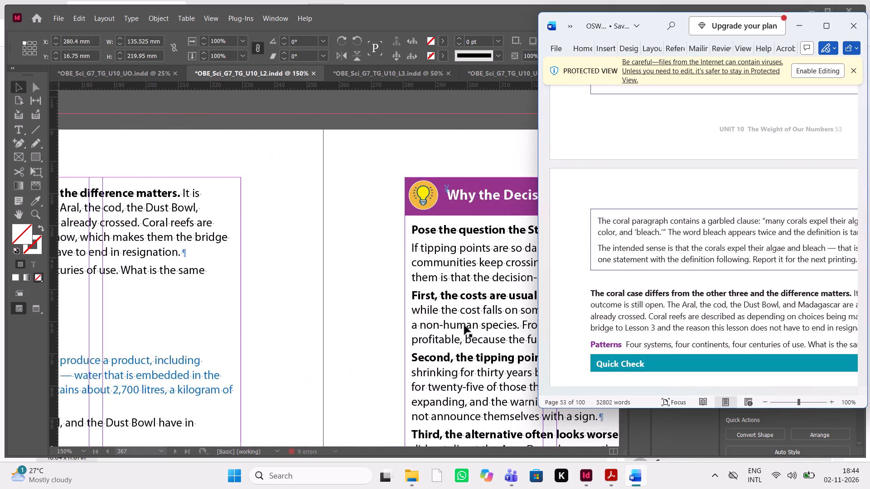
scroll(464, 326, "up", 2)
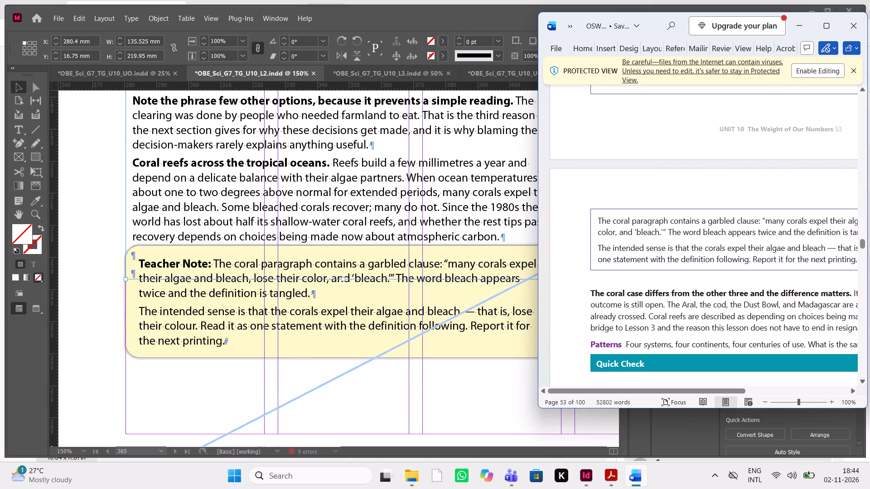
scroll(738, 309, "down", 1)
scroll(756, 268, "up", 2)
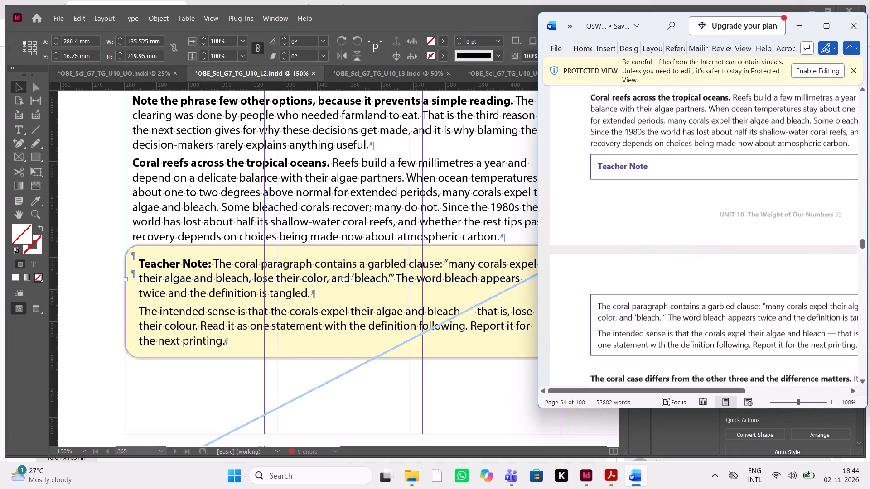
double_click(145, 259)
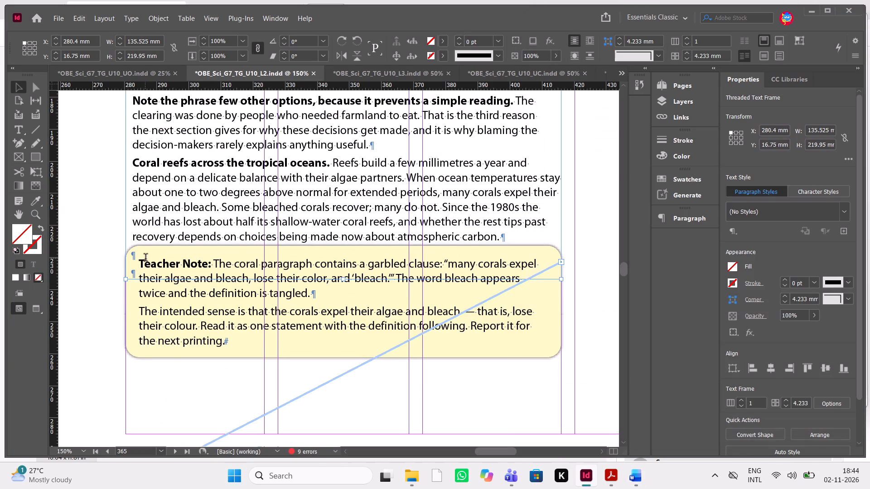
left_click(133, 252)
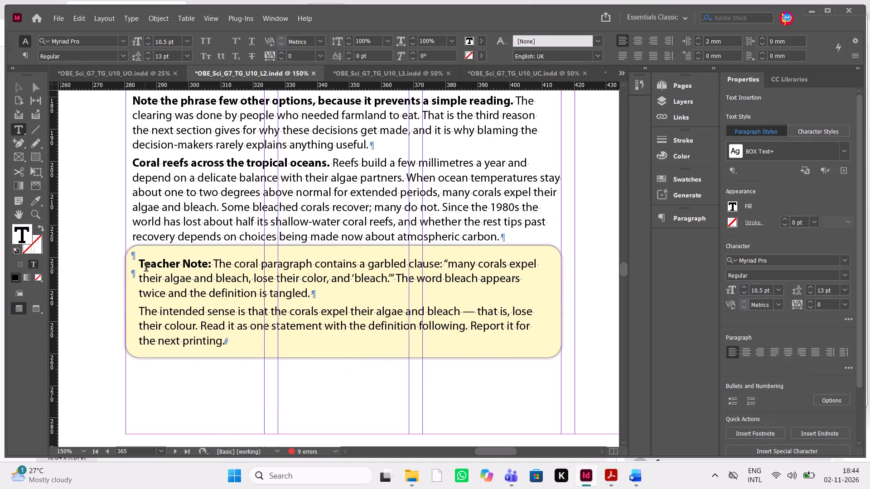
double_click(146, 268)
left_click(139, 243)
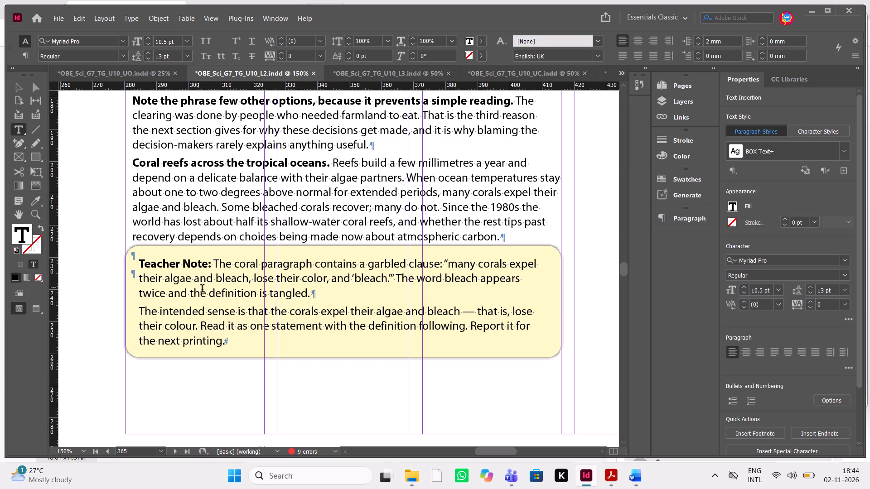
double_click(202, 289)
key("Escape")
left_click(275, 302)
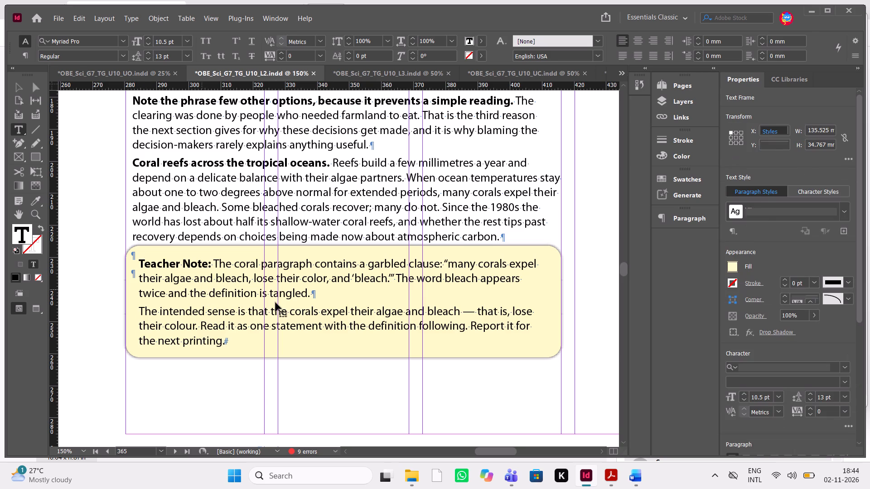
Check the QC PDF and locate the "Other Tipping Points That Look Like the Aral" section in the Grade 7 student book PDF.
scroll(261, 304, "up", 2)
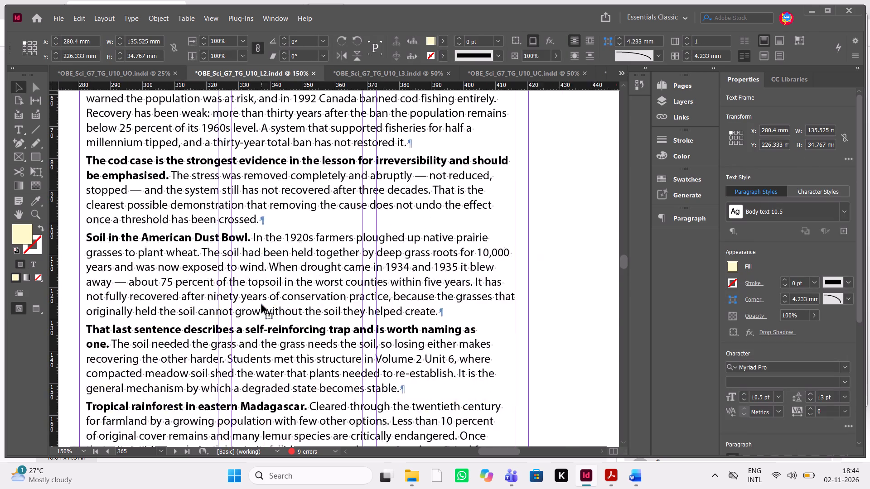
scroll(261, 304, "up", 2)
scroll(261, 304, "right", 2)
scroll(261, 304, "left", 1)
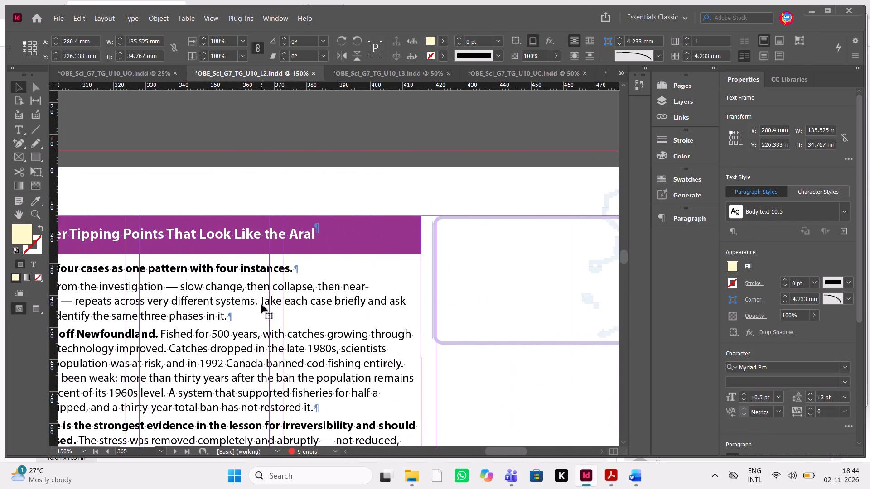
left_click(611, 479)
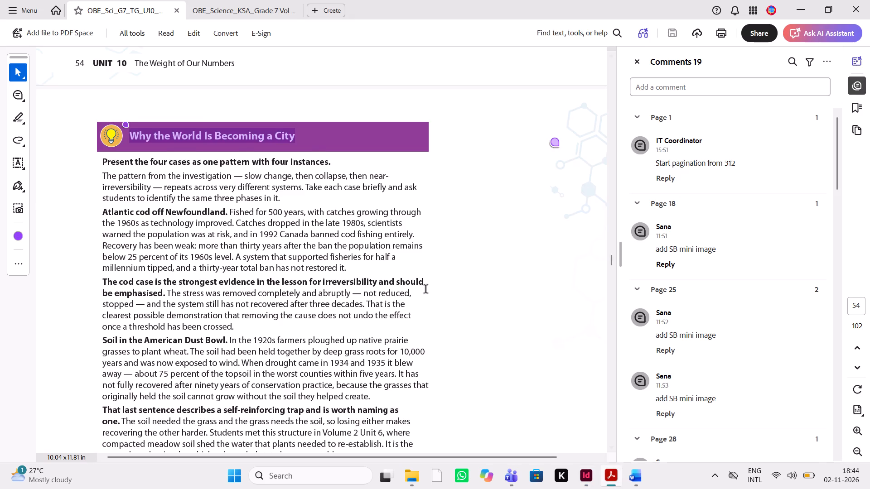
scroll(426, 290, "down", 4)
left_click(244, 10)
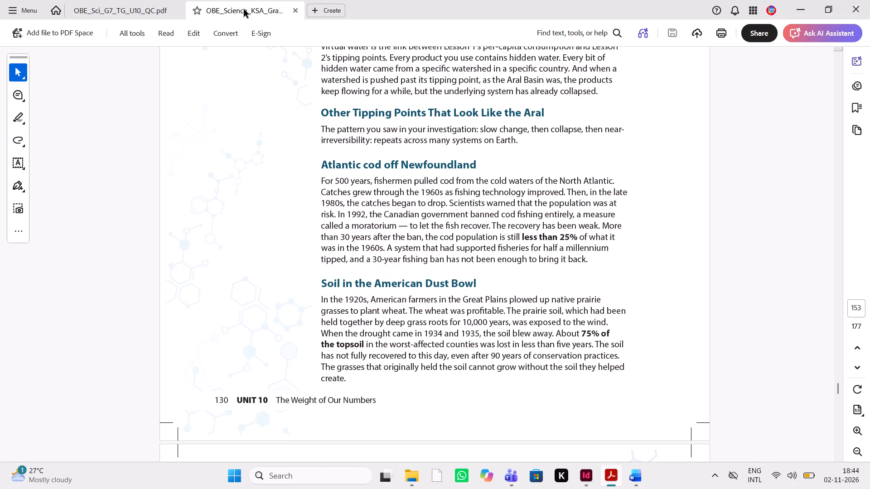
scroll(456, 277, "down", 5)
scroll(456, 277, "up", 2)
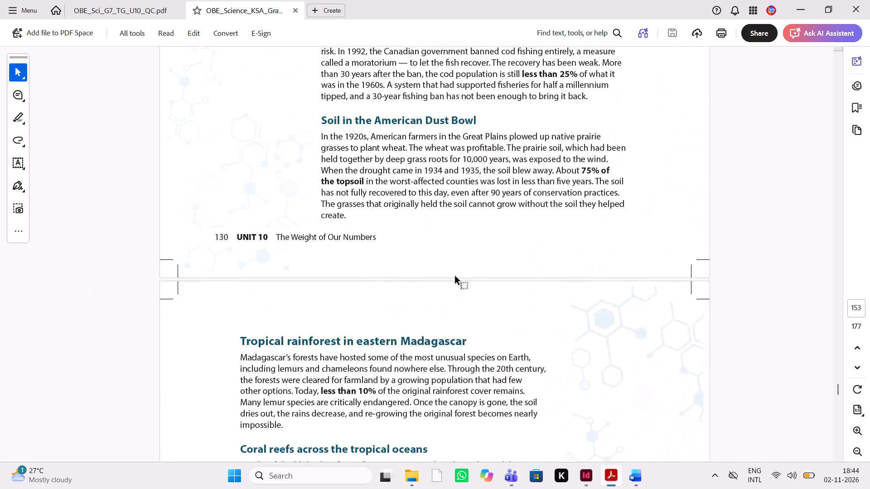
scroll(456, 277, "down", 6)
scroll(456, 277, "up", 2)
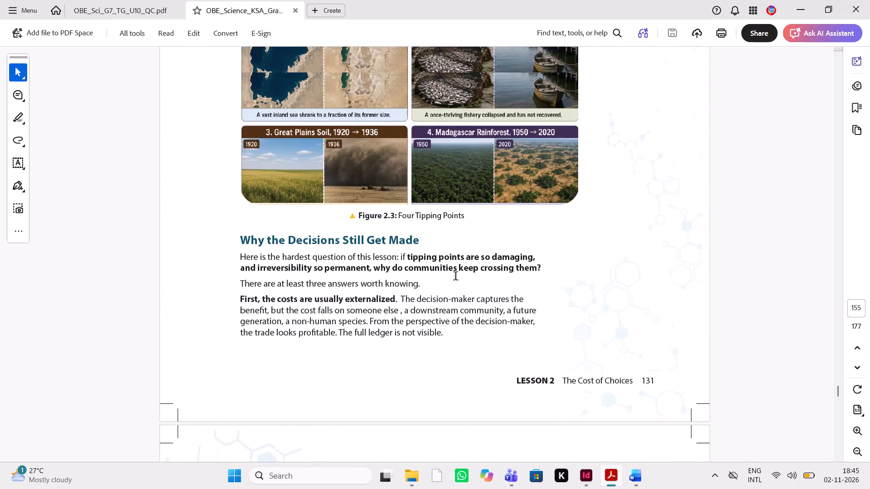
scroll(456, 277, "up", 5)
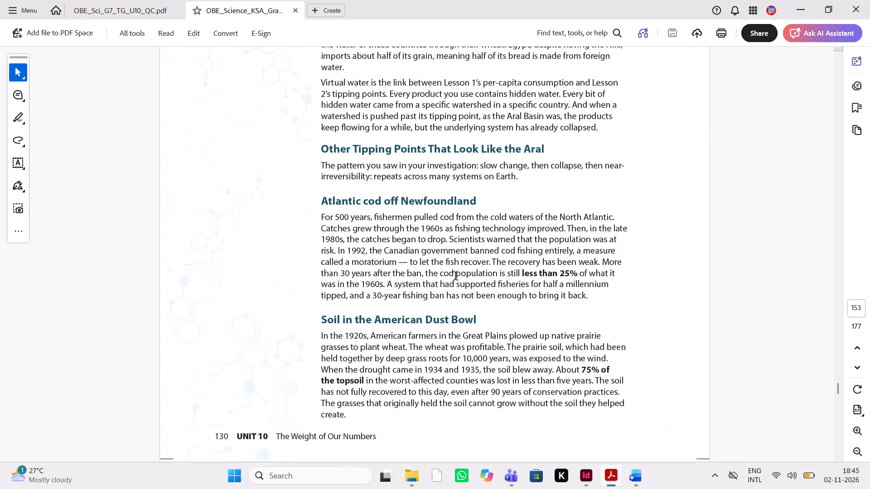
scroll(456, 277, "up", 1)
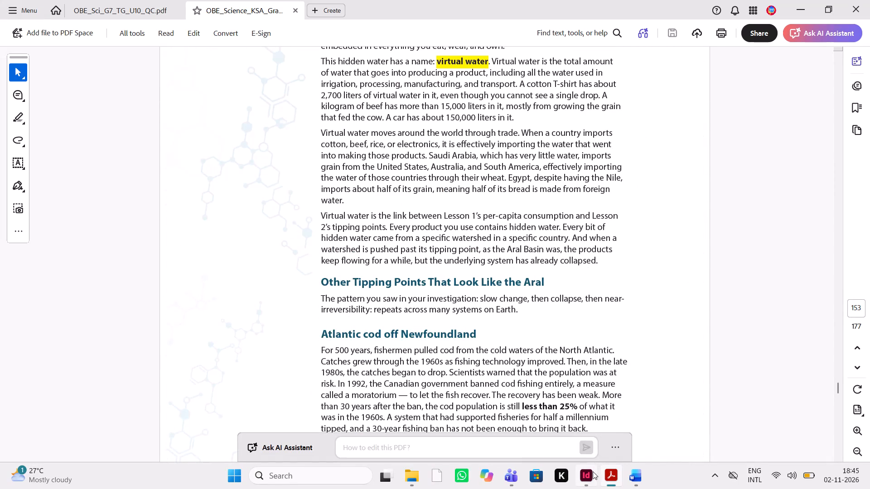
Place page 150 of OBE_Science_KSA_Grade 7 Vol 3_4P_ into the empty rounded frame in page 365's side column.
left_click(589, 478)
scroll(507, 284, "right", 1)
scroll(507, 284, "left", 1)
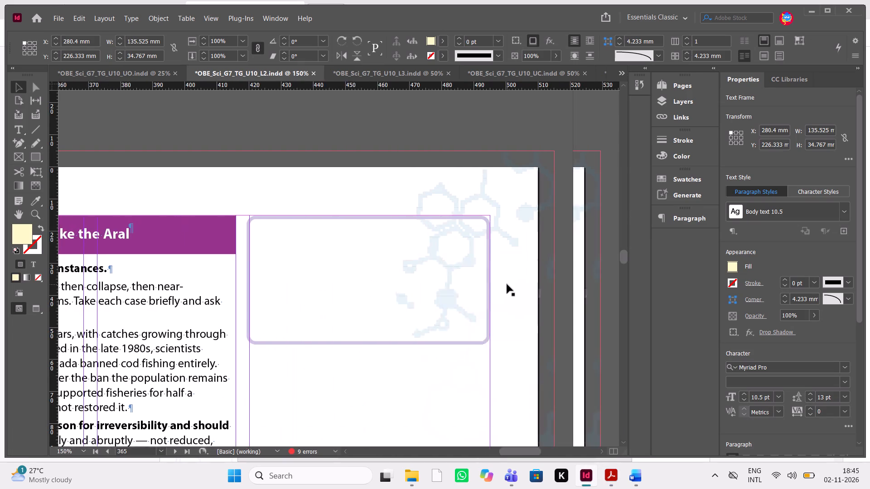
scroll(507, 284, "left", 1)
left_click(332, 271)
key("ctrl+d")
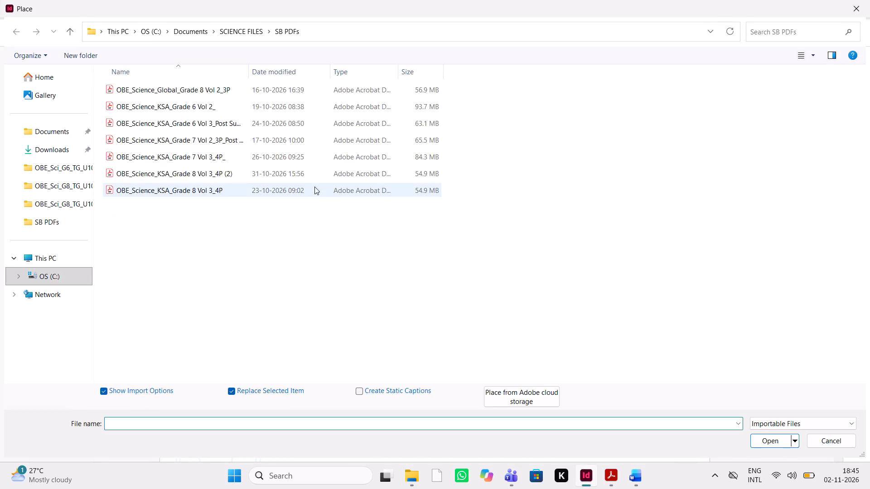
left_click(287, 162)
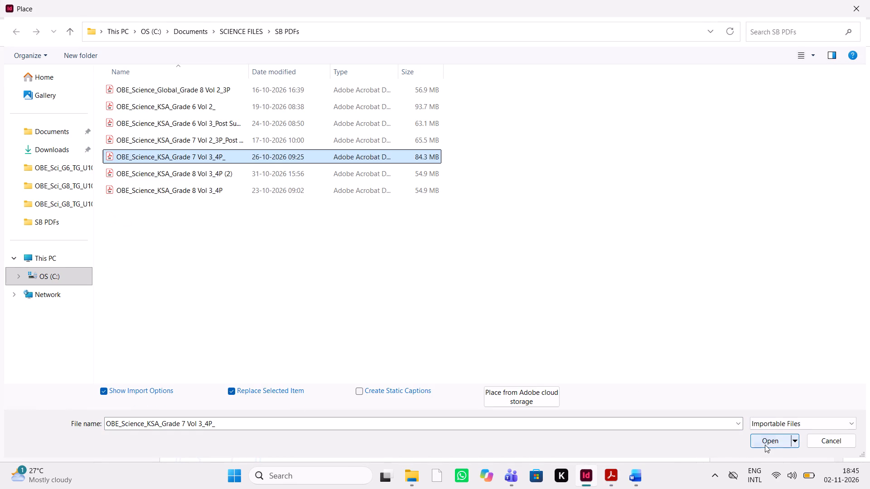
left_click(765, 445)
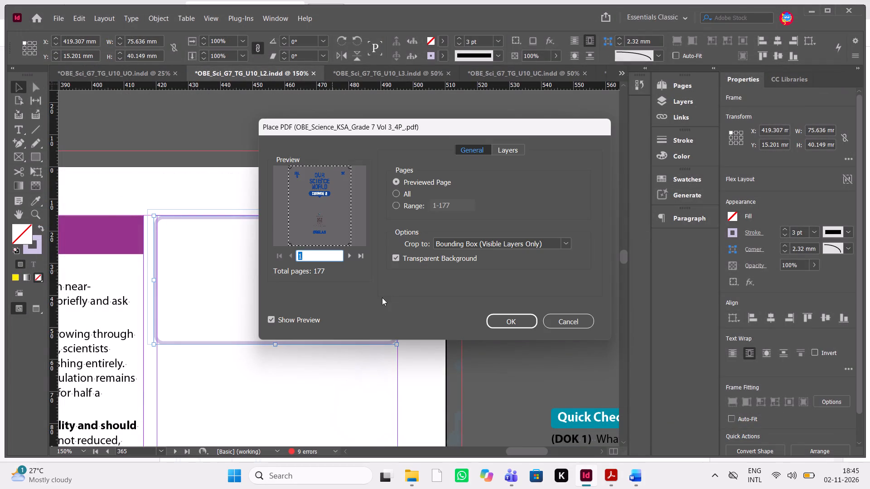
key("BackSpace")
type("150")
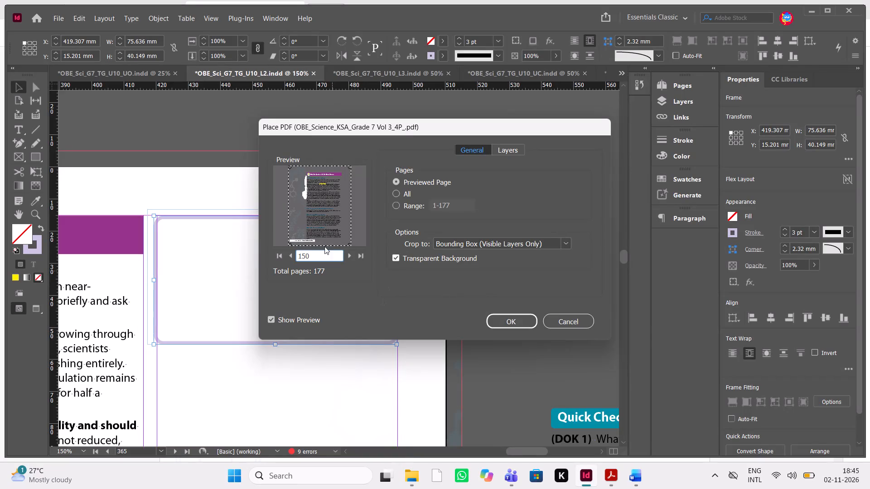
left_click(517, 323)
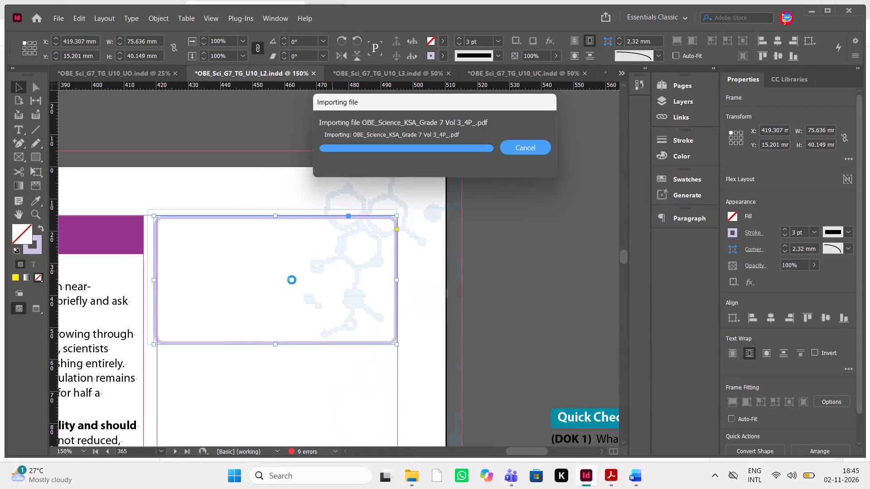
Shift the placed page inside page 365's rounded frame to content Y -82.812 mm, so the crop starts at "Other Tipping Points That Look Like the Aral".
scroll(280, 282, "down", 1)
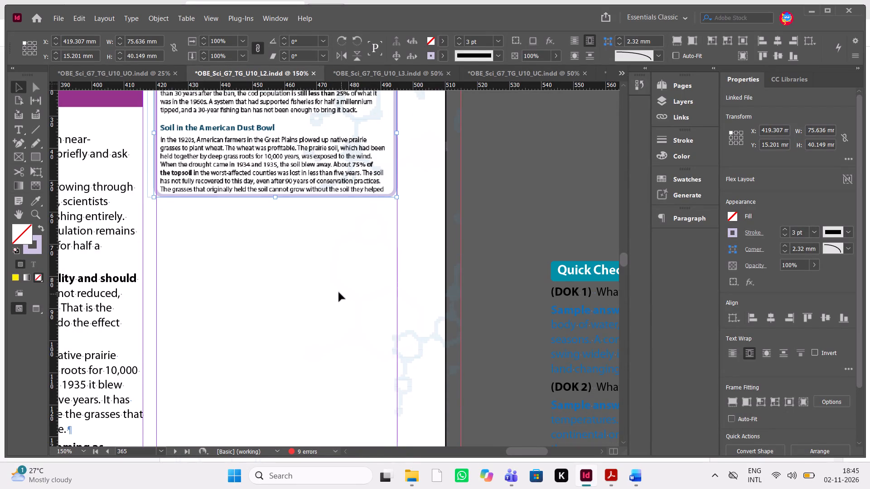
scroll(339, 292, "up", 1)
left_click(274, 245)
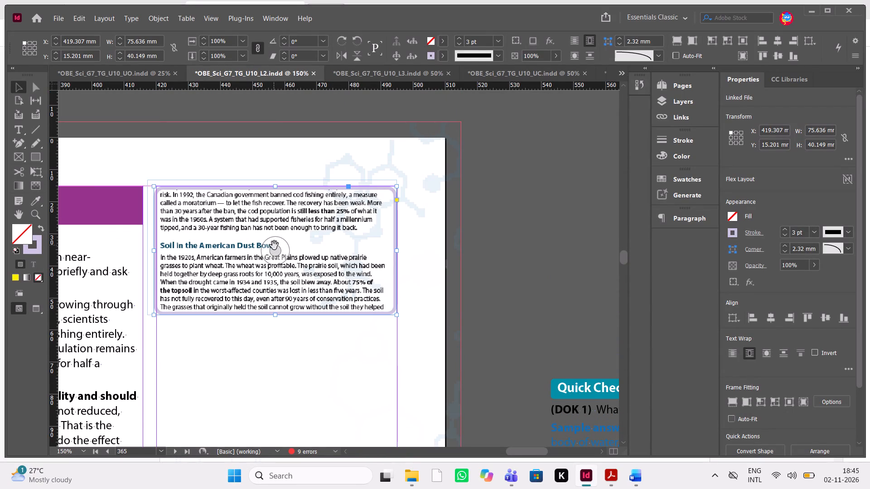
key("shift+Up")
key("shift+Up")
key("shift+Up")
key("shift+Up")
key("shift+Up")
key("shift+Up")
key("shift+Up")
key("shift+Up")
key("shift+Up")
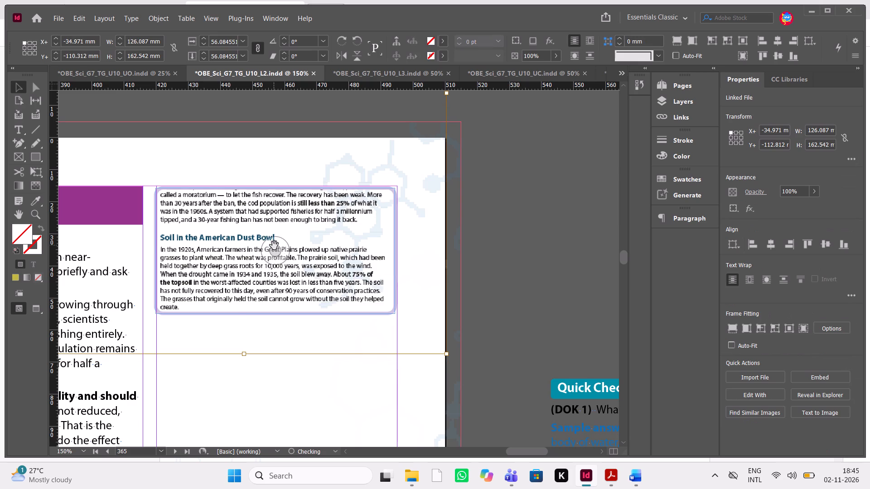
key("shift+Down")
key("shift+Up")
key("shift+Down")
key("shift+Down")
key("shift+Down")
key("shift+Down")
key("shift+Down")
key("shift+Down")
key("shift+Down")
key("shift+Down")
key("shift+Down")
key("shift+Down")
key("shift+Down")
key("shift+Down")
key("shift+Down")
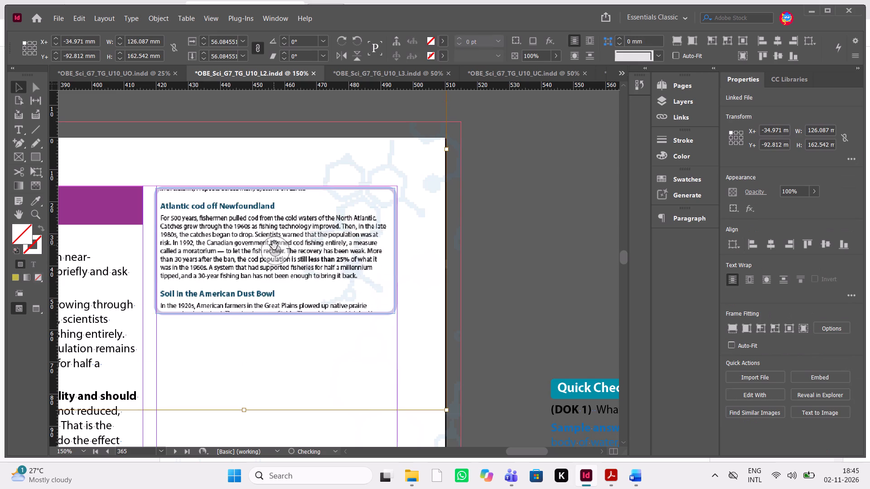
key("shift+Down")
key("shift+Down")
key("shift+Down")
key("shift+Down")
key("shift+Down")
key("shift+Right")
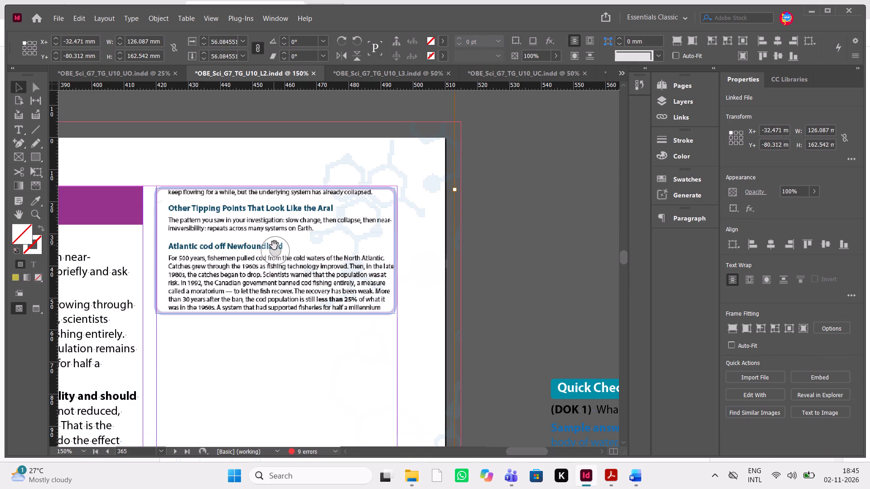
key("shift+Left")
key("Up")
key("Up")
key("Up")
key("Up")
key("Up")
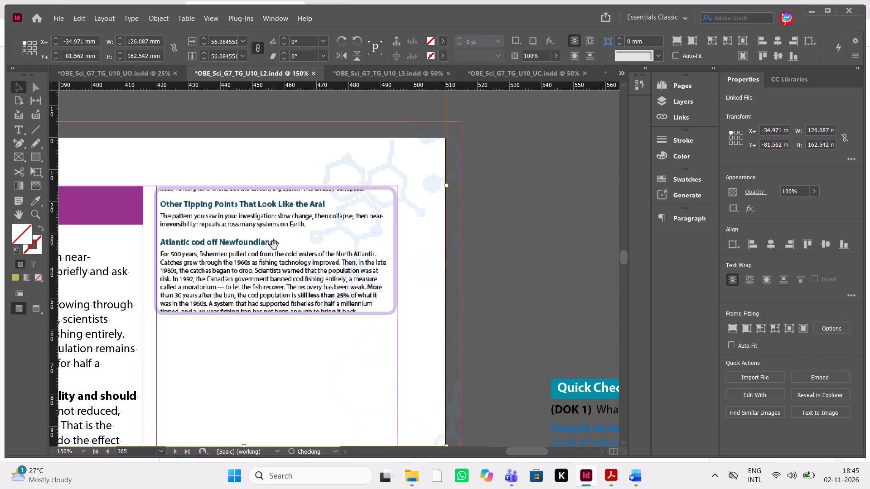
key("Up")
key("Up")
key("Up")
key("Up")
key("Up")
scroll(274, 245, "down", 1)
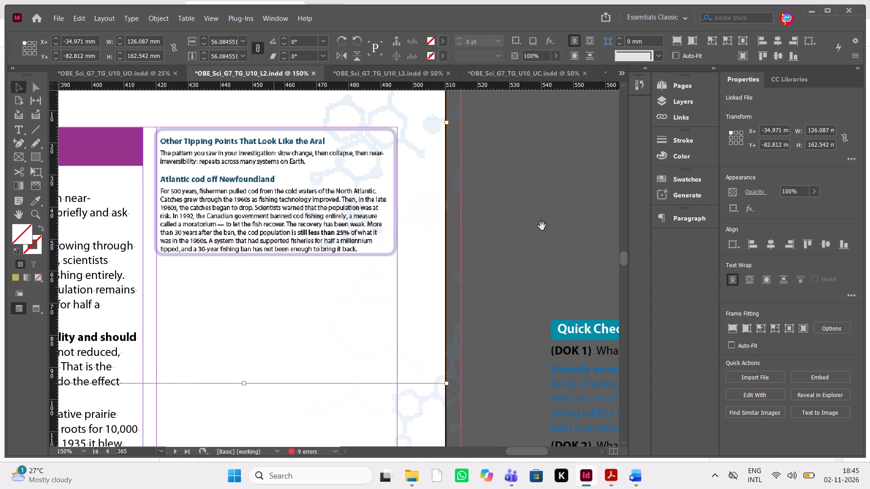
left_click(505, 248)
Extend the rounded frame's bottom edge to a height of about 68.3 mm, taking in the "Soil in the American Dust Bowl" paragraph.
left_click(334, 225)
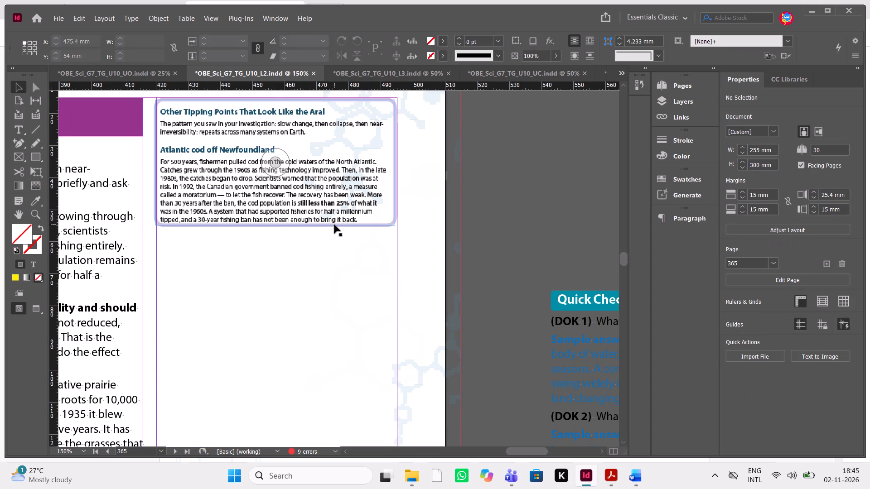
left_click_drag(276, 227, 287, 336)
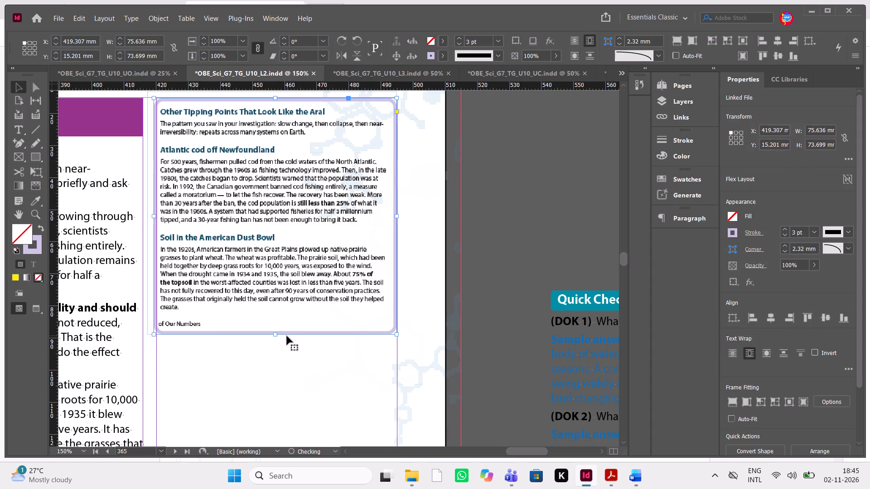
left_click_drag(275, 336, 275, 328)
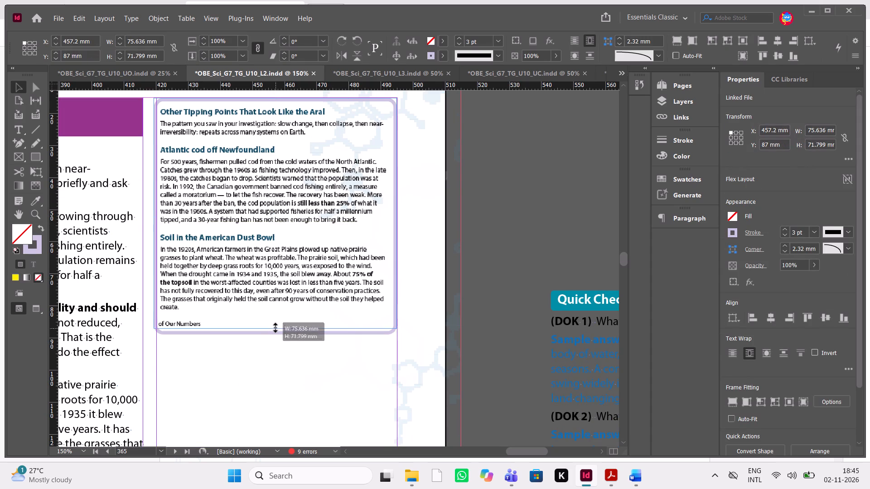
left_click_drag(275, 328, 276, 316)
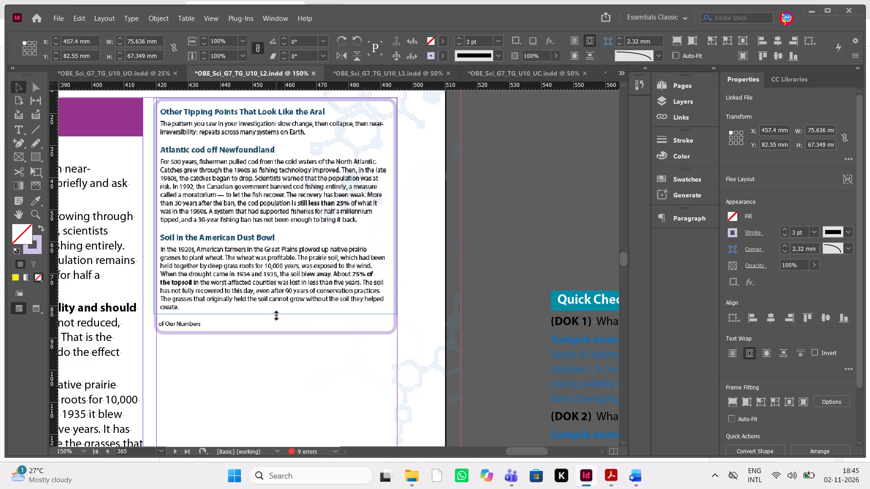
left_click_drag(275, 313, 274, 317)
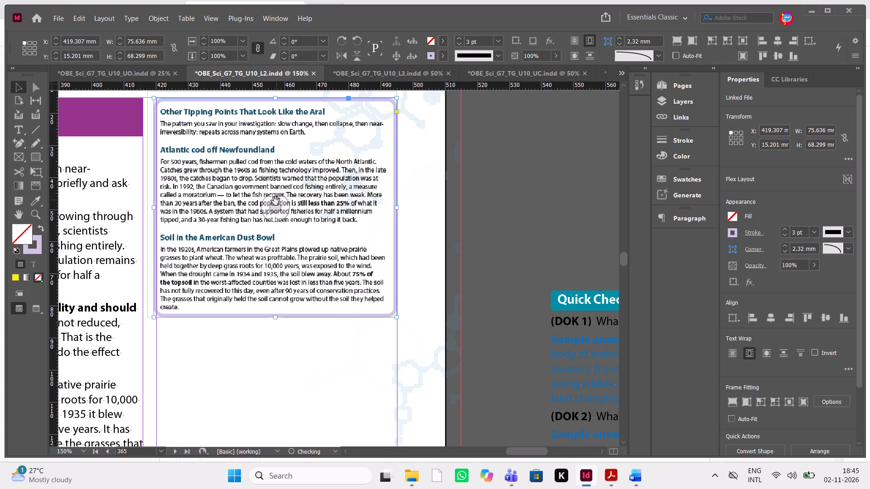
Nudge the placed page up inside the frame to content Y -83.562 mm to balance the text margins.
left_click(275, 201)
key("Up")
key("Up")
key("Up")
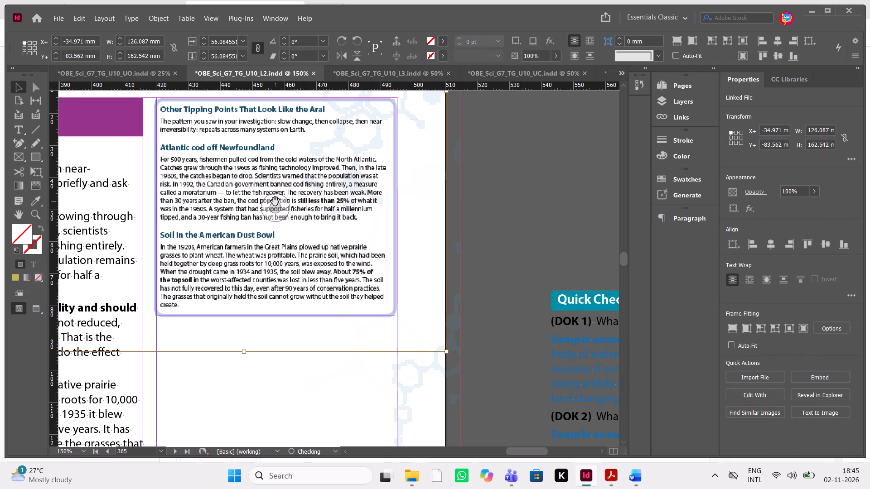
key("Up")
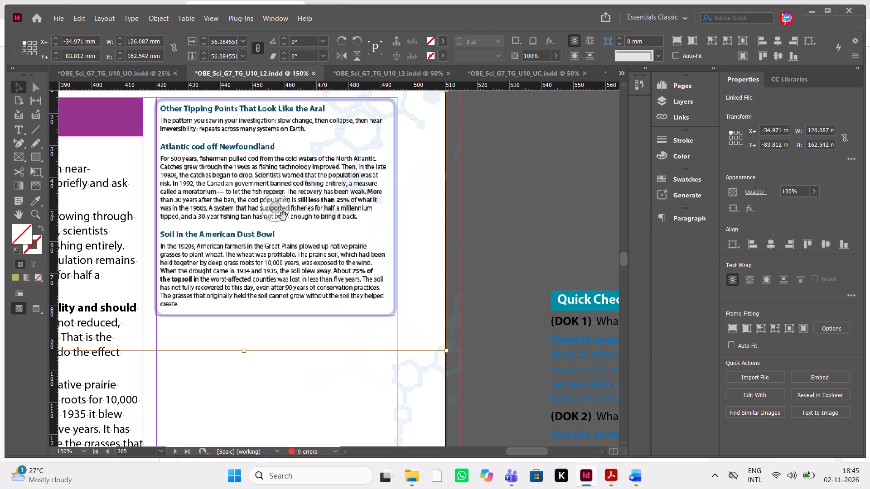
key("Down")
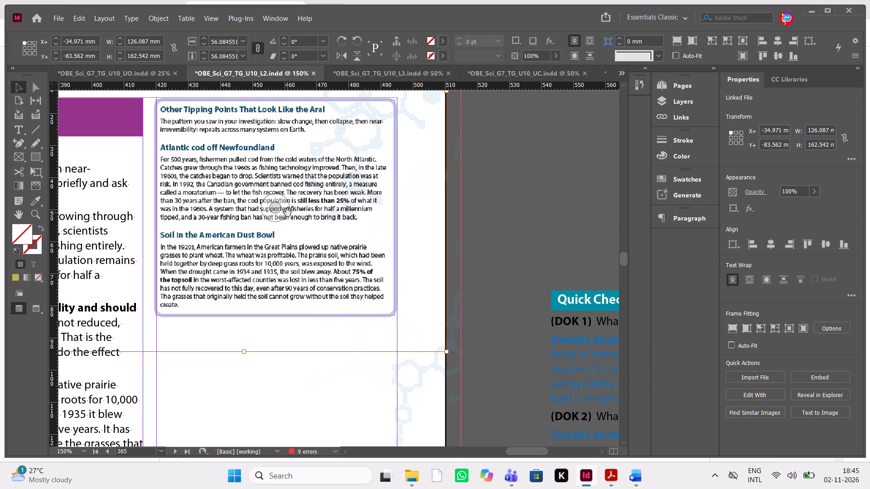
Set the placed page's display performance to High Quality Display.
right_click(288, 212)
left_click(336, 434)
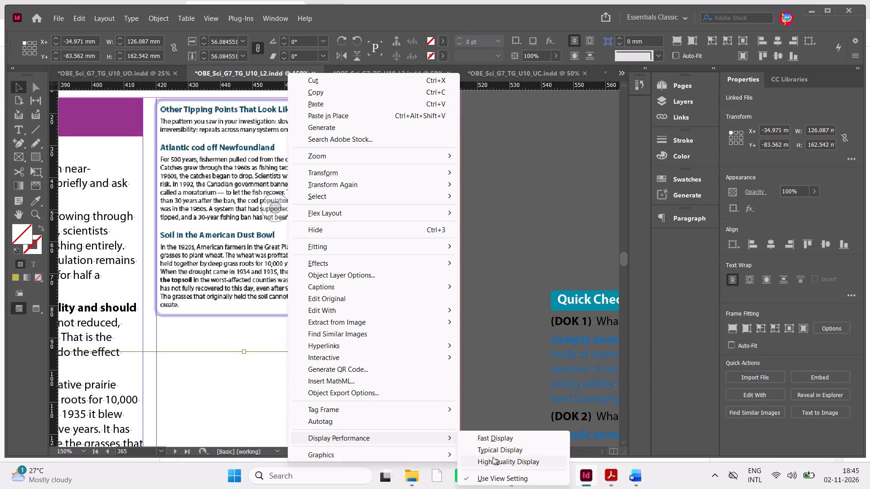
left_click(498, 460)
Check where the tipping points text continues and locate the "Why the Decisions Still Get Made" section in the teacher guide and student book PDF.
left_click(611, 478)
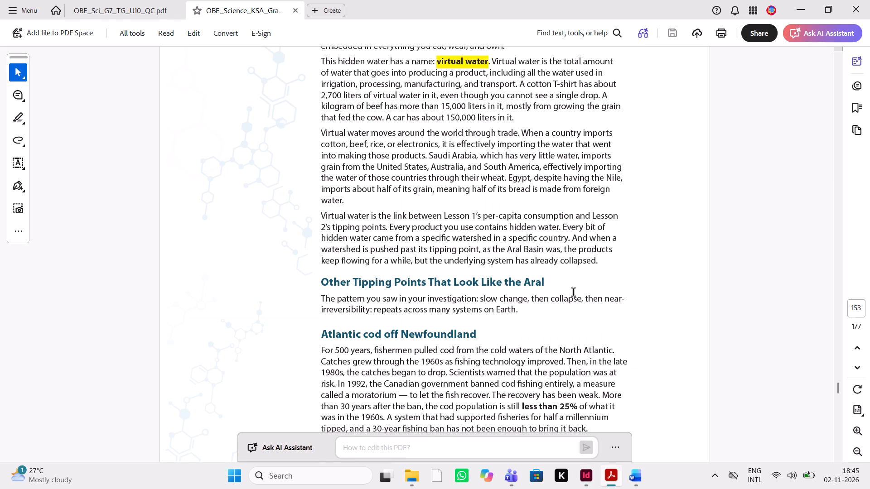
scroll(545, 313, "down", 2)
left_click(613, 478)
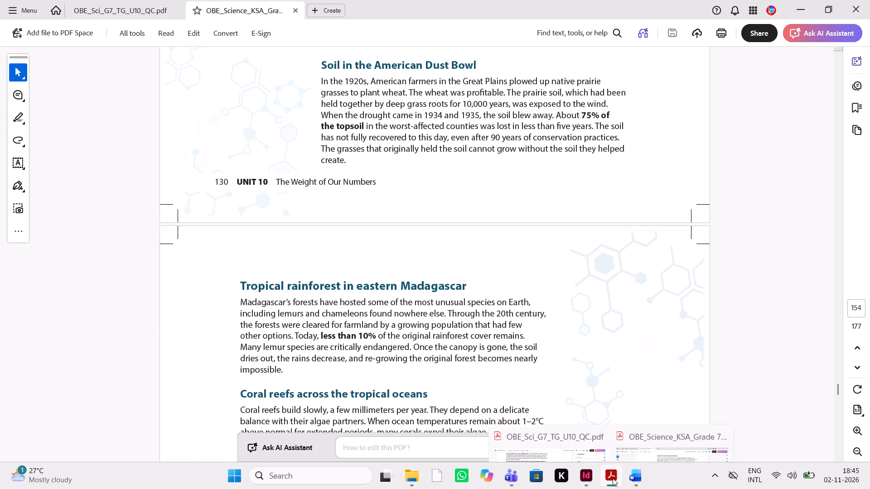
scroll(416, 279, "down", 4)
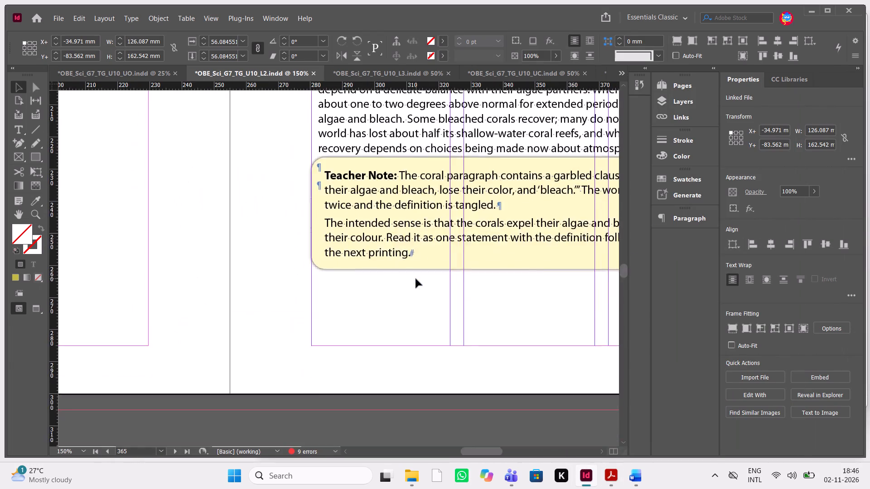
scroll(416, 279, "down", 5)
scroll(416, 279, "up", 1)
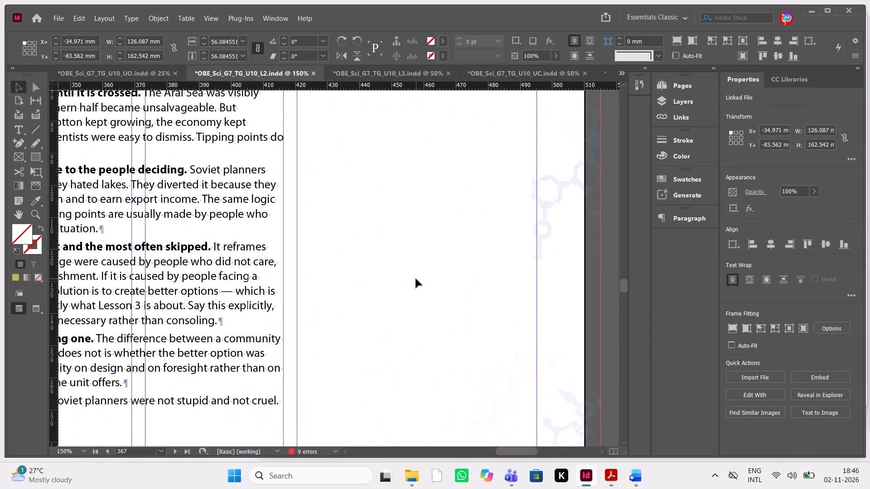
scroll(416, 279, "up", 1)
scroll(416, 279, "down", 1)
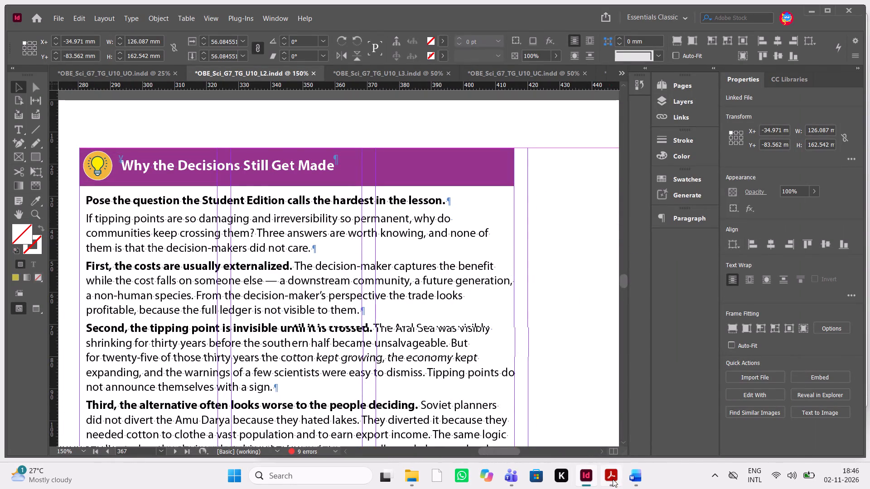
left_click(613, 479)
scroll(443, 337, "down", 5)
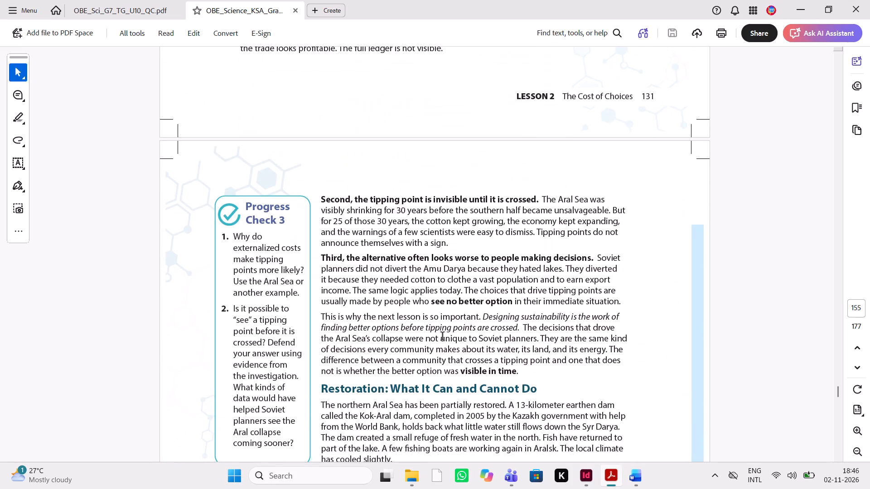
scroll(443, 337, "up", 5)
scroll(443, 337, "down", 2)
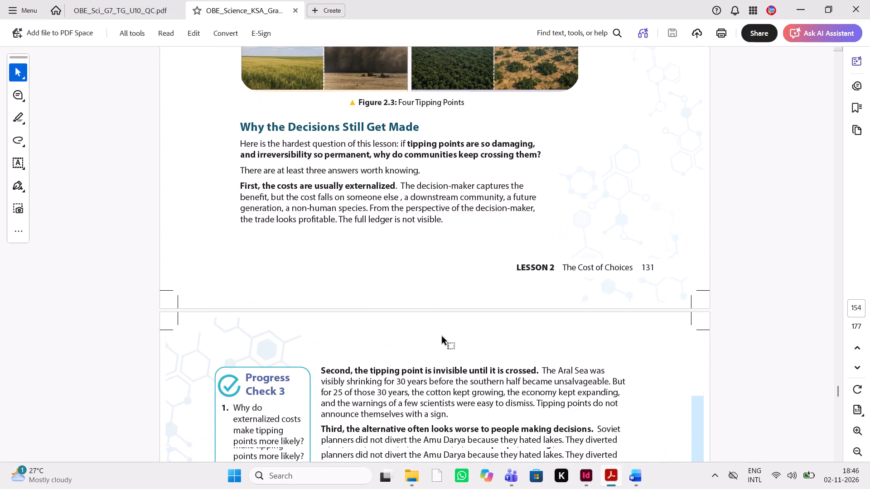
scroll(443, 337, "down", 2)
scroll(443, 337, "up", 2)
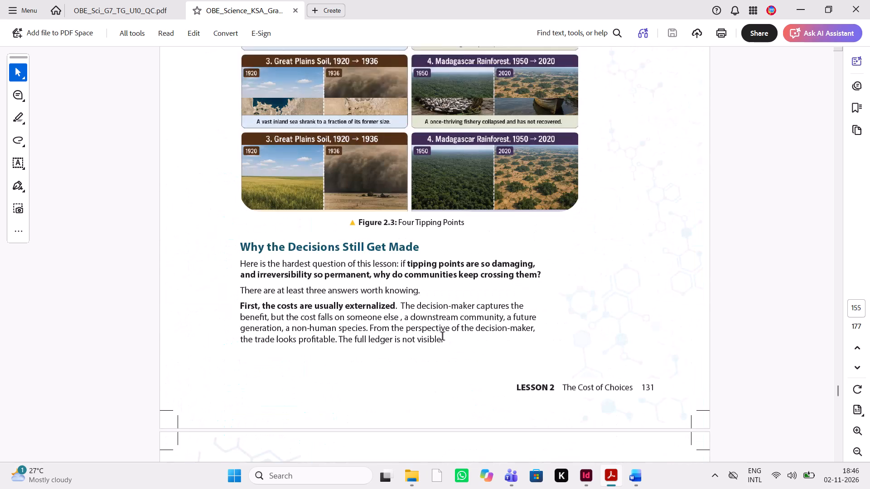
scroll(443, 337, "up", 2)
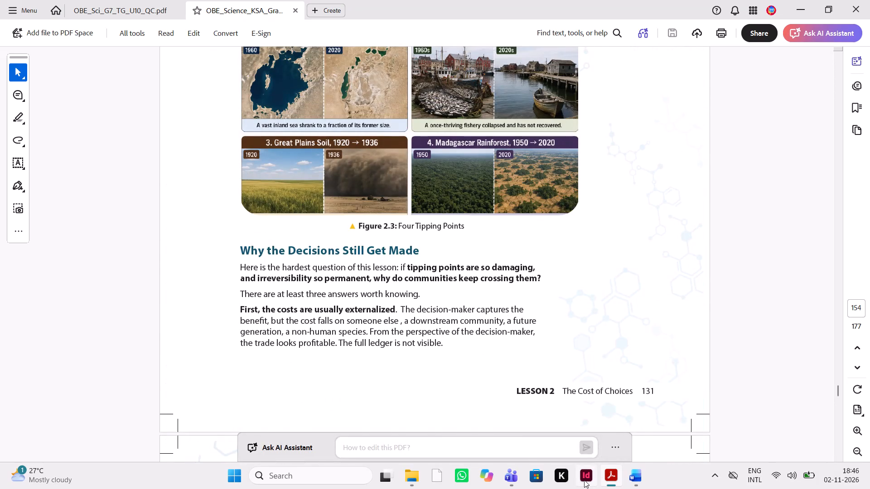
Paste the copied rounded mini-image frame beside "Why the Decisions Still Get Made" on page 367 and delete its "Externalized Costs" content.
left_click(584, 480)
scroll(506, 343, "left", 1)
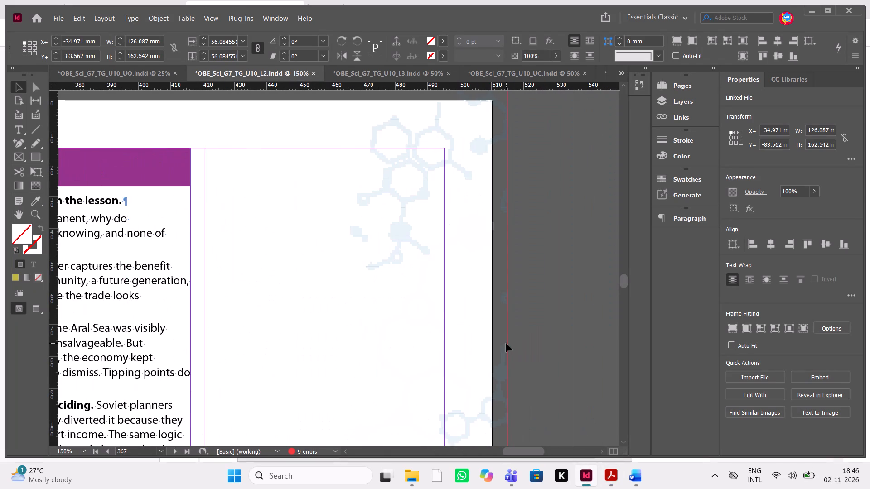
key("ctrl+v")
left_click(337, 276)
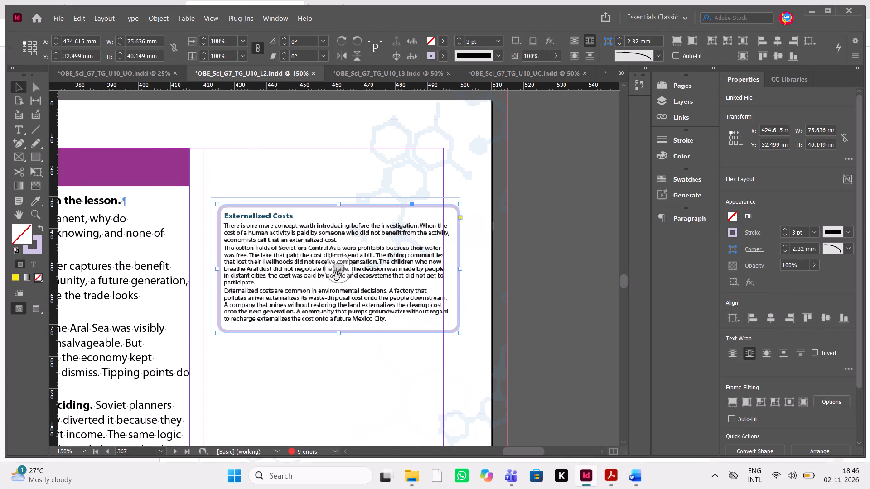
key("Delete")
Move the empty rounded frame to the top of page 367's side column, at X 419.15 mm and Y 15.001 mm.
left_click_drag(337, 274, 315, 213)
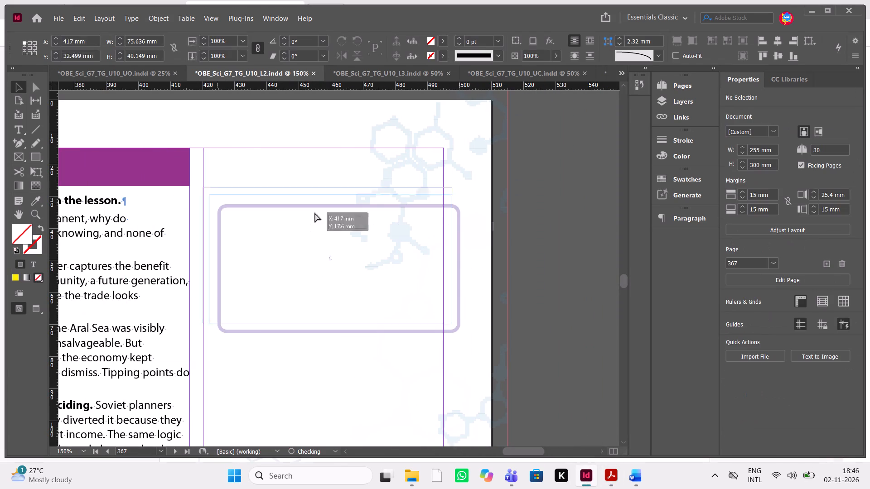
left_click_drag(315, 213, 327, 225)
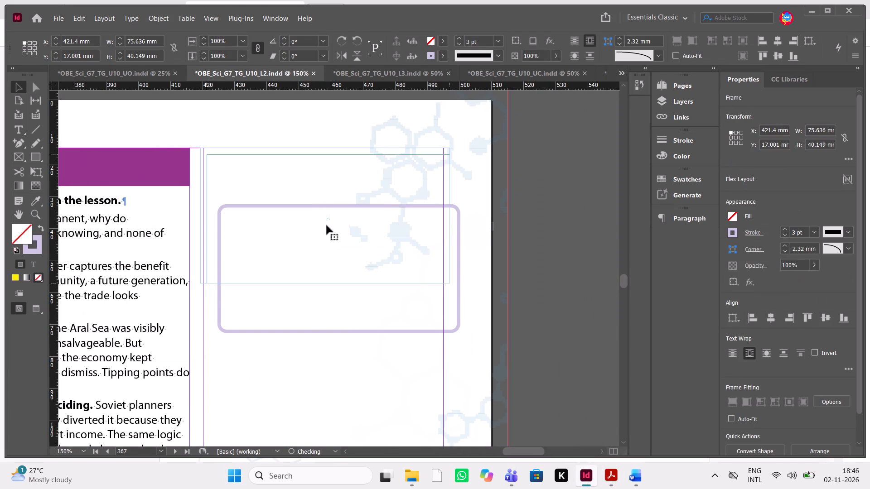
key("shift+Left")
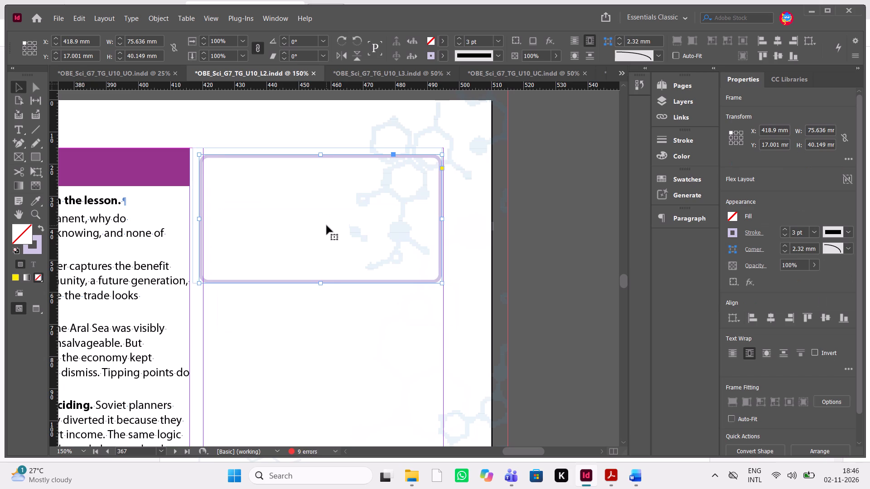
key("Right")
key("Up")
key("Up")
key("Up")
key("Up")
key("Up")
key("Up")
key("Up")
key("Up")
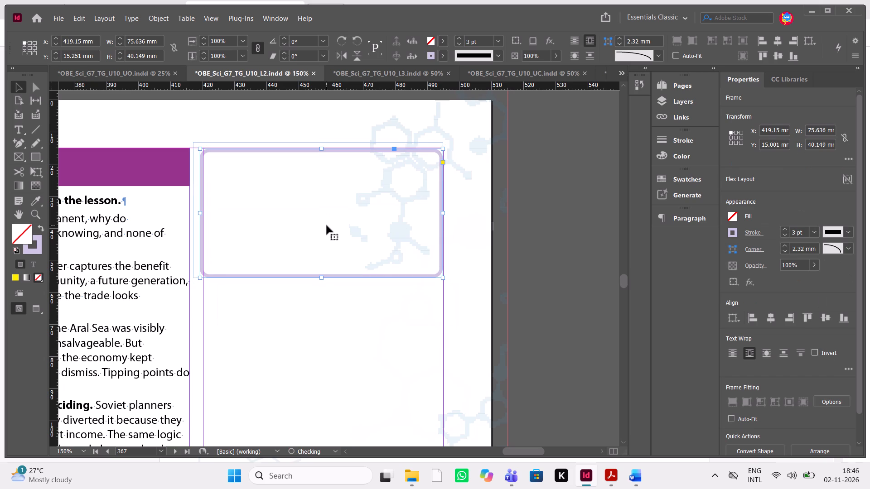
Place page 151 of OBE_Science_KSA_Grade 7 Vol 3_4P_.pdf into the empty rounded frame on page 367.
key("ctrl+d")
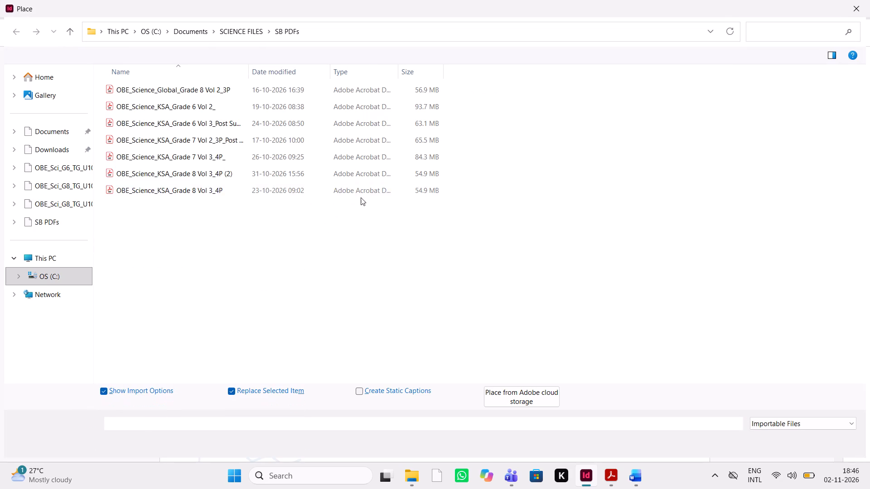
left_click(253, 157)
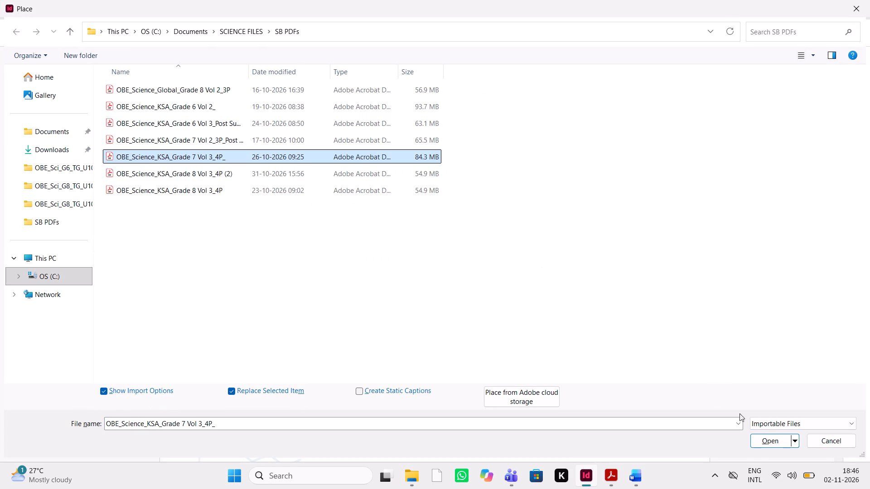
left_click(773, 439)
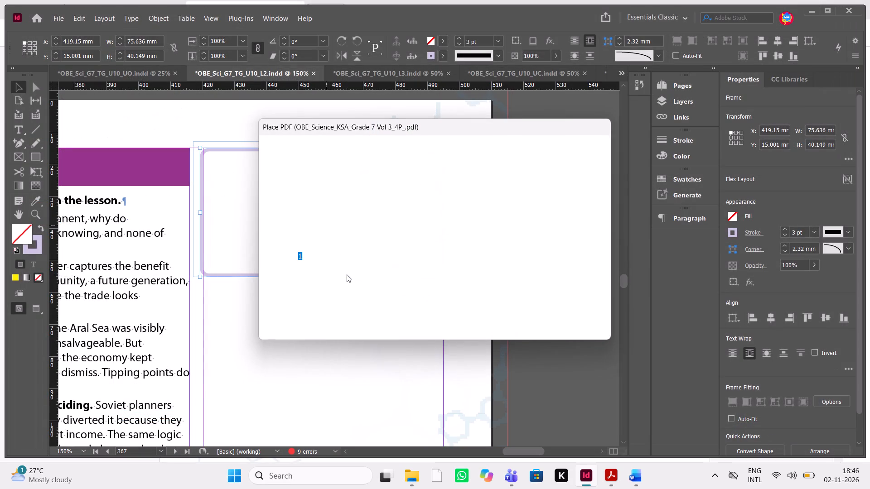
key("BackSpace")
type("151")
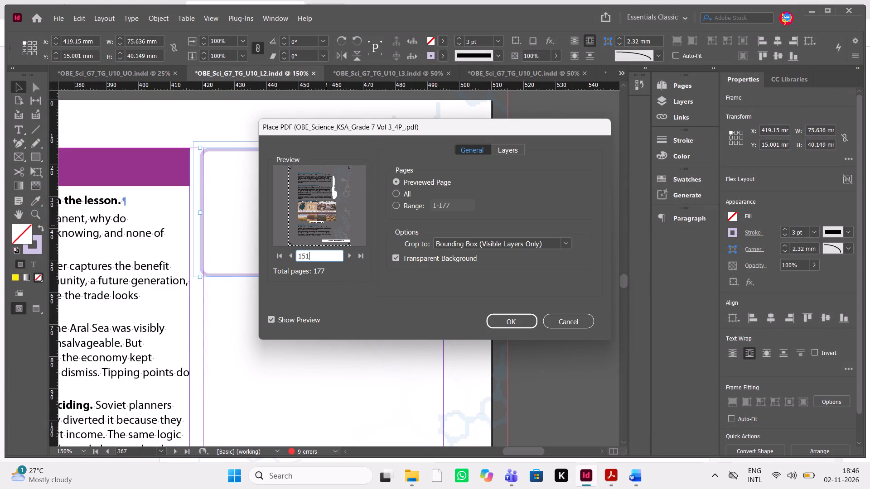
left_click(513, 321)
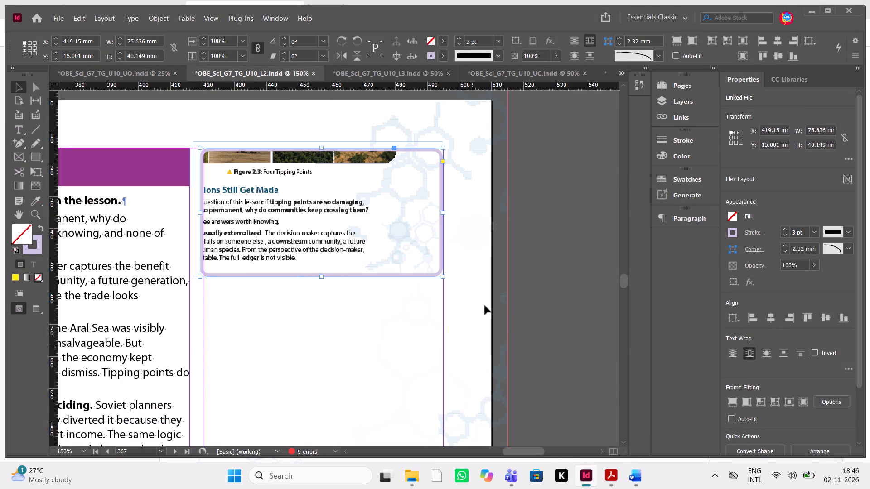
Compare the "Why the Decisions Still Get Made" section in the student book PDF with the teacher guide text on page 367.
left_click(615, 480)
left_click(615, 480)
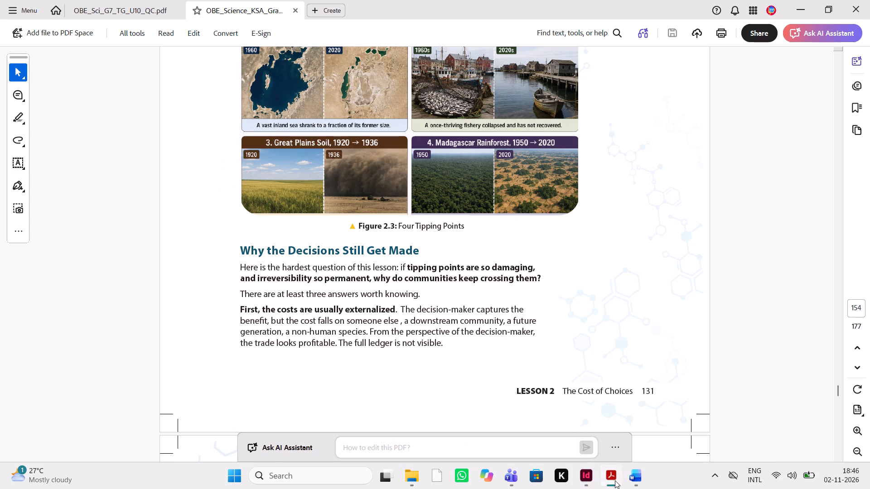
left_click(615, 480)
scroll(458, 158, "up", 3)
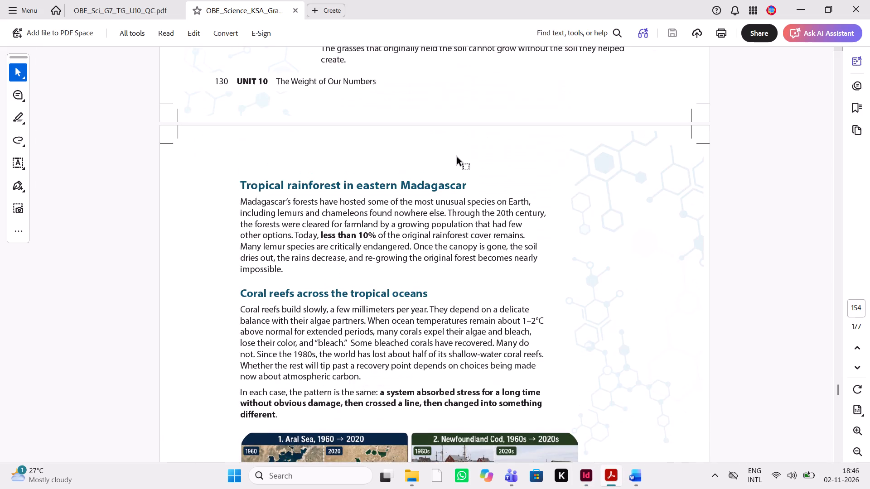
scroll(458, 158, "down", 3)
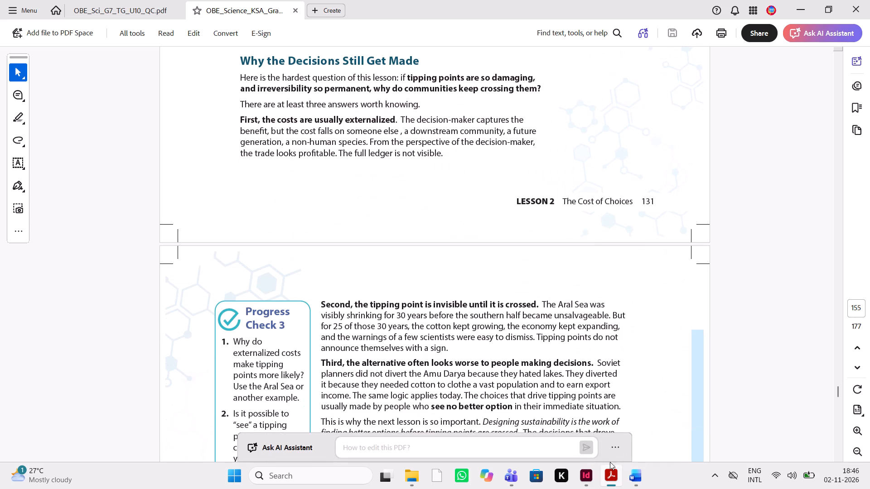
left_click(583, 479)
scroll(411, 326, "right", 2)
scroll(411, 326, "left", 1)
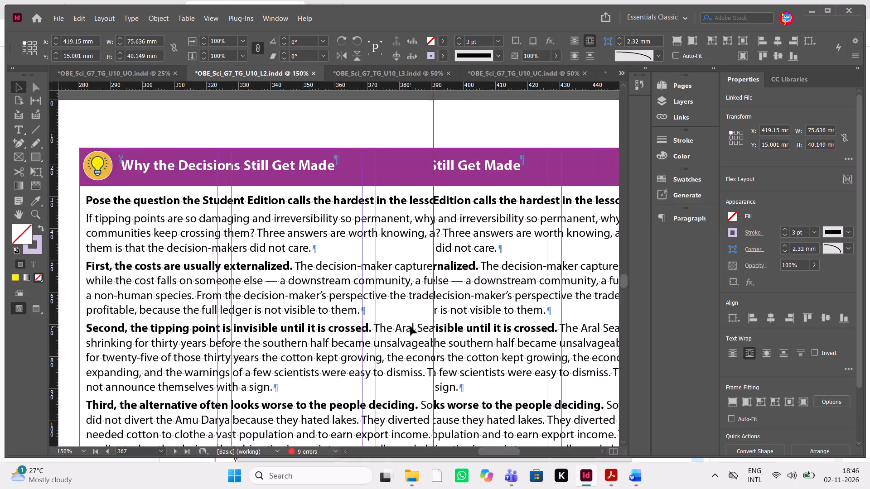
scroll(411, 326, "left", 1)
scroll(451, 191, "left", 1)
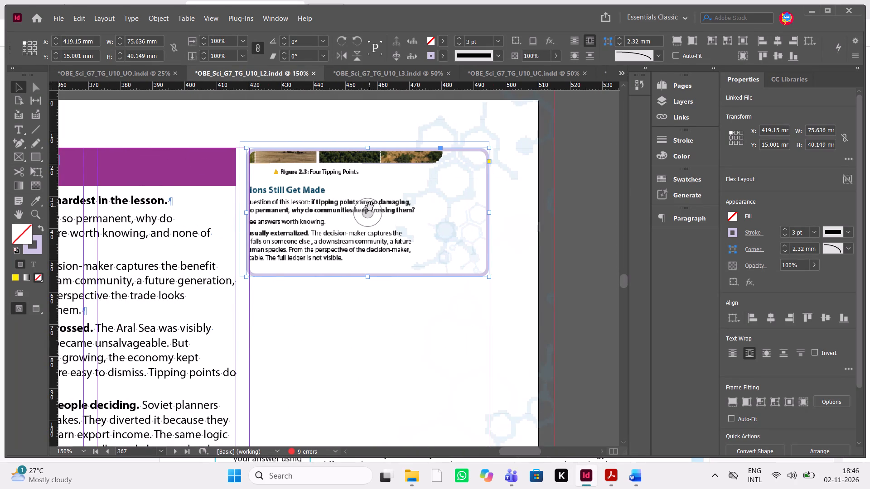
Shift the placed page inside its frame to offsets of about X -15.72 mm and Y -115.56 mm, bringing "Why the Decisions Still Get Made" into view.
left_click(370, 206)
key("shift+Right")
key("shift+Right")
key("shift+Right")
key("shift+Right")
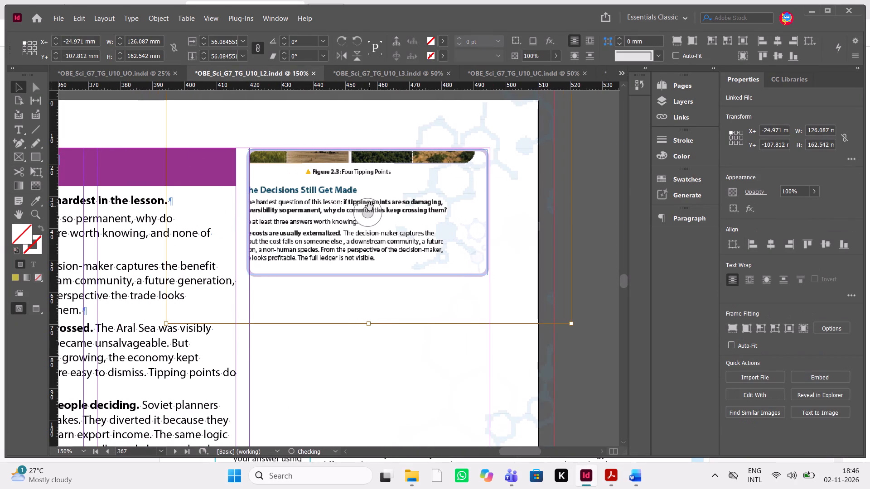
key("shift+Right")
key("shift+Right")
key("shift+Right")
key("shift+Right")
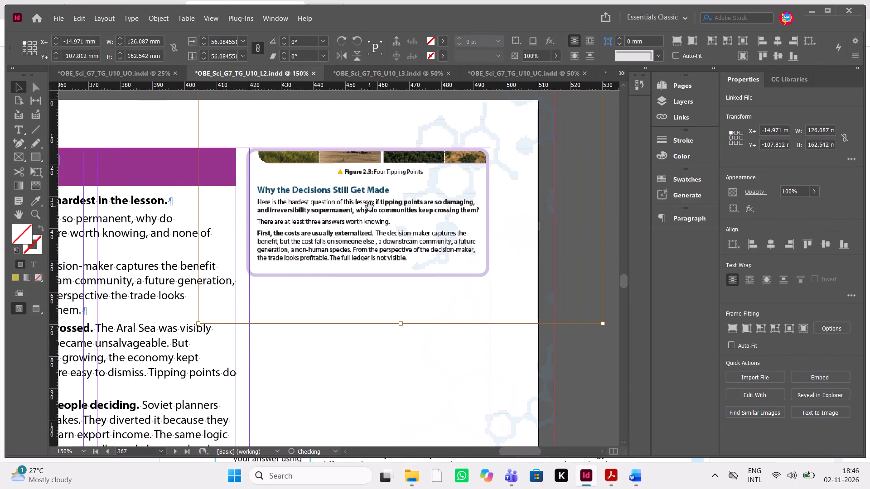
key("Left")
key("Left")
key("Left")
key("shift+Up")
key("shift+Up")
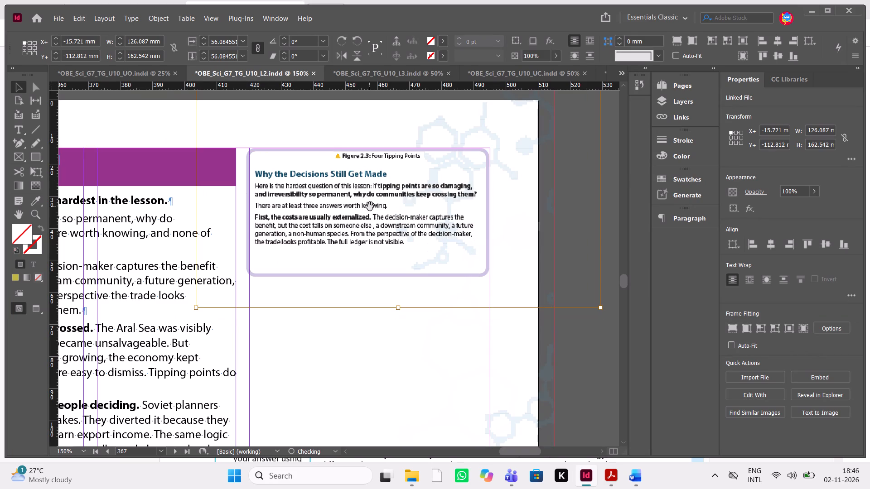
key("Up")
key("Up")
key("Up")
key("Up")
key("Up")
key("Up")
key("Up")
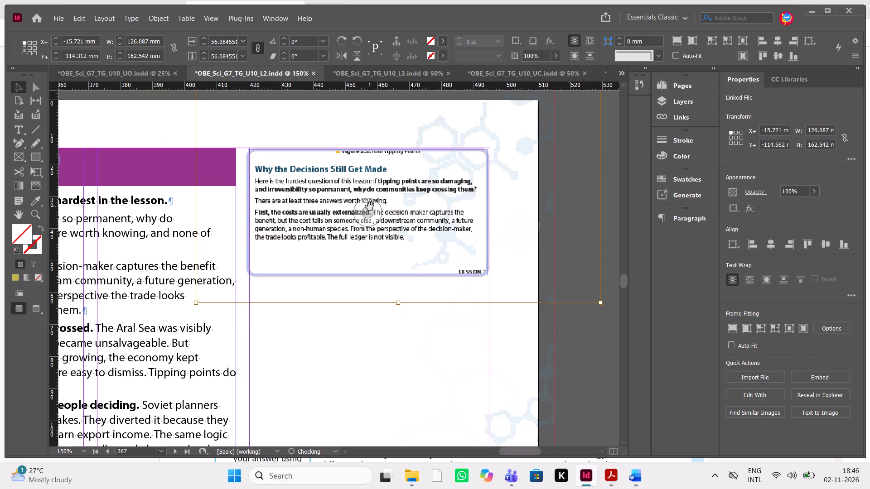
key("Up")
key("Up")
key("Up")
key("Up")
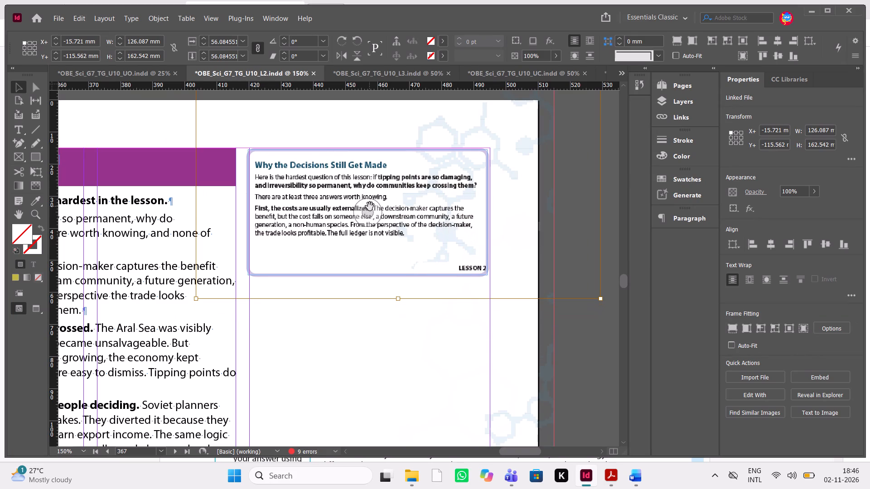
Enlarge the placed page to about 131.17 by 166.16 mm and adjust its horizontal offset within the frame to about -16.97 mm.
left_click_drag(602, 300, 617, 311)
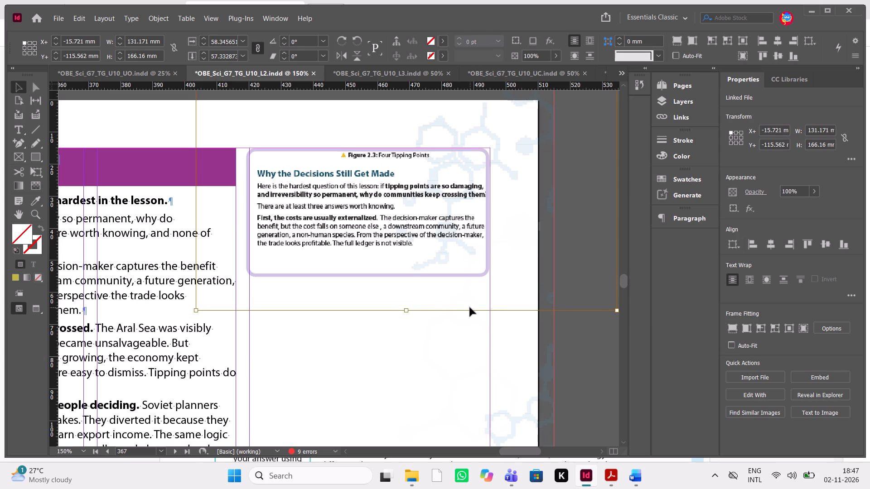
key("shift+Left")
key("shift+Left")
key("ctrl+z")
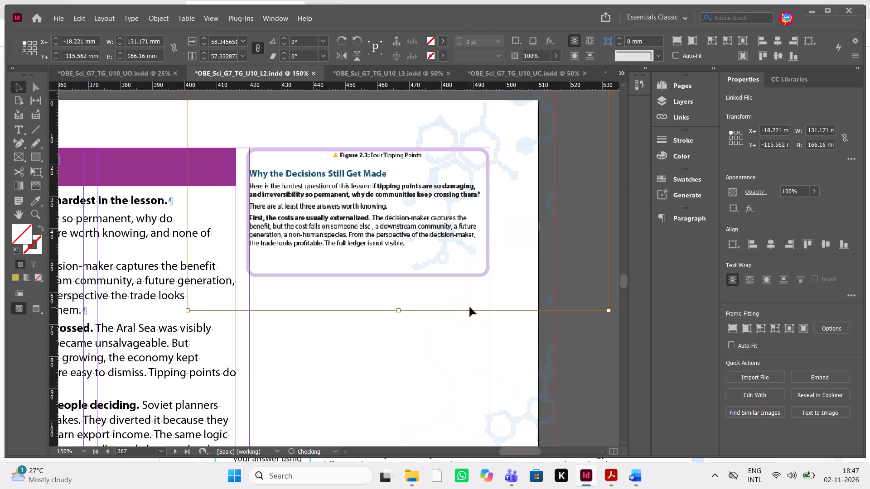
key("Right")
key("Right")
key("Right")
key("Right")
key("Right")
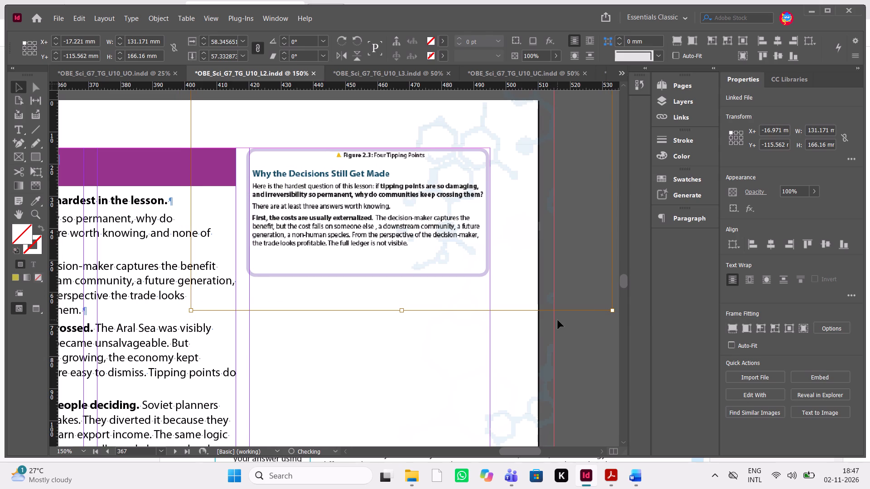
Move the placed page up inside the frame to a vertical offset of about -119.31 mm, hiding the Figure 2.3 caption above the heading.
key("Up")
key("Up")
key("Up")
key("Up")
key("Up")
key("Up")
key("Up")
key("Up")
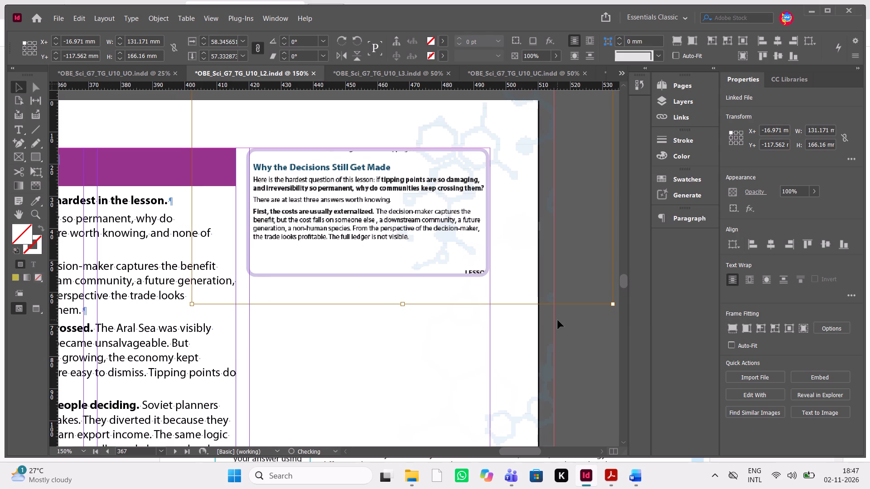
key("Up")
key("Up")
key("Up")
key("Up")
key("Up")
key("Up")
key("Up")
key("Up")
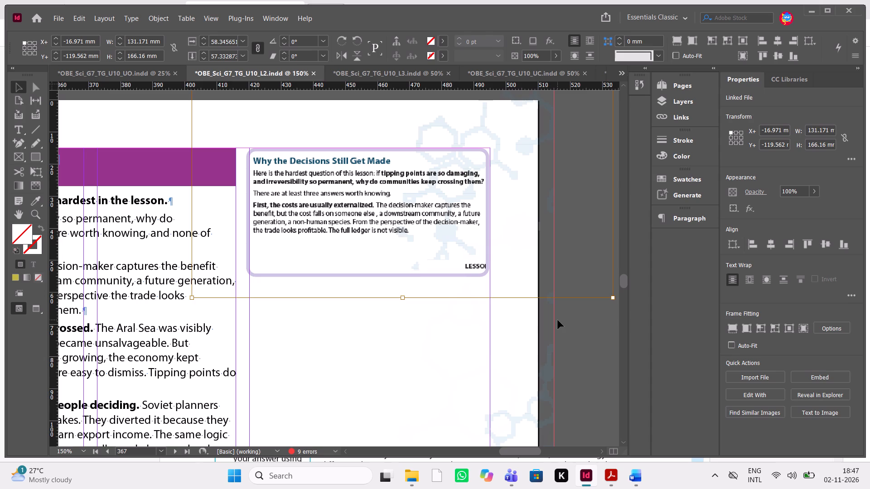
key("Down")
left_click(478, 424)
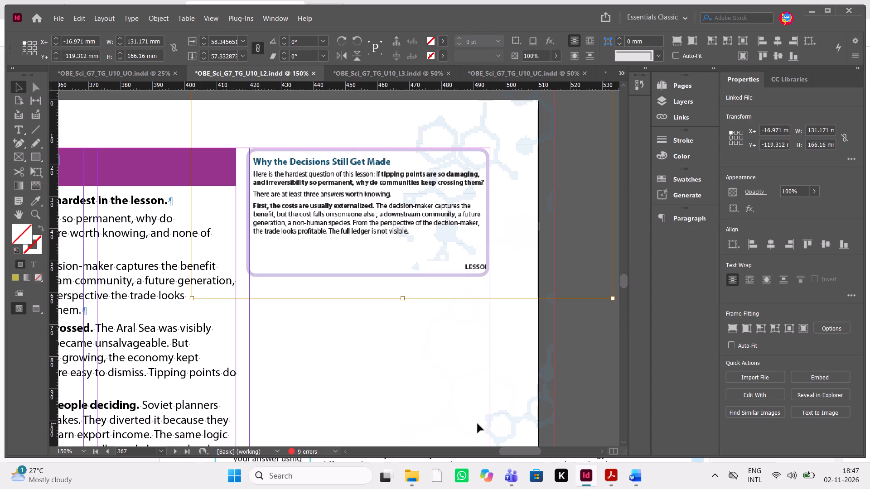
Shorten the mini-image frame from its bottom edge to a height of about 33.8 mm, cropping out the lesson footer.
left_click(404, 273)
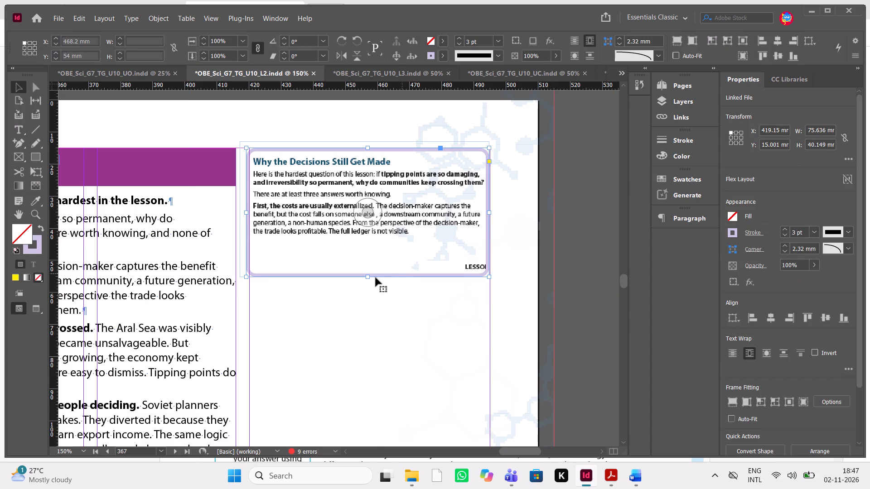
left_click_drag(368, 277, 372, 246)
left_click(369, 195)
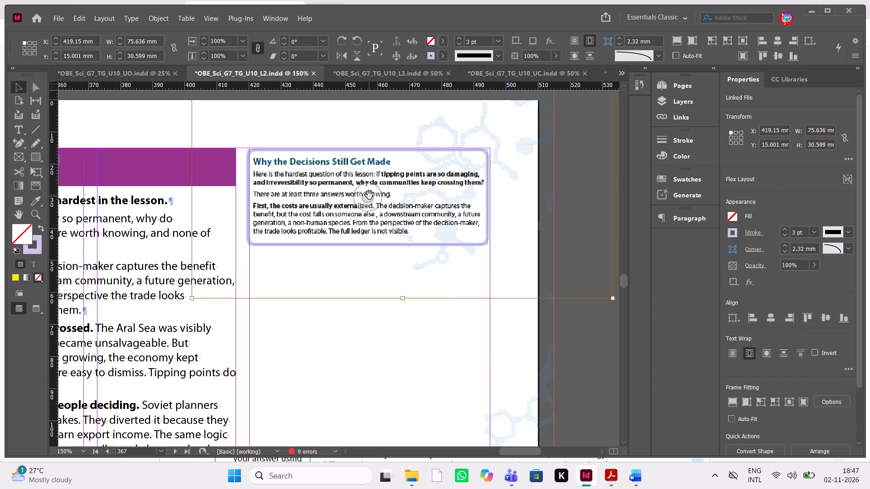
left_click(369, 195)
left_click(369, 195)
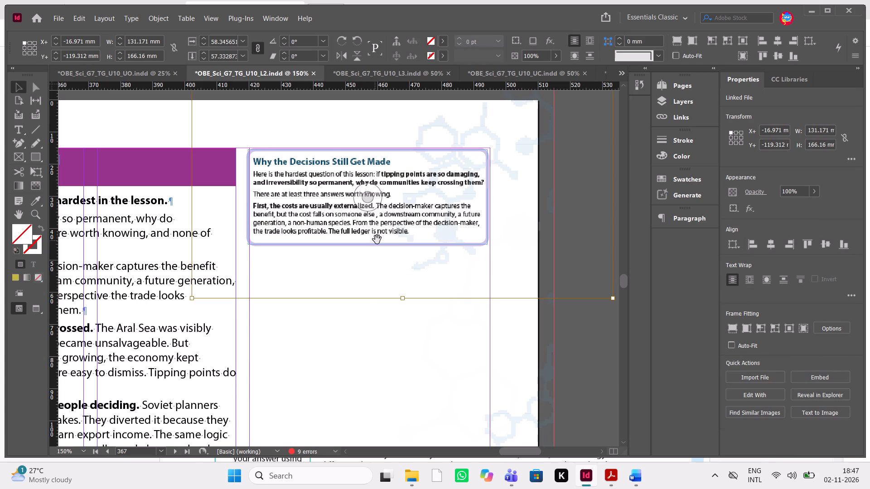
left_click(362, 296)
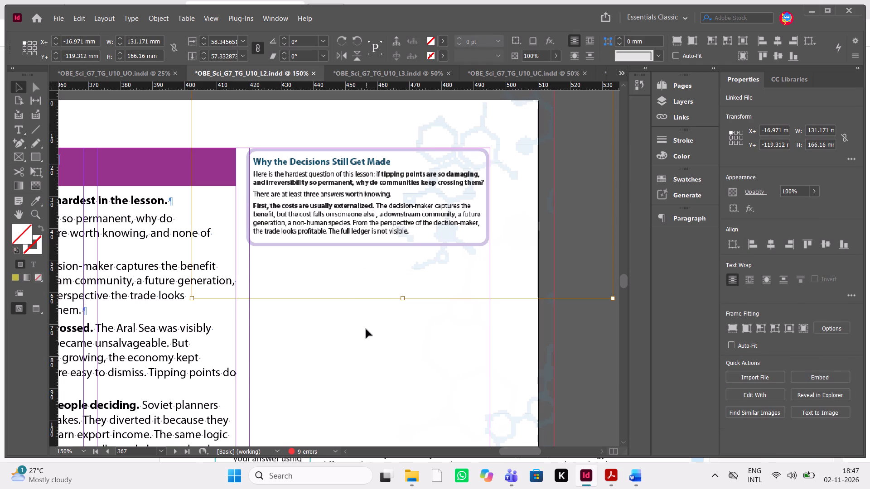
left_click(366, 329)
left_click(398, 246)
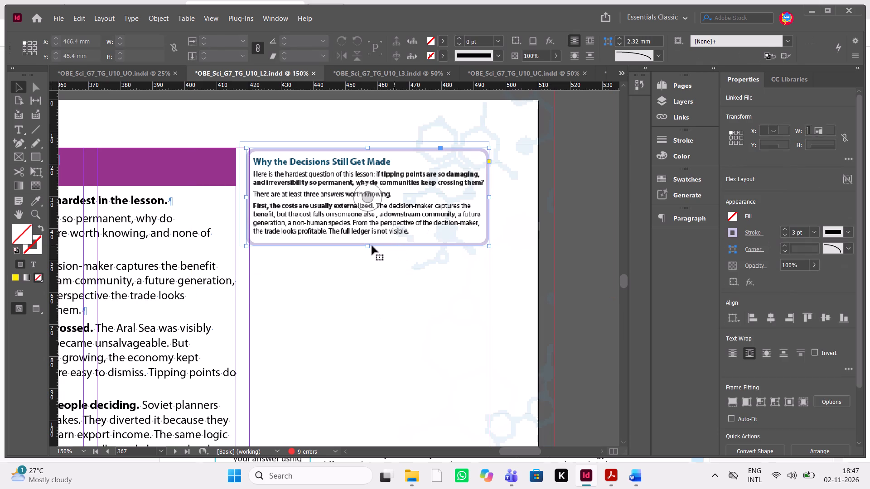
left_click_drag(365, 247, 365, 257)
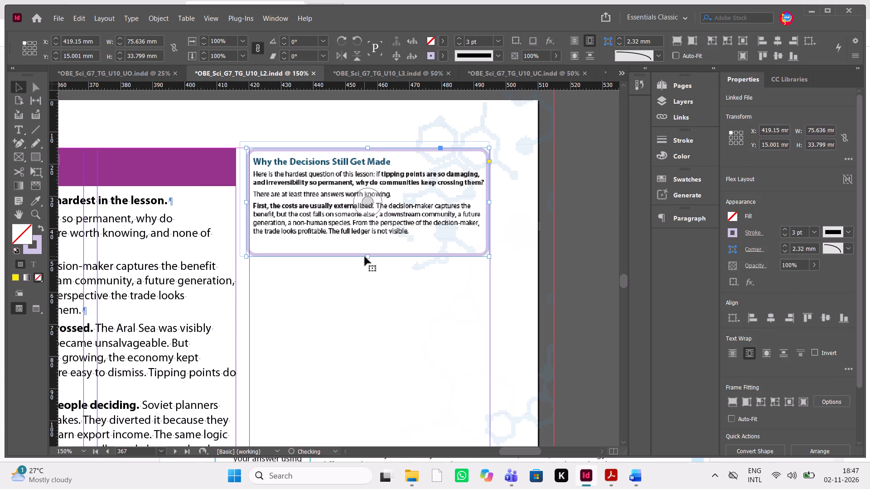
Nudge the placed page down inside the shortened frame to a vertical offset of about -118.31 mm.
left_click(367, 207)
key("Down")
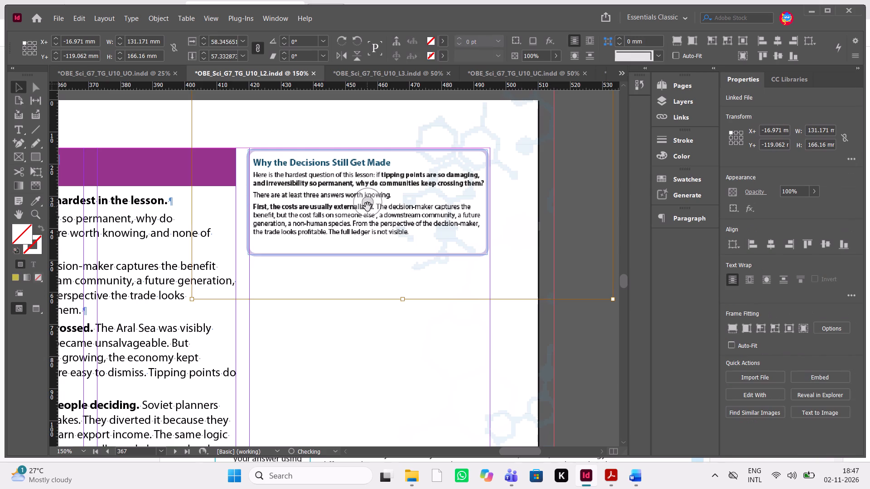
key("Down")
key("Down")
key("Down")
Set the placed "Why the Decisions Still Get Made" page's display performance to High Quality Display.
left_click(362, 207)
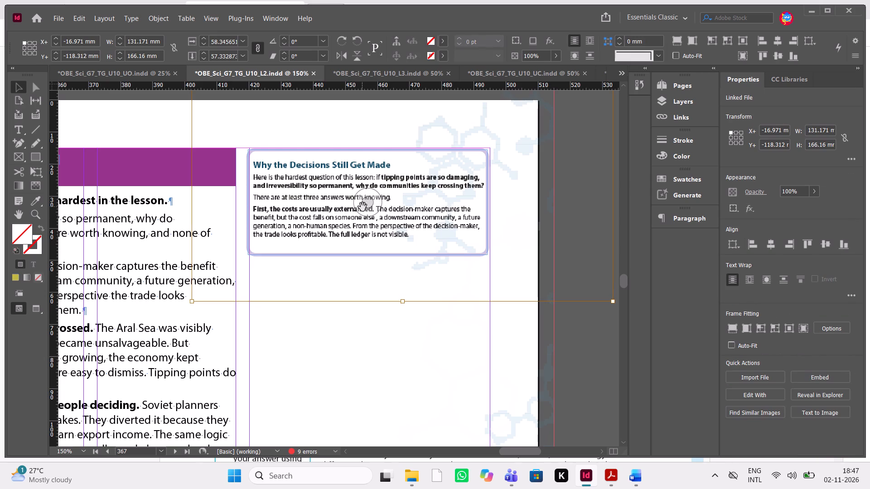
right_click(362, 207)
left_click(394, 438)
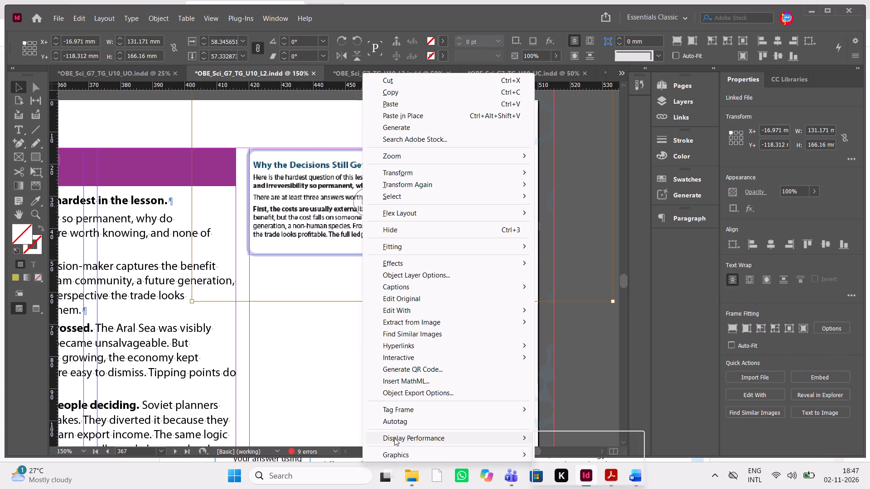
left_click(590, 462)
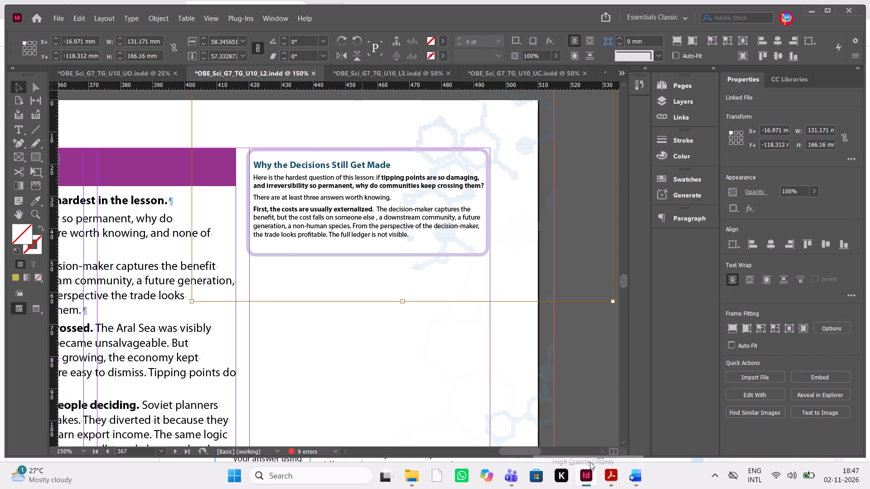
left_click(409, 391)
Locate the "Restoration — What It Can and Cannot Do" section on page 369 and examine its side column.
scroll(409, 391, "down", 2)
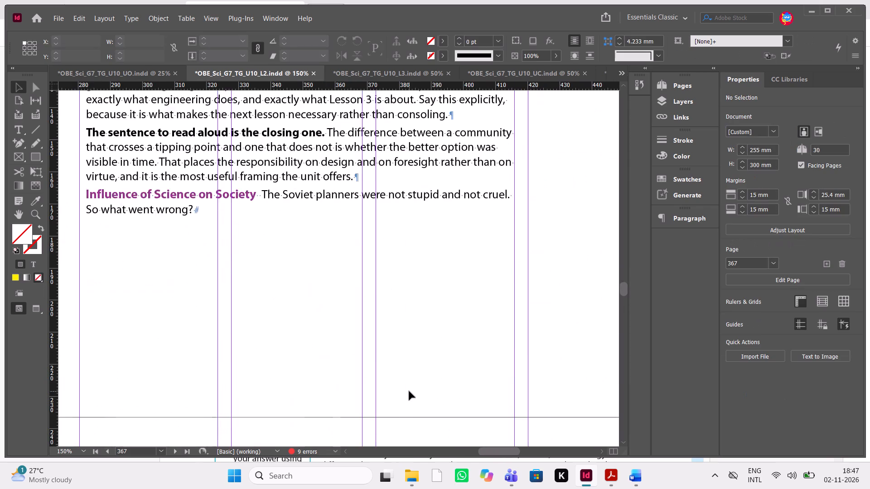
scroll(409, 391, "down", 1)
key("ctrl+minus")
key("ctrl+minus")
key("ctrl+minus")
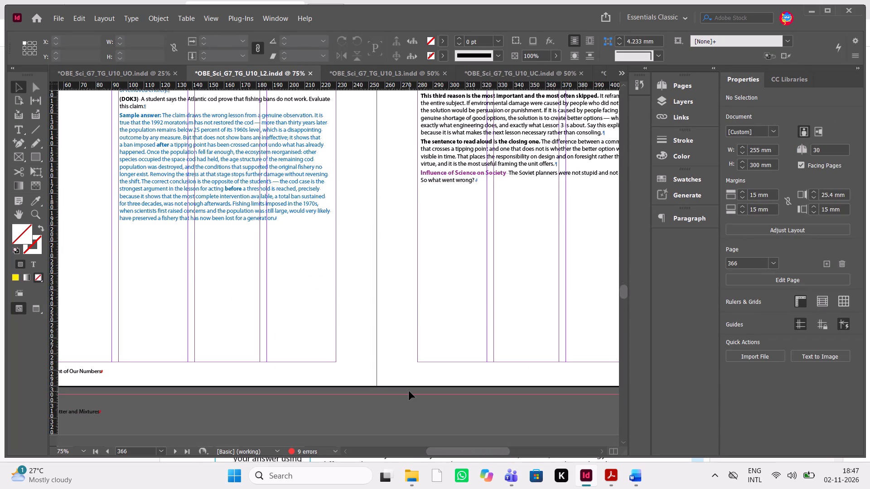
scroll(409, 391, "down", 3)
scroll(409, 391, "up", 1)
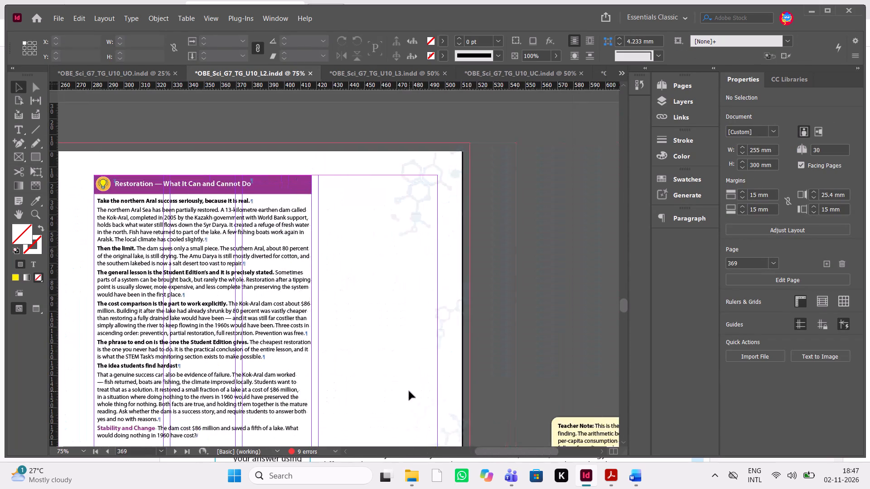
key("ctrl+equal")
key("ctrl+equal")
key("ctrl+equal")
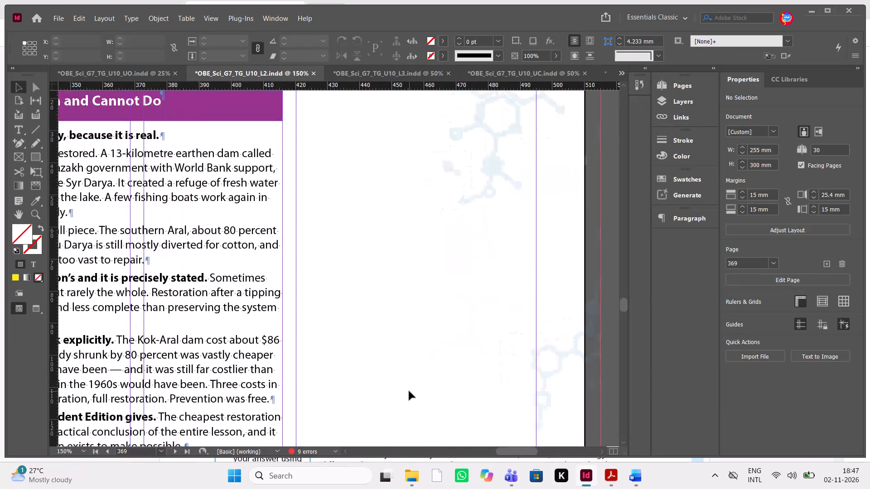
Paste the copied mini-image frame onto page 369 and delete its "Externalized Costs" content, keeping the empty purple frame.
scroll(409, 391, "up", 1)
key("ctrl+v")
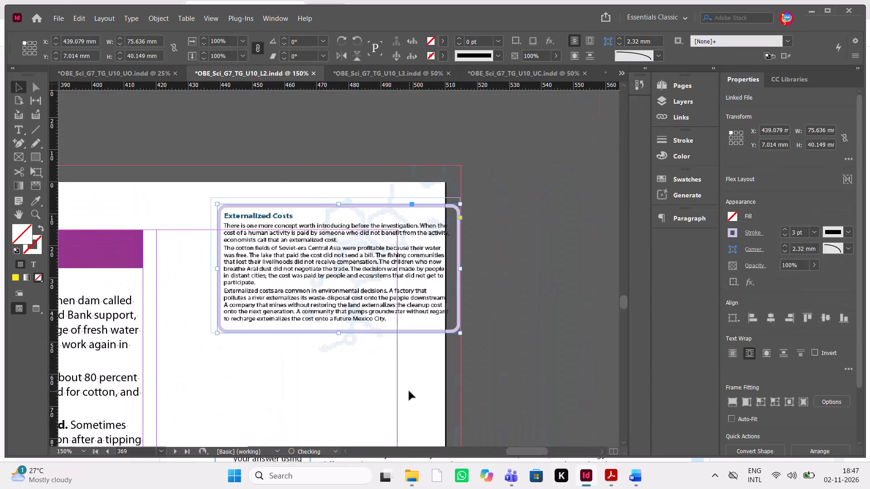
left_click(385, 249)
left_click(344, 273)
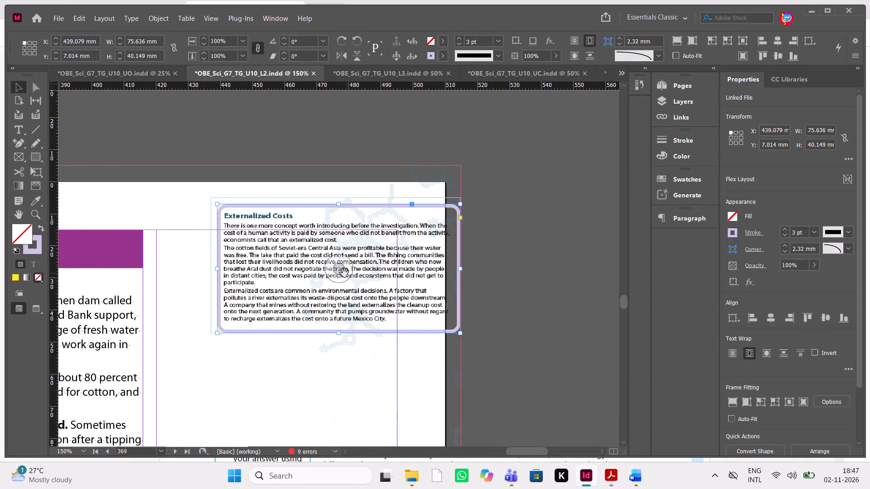
key("Delete")
Move the empty frame to the top of page 369's side column, at about X 419.16 mm and Y 15.10 mm.
left_click_drag(344, 273, 283, 328)
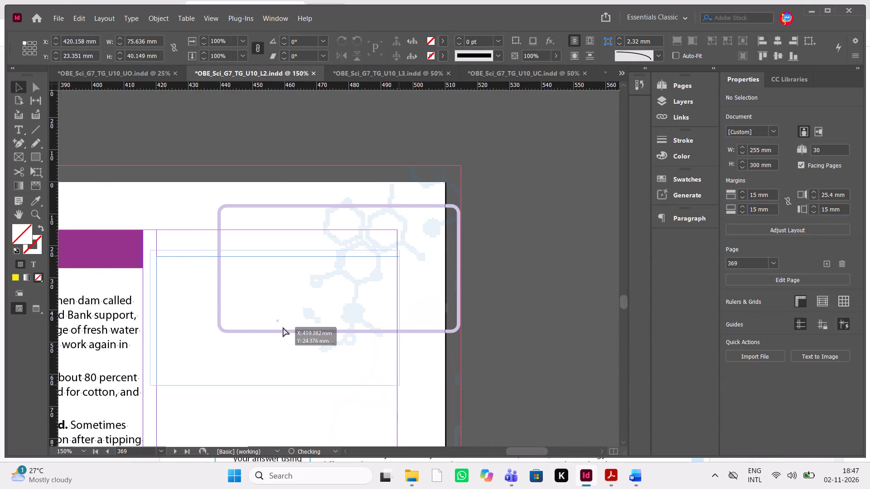
left_click_drag(283, 328, 286, 327)
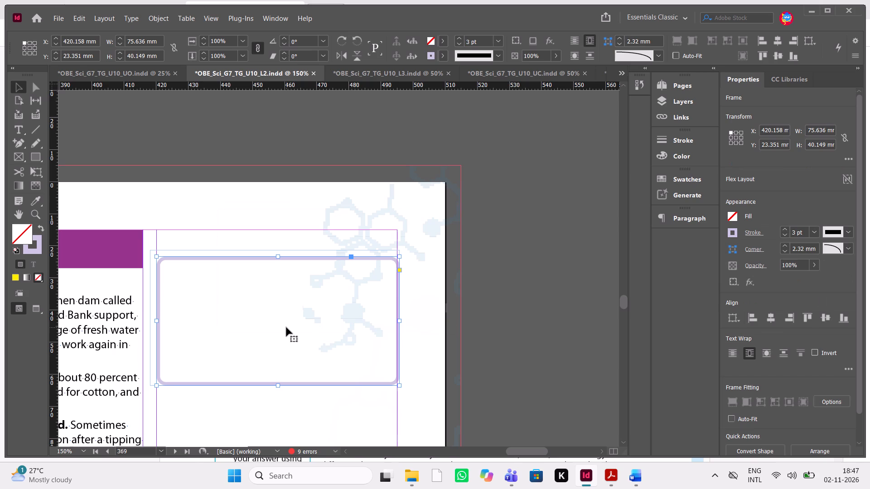
key("shift+Left")
key("shift+Right")
key("Left")
key("Left")
key("Left")
key("Left")
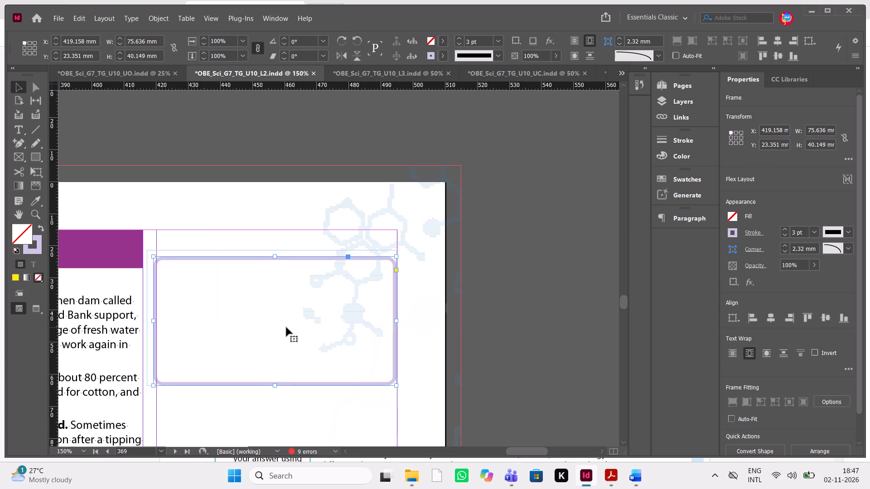
key("shift+Up")
key("shift+Up")
key("Up")
key("shift+Up")
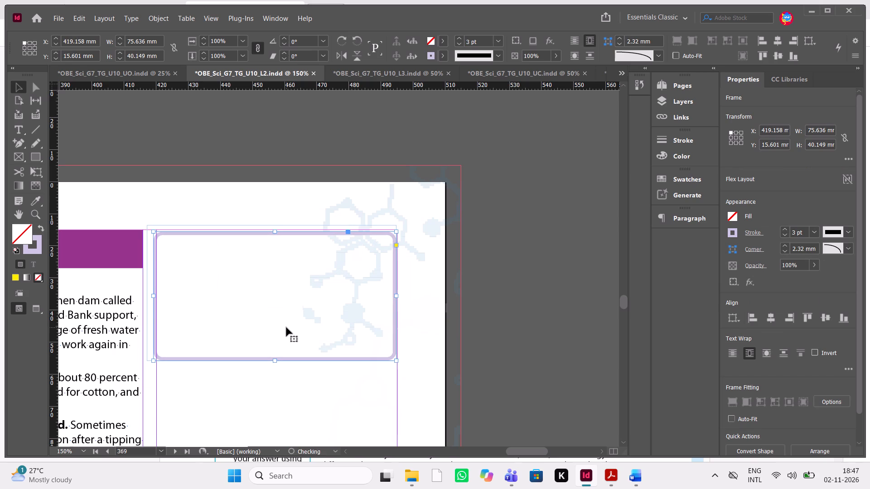
key("Up")
key("Up")
Place page 152 of OBE_Science_KSA_Grade 7 Vol 3_4P_ in the empty frame, checking the section's page in the student-book PDF.
key("ctrl+d")
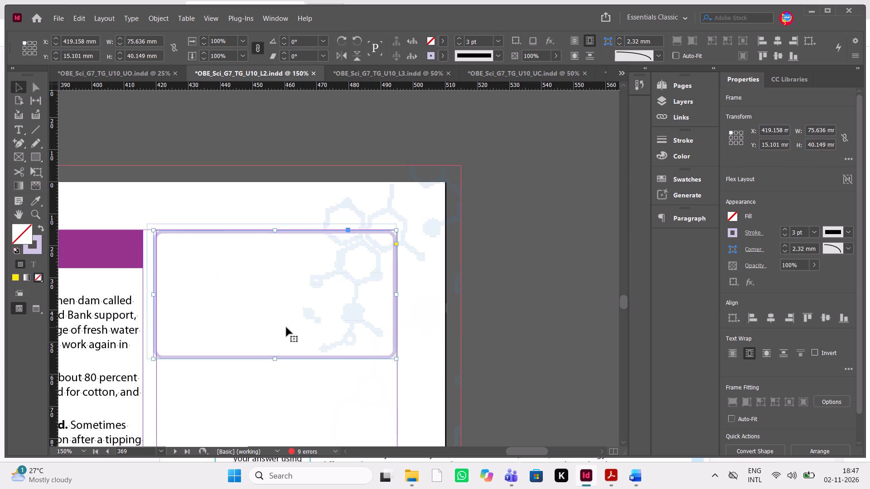
left_click(234, 157)
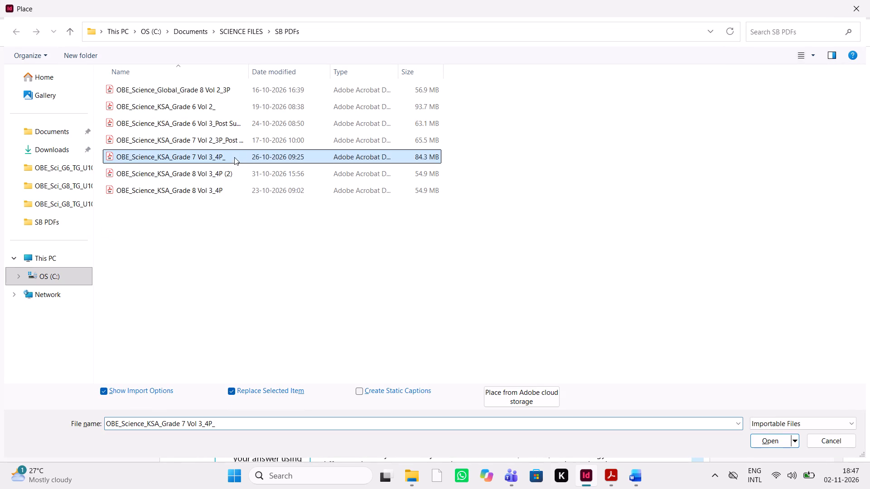
left_click(759, 436)
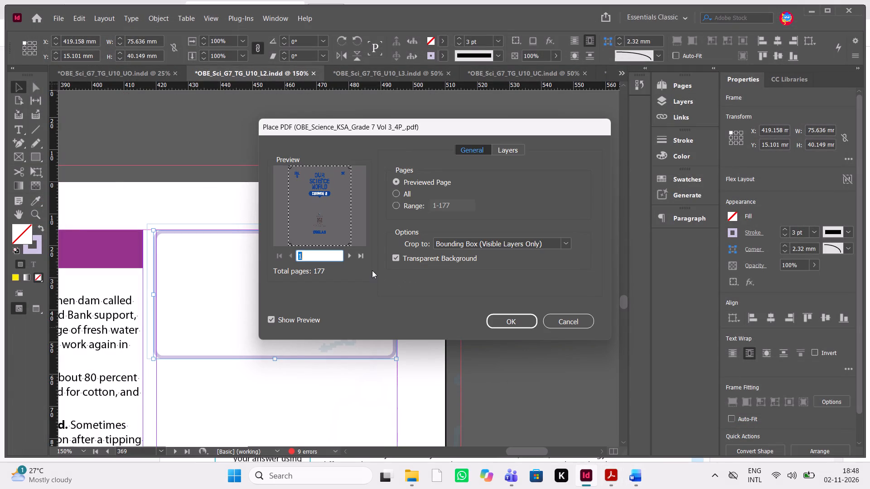
left_click(610, 480)
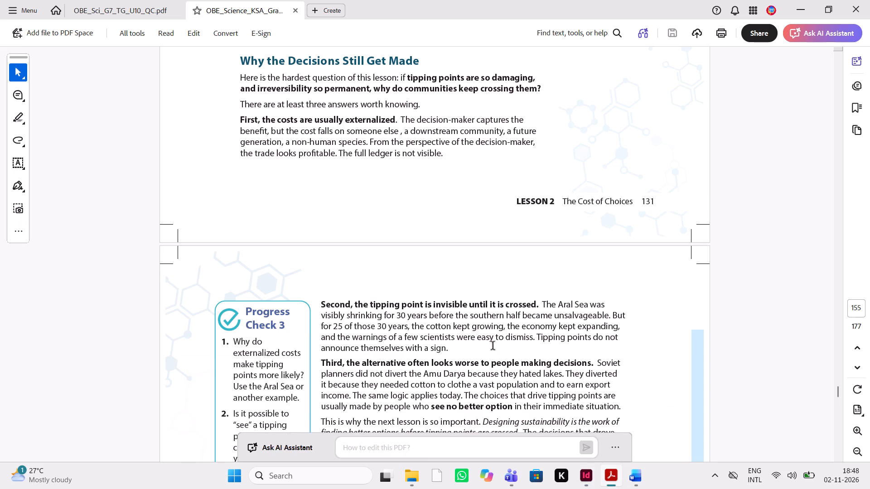
scroll(493, 346, "down", 2)
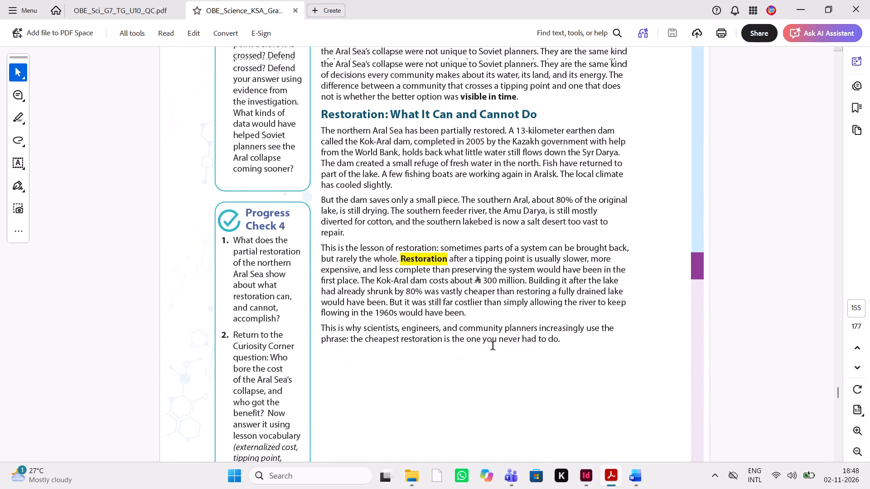
scroll(493, 346, "down", 1)
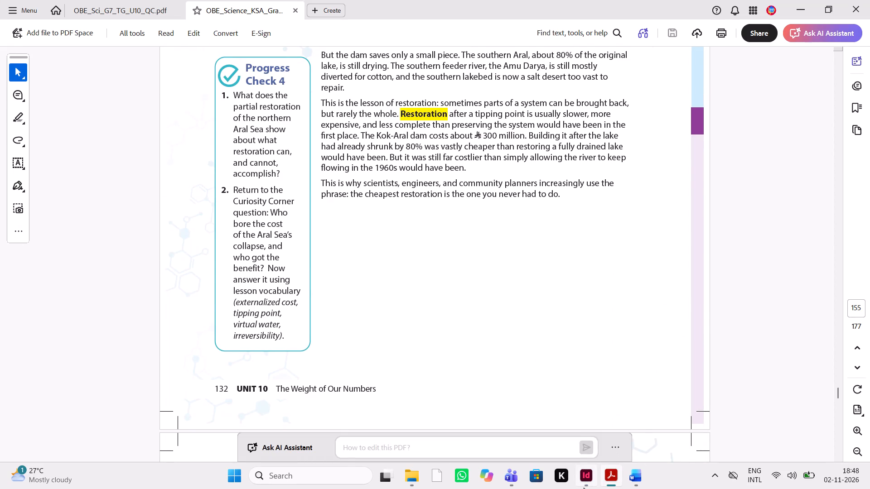
left_click(584, 488)
key("BackSpace")
type("153")
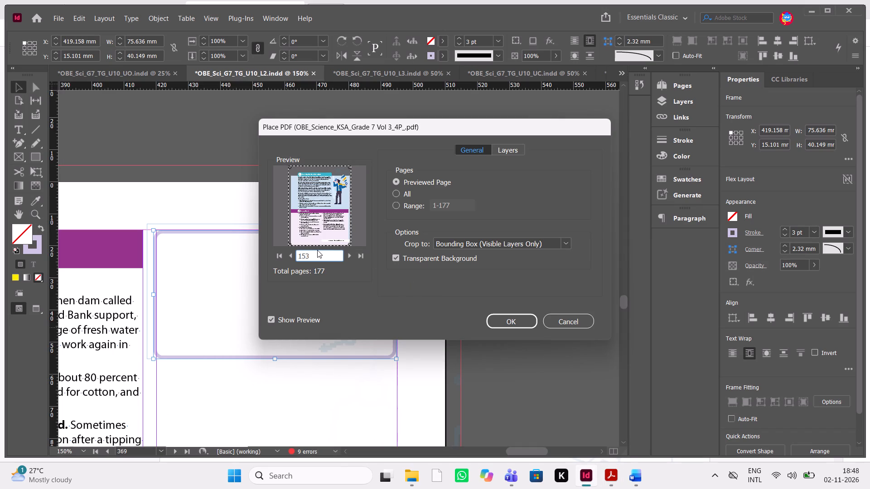
key("BackSpace")
key("2")
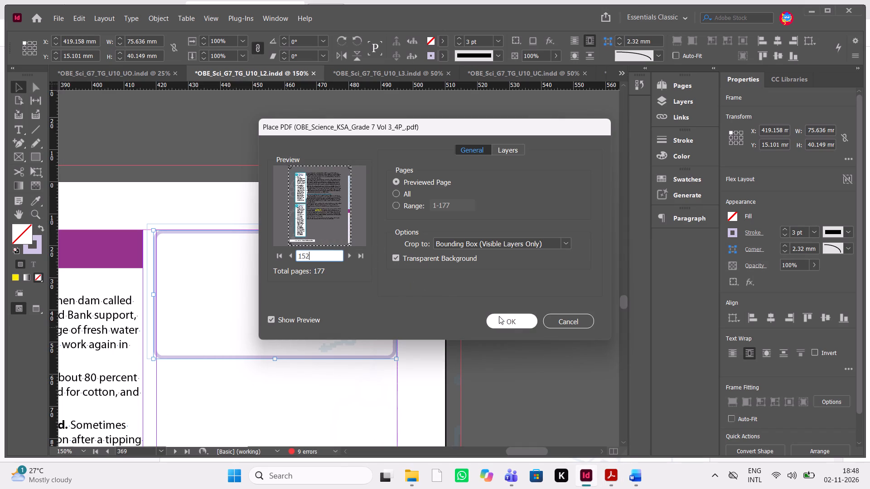
left_click(506, 325)
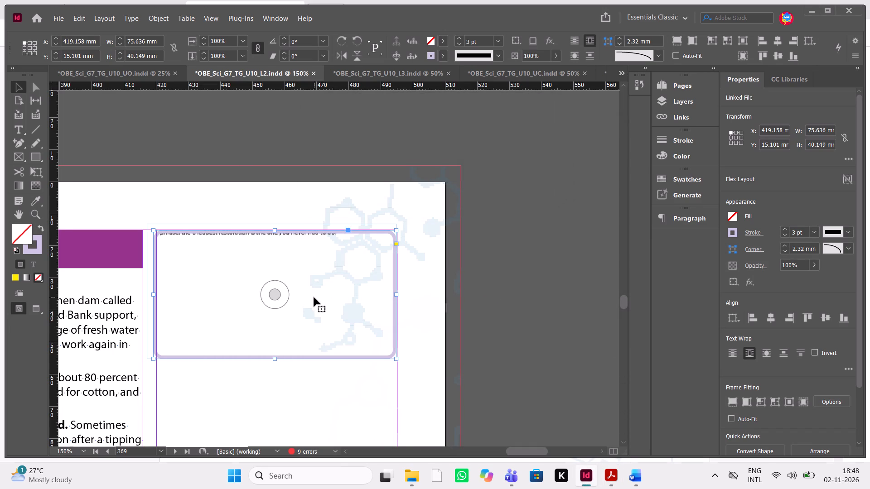
Shift the placed page down inside the frame to a vertical offset of about -52.81 mm, starting at "Restoration: What It Can and Cannot Do".
scroll(314, 297, "down", 1)
left_click(275, 199)
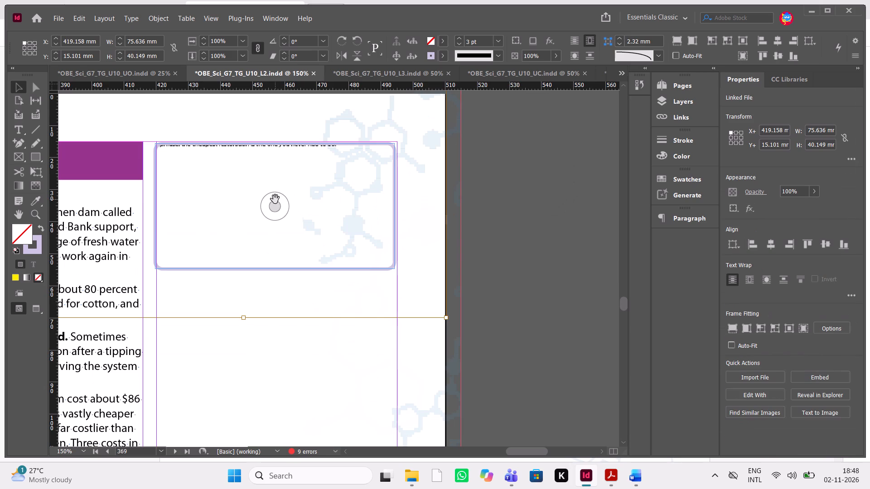
key("shift+Down")
key("shift+Down")
key("shift+Down")
key("shift+Down")
key("shift+Down")
key("shift+Down")
key("shift+Down")
key("shift+Down")
key("shift+Down")
key("shift+Down")
key("shift+Down")
key("shift+Down")
key("shift+Down")
key("shift+Down")
key("shift+Down")
key("shift+Down")
key("shift+Down")
key("shift+Down")
key("shift+Down")
key("shift+Down")
key("shift+Down")
key("shift+Down")
key("shift+Down")
key("shift+Down")
key("shift+Down")
key("shift+Down")
key("shift+Down")
key("shift+Down")
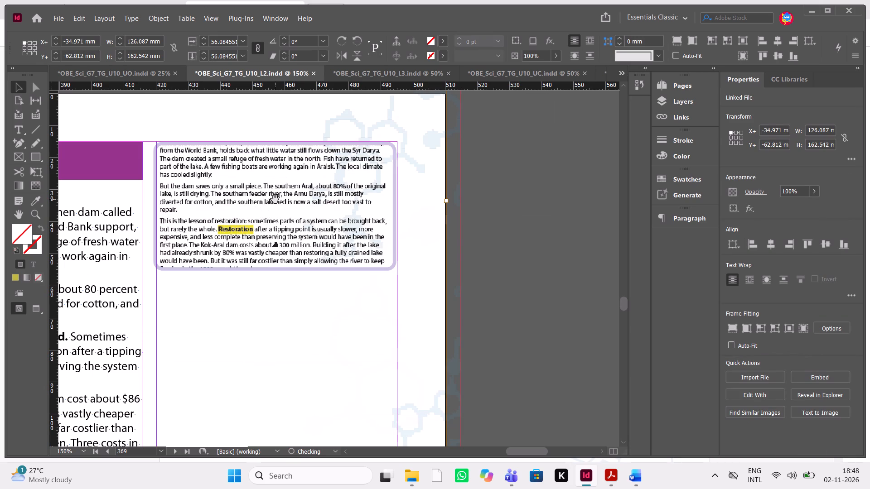
key("shift+Down")
key("shift+Up")
key("shift+Up")
key("shift+Up")
key("shift+Up")
key("shift+Up")
key("shift+Up")
key("shift+Up")
key("shift+Up")
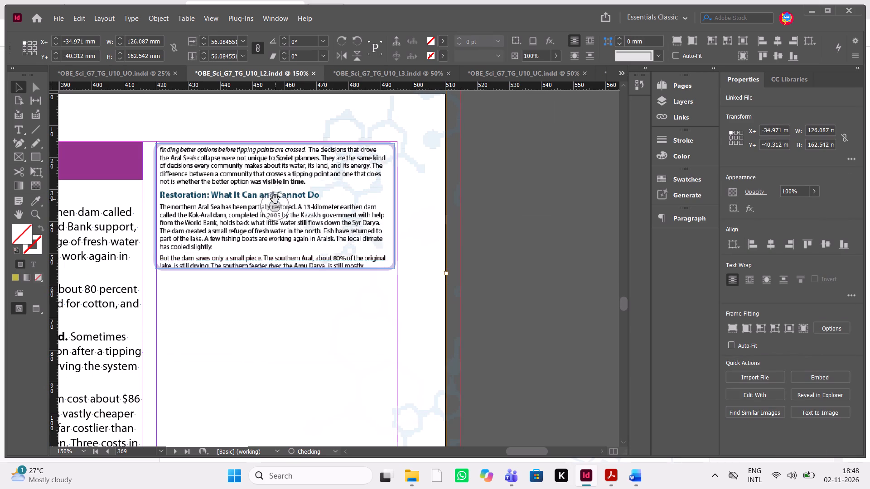
key("shift+Up")
scroll(275, 199, "right", 11)
scroll(275, 199, "left", 3)
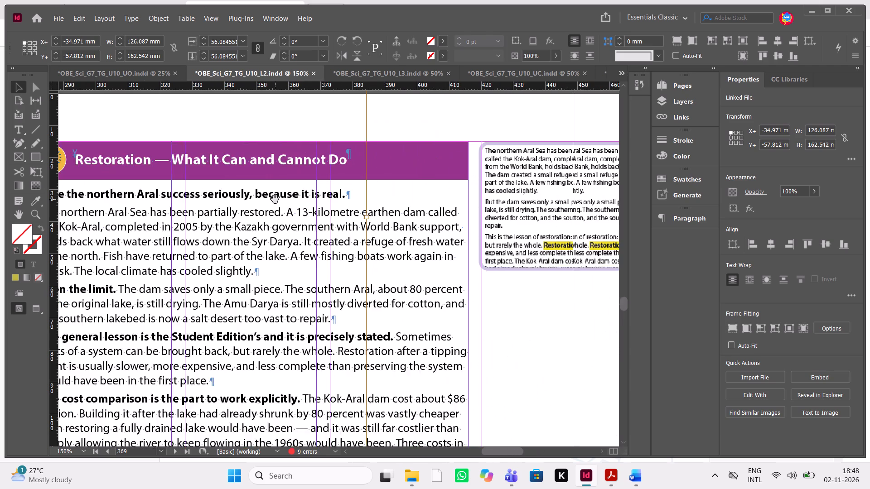
scroll(275, 199, "left", 4)
key("shift+Down")
key("shift+Down")
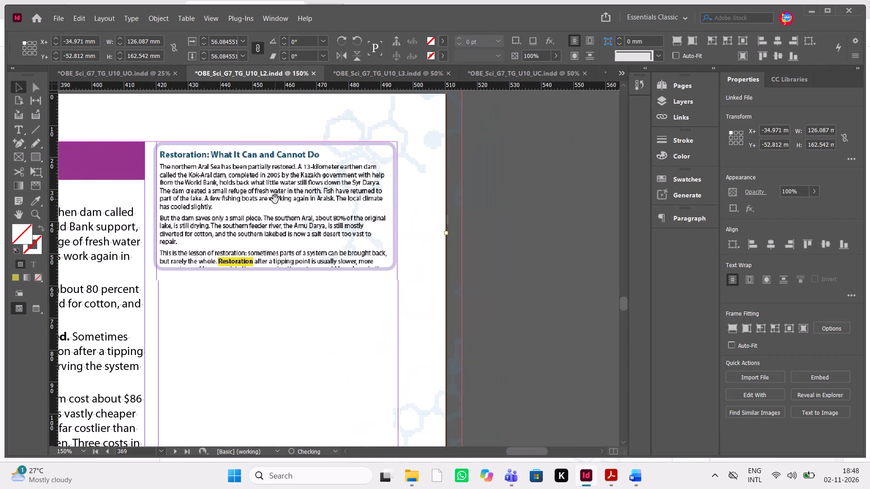
Extend the mini-image frame's bottom edge to a height of about 61.1 mm to include the section's last paragraph.
scroll(396, 369, "down", 1)
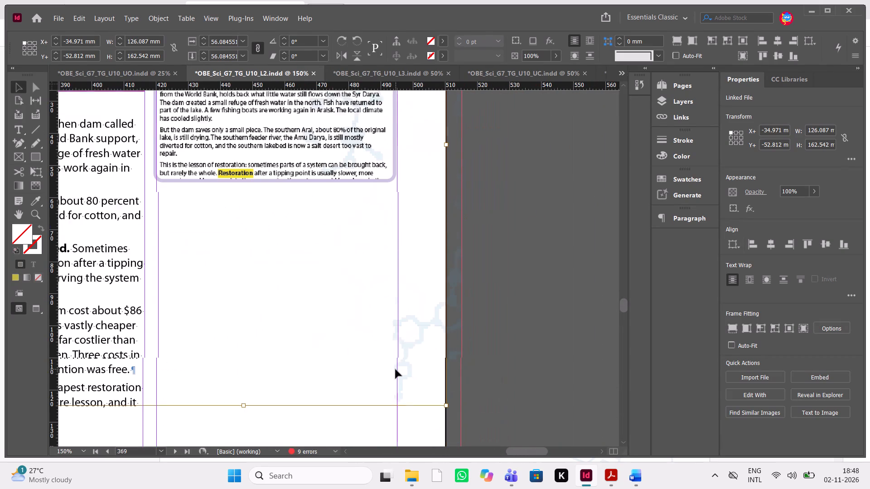
scroll(396, 369, "down", 1)
left_click(527, 204)
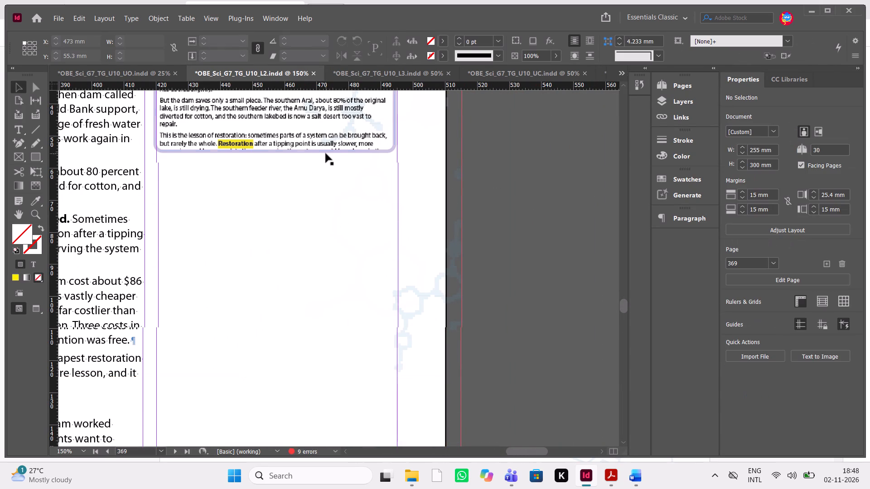
left_click(326, 151)
left_click_drag(275, 154, 273, 232)
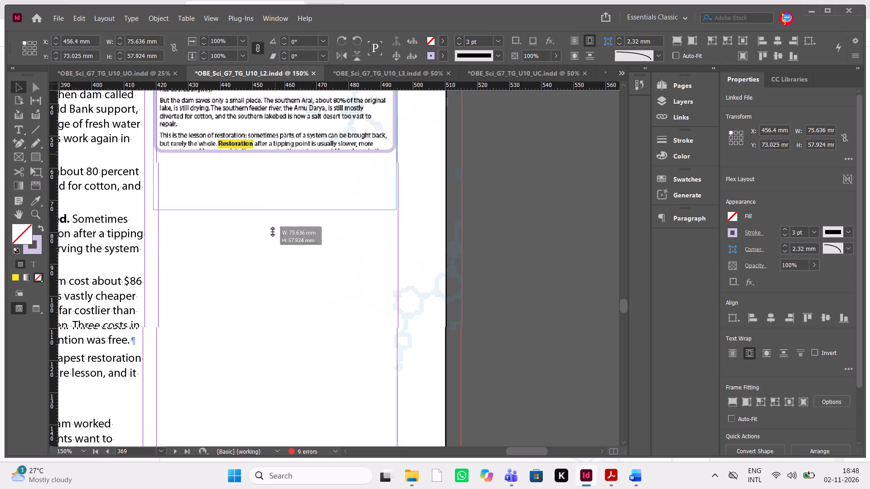
left_click_drag(273, 232, 274, 254)
left_click_drag(273, 254, 277, 228)
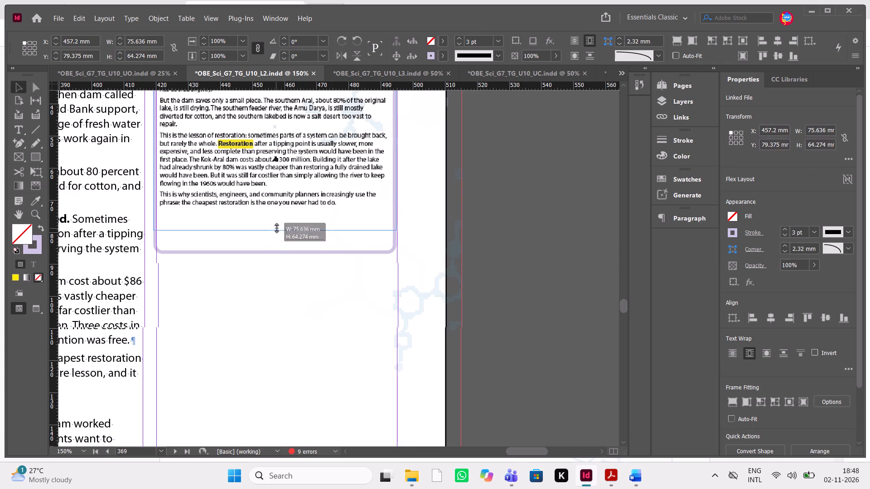
left_click_drag(277, 228, 293, 215)
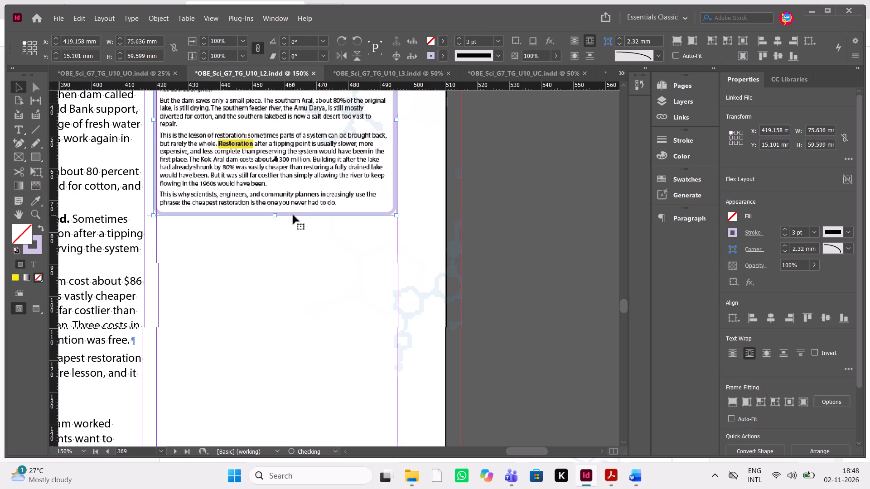
scroll(258, 249, "up", 1)
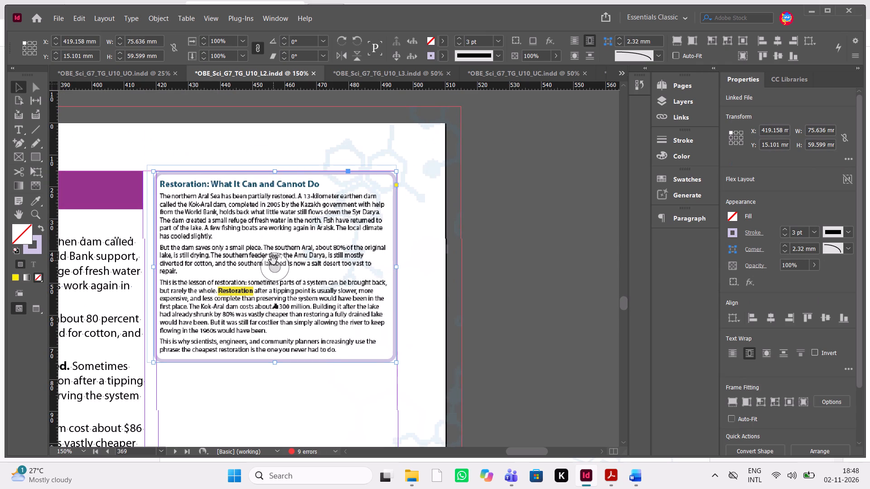
left_click(273, 260)
scroll(273, 260, "down", 1)
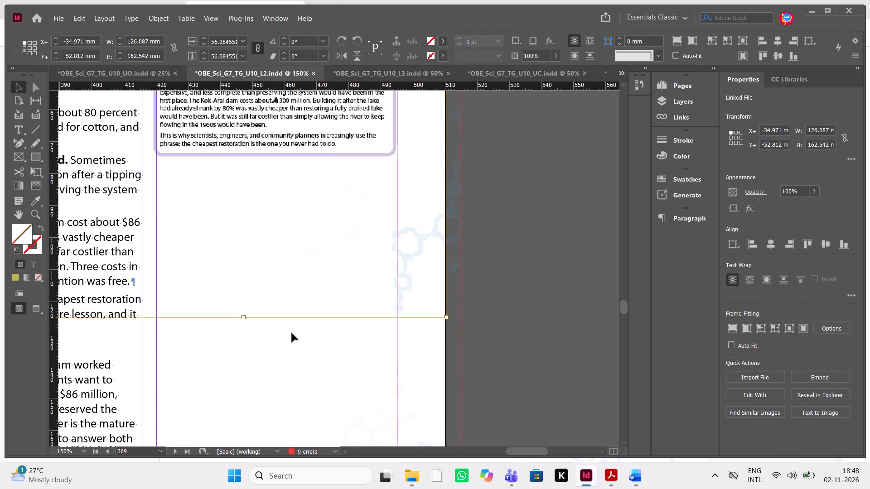
left_click(292, 333)
left_click(326, 152)
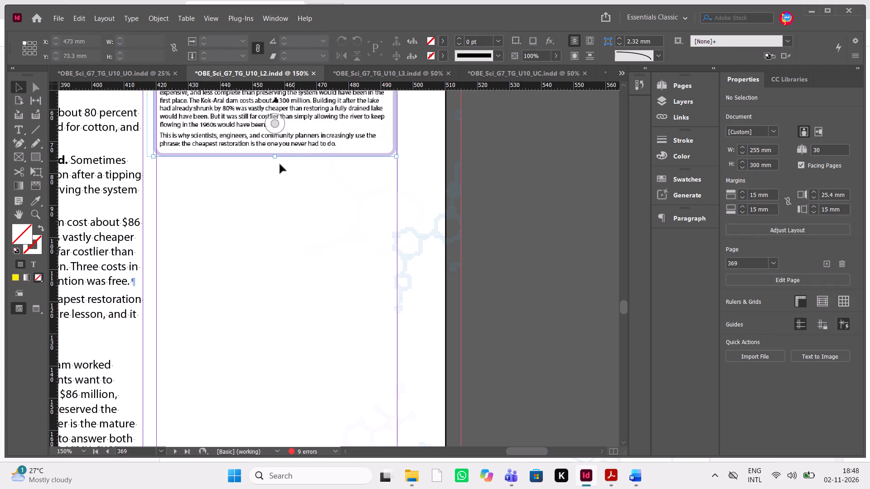
left_click_drag(276, 158, 277, 199)
left_click_drag(277, 199, 282, 162)
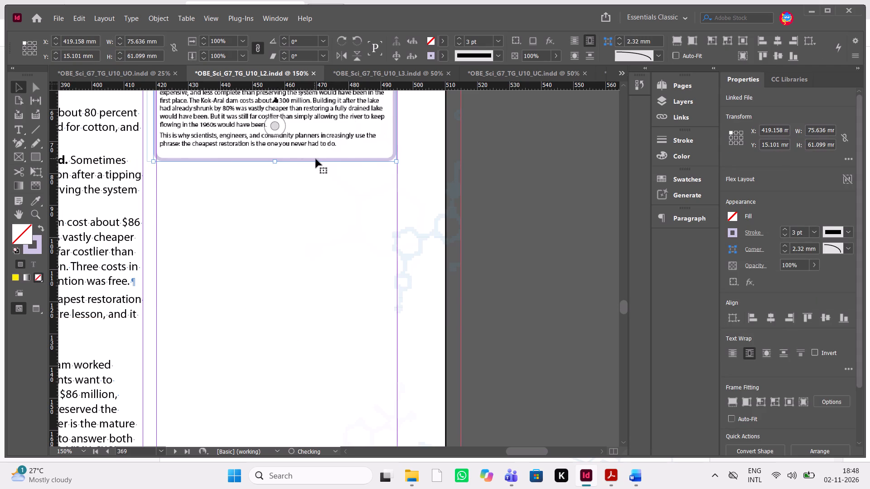
Nudge the placed page down inside the frame to a vertical offset of about -52.56 mm.
scroll(316, 159, "up", 1)
left_click(275, 238)
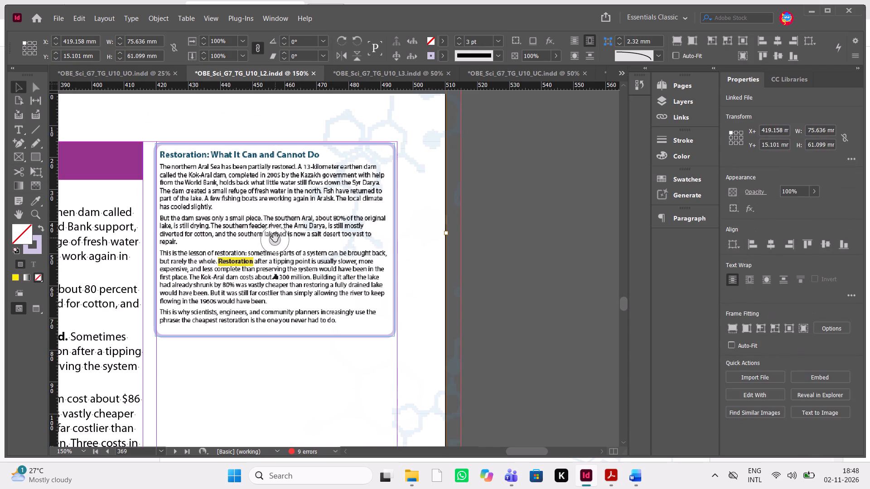
key("Down")
key("Down")
key("Up")
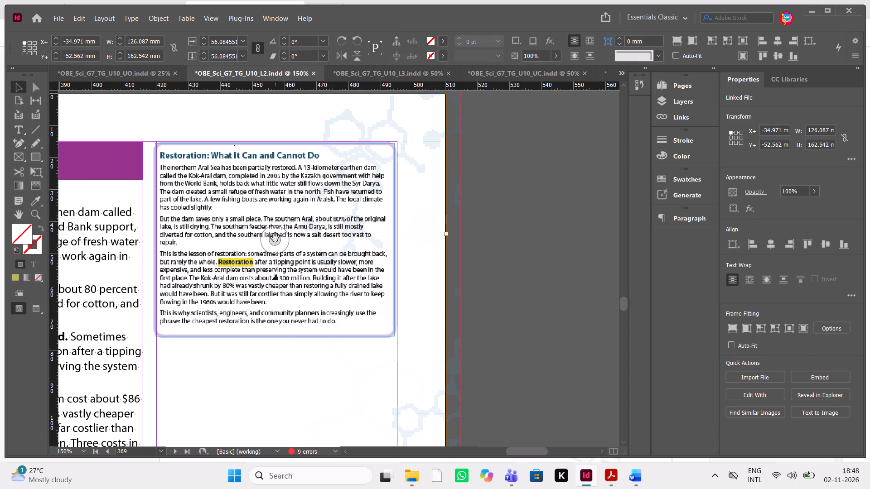
Set the placed "Restoration: What It Can and Cannot Do" page's display performance to High Quality Display.
right_click(275, 238)
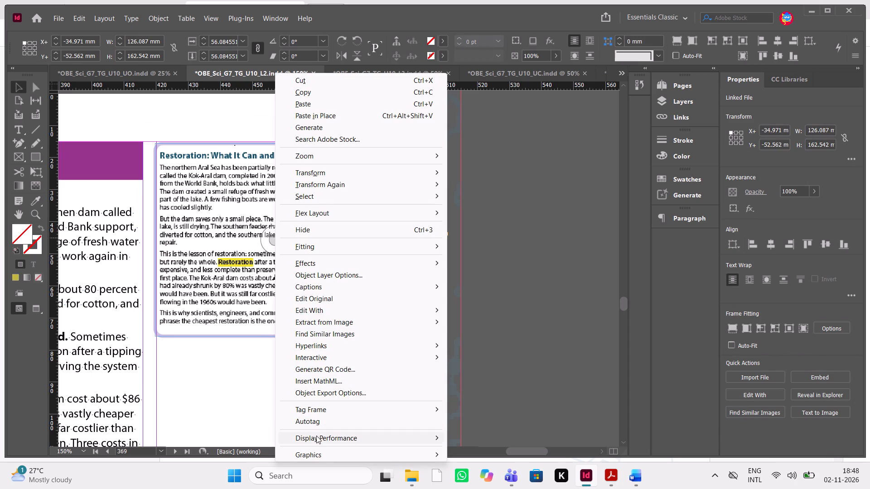
left_click(316, 436)
left_click(473, 460)
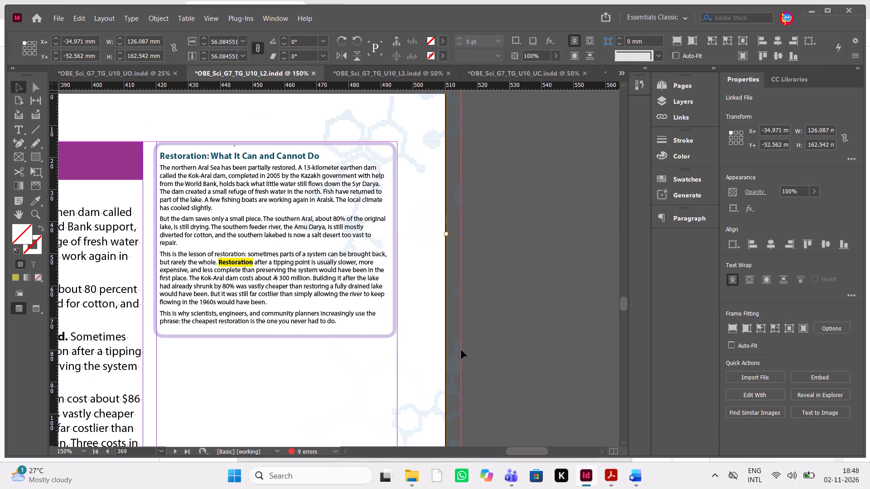
Look through the Lesson 2 spreads that follow the restoration section, as far as "Power Up: The Great Green Wall".
scroll(389, 342, "down", 1)
key("ctrl+minus")
key("ctrl+minus")
key("ctrl+minus")
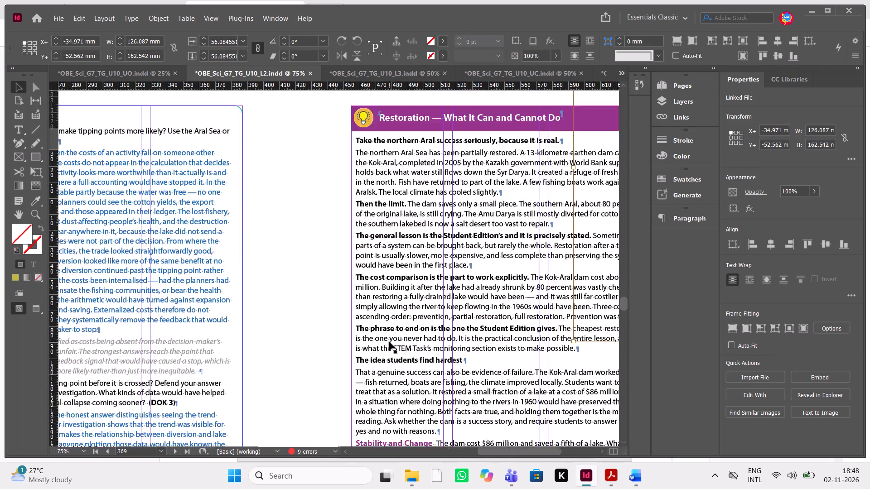
key("ctrl+minus")
scroll(389, 342, "down", 3)
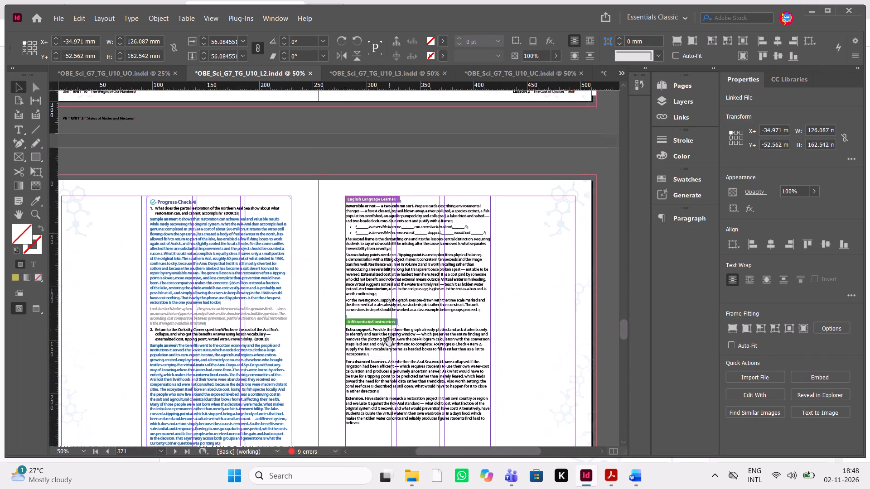
scroll(389, 342, "down", 3)
scroll(389, 342, "up", 1)
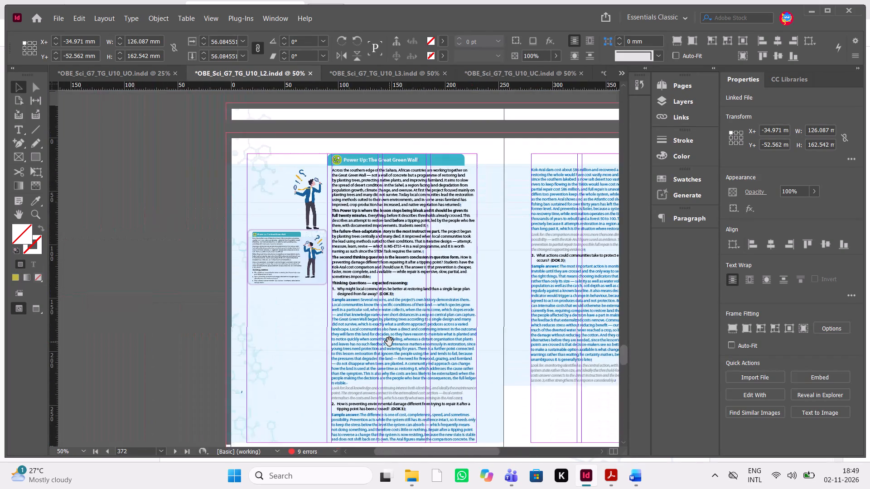
scroll(389, 342, "up", 1)
Switch to Acrobat and go through the QC comments in the Unit 10 teacher guide PDF for pages 25 to 83.
left_click(614, 479)
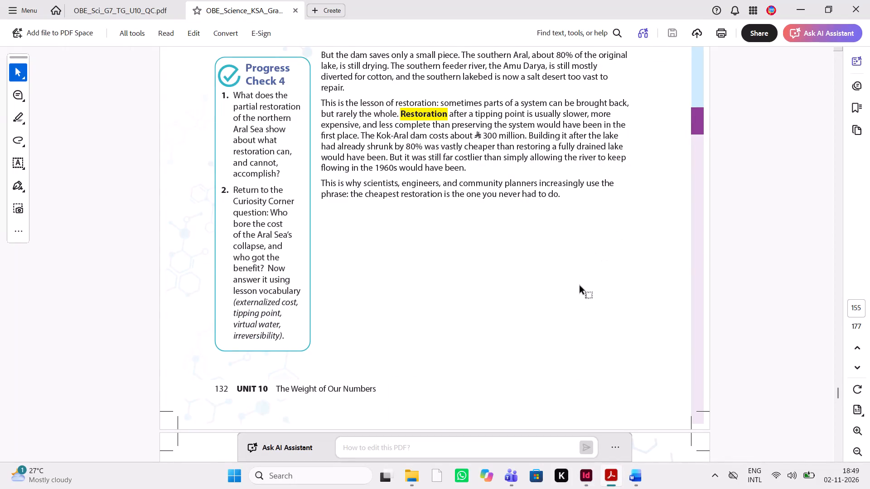
left_click(151, 11)
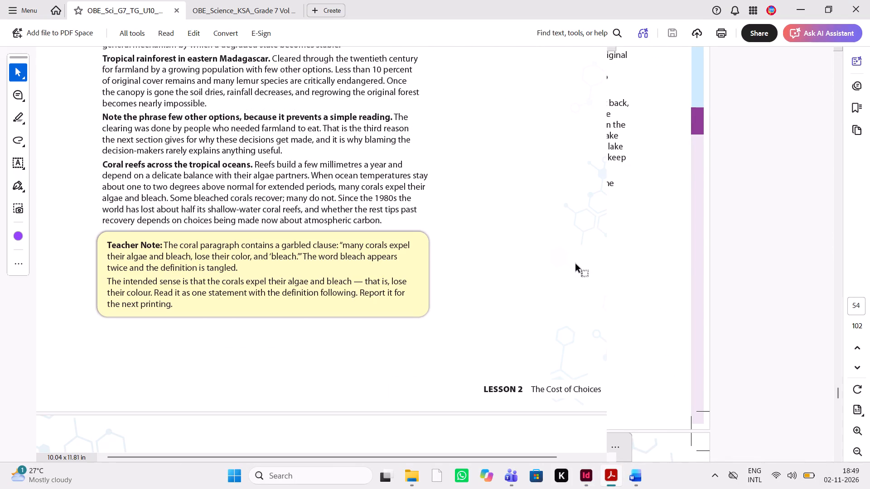
left_click(710, 402)
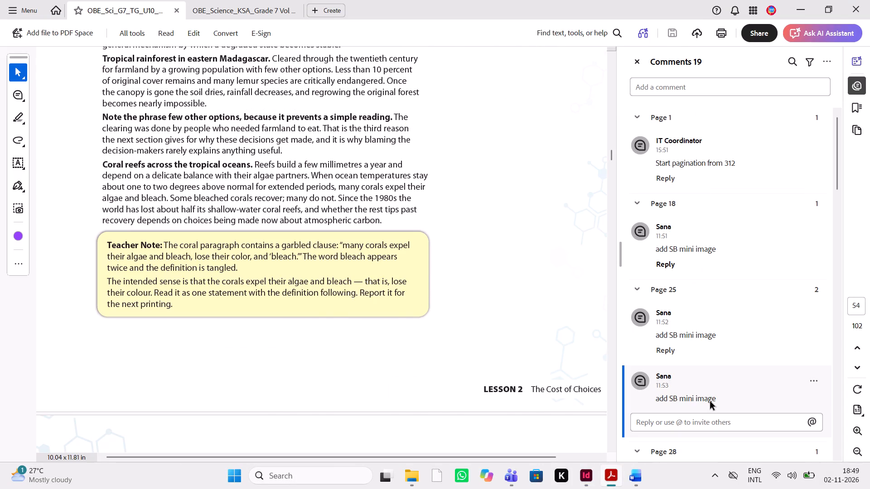
scroll(710, 402, "down", 2)
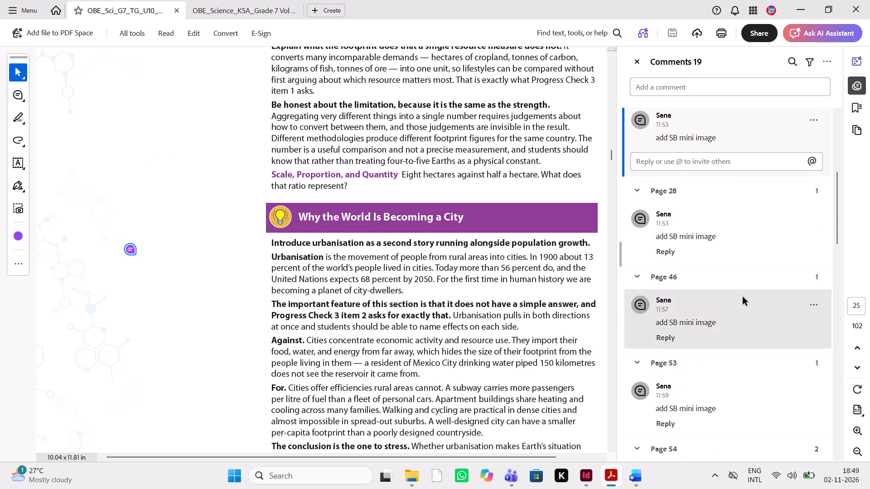
left_click(743, 297)
scroll(428, 297, "down", 7)
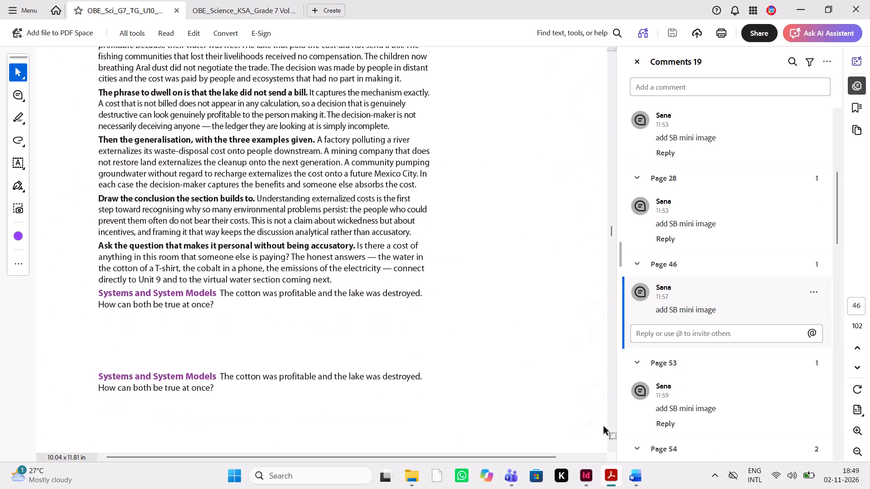
left_click(681, 411)
scroll(681, 411, "down", 7)
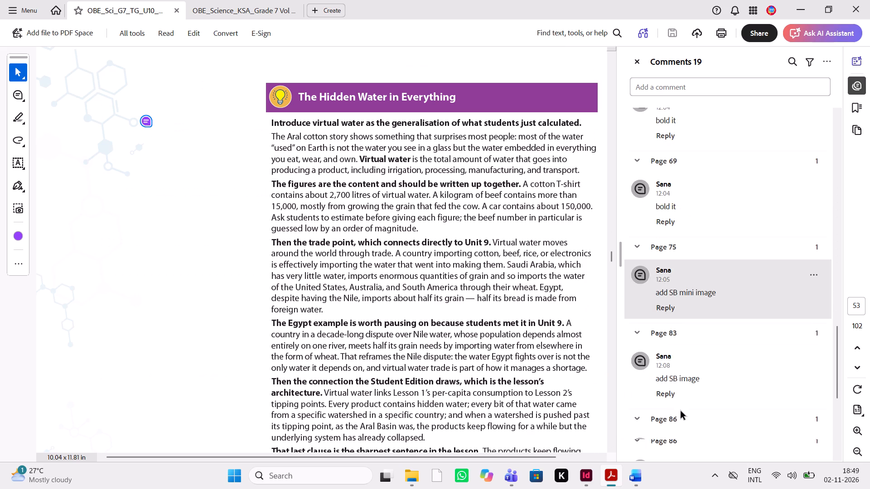
left_click(691, 335)
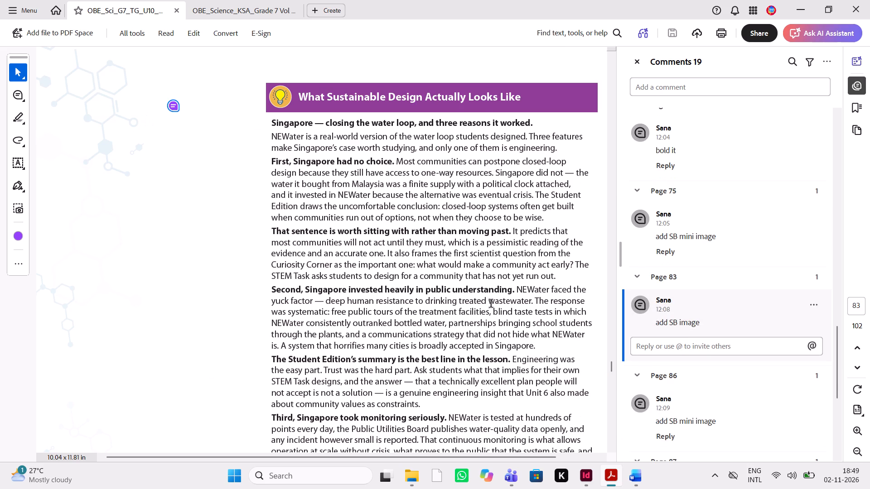
scroll(485, 308, "down", 18)
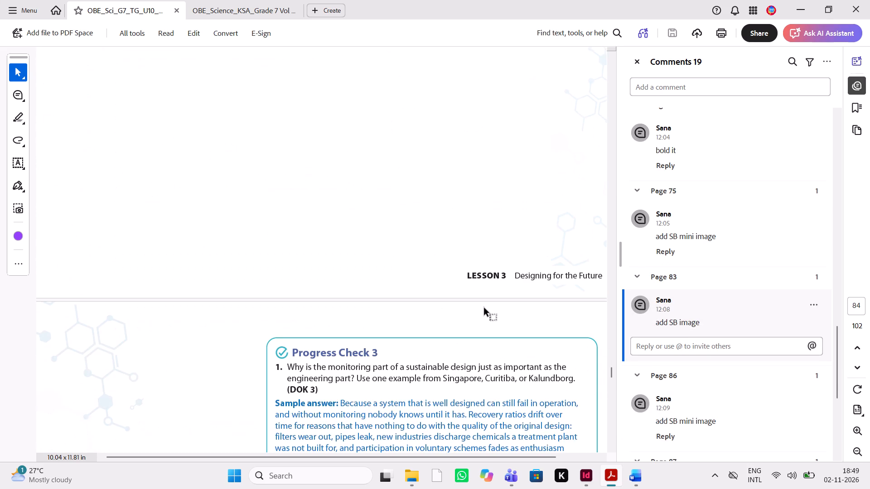
scroll(485, 308, "up", 4)
left_click(716, 242)
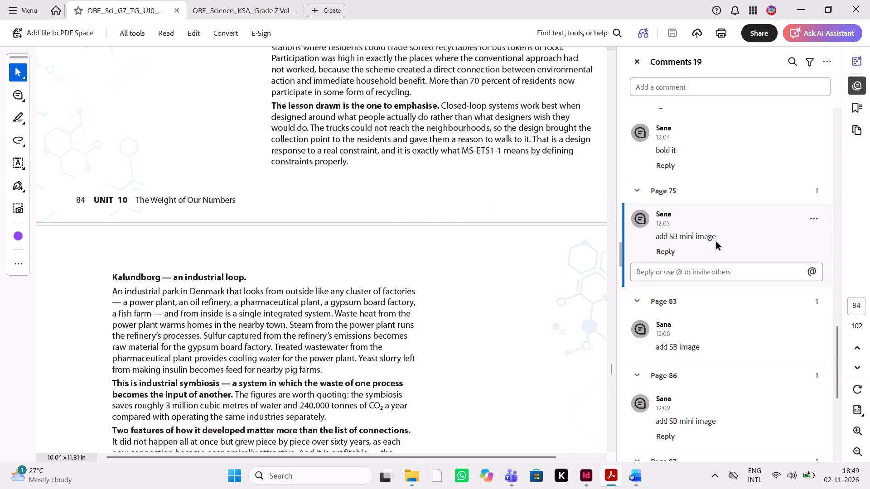
left_click(588, 478)
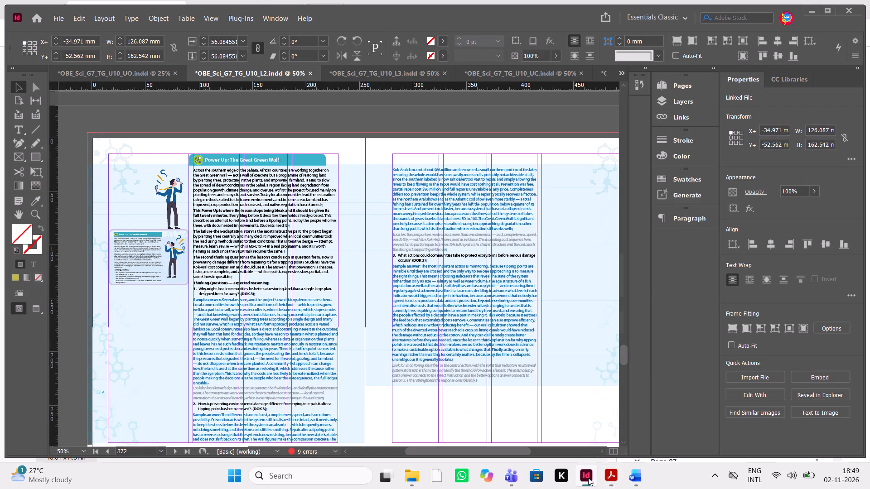
left_click(588, 478)
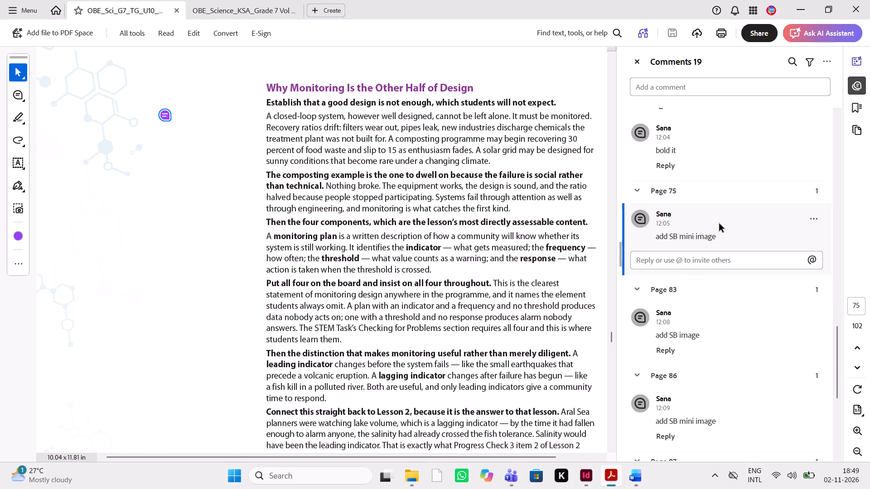
Check the QC comments from page 58 to page 68 and read the text marked "bold it" on page 68.
scroll(719, 224, "up", 1)
left_click(699, 223)
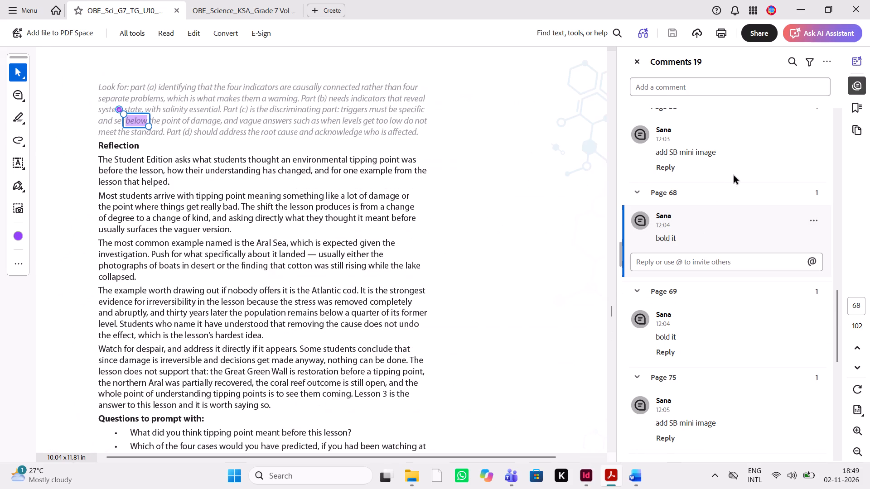
left_click(684, 157)
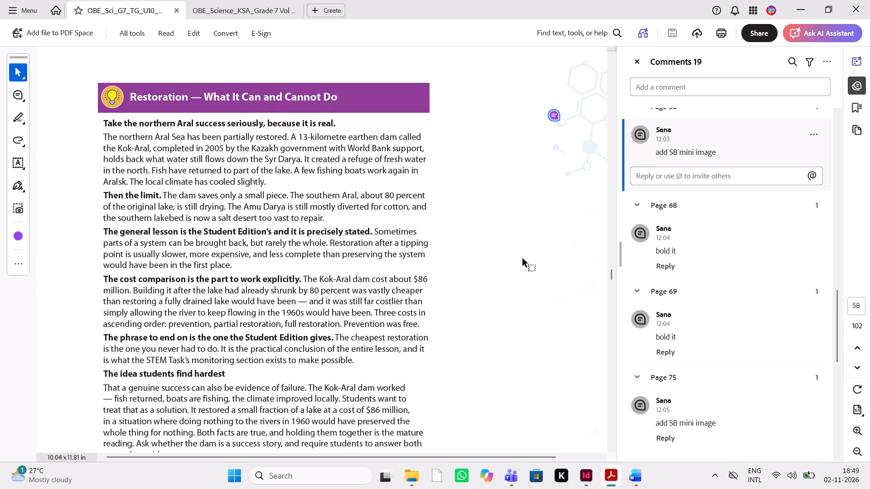
scroll(523, 259, "down", 6)
left_click(697, 254)
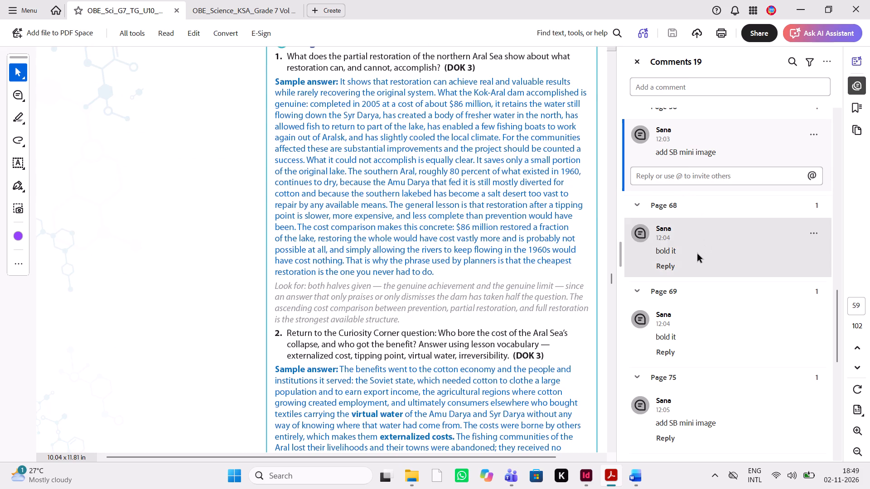
scroll(427, 312, "down", 4)
scroll(427, 312, "up", 1)
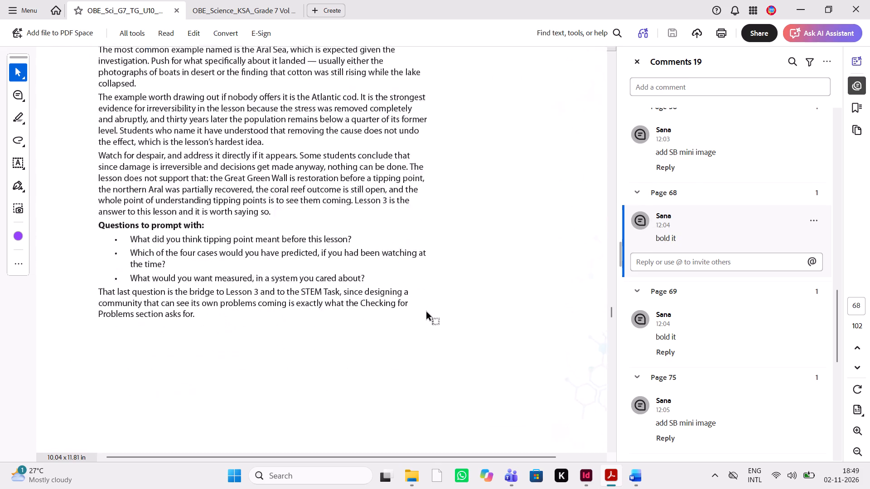
scroll(427, 312, "up", 2)
In the InDesign Lesson 2 file, set the word "below" in page 379's "Look for" note to Bold Italic.
left_click(588, 476)
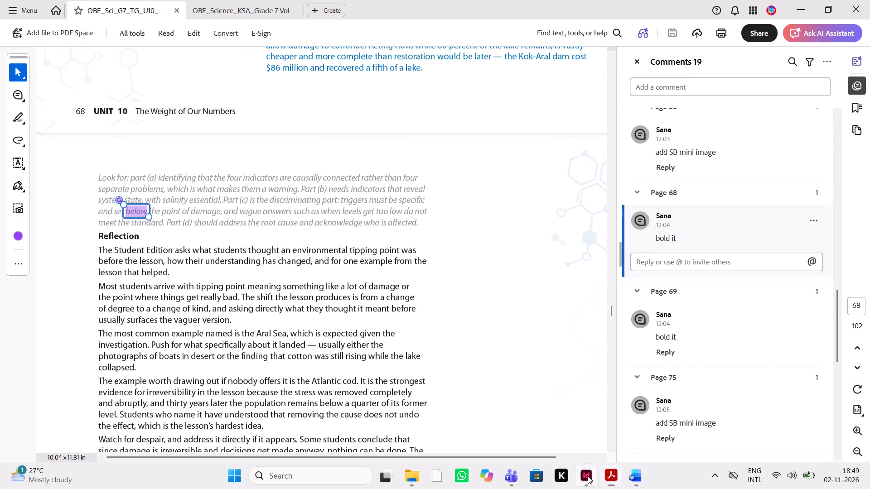
scroll(463, 253, "down", 19)
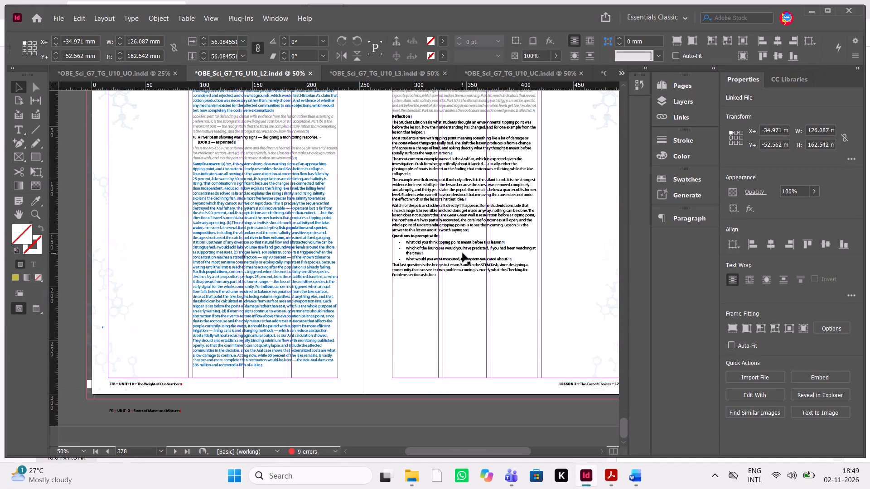
scroll(463, 253, "down", 6)
key("ctrl+equal")
key("ctrl+equal")
key("ctrl+equal")
key("ctrl+equal")
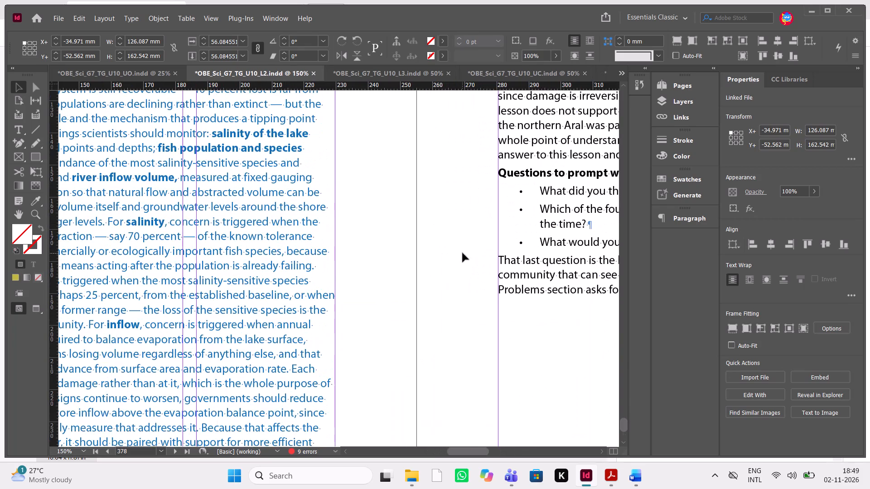
scroll(463, 253, "up", 2)
scroll(463, 253, "down", 1)
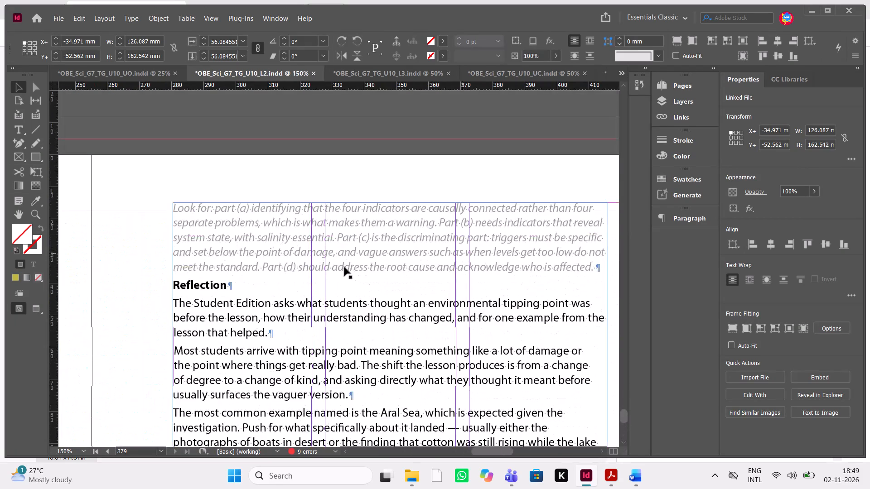
double_click(231, 278)
left_click_drag(237, 249, 225, 250)
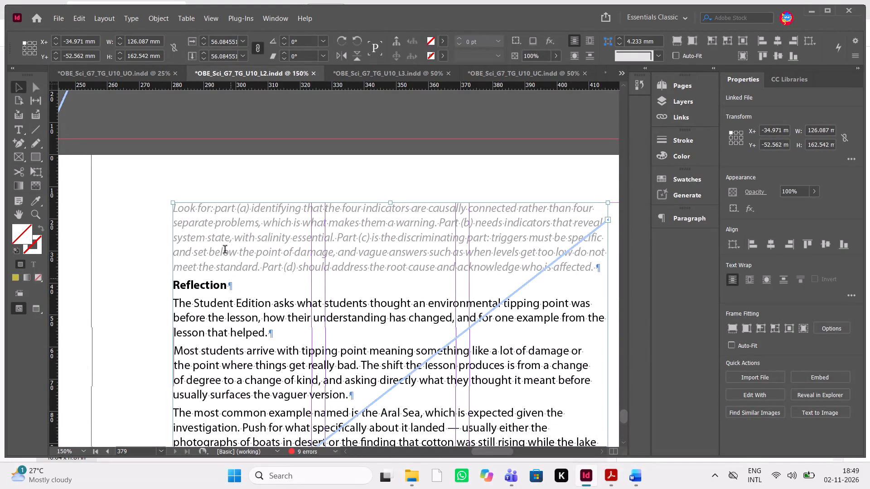
left_click_drag(225, 250, 211, 253)
double_click(211, 253)
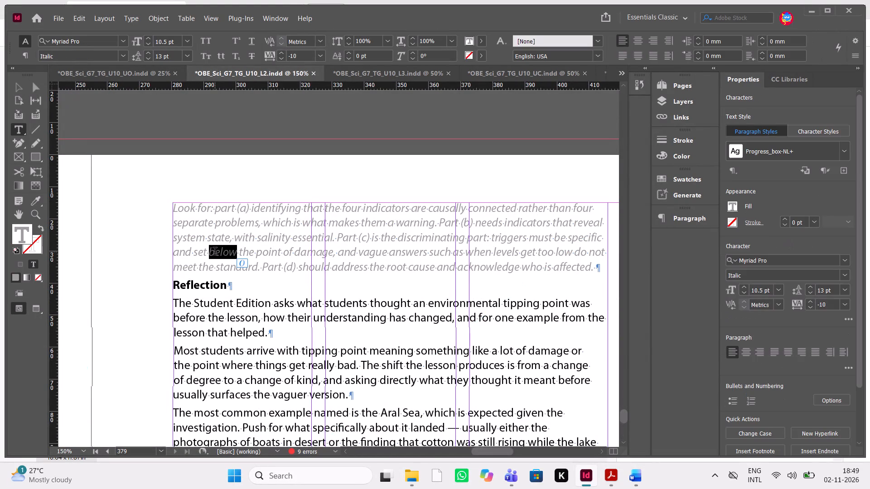
key("ctrl+shift+b")
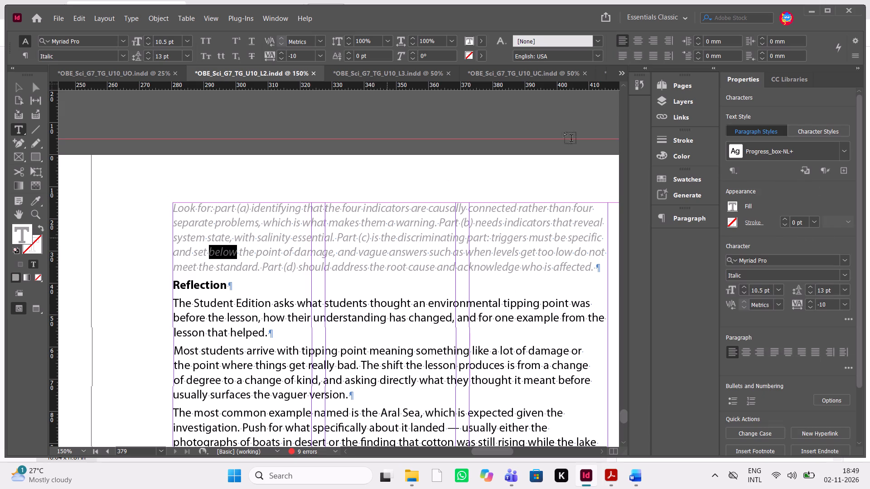
left_click(845, 279)
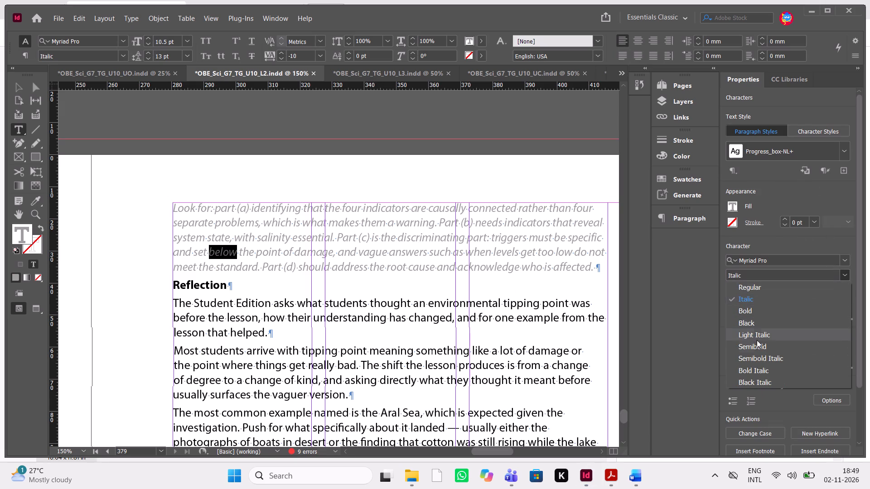
left_click(764, 365)
left_click(427, 282)
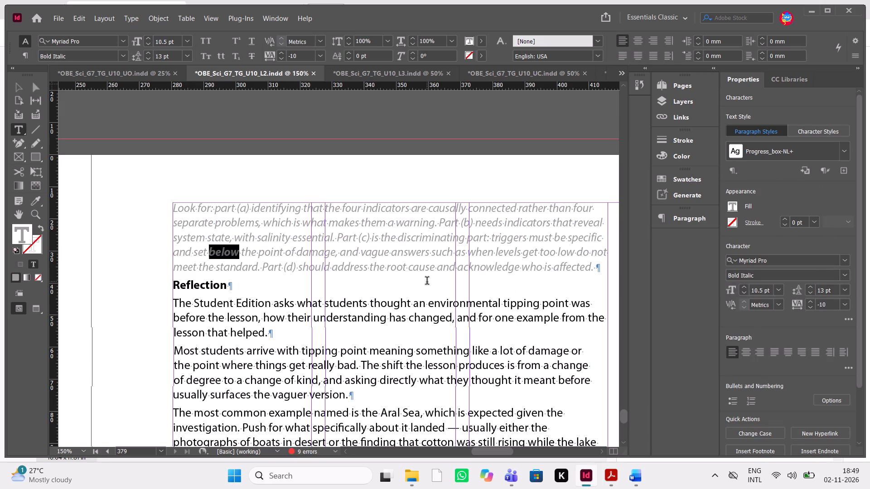
Compare Lesson 2's last page number with Lesson 3's first page number to check that the pagination is continuous.
scroll(427, 282, "down", 1)
key("ctrl+minus")
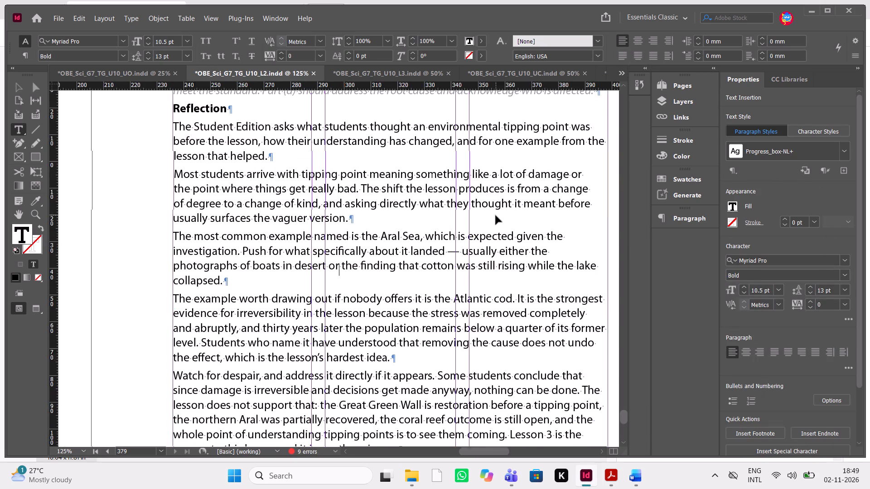
key("ctrl+minus")
key("ctrl+minus")
scroll(496, 216, "up", 16)
scroll(496, 216, "right", 1)
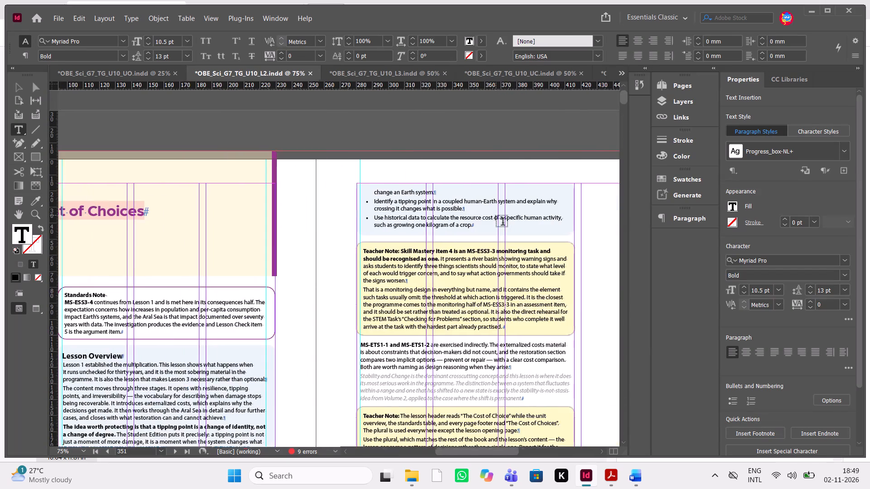
scroll(496, 216, "right", 1)
left_click(423, 73)
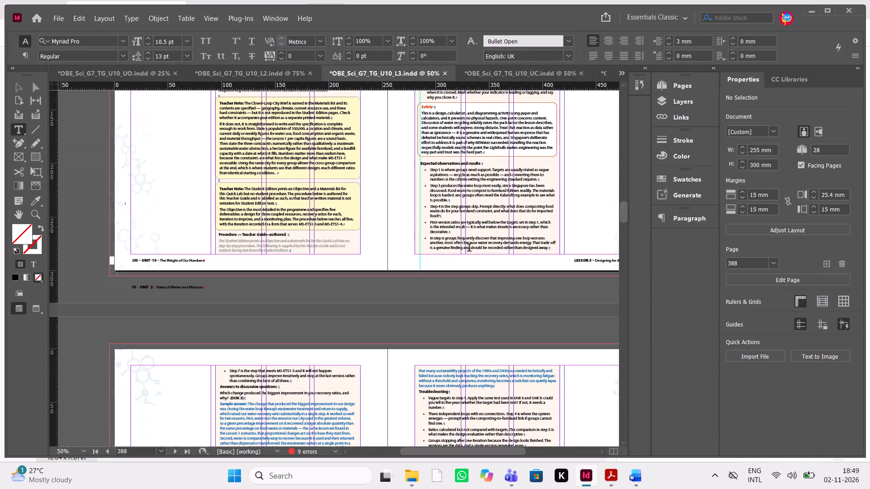
left_click(284, 77)
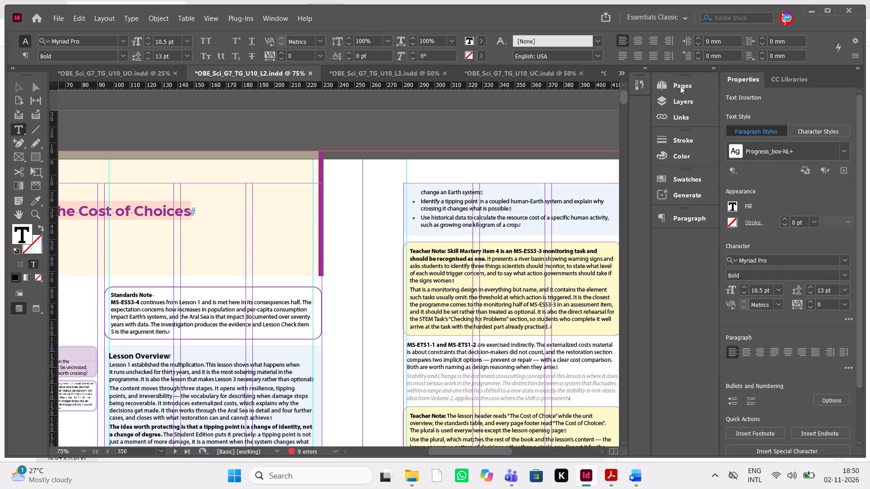
left_click(680, 86)
scroll(606, 200, "down", 18)
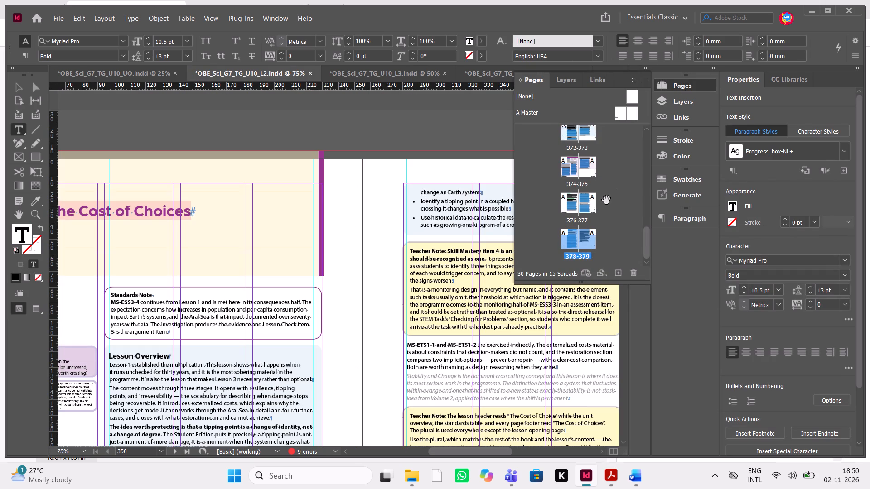
scroll(606, 200, "down", 7)
left_click(409, 76)
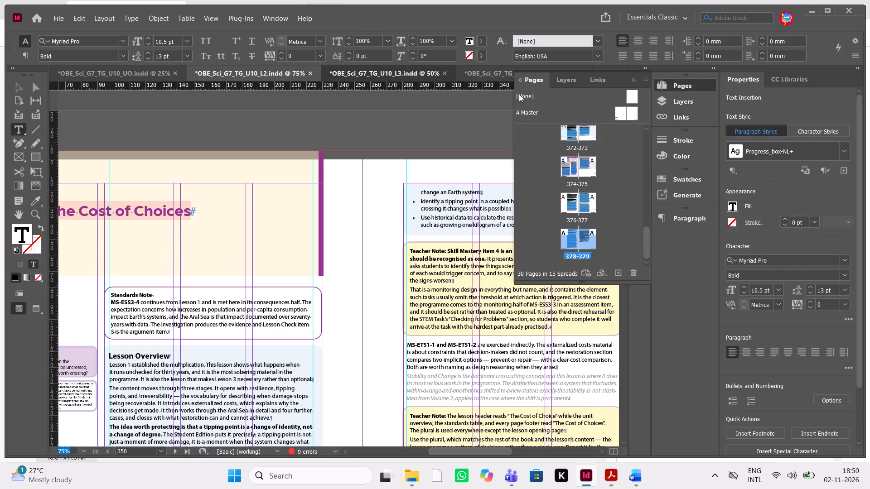
scroll(590, 154, "up", 10)
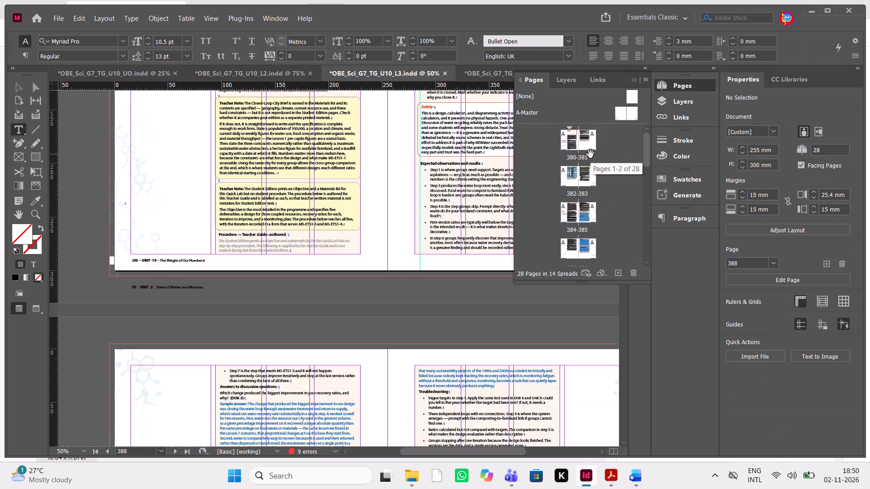
left_click(634, 80)
scroll(514, 244, "up", 20)
scroll(514, 244, "up", 7)
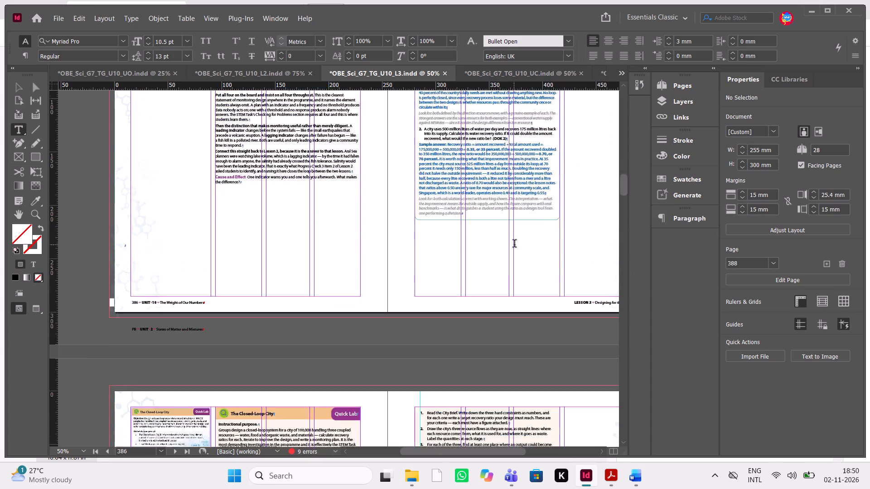
Look through the Lesson 3 file from page 382 to page 388 to examine its text and student-book mini images.
scroll(514, 244, "up", 17)
scroll(514, 244, "down", 2)
scroll(514, 244, "up", 1)
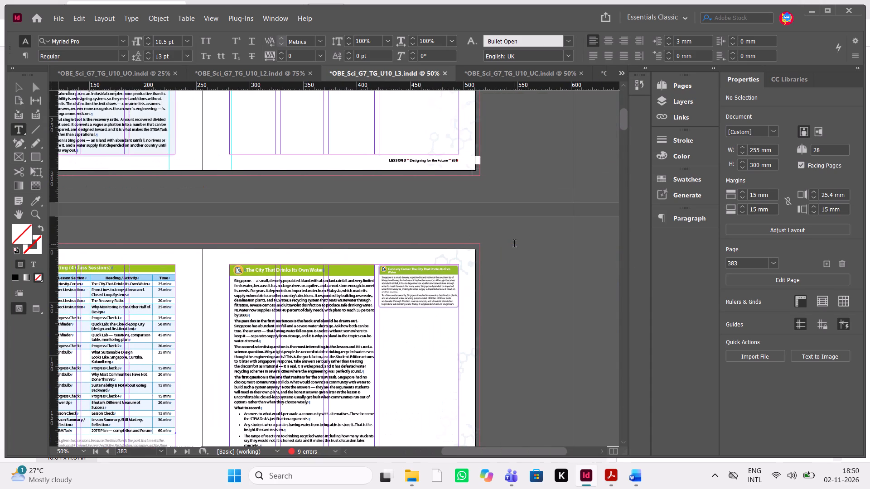
key("ctrl+equal")
key("ctrl+equal")
scroll(514, 244, "right", 1)
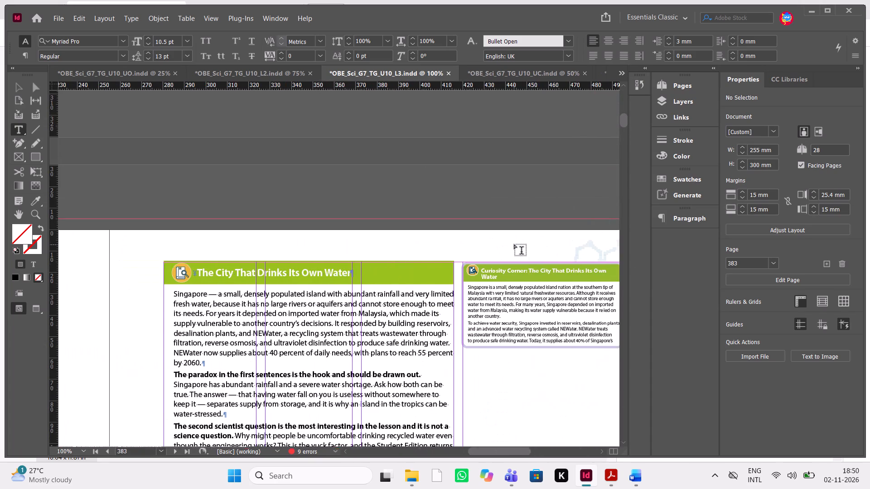
scroll(514, 244, "right", 1)
scroll(514, 244, "left", 1)
scroll(514, 244, "down", 2)
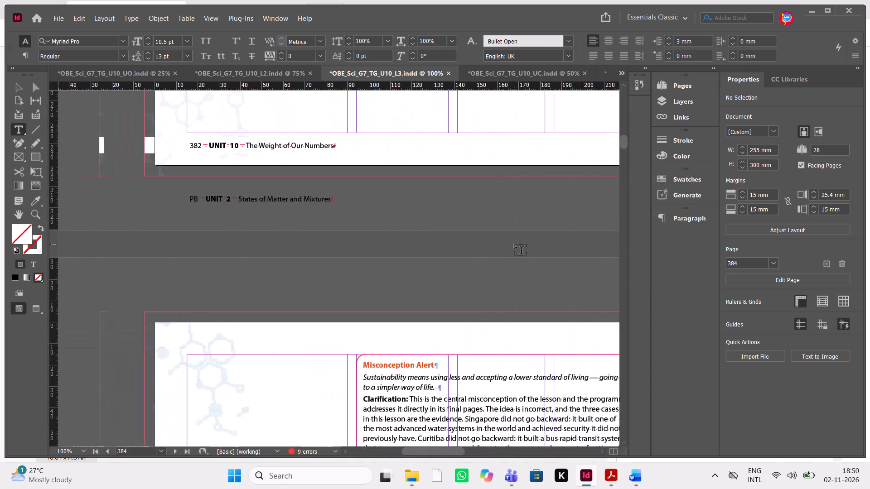
scroll(514, 244, "down", 2)
scroll(514, 244, "left", 2)
scroll(514, 244, "down", 2)
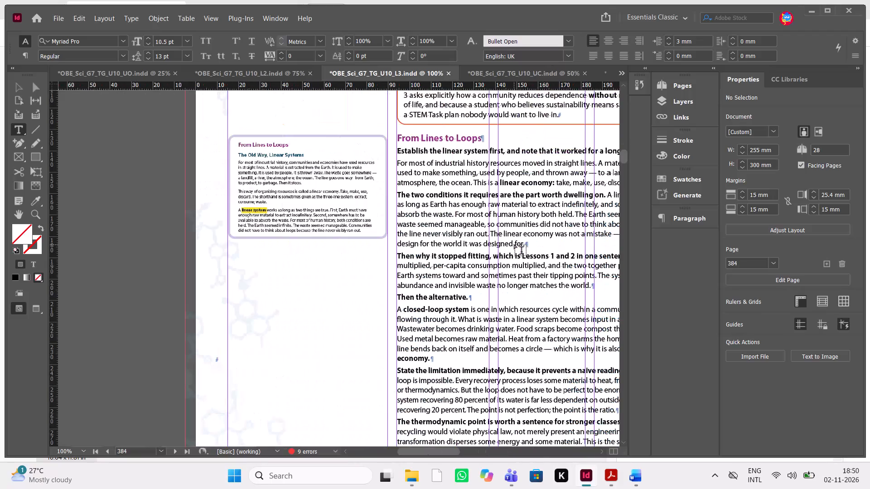
scroll(514, 244, "left", 1)
scroll(514, 244, "down", 5)
scroll(514, 244, "up", 1)
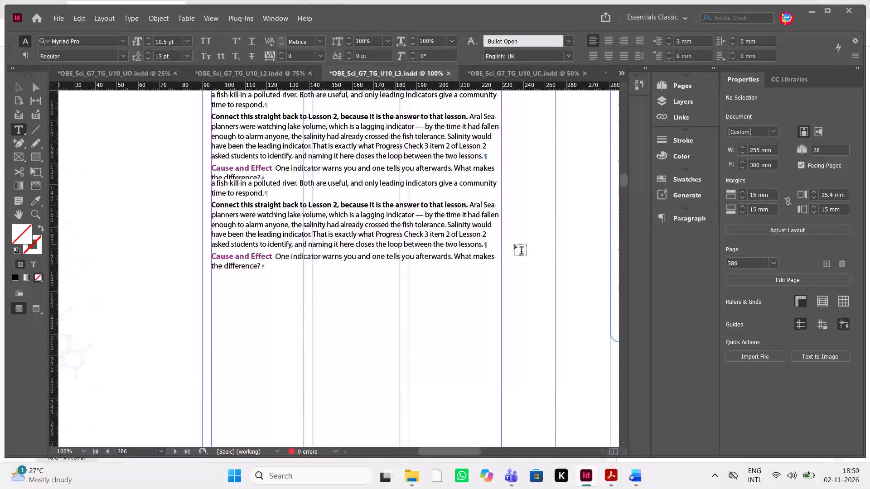
scroll(514, 244, "up", 1)
Follow the "bold it" comment on PDF page 69 and set "and" in Lesson 3's Standards Note on page 380 to Bold.
left_click(608, 473)
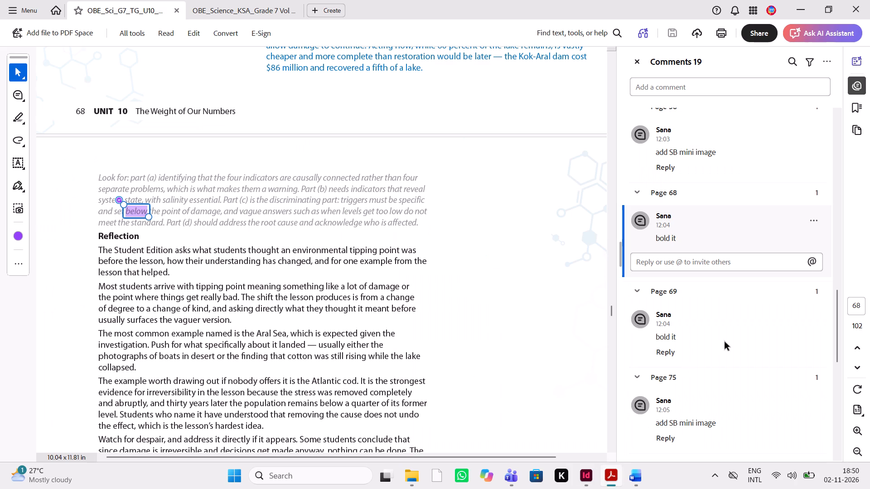
left_click(703, 327)
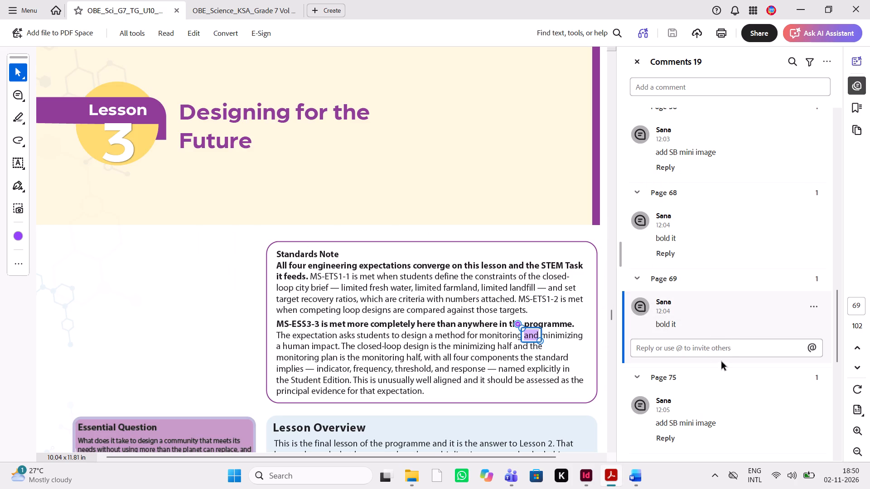
left_click(598, 481)
scroll(446, 147, "up", 20)
scroll(446, 147, "up", 3)
scroll(446, 147, "left", 1)
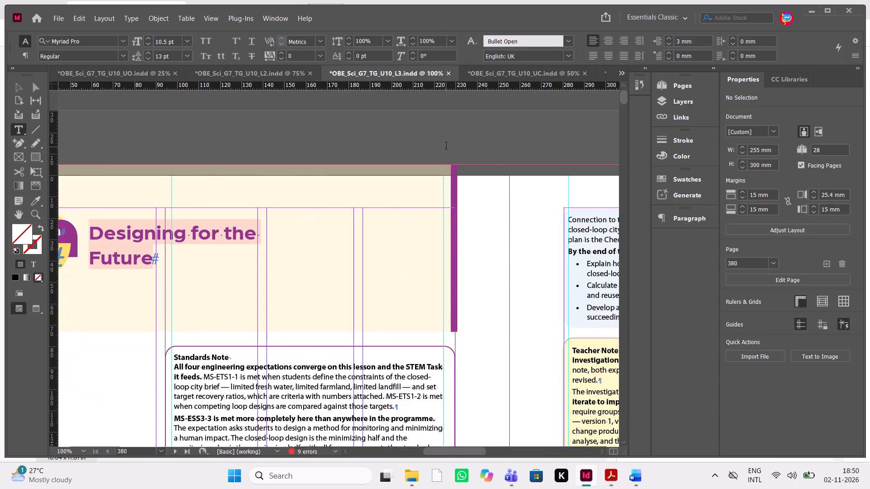
scroll(446, 147, "left", 1)
scroll(446, 147, "down", 1)
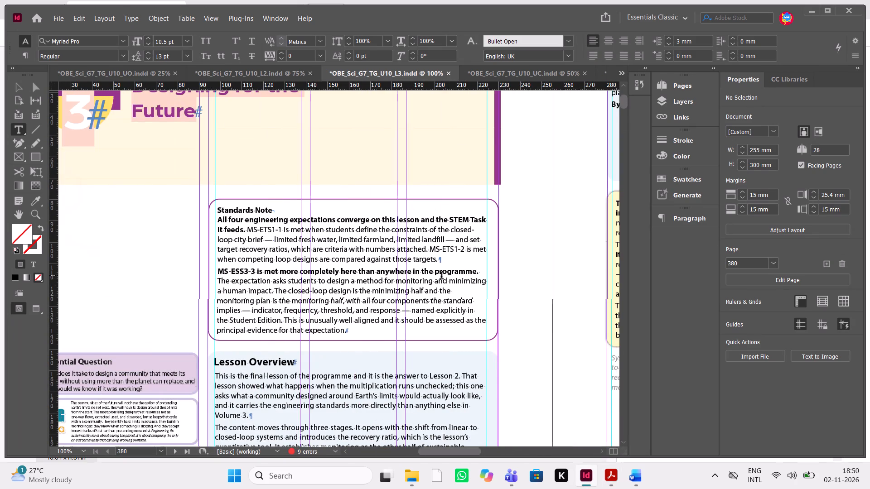
left_click_drag(435, 282, 447, 282)
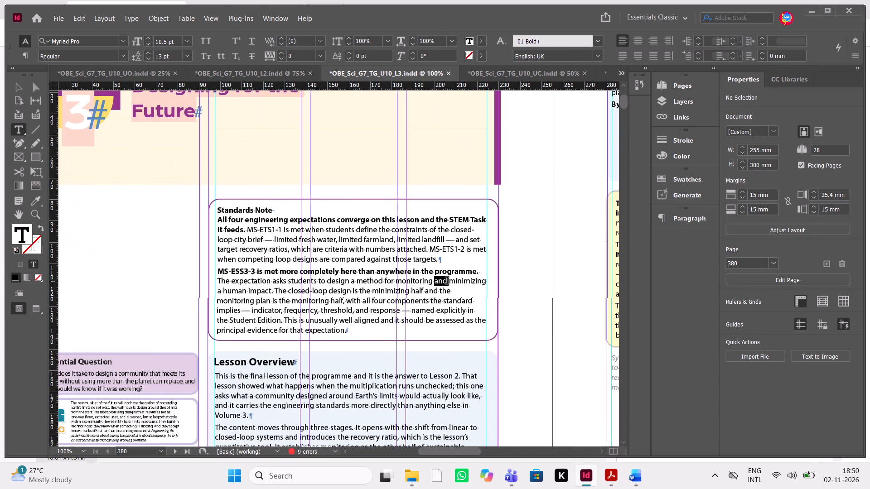
left_click_drag(447, 282, 448, 282)
key("ctrl+shift+b")
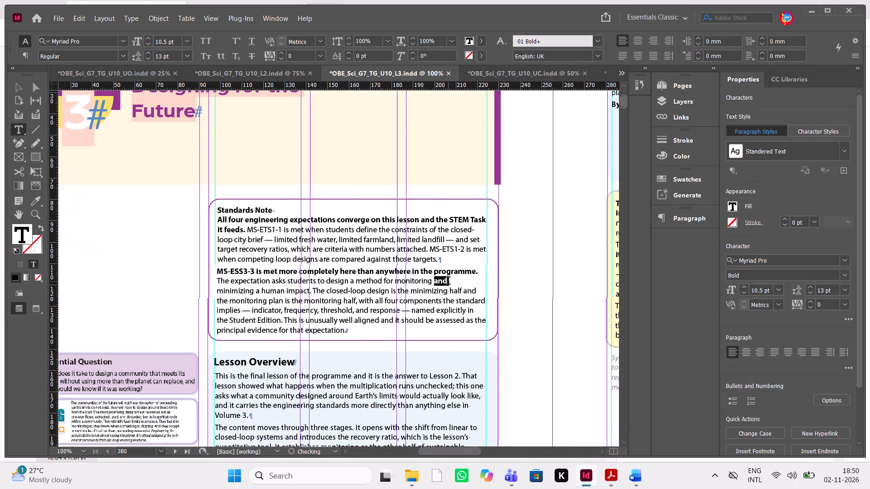
key("ctrl+shift+b")
key("ctrl+shift+b")
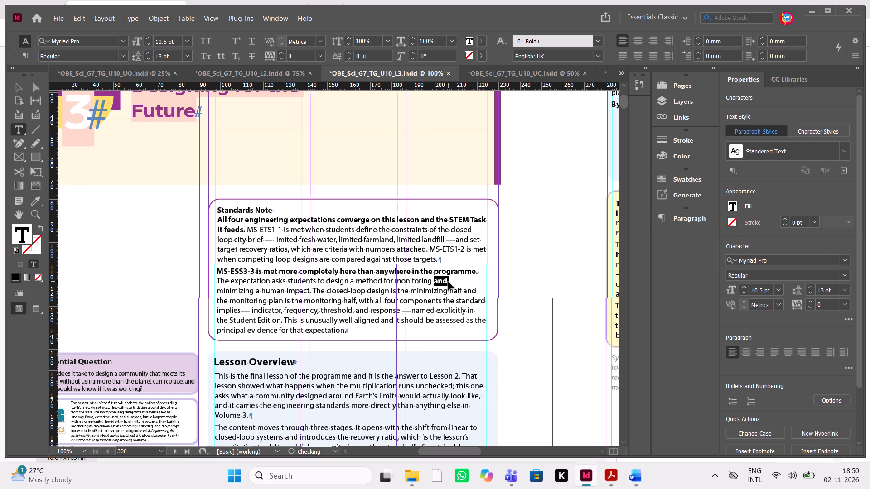
Read the next QC comment on PDF page 75 and locate the matching section "Why Monitoring Is the Other Half of Design" in Lesson 3.
key("alt+Tab")
scroll(528, 345, "down", 2)
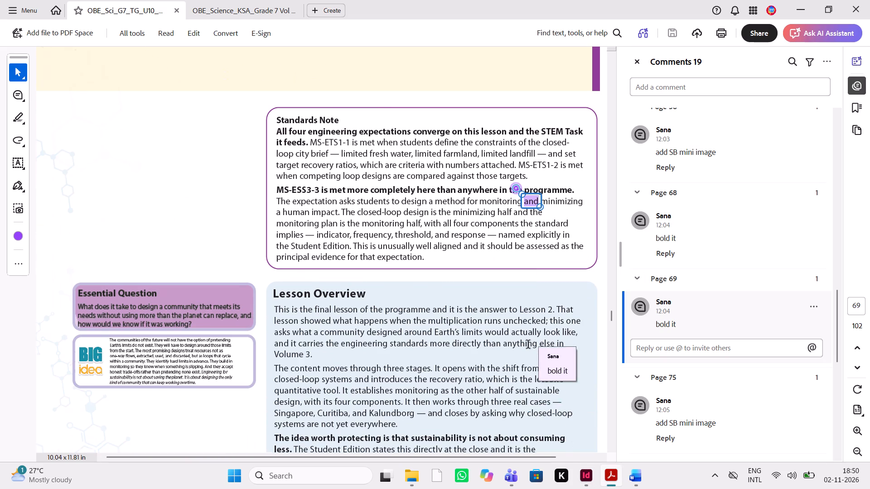
scroll(528, 345, "down", 1)
left_click(699, 400)
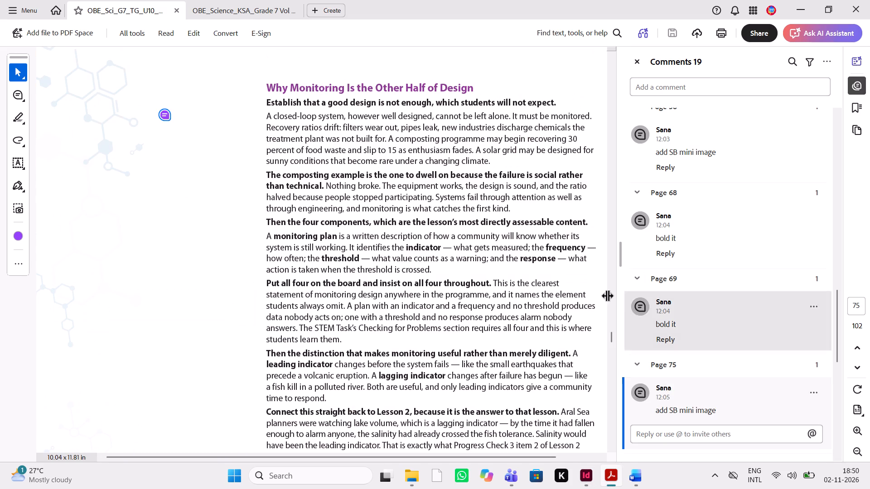
key("alt+Tab")
scroll(414, 311, "down", 3)
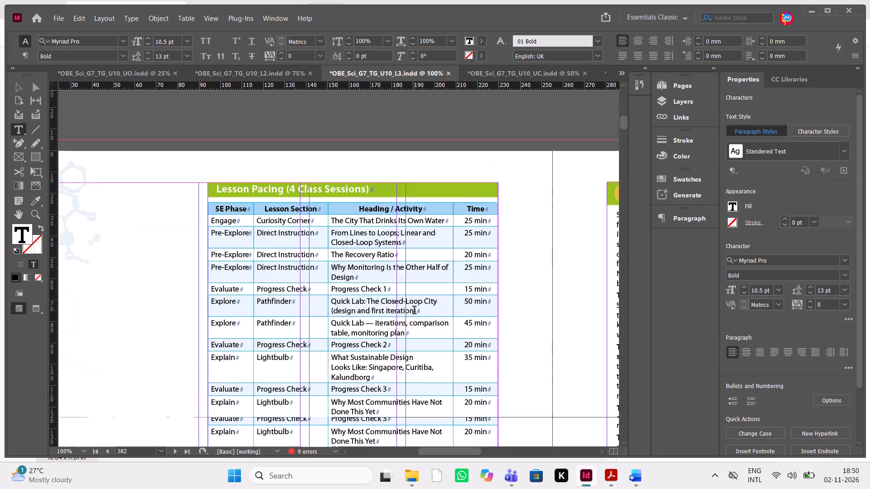
scroll(414, 311, "down", 3)
scroll(414, 311, "left", 2)
scroll(414, 311, "down", 4)
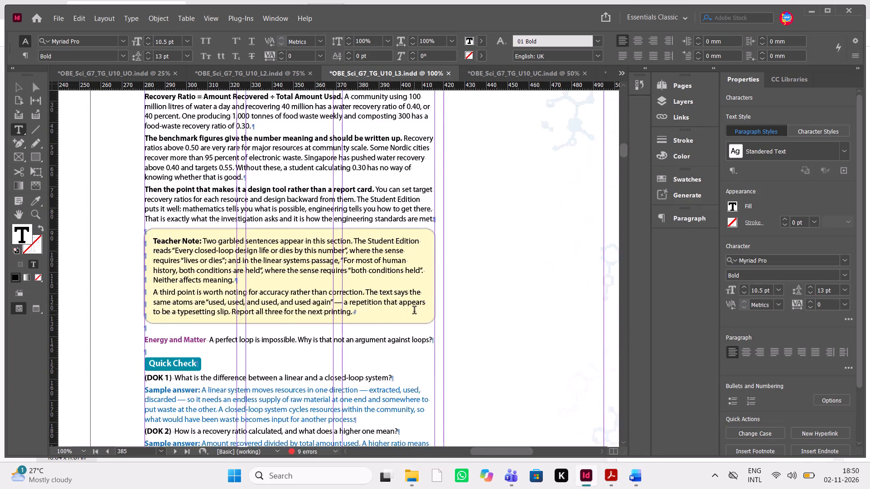
scroll(414, 311, "down", 6)
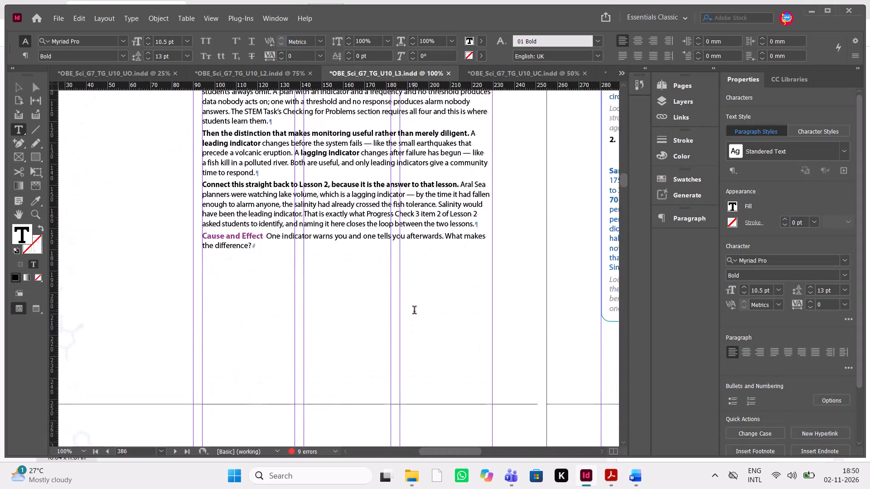
scroll(414, 311, "up", 1)
scroll(414, 311, "right", 1)
scroll(414, 311, "up", 1)
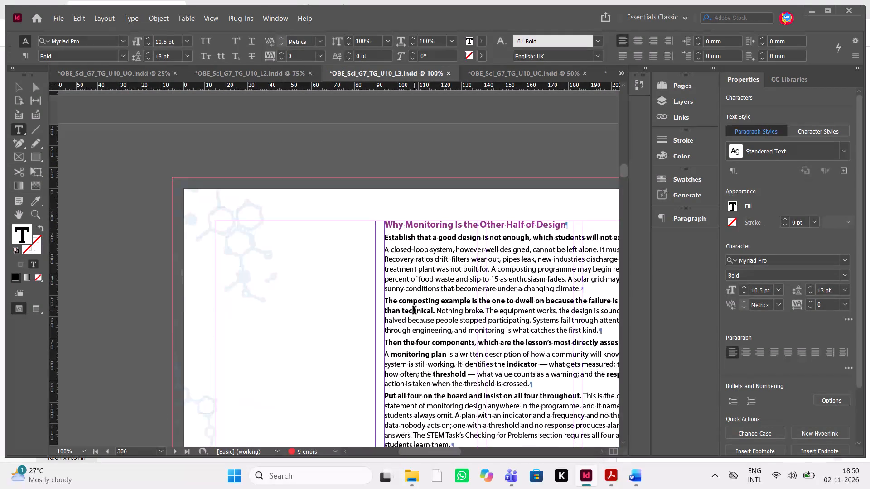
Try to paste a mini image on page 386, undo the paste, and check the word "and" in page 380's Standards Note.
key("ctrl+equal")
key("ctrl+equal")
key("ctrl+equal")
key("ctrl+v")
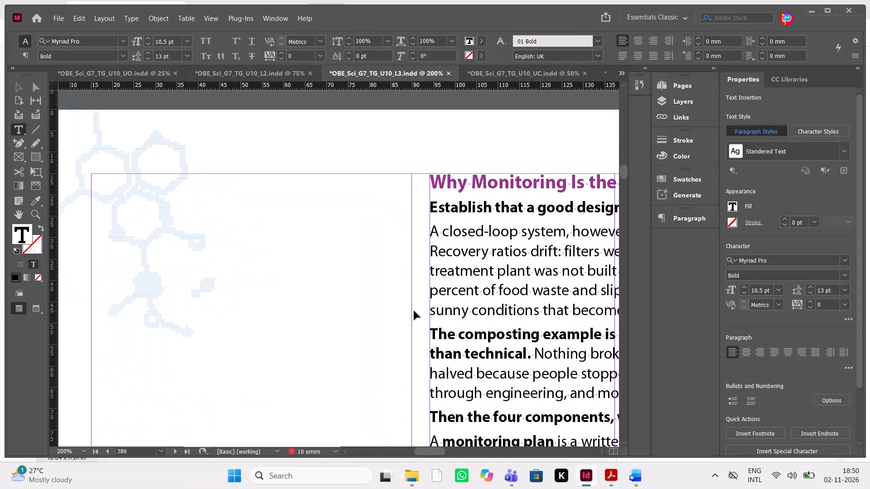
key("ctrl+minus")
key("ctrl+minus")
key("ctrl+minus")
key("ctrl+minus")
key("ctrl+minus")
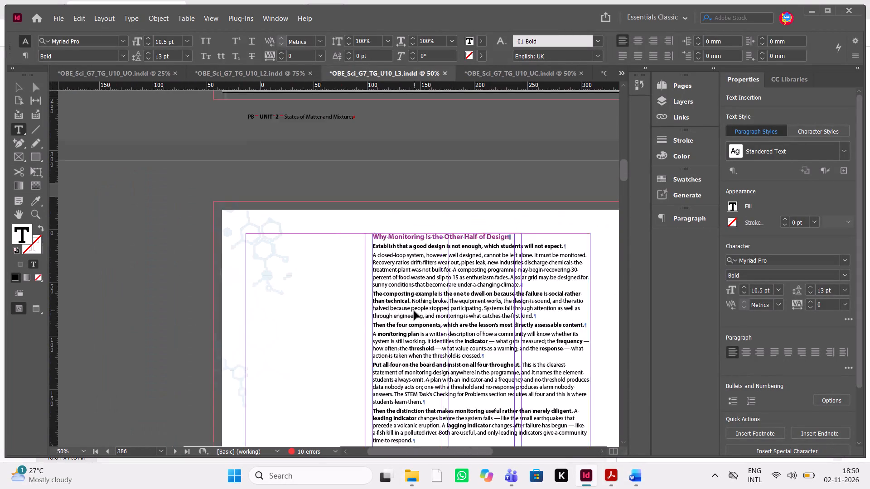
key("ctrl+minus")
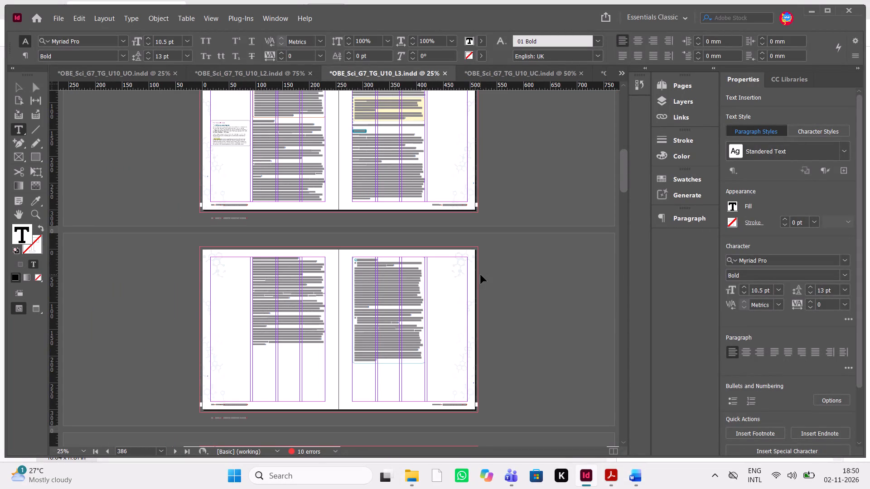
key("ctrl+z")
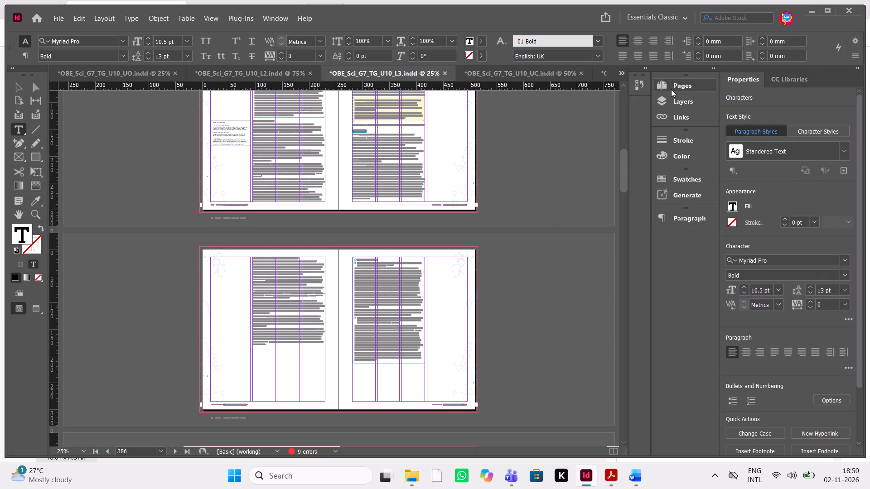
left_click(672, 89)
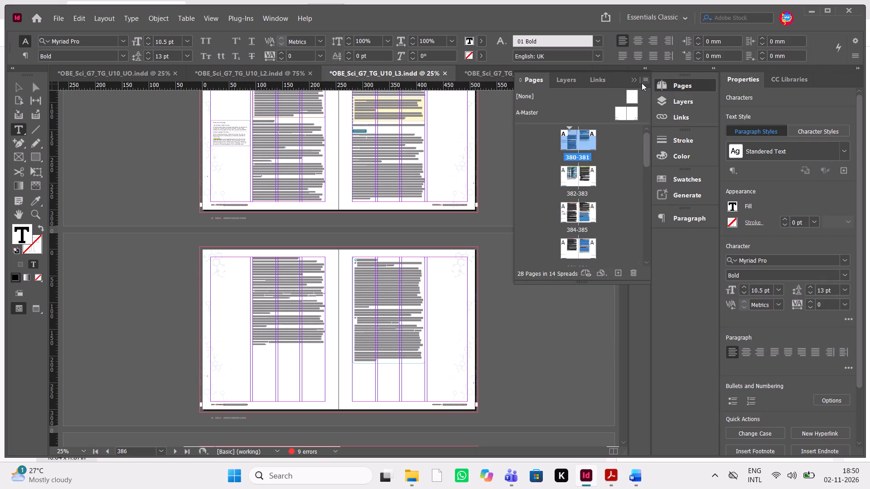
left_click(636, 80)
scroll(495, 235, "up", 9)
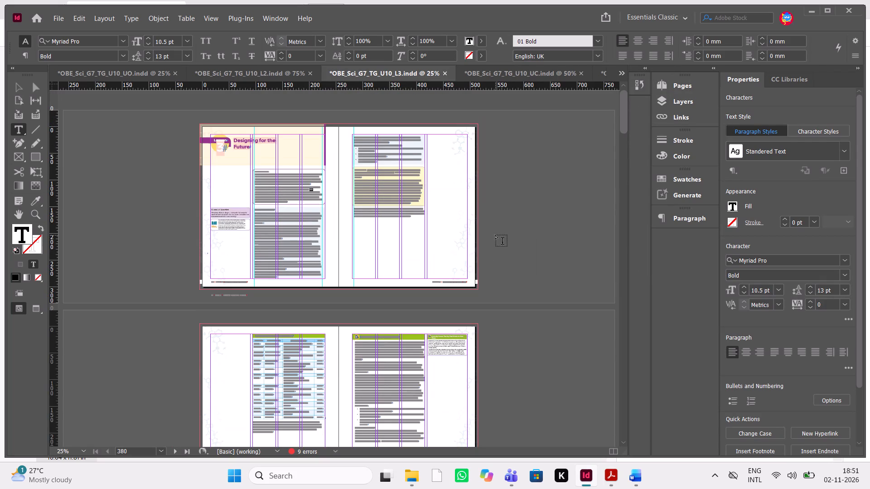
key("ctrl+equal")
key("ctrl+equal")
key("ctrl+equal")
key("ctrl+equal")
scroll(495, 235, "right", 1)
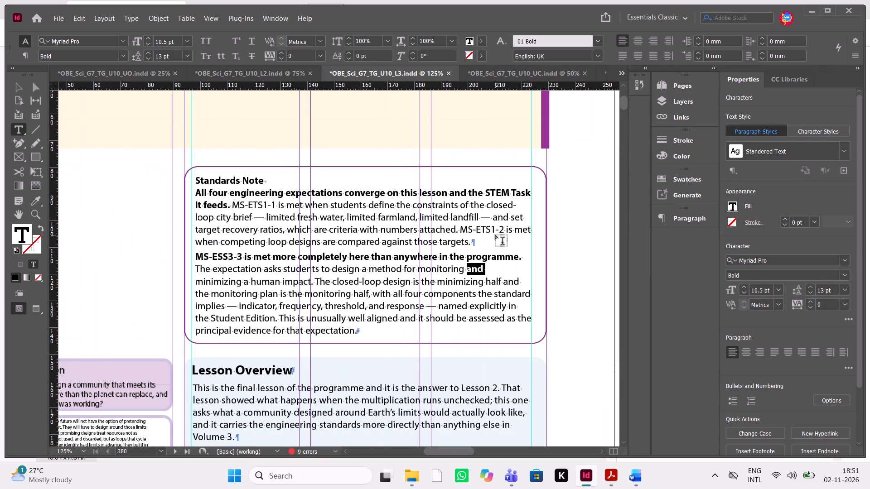
Copy the Curiosity Corner mini image frame from page 383 and paste it on page 386 beside "Why Monitoring Is the Other Half of Design".
left_click(457, 310)
scroll(457, 310, "down", 9)
scroll(457, 310, "left", 3)
scroll(457, 310, "down", 3)
scroll(457, 310, "left", 1)
key("Escape")
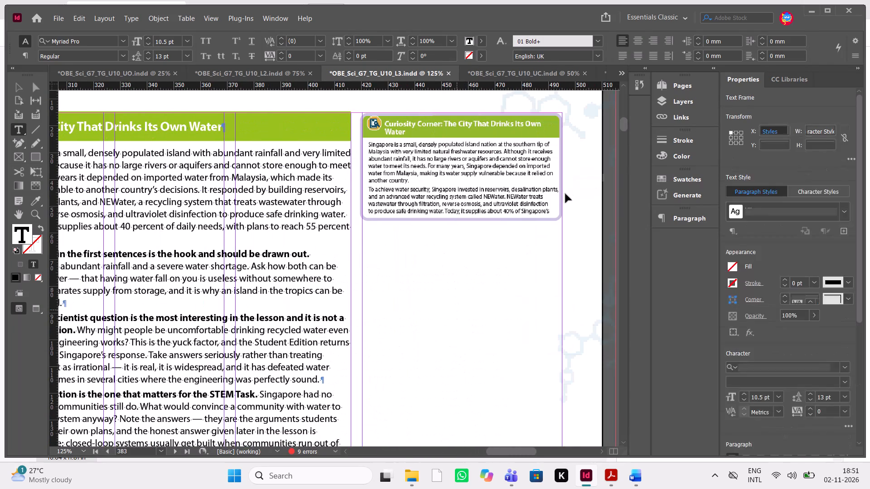
left_click(536, 216)
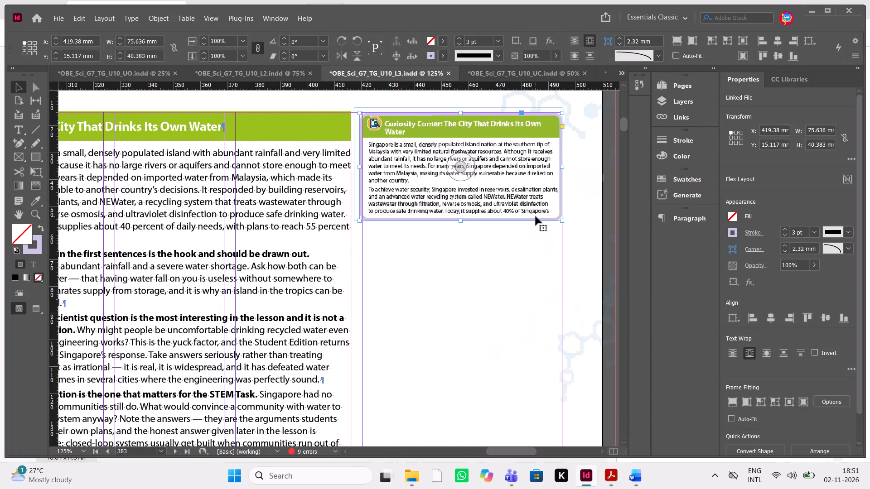
key("ctrl+c")
scroll(536, 216, "right", 6, "ctrl")
scroll(536, 216, "down", 1)
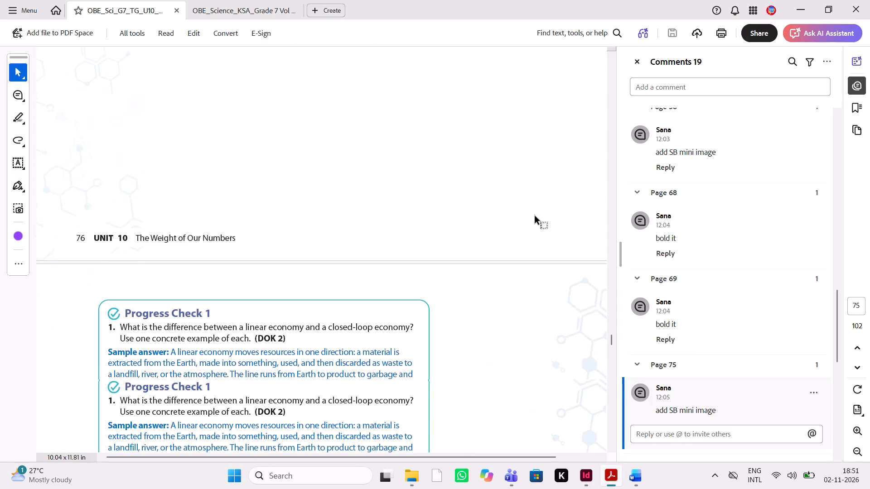
scroll(536, 216, "down", 1)
left_click(592, 479)
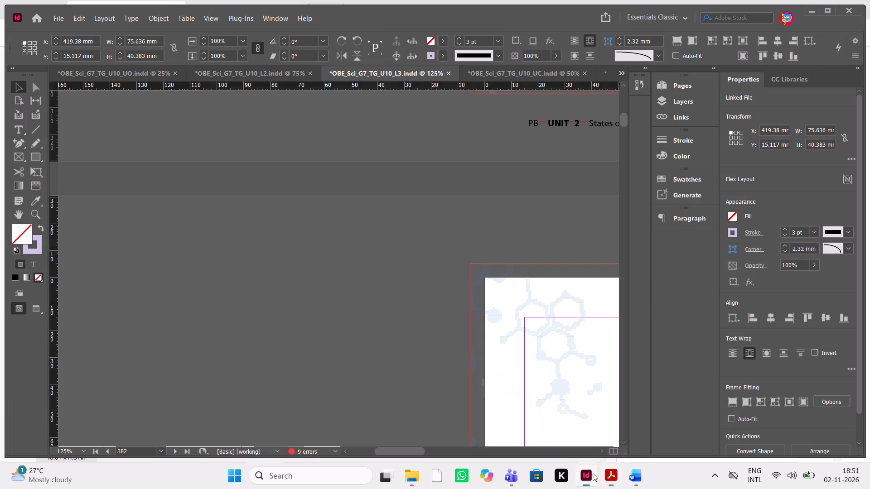
scroll(465, 358, "down", 3)
scroll(465, 358, "left", 2)
scroll(465, 358, "down", 4)
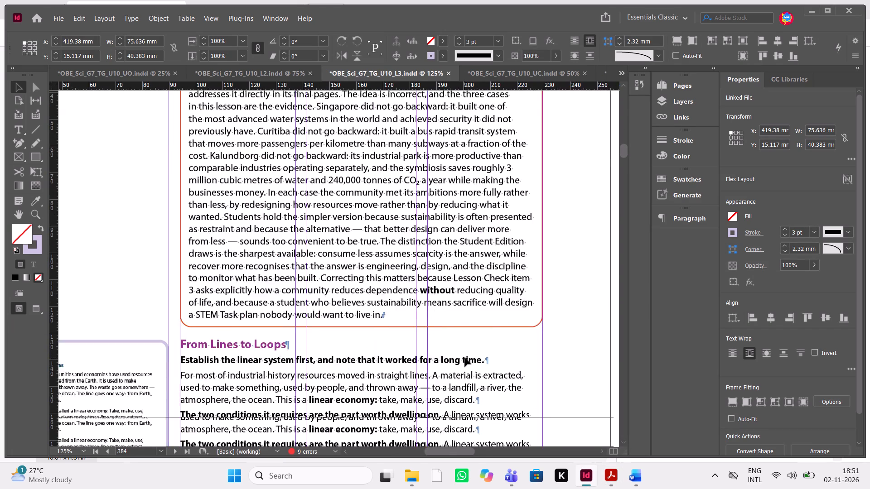
scroll(465, 358, "down", 8)
scroll(465, 358, "up", 2)
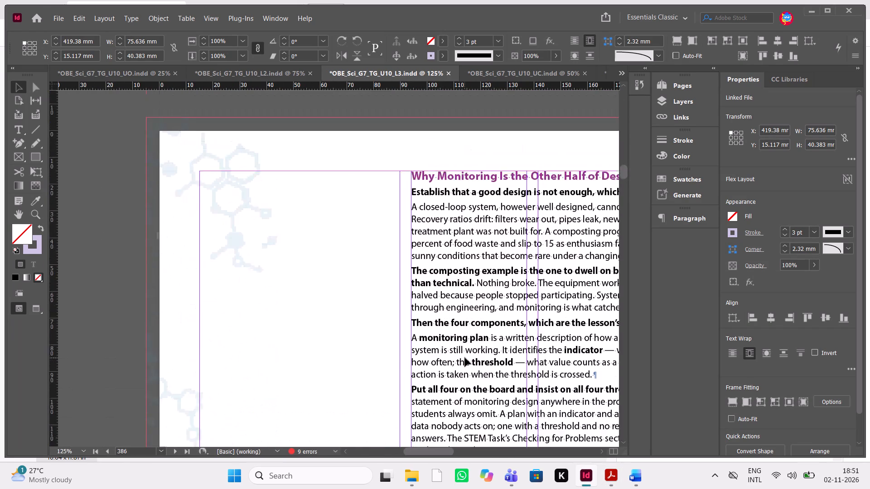
scroll(465, 358, "up", 1)
key("ctrl+equal")
key("ctrl+equal")
key("ctrl+equal")
scroll(465, 358, "down", 1)
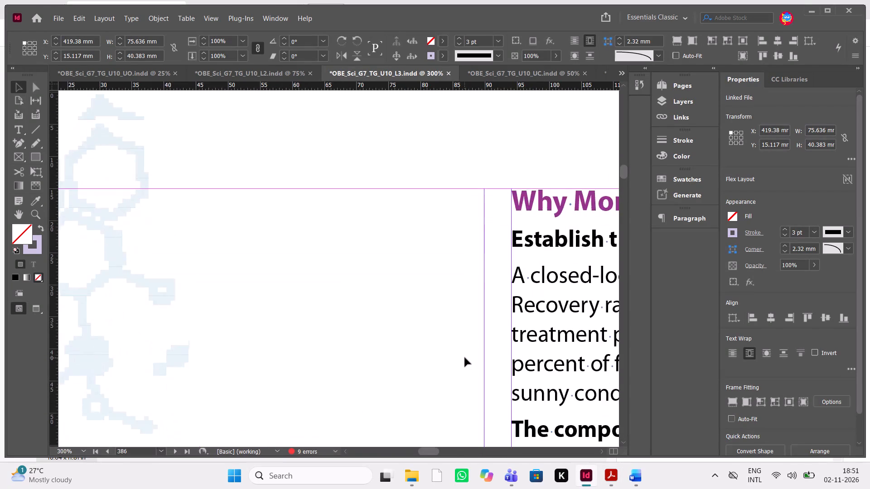
scroll(465, 358, "down", 1)
key("ctrl+v")
scroll(465, 358, "right", 1)
key("ctrl+minus")
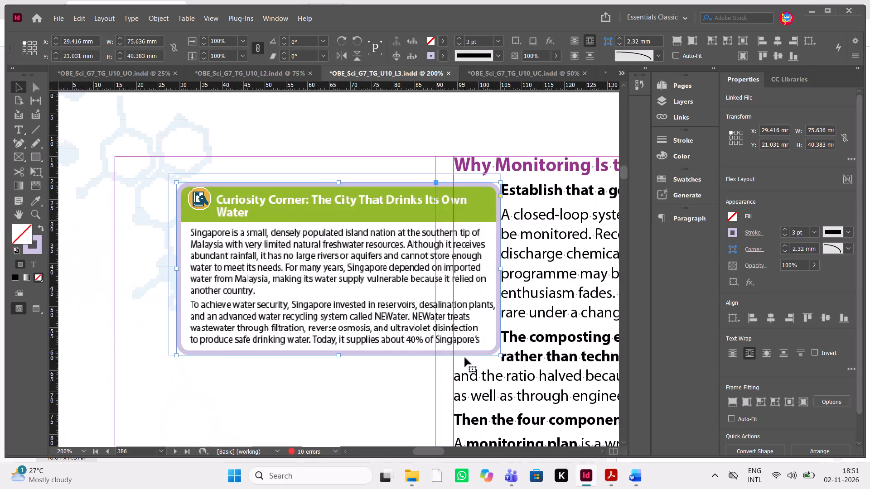
key("ctrl+minus")
key("ctrl+minus")
key("ctrl+minus")
Delete the Curiosity Corner picture from the pasted mini image frame on page 386, keeping the empty frame.
left_click(338, 273)
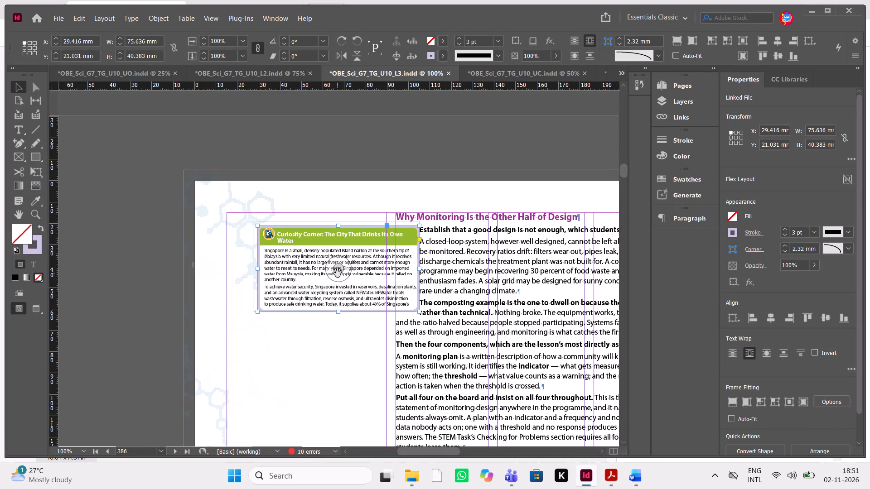
key("Delete")
Move the empty frame on page 386 into the side margin at about X 13.875 mm, Y 15.267 mm, level with the heading.
left_click_drag(338, 273, 305, 264)
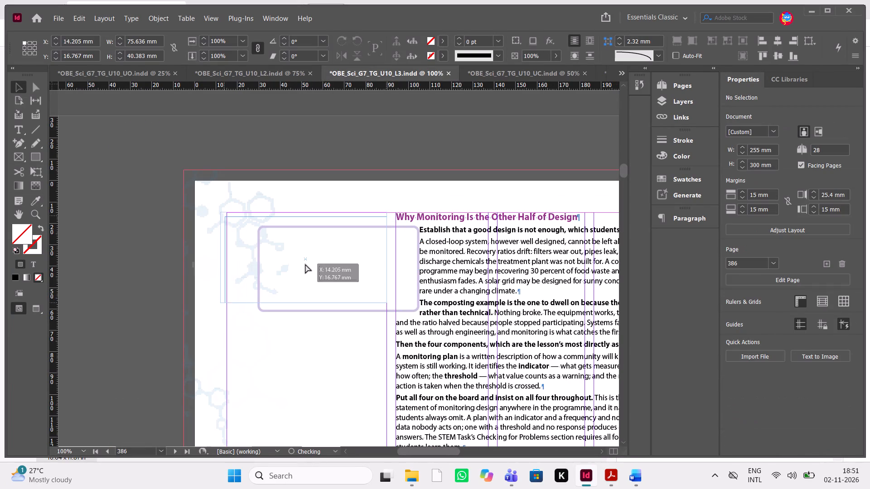
left_click_drag(305, 264, 309, 264)
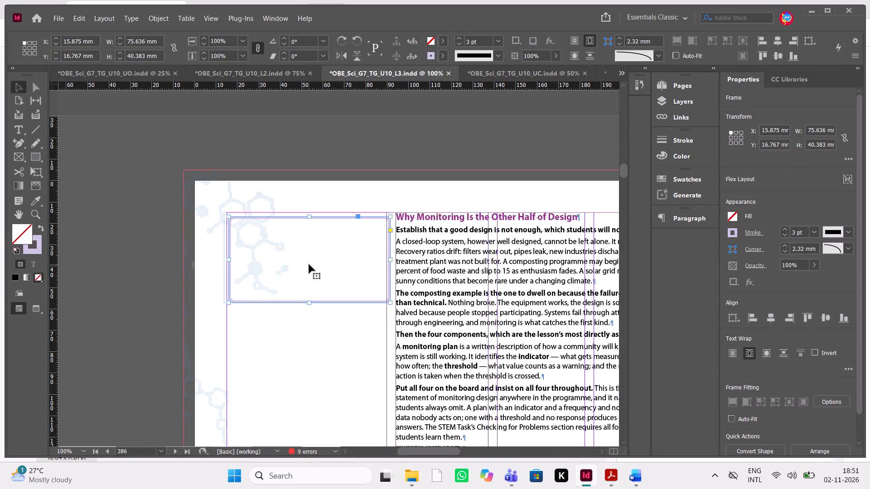
key("shift+Left")
key("Right")
key("Right")
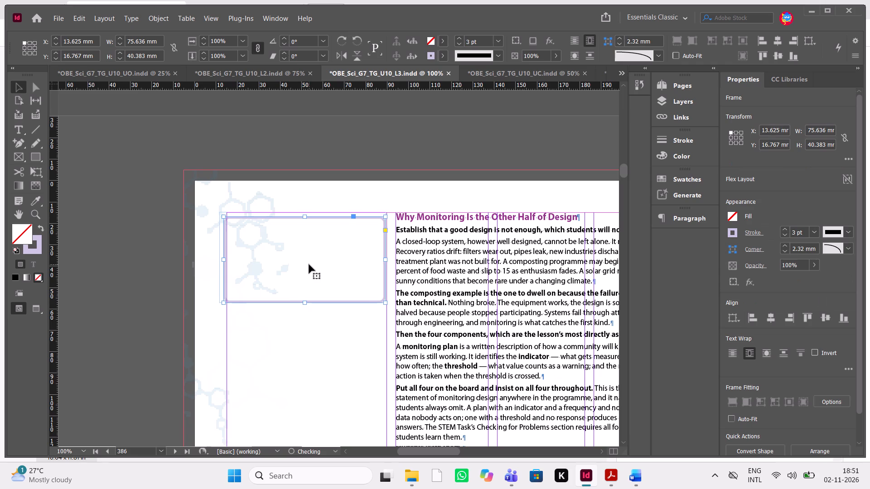
key("Up")
key("Up")
key("Up")
key("Up")
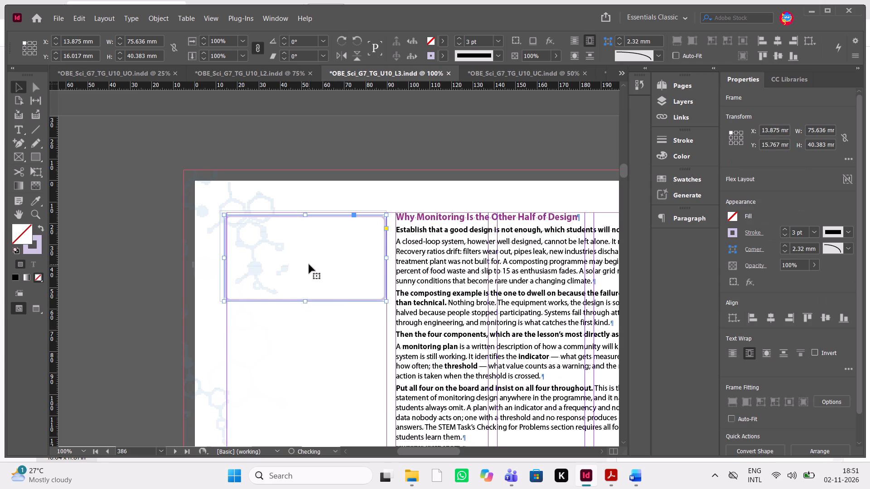
key("Up")
key("Up")
Nudge the "From Lines to Loops" mini image on page 384 down to Y 133.225 mm.
scroll(309, 264, "left", 2)
scroll(309, 264, "down", 2)
scroll(309, 264, "up", 1)
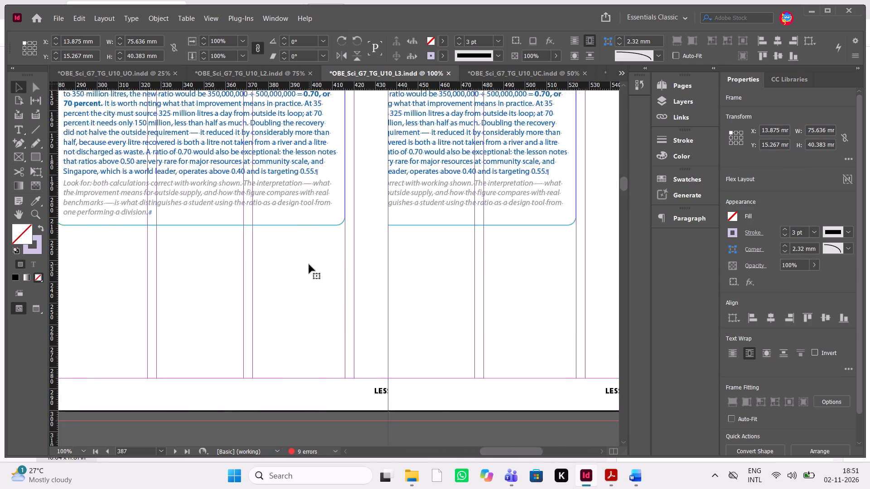
scroll(309, 264, "up", 4)
scroll(309, 264, "right", 2)
scroll(309, 264, "up", 2)
scroll(309, 264, "down", 1)
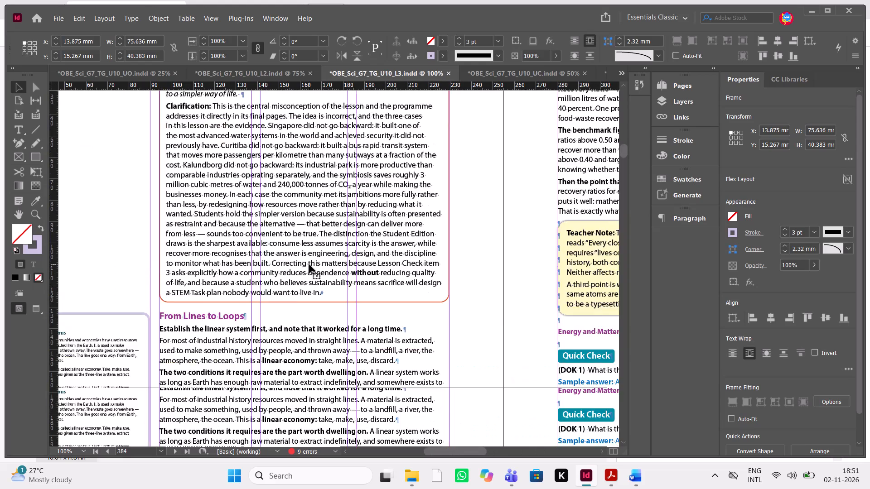
scroll(309, 264, "down", 2)
scroll(309, 264, "up", 1)
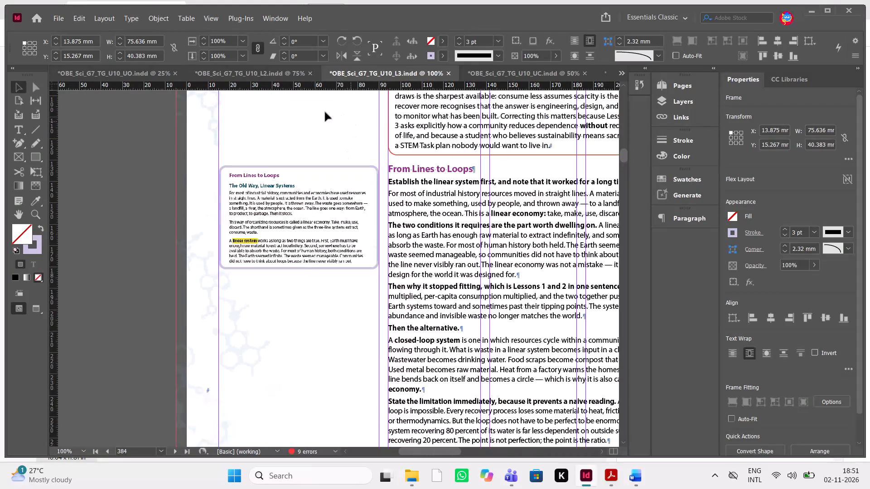
left_click_drag(300, 144, 336, 195)
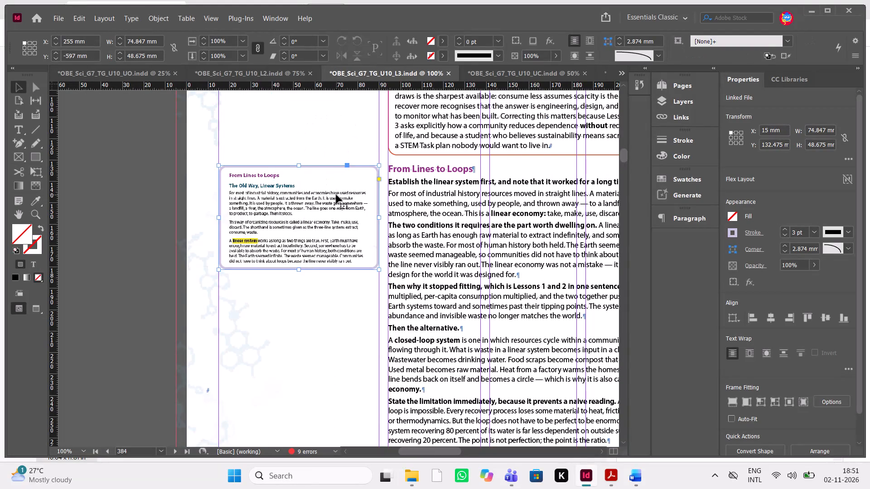
key("Down")
key("Down")
key("Down")
Start placing OBE_Science_KSA_Grade 7 Vol 3_4P_ into the empty frame on page 386, with import options shown.
scroll(336, 195, "down", 3)
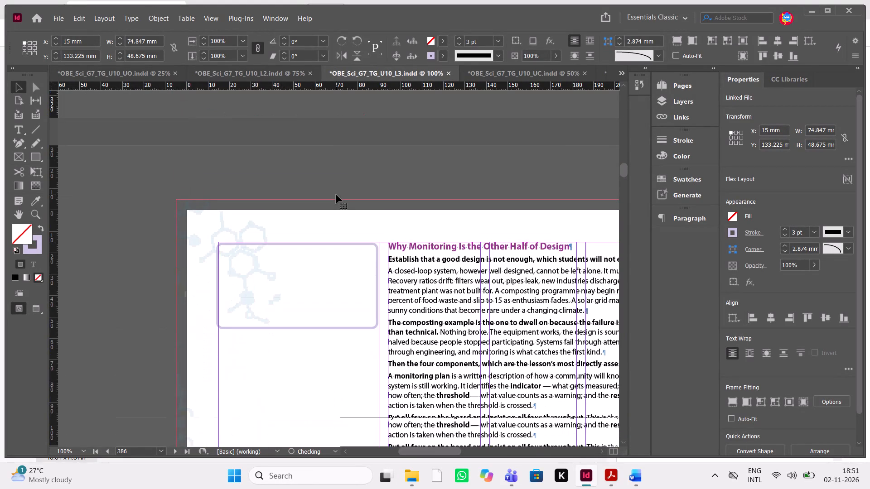
left_click(321, 288)
key("ctrl+d")
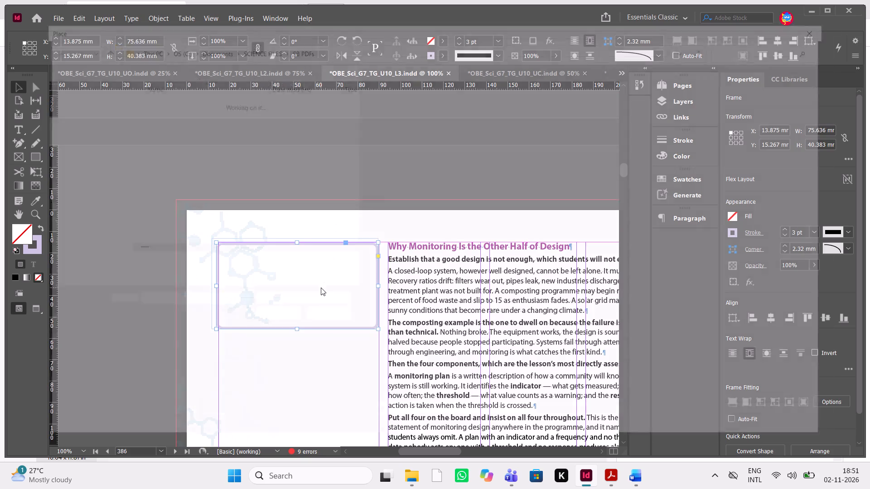
left_click(217, 162)
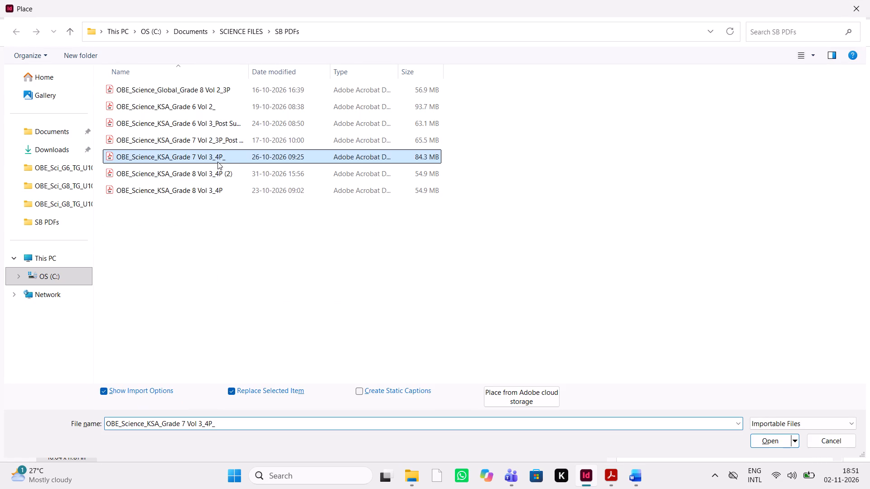
left_click(775, 444)
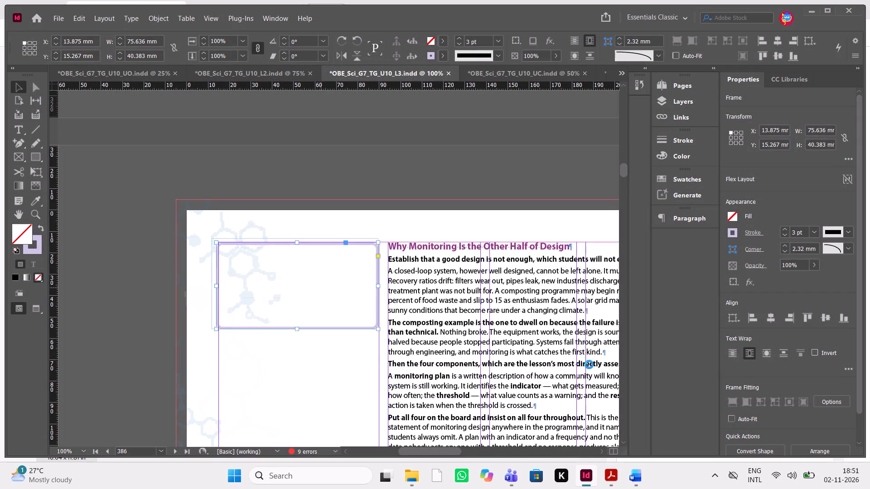
Preview the student book PDF's pages between 153 and 160 for the section on why monitoring matters.
key("BackSpace")
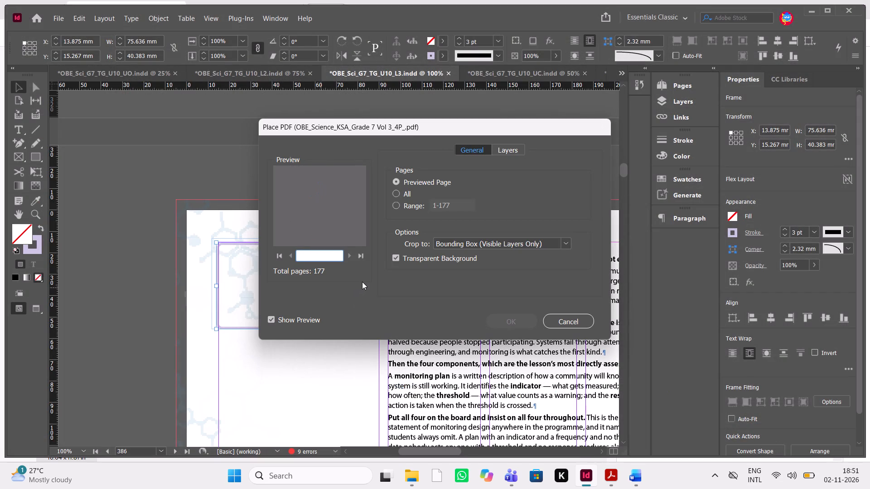
type("153")
key("BackSpace")
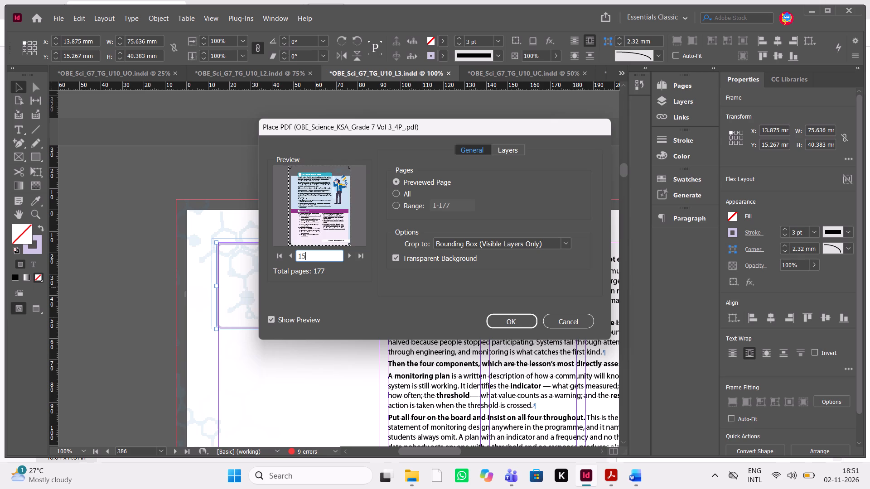
key("5")
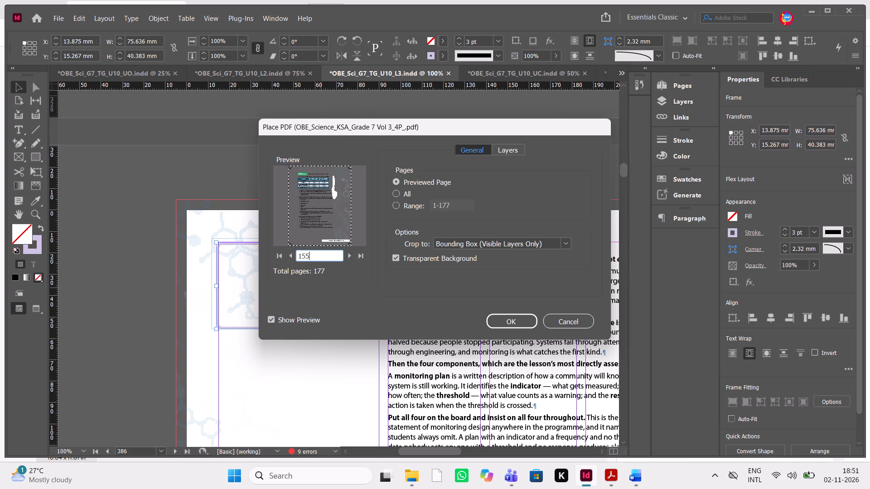
key("BackSpace")
key("6")
key("BackSpace")
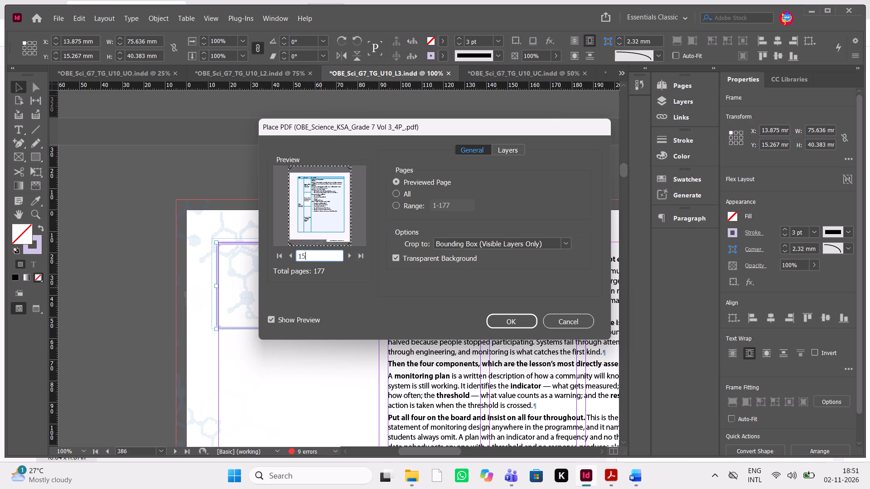
key("8")
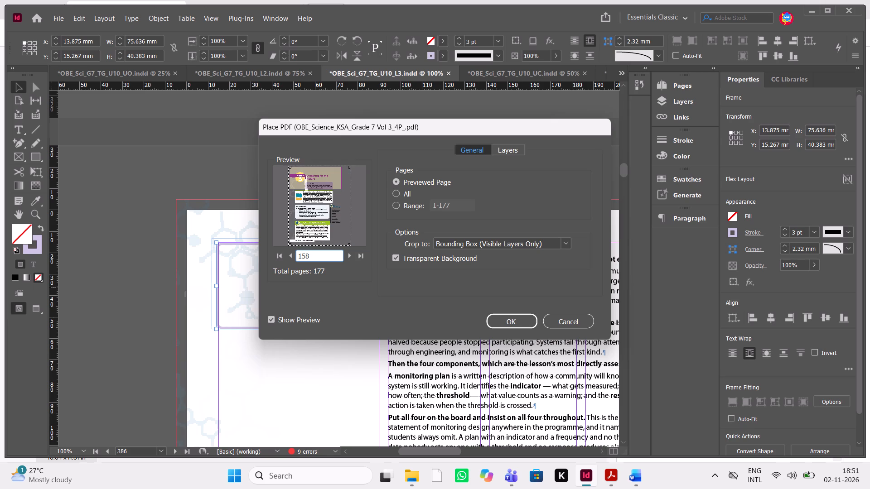
key("BackSpace")
key("BackSpace")
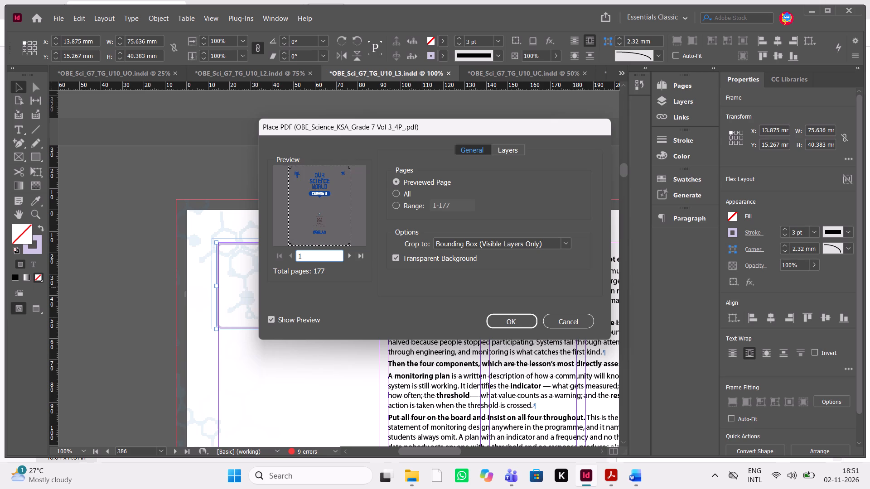
type("60")
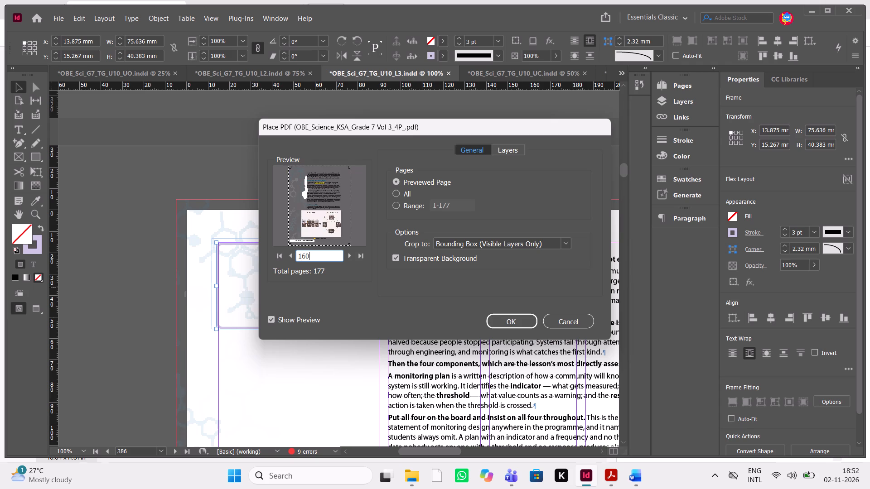
left_click(290, 253)
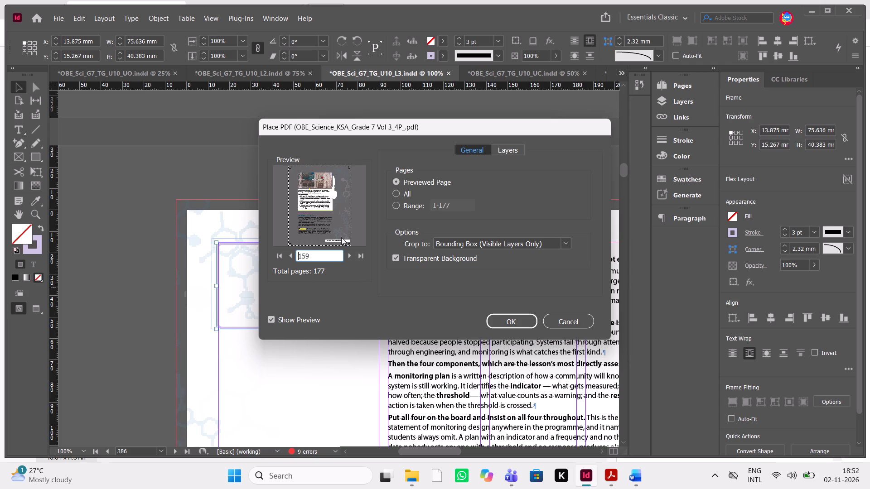
left_click(291, 254)
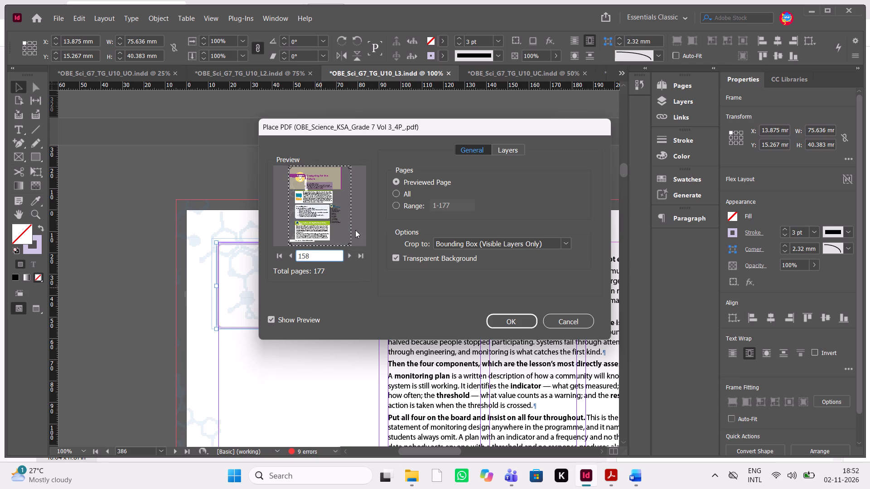
left_click(349, 255)
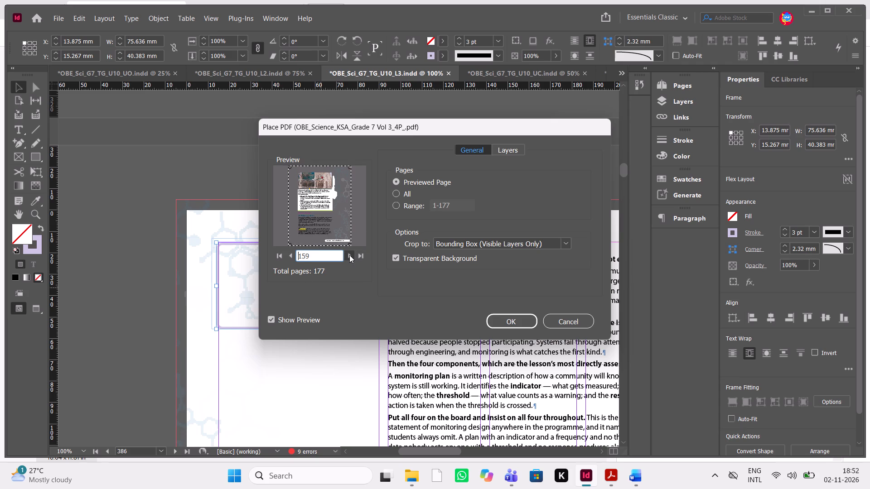
left_click(349, 255)
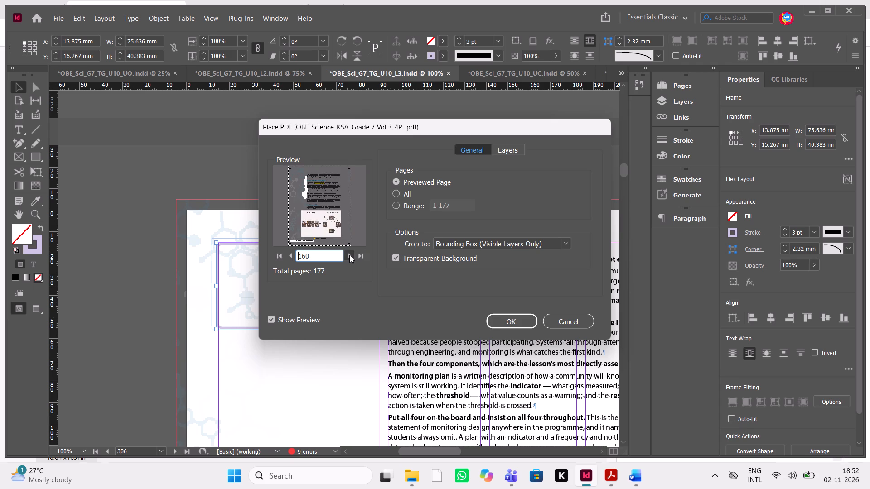
Switch to Acrobat and look through the student book's Lesson 3 for the section "Why Monitoring Is the Other Half of Sustainable Design".
left_click(609, 474)
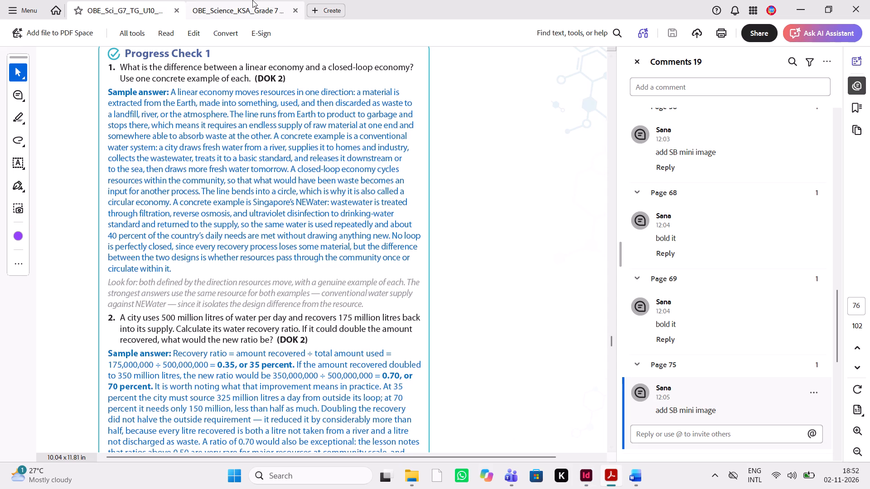
left_click(251, 6)
scroll(415, 281, "down", 9)
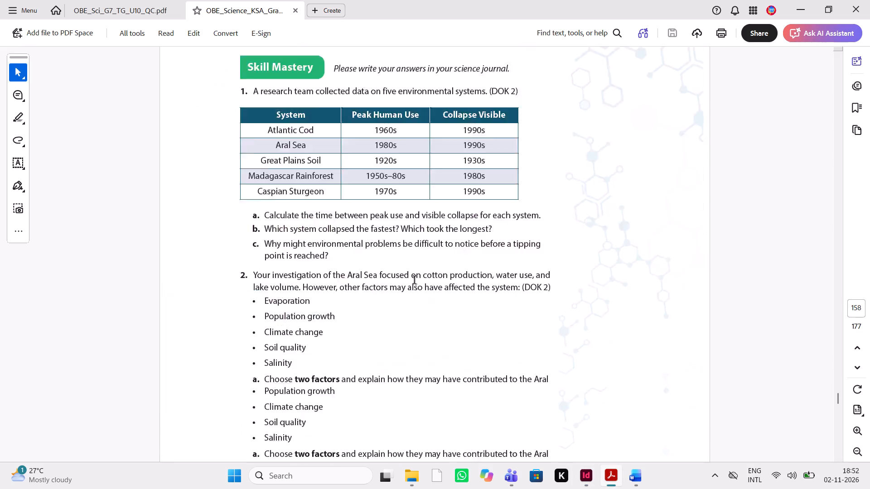
scroll(415, 281, "down", 20)
scroll(415, 281, "down", 4)
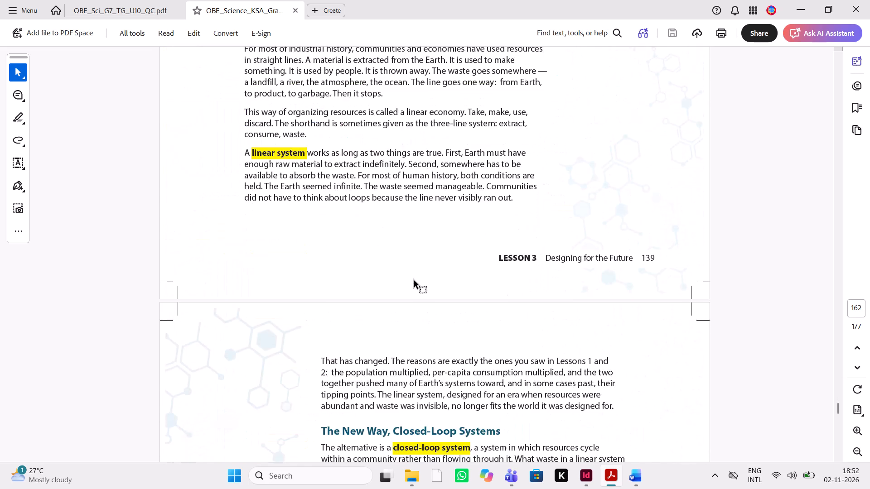
scroll(415, 281, "up", 1)
scroll(415, 281, "down", 7)
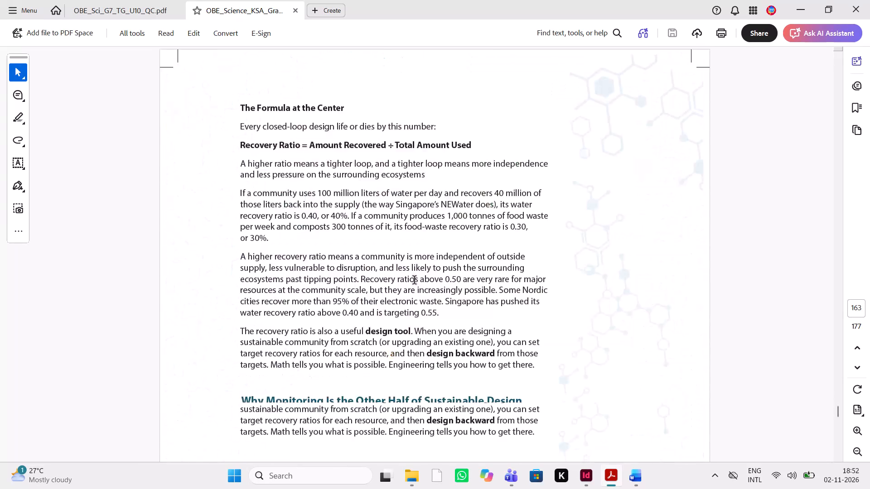
scroll(415, 281, "down", 3)
scroll(415, 281, "up", 2)
scroll(415, 281, "down", 2)
scroll(415, 281, "up", 3)
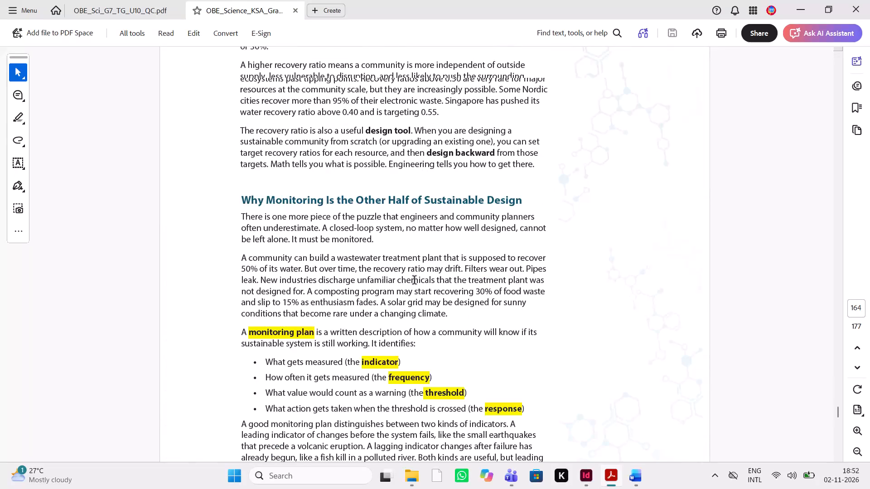
Return to InDesign and place page 161 of the student book PDF into the empty frame on page 386.
left_click(590, 479)
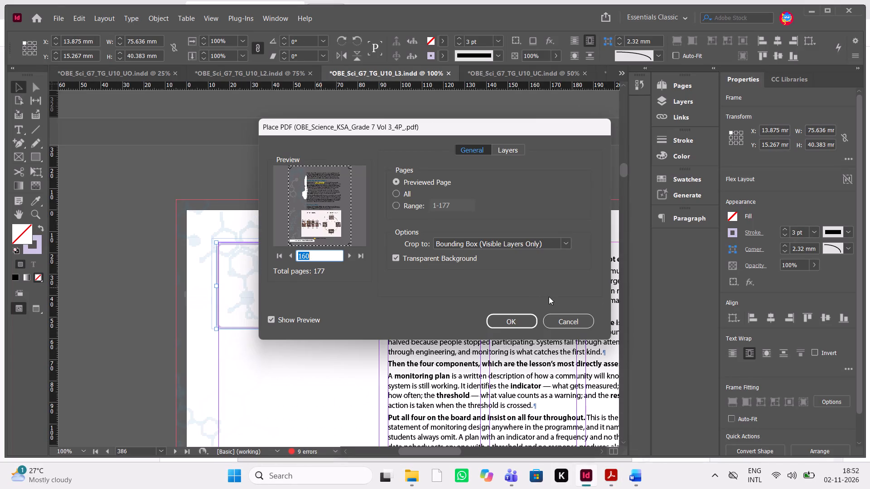
left_click(353, 255)
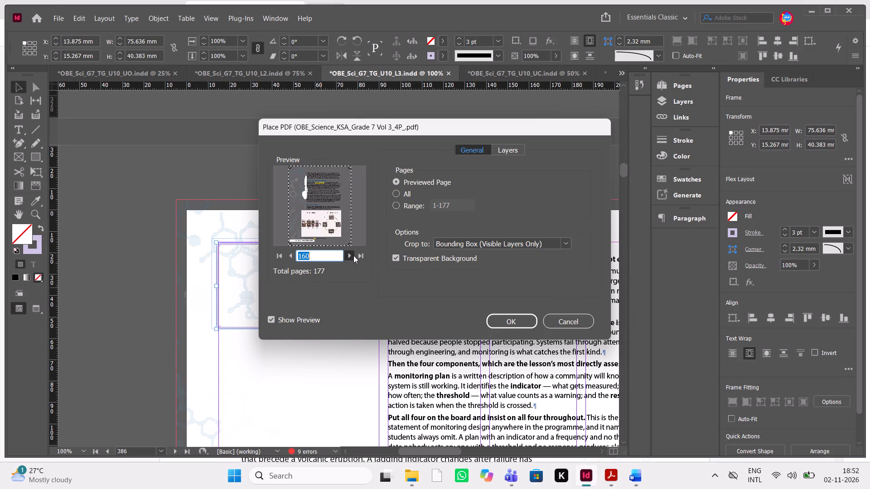
left_click(353, 255)
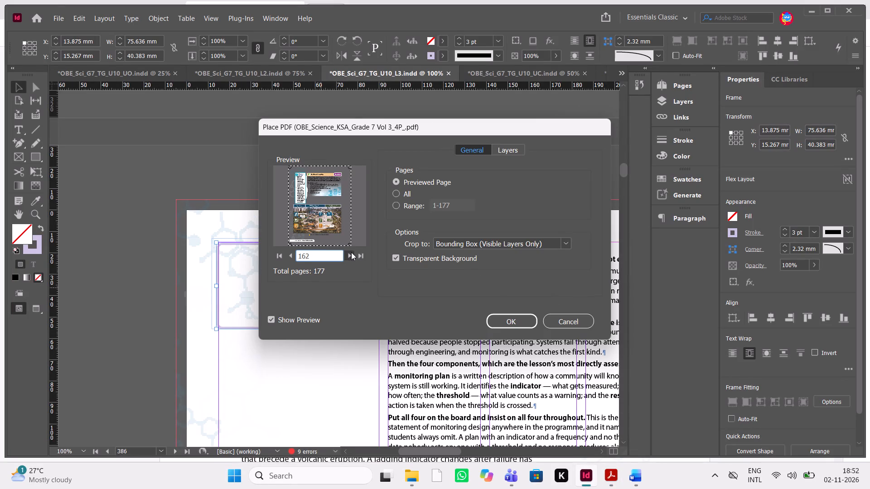
left_click(290, 258)
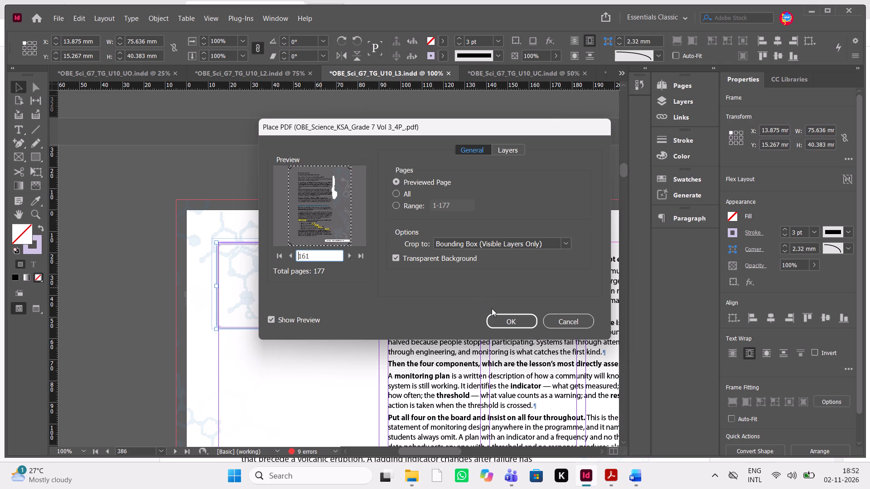
left_click(495, 311)
left_click(497, 315)
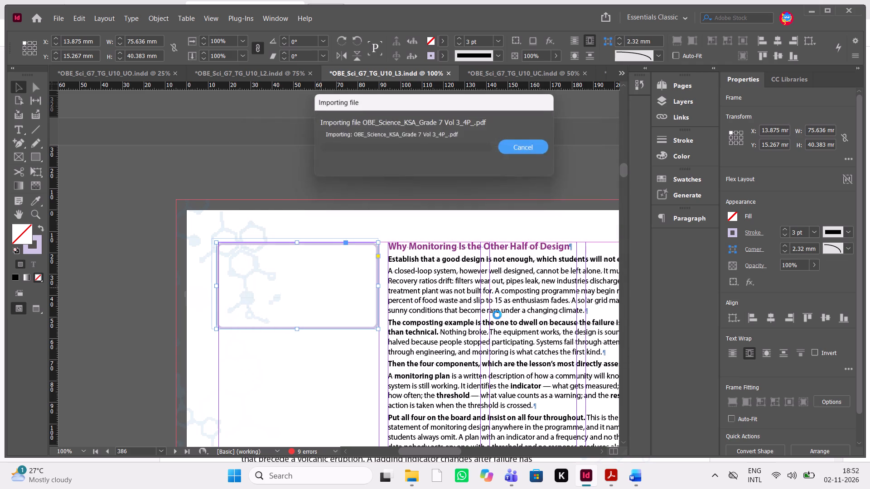
Enlarge the placed student-book page inside its frame on page 386 to about 154 × 141 mm.
left_click(296, 283)
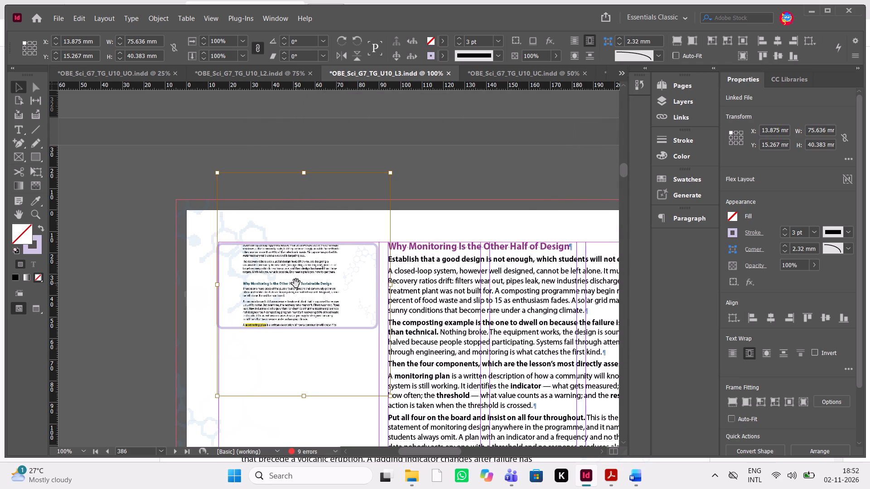
left_click_drag(391, 396, 474, 438)
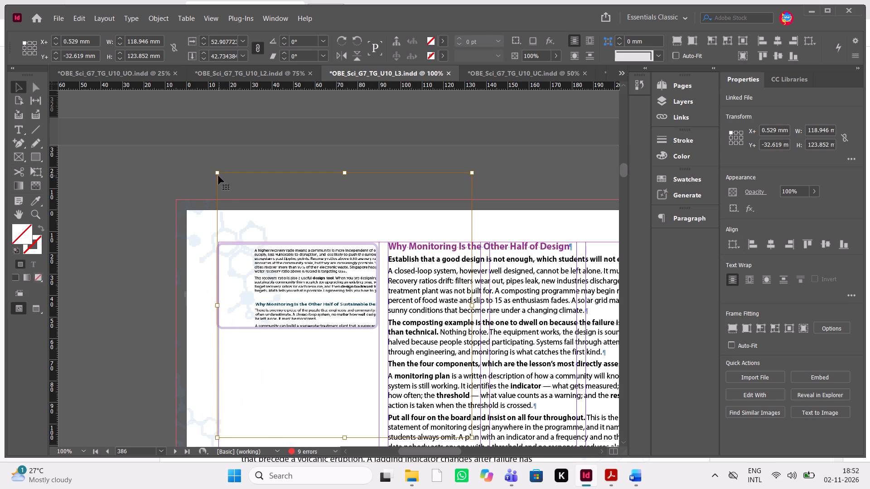
left_click_drag(218, 173, 143, 136)
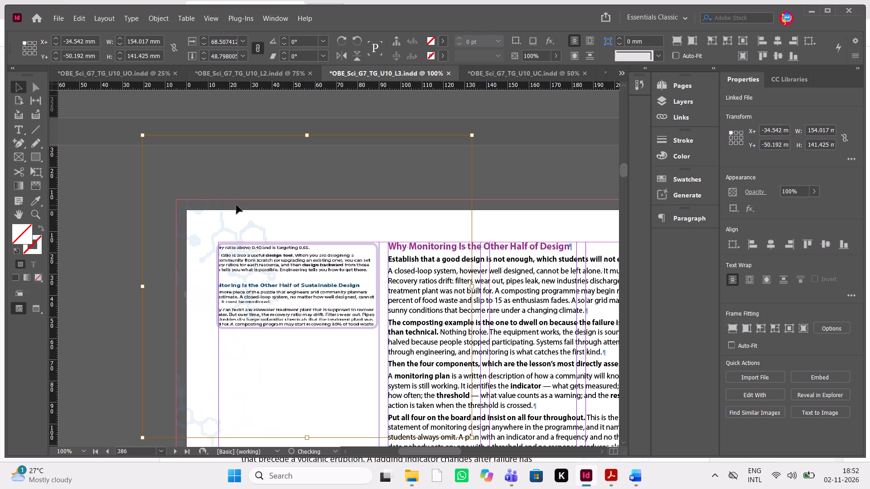
Shift the placed page inside the frame until the heading "Why Monitoring Is the Other Half of Sustainable Design" sits near the frame's top-left corner.
key("shift+Right")
key("shift+Right")
key("shift+Right")
key("shift+Right")
key("shift+Right")
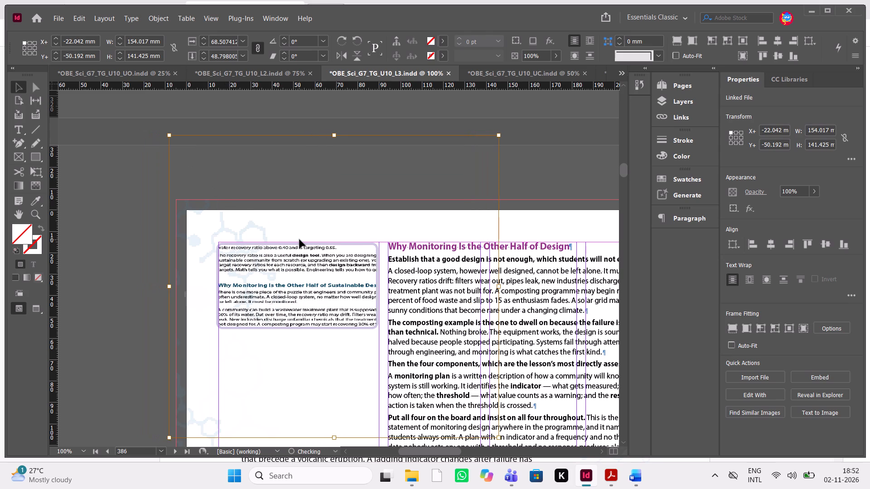
key("shift+Right")
key("shift+Up")
key("shift+Up")
key("shift+Up")
key("shift+Up")
key("shift+Up")
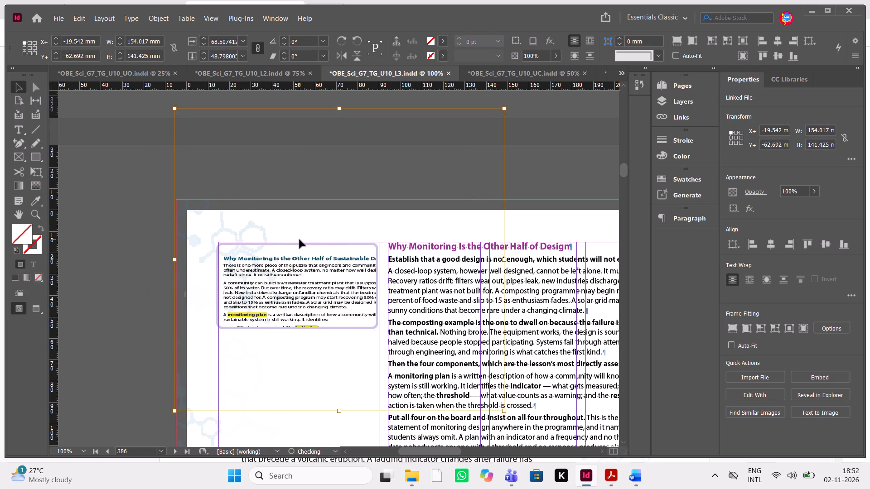
key("shift+Up")
key("shift+Up")
key("shift+Down")
key("shift+Down")
key("Up")
key("Up")
key("Up")
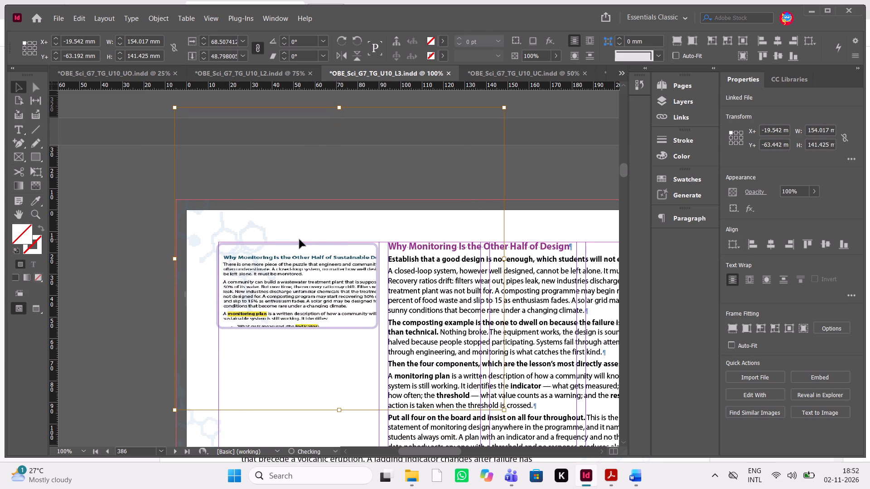
key("Up")
key("Up")
key("Up")
key("Up")
key("Up")
key("Up")
key("Up")
key("Up")
key("Up")
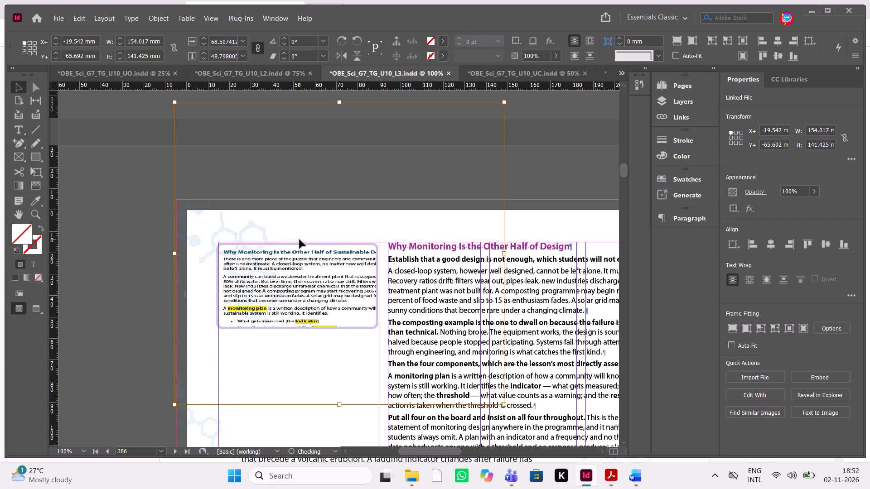
Reduce the placed page to about 142 × 133 mm and move it down to keep the monitoring heading inside the frame's top edge.
scroll(300, 240, "left", 1)
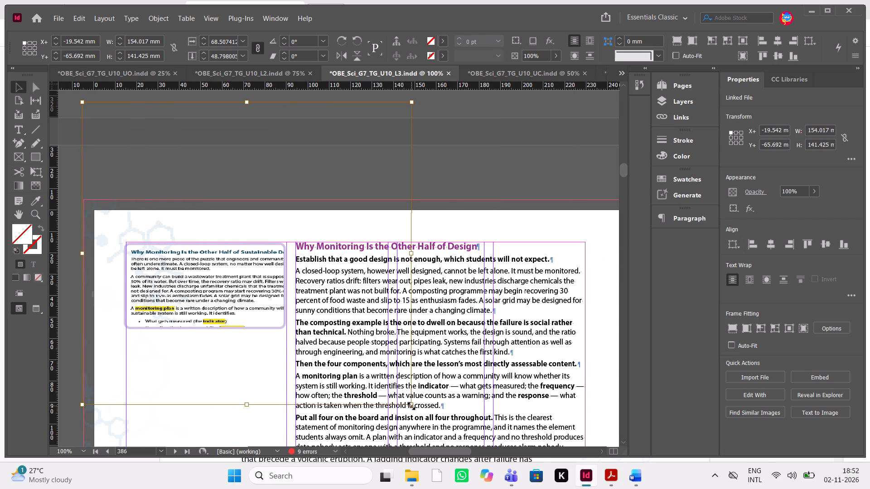
left_click_drag(411, 406, 397, 401)
left_click_drag(397, 401, 395, 398)
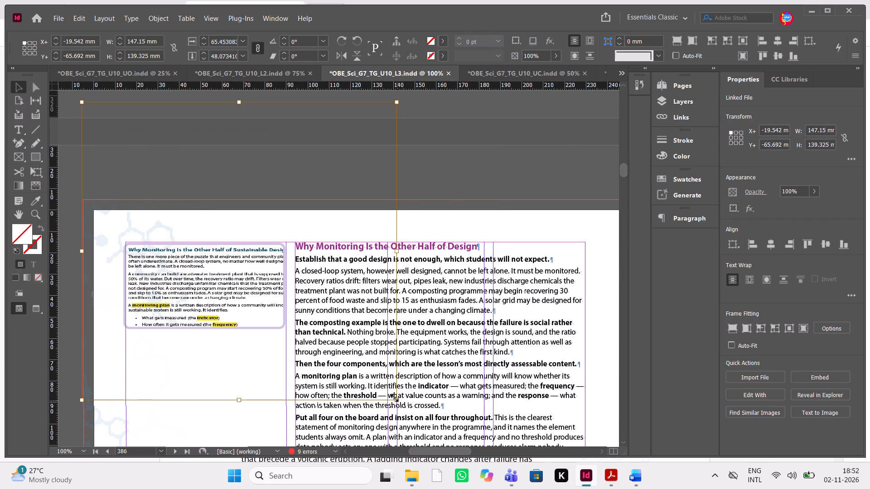
left_click_drag(395, 398, 384, 387)
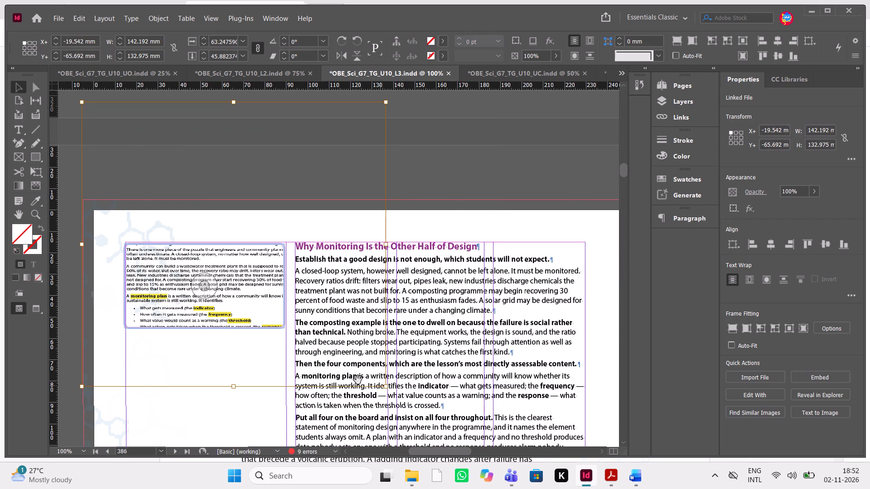
key("shift+Down")
key("shift+Down")
key("shift+Down")
key("shift+Down")
key("shift+Up")
key("shift+Up")
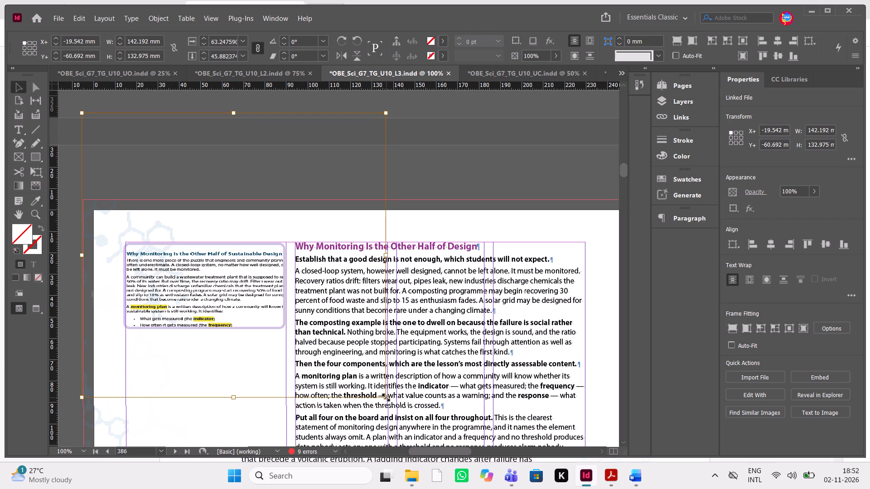
Scale the placed page to about 129 × 126 mm and nudge it until the monitoring section's full text width fits inside the frame.
left_click_drag(386, 398, 374, 389)
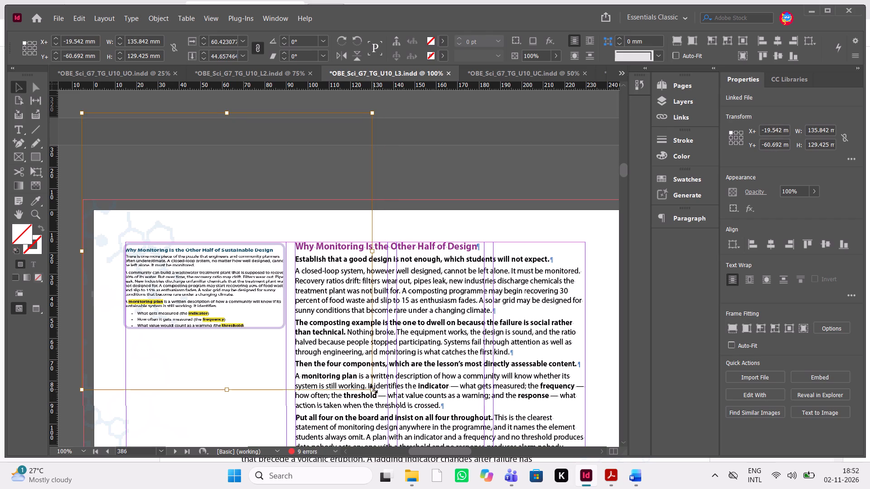
key("Right")
key("Right")
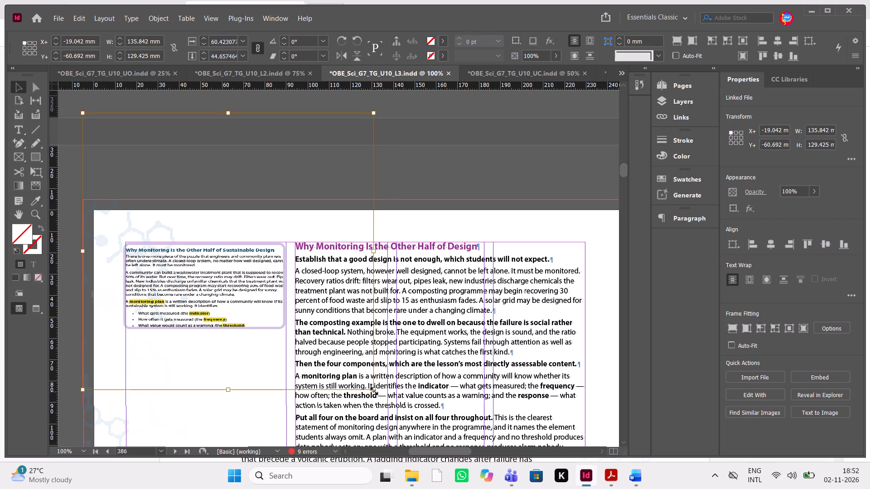
left_click_drag(374, 391, 360, 383)
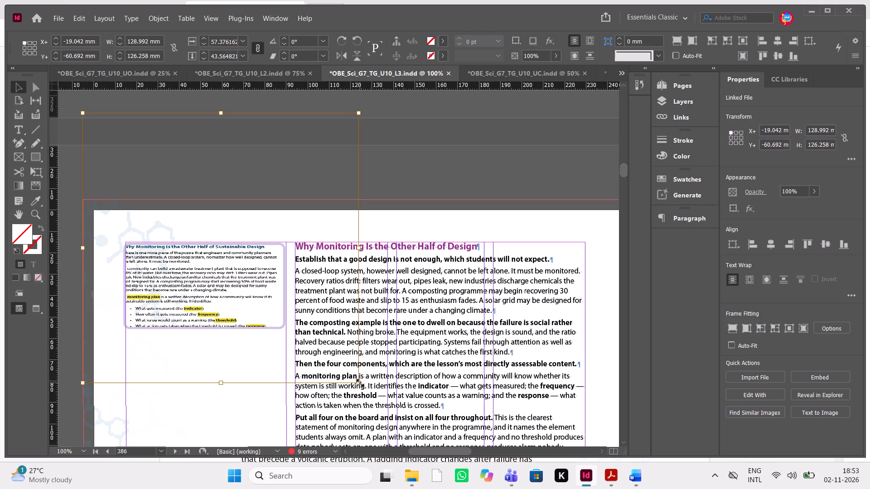
key("Right")
key("Right")
key("Right")
key("Right")
key("Right")
key("Right")
key("Right")
key("Right")
key("Right")
key("Right")
key("Right")
key("Right")
key("Right")
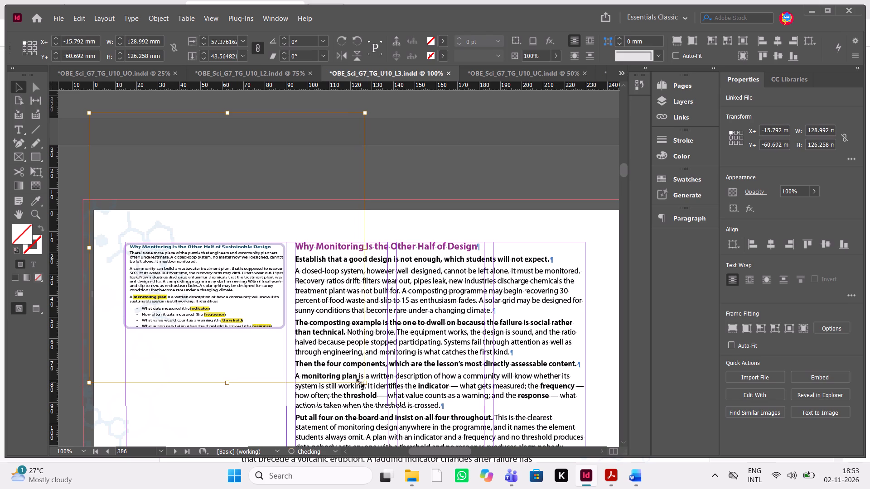
key("Down")
key("Down")
key("Down")
key("Left")
key("Left")
key("Left")
key("Left")
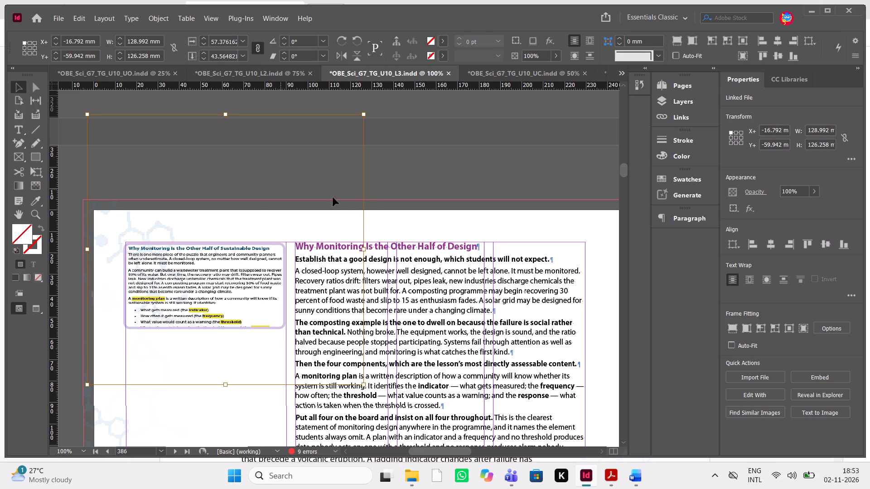
left_click(463, 176)
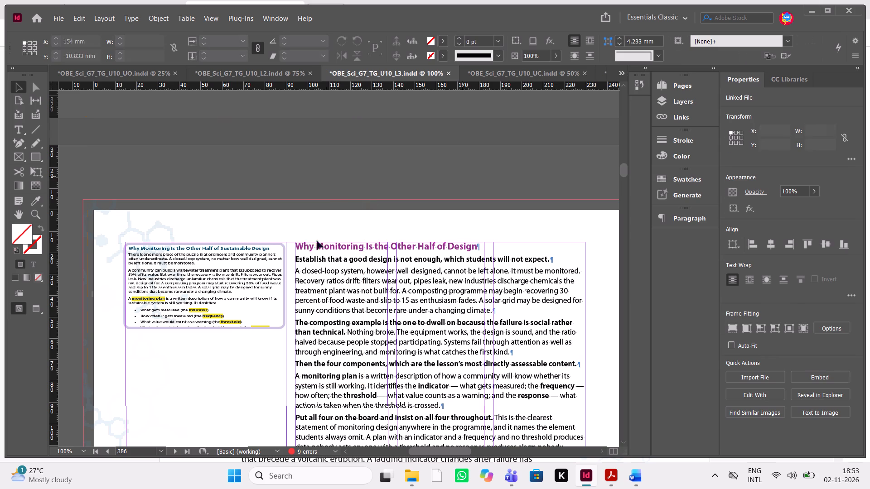
Compare the cropped image with the student book in Acrobat to check where the monitoring section ends.
key("ctrl+equal")
key("ctrl+equal")
scroll(285, 269, "down", 1)
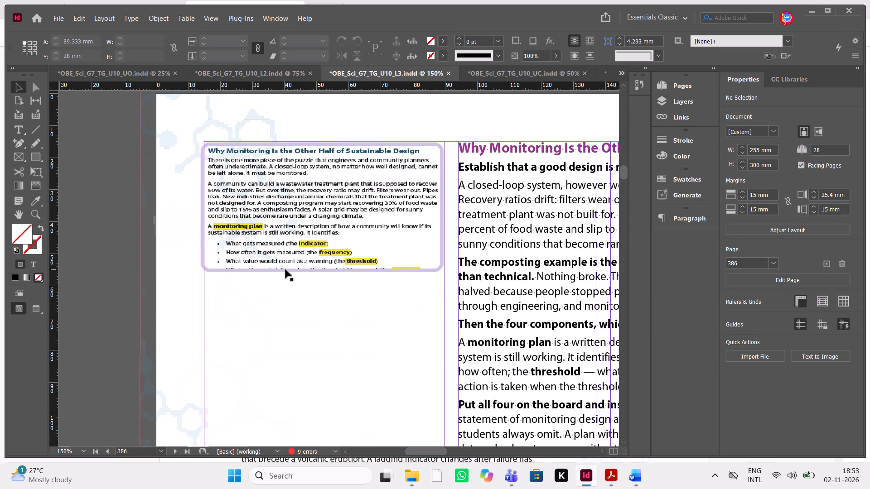
left_click(606, 474)
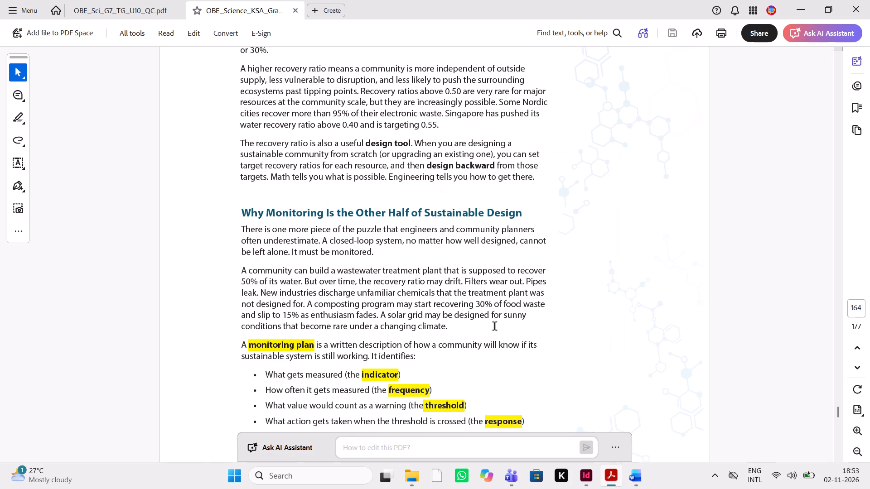
scroll(495, 327, "down", 3)
Return to InDesign and extend the image frame's bottom edge to about 54.6 mm high to include the section's closing paragraph.
left_click(585, 480)
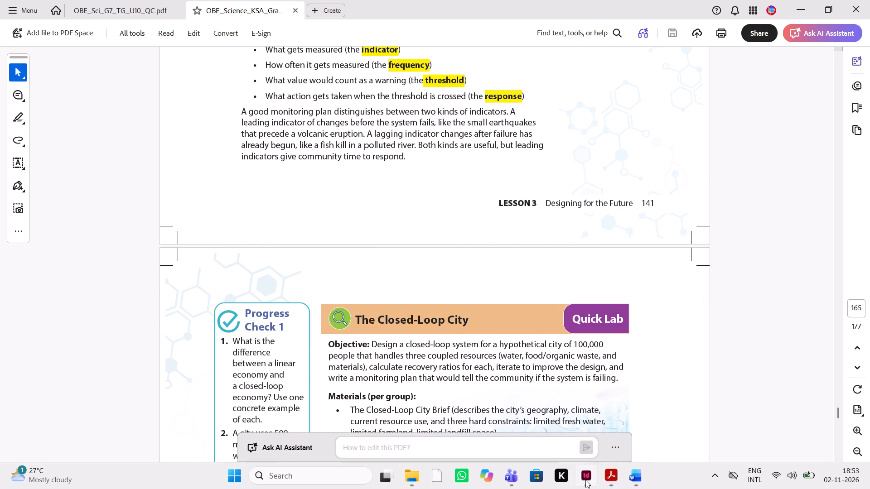
left_click(391, 273)
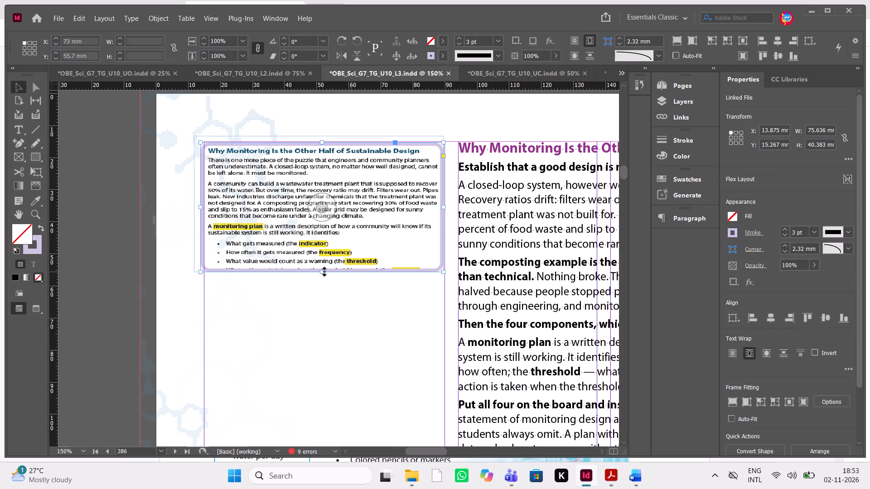
left_click_drag(323, 272, 329, 326)
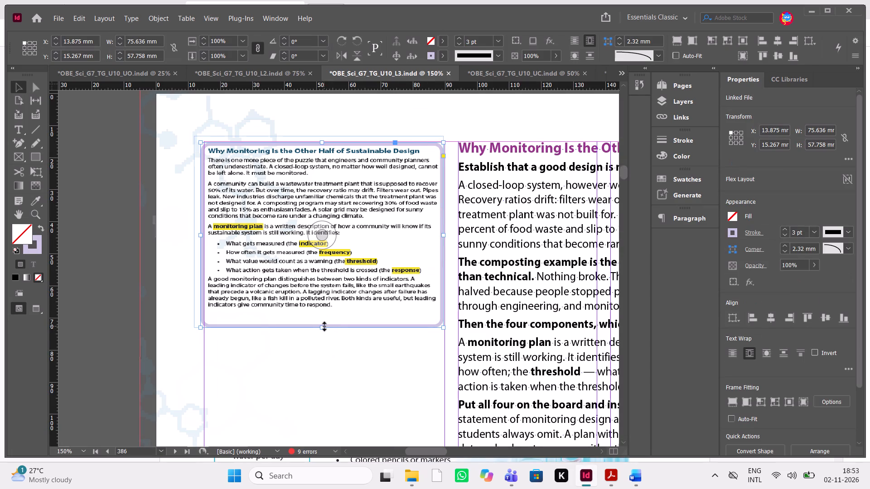
left_click_drag(321, 326, 325, 317)
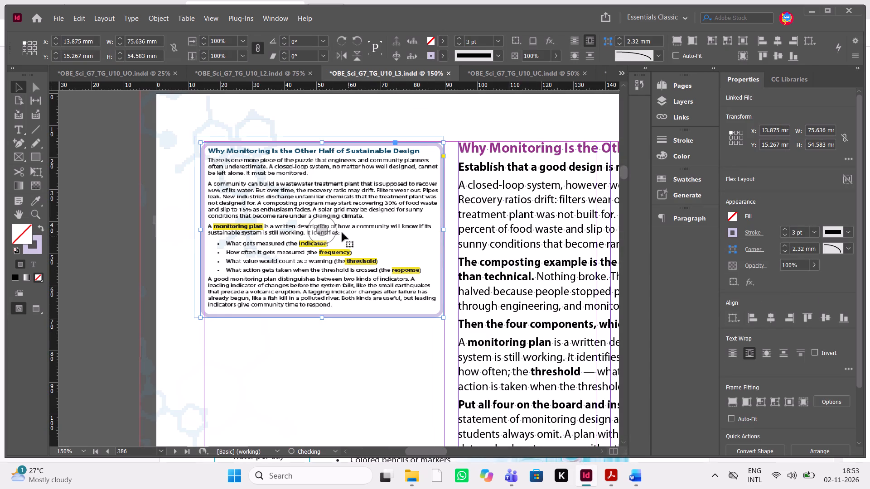
Switch the placed page to a sharper display quality and nudge it down about 0.5 mm inside its frame.
left_click(317, 234)
right_click(317, 234)
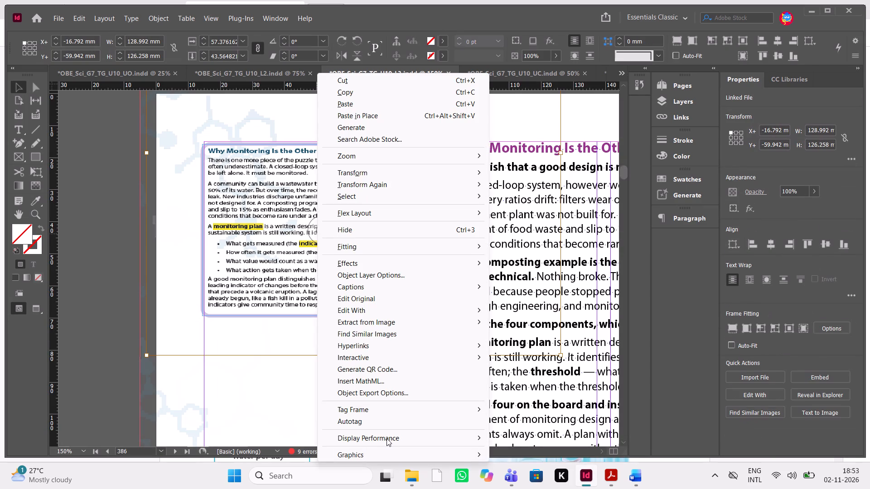
left_click(387, 440)
left_click(543, 464)
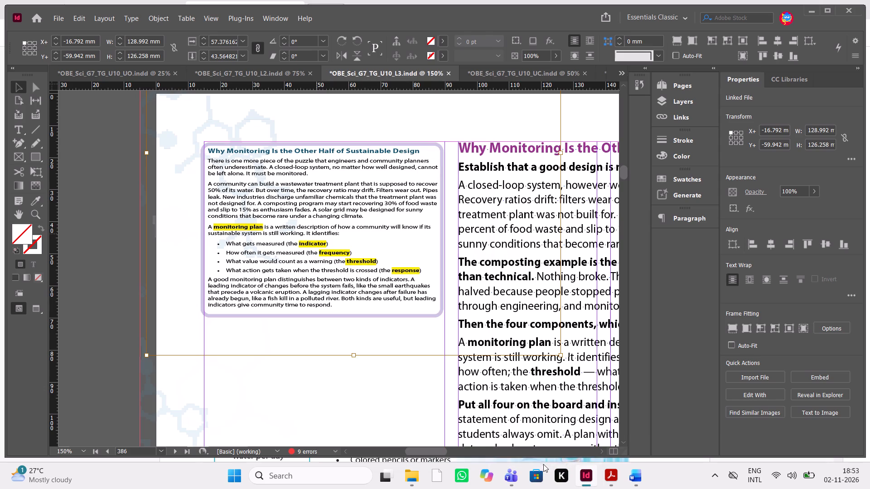
left_click(317, 244)
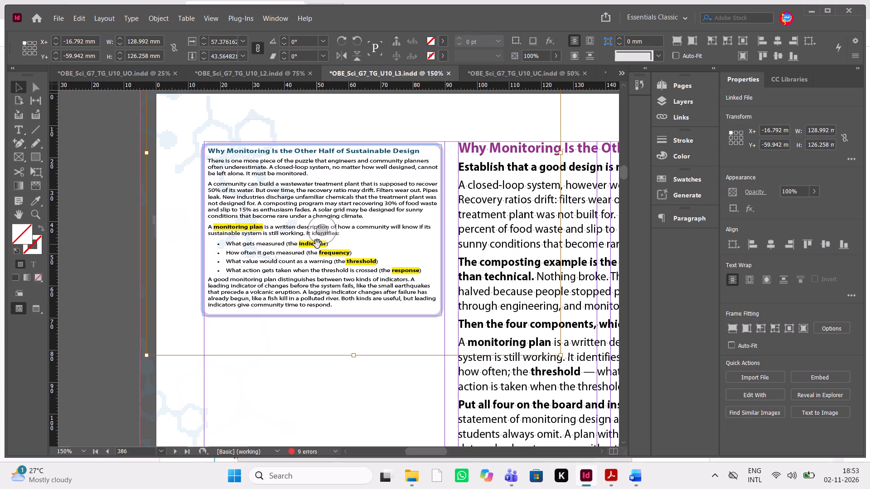
key("Down")
key("Down")
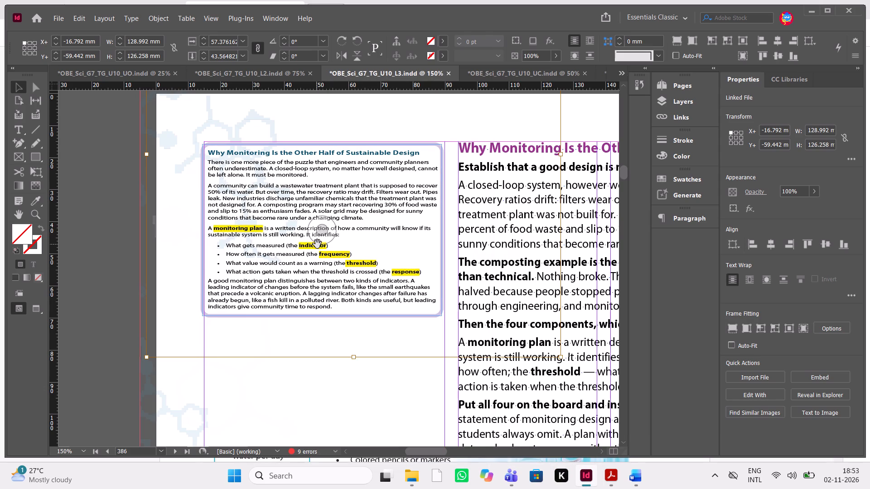
Look through the Lesson 3 spreads after page 386 for the next section needing a student-book mini image.
scroll(317, 244, "left", 2)
scroll(317, 244, "down", 2)
key("ctrl+minus")
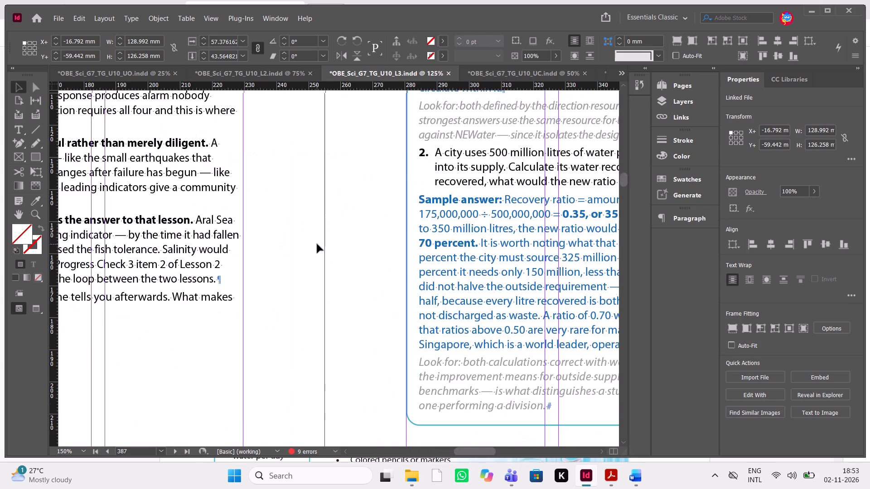
key("ctrl+minus")
key("ctrl+minus")
key("ctrl+minus")
scroll(317, 244, "down", 2)
scroll(317, 244, "left", 1)
scroll(317, 244, "down", 1)
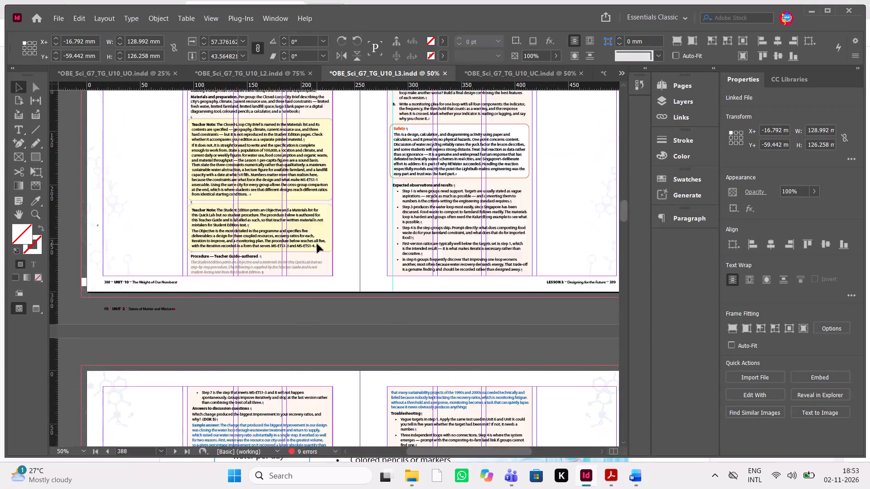
scroll(317, 244, "down", 1)
scroll(317, 244, "up", 1)
scroll(317, 244, "right", 1)
key("ctrl+equal")
key("ctrl+equal")
scroll(317, 244, "up", 1)
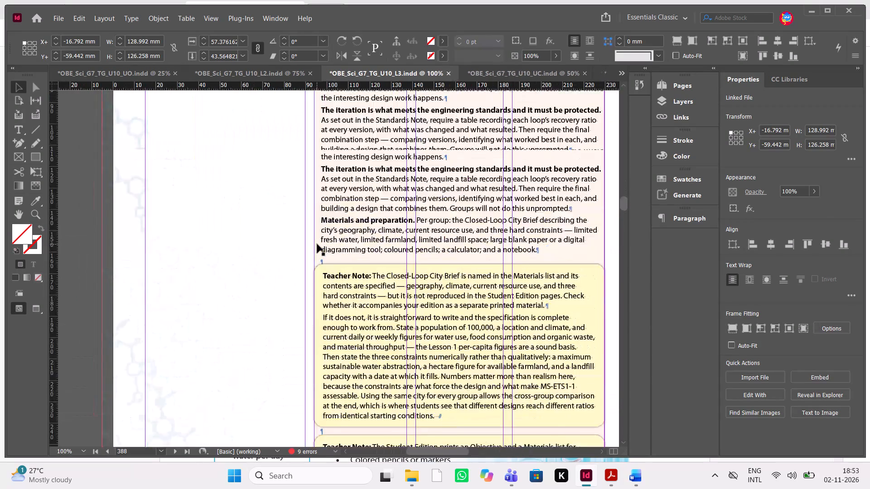
scroll(317, 244, "up", 1)
scroll(317, 244, "left", 1)
scroll(317, 244, "down", 5)
scroll(317, 244, "left", 1)
key("ctrl+minus")
key("ctrl+minus")
key("ctrl+minus")
scroll(317, 244, "down", 2)
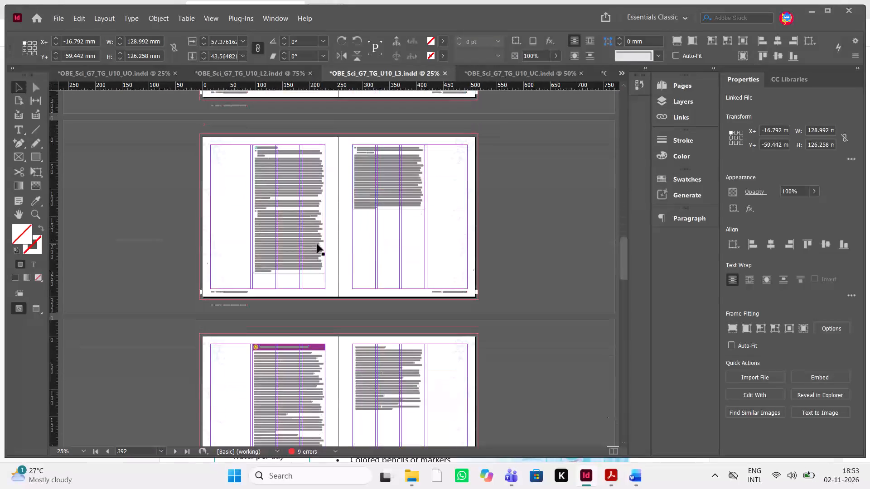
Paste a copy of the Curiosity Corner mini image frame on page 394 and move it into the empty side column at X 14.2 mm.
key("ctrl+equal")
scroll(317, 244, "down", 1)
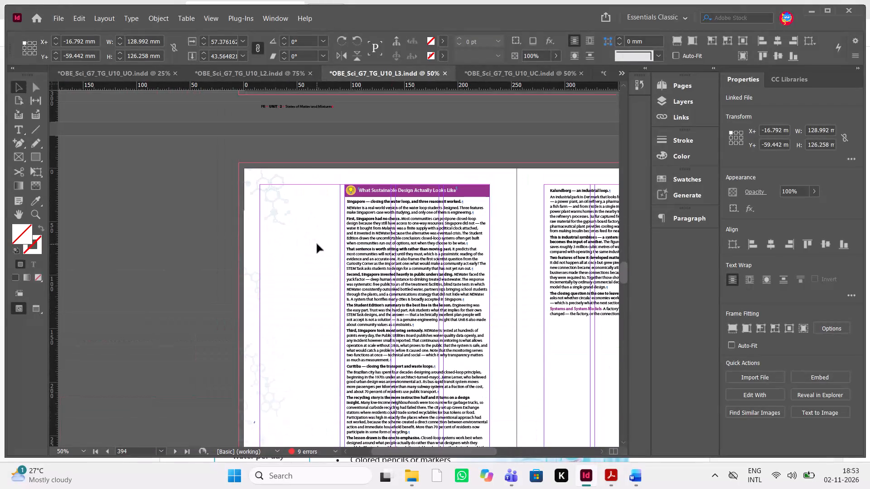
key("ctrl+equal")
key("ctrl+equal")
key("ctrl+equal")
key("ctrl+equal")
scroll(317, 244, "up", 1)
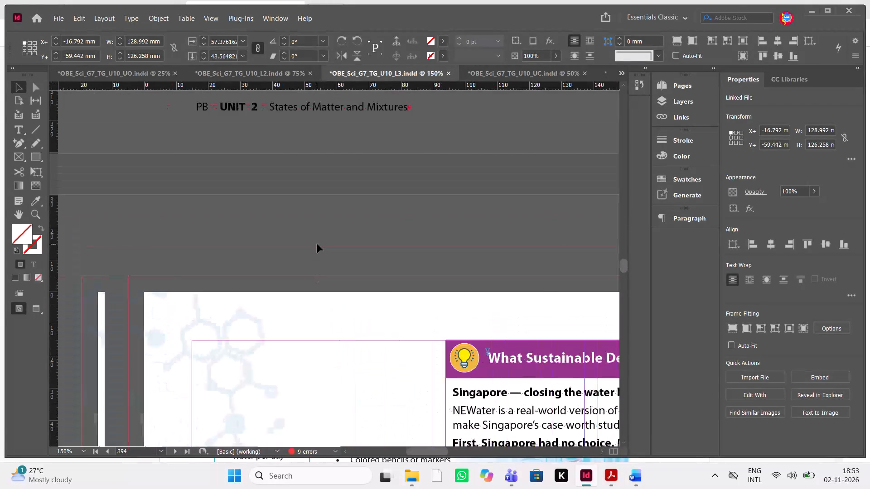
scroll(317, 244, "left", 1)
scroll(317, 244, "down", 1)
key("ctrl+v")
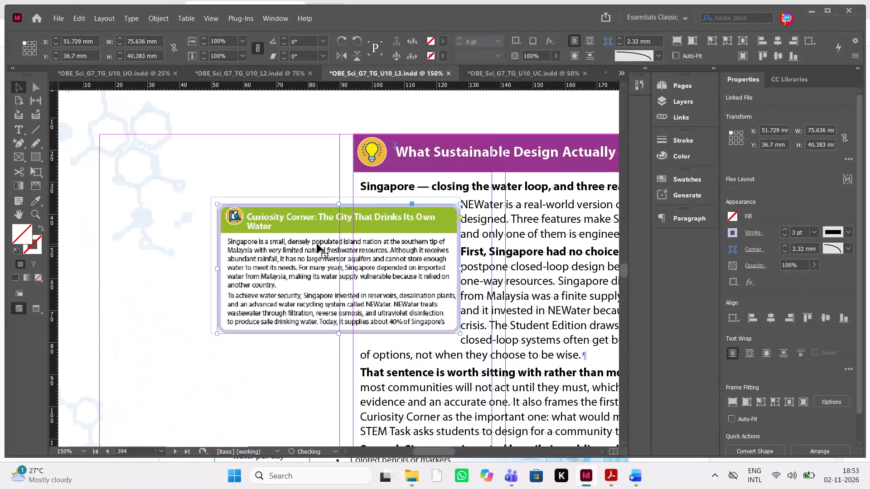
left_click_drag(341, 251, 228, 191)
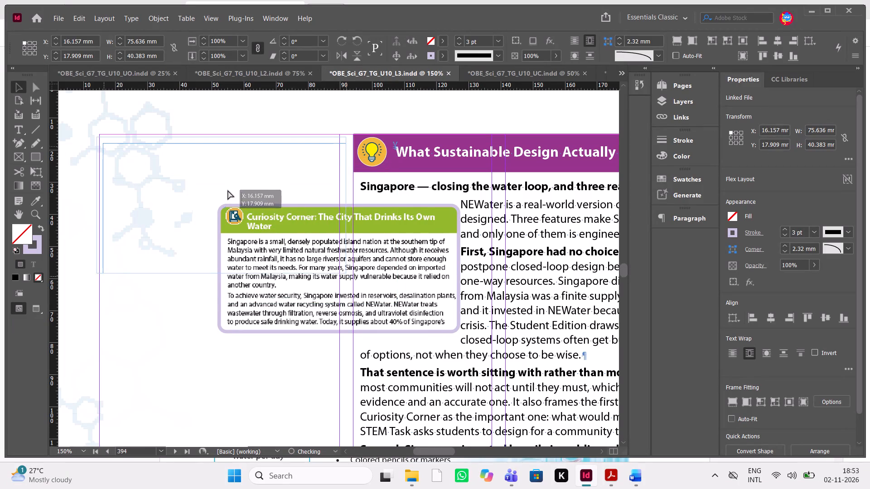
left_click_drag(228, 191, 222, 191)
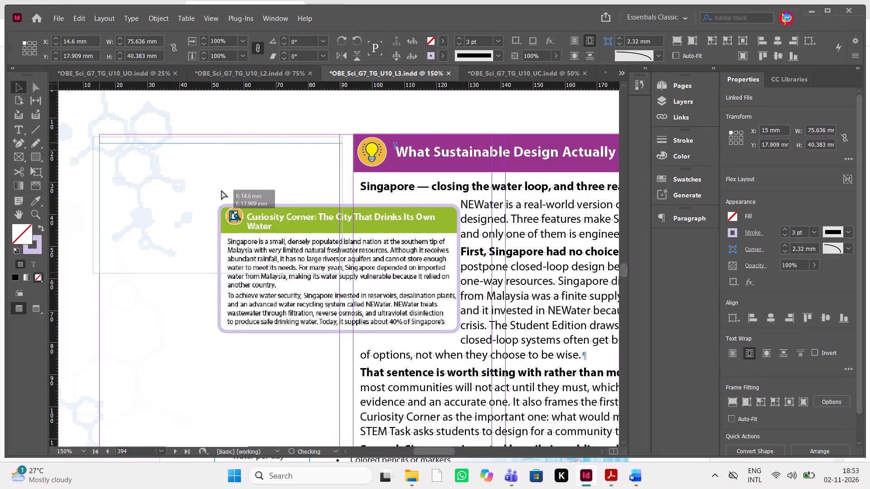
left_click_drag(222, 191, 221, 191)
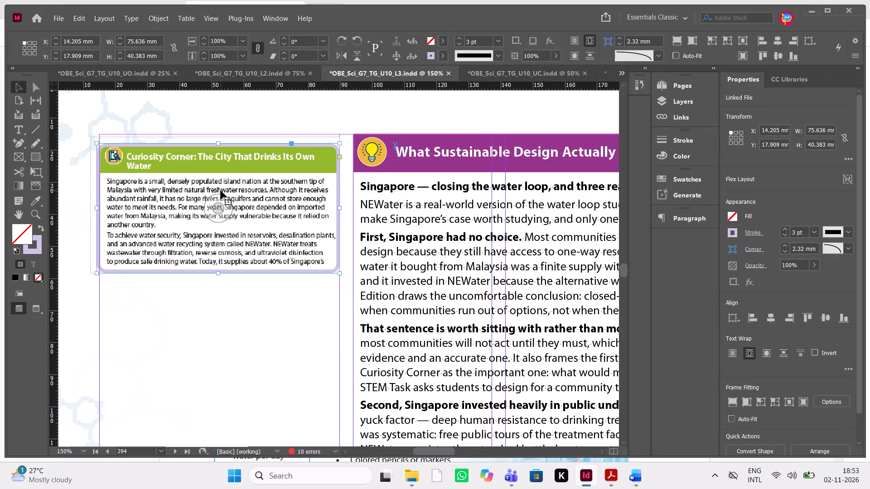
Nudge the pasted frame up to about Y 15.2 mm, level with the top of the "What Sustainable Design Actually Looks Like" heading.
key("shift+Up")
key("shift+Up")
key("shift+Down")
key("shift+Down")
key("Up")
key("Up")
key("Up")
key("Up")
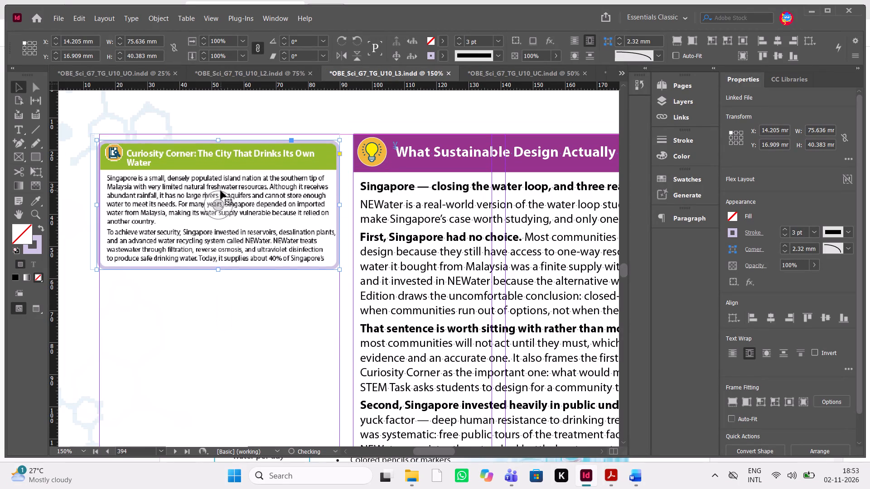
key("Up")
key("Up")
key("Up")
key("Up")
key("Up")
key("Up")
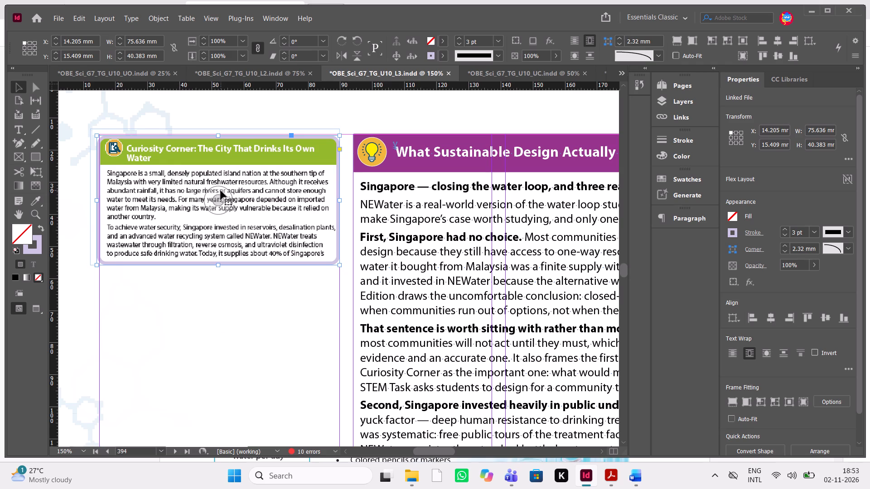
key("Up")
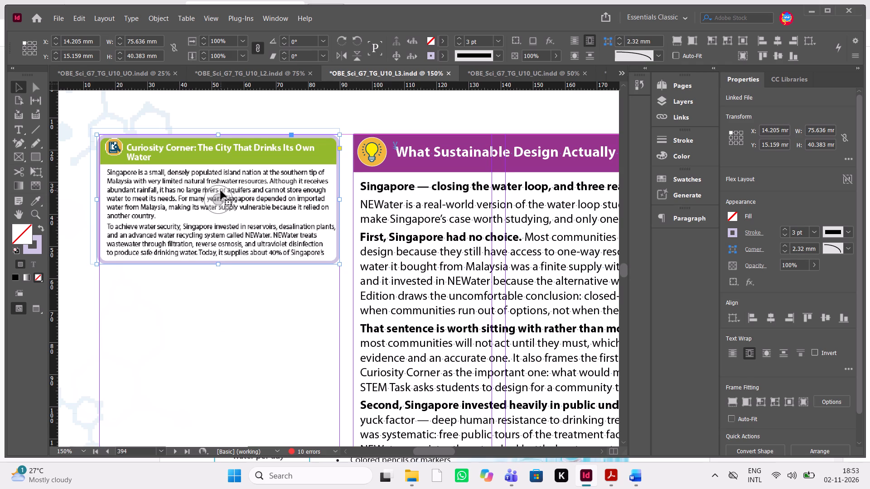
Replace the frame's old image with the "What Sustainable Design Actually Looks Like" page from OBE_Science_KSA_Grade 7 Vol 3_4P_.pdf, checking the page in Acrobat.
left_click(221, 191)
key("Delete")
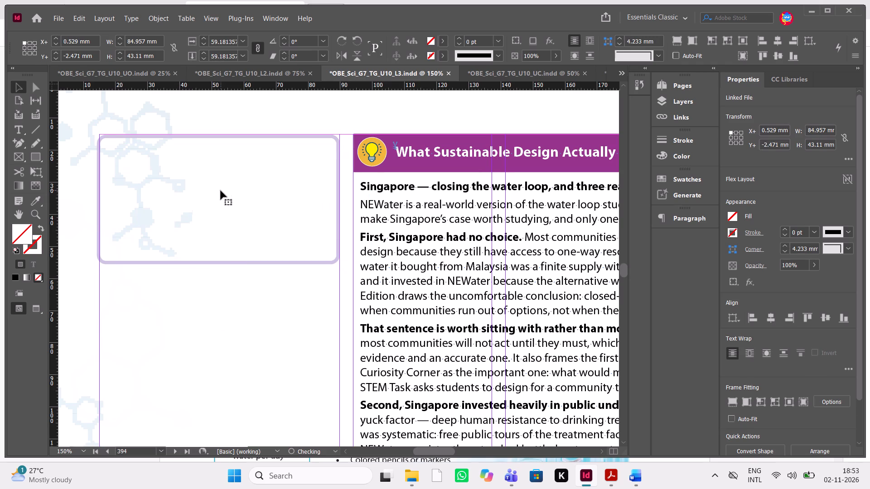
left_click(221, 191)
key("ctrl+d")
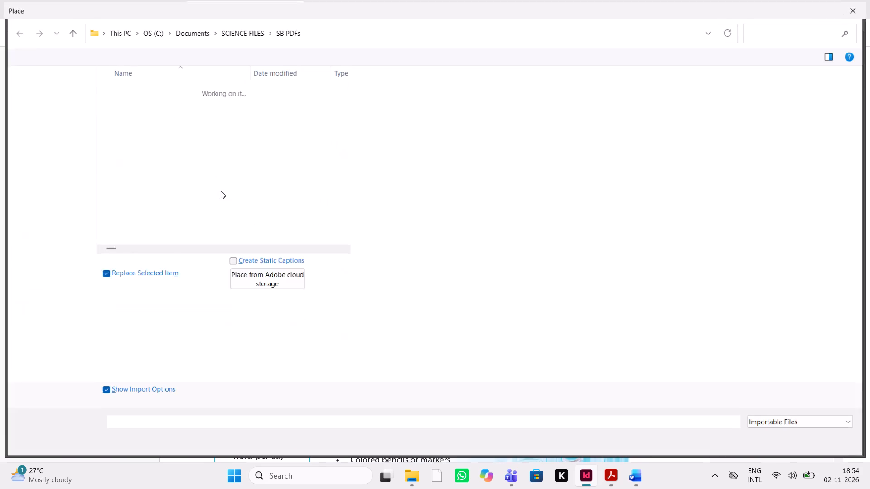
left_click(261, 157)
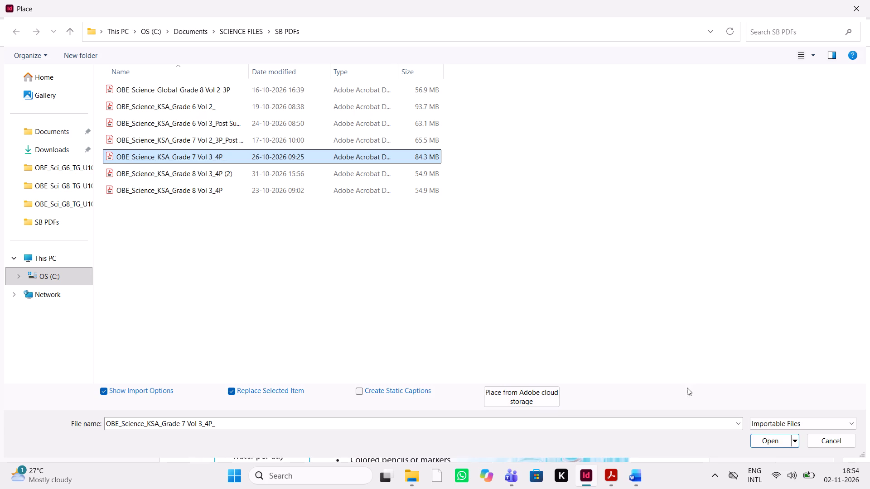
left_click(756, 438)
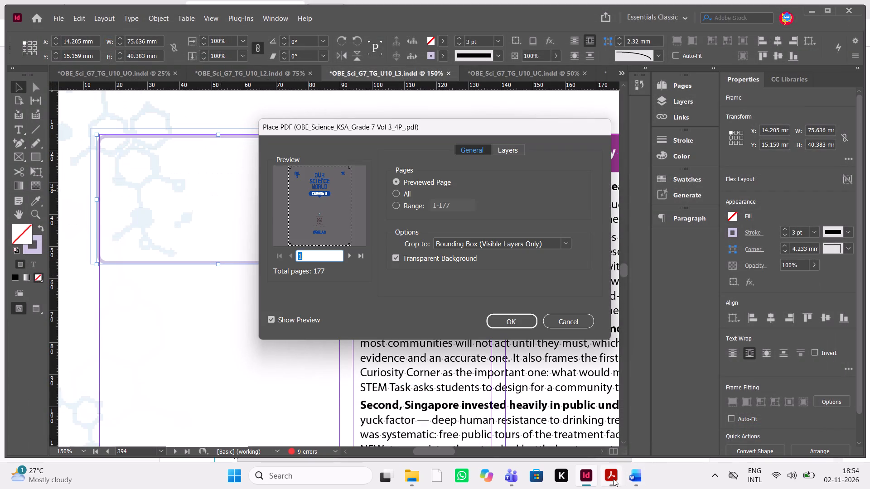
left_click(606, 473)
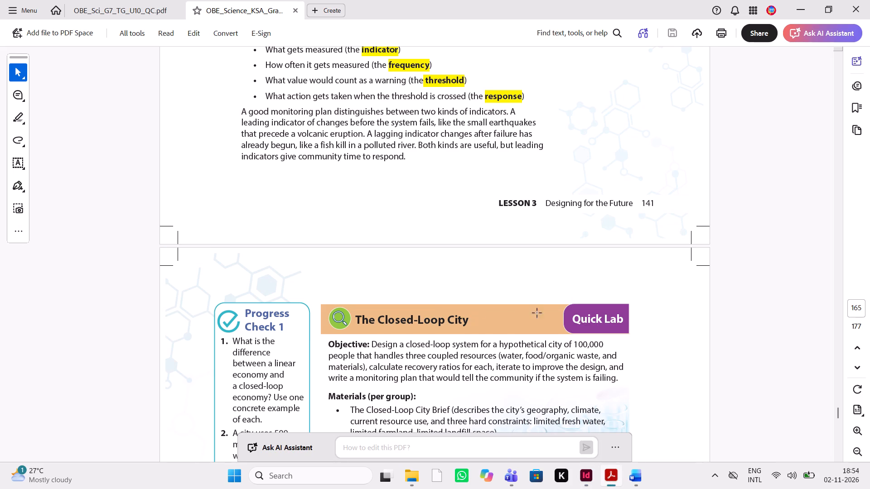
scroll(484, 311, "down", 6)
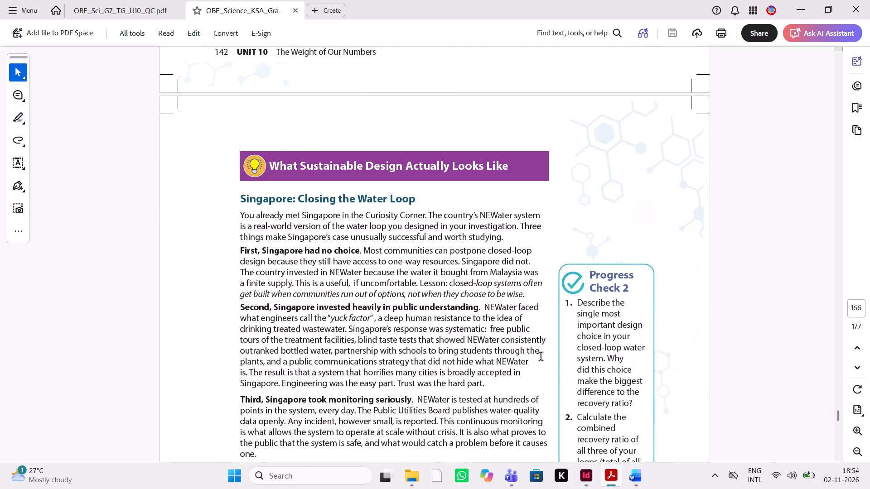
left_click(588, 483)
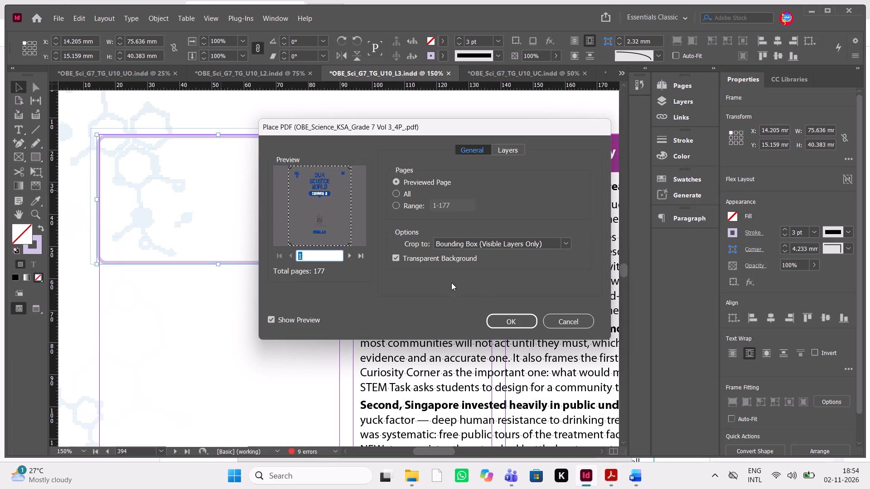
key("BackSpace")
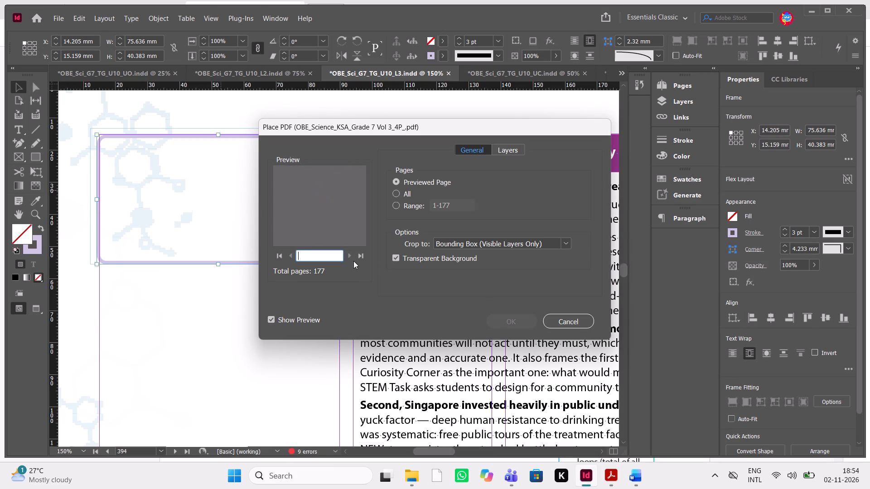
type("158")
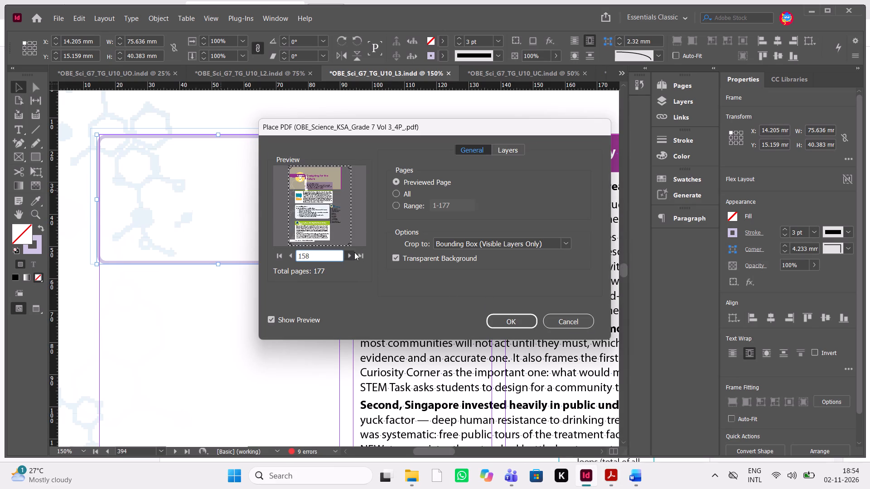
left_click(353, 253)
left_click(353, 253)
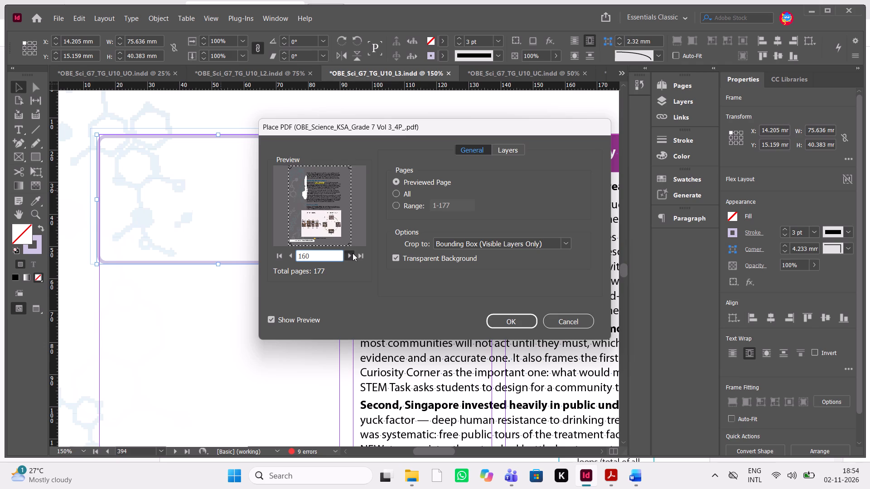
left_click(353, 253)
left_click(350, 257)
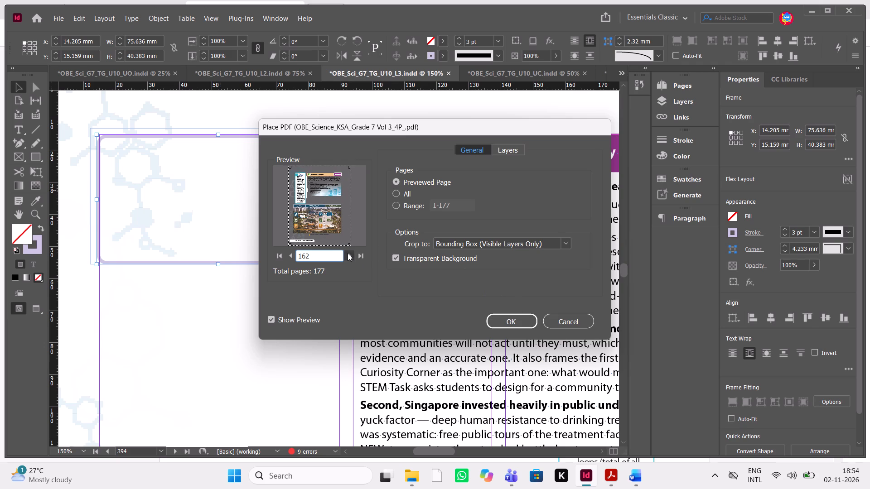
left_click(348, 253)
left_click(508, 316)
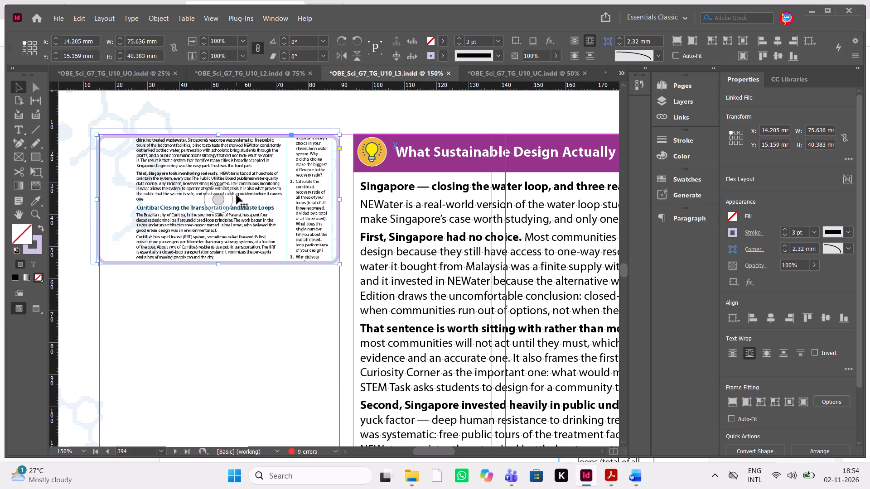
Shift the placed page inside its frame to about X+ -9.5 mm, Y+ -6.4 mm so the purple heading starts the crop.
left_click(237, 195)
left_click(224, 197)
key("shift+Down")
key("shift+Down")
key("shift+Down")
key("shift+Down")
key("shift+Down")
key("shift+Down")
key("shift+Down")
key("shift+Down")
key("shift+Down")
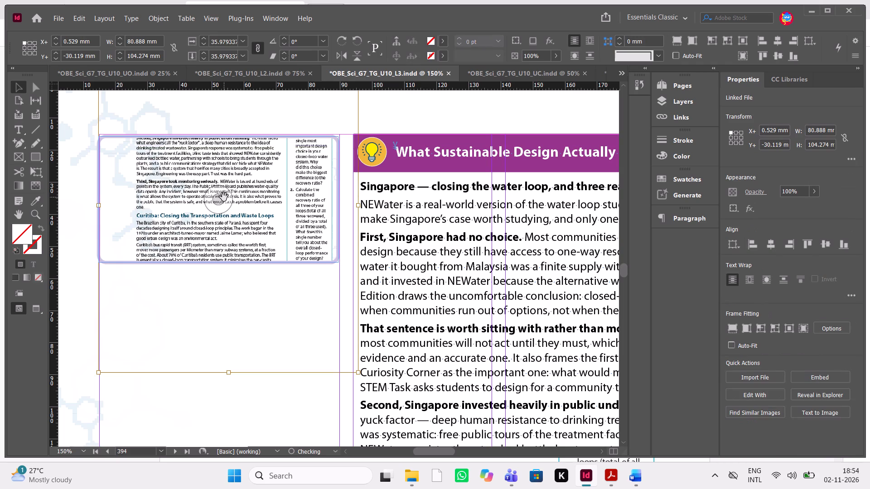
key("shift+Down")
key("shift+Down")
key("shift+Left")
key("shift+Left")
key("shift+Left")
key("shift+Left")
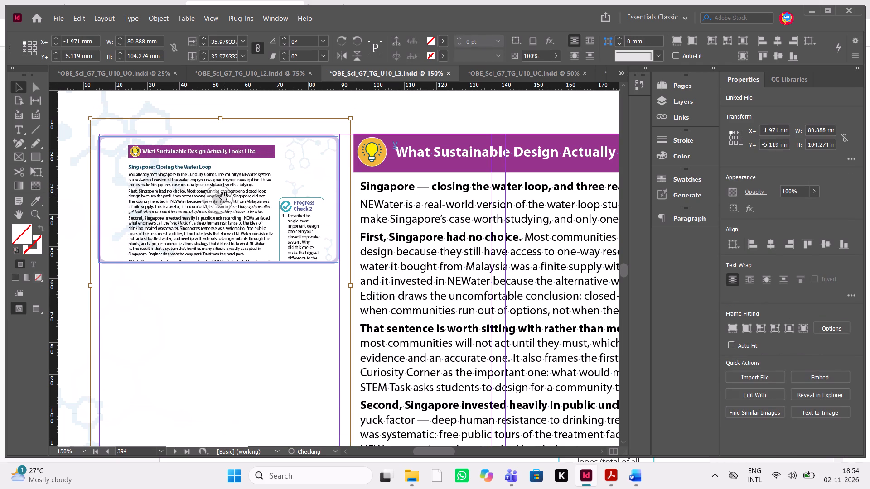
key("Up")
key("Up")
key("Up")
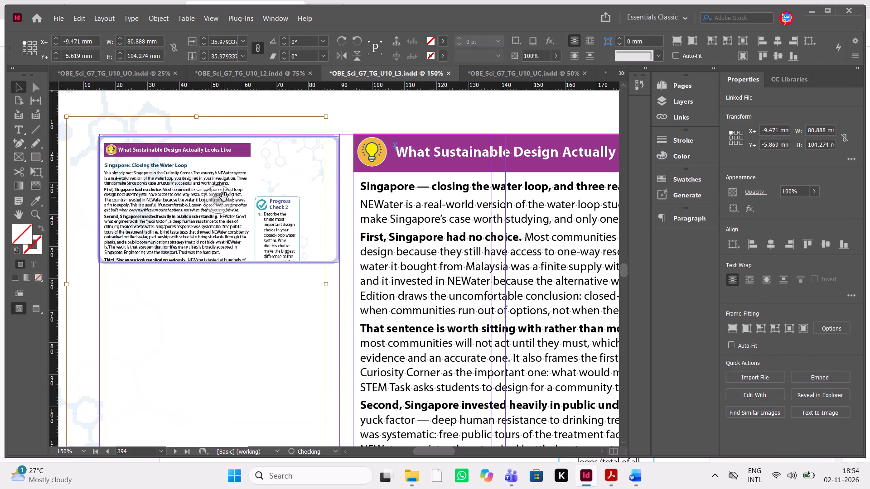
key("Up")
key("Up")
scroll(224, 197, "down", 1)
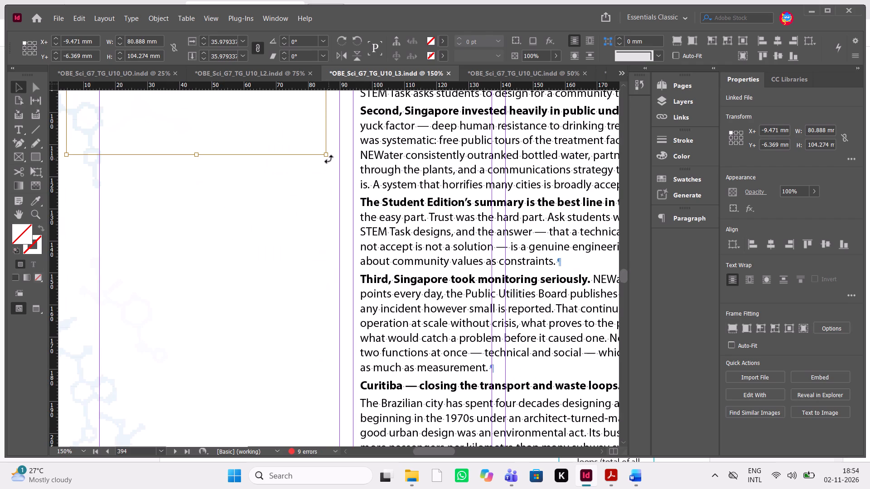
Enlarge the placed page to about 120.4 × 124 mm and reposition it so the heading and Singapore text span the frame.
left_click_drag(325, 155, 431, 204)
scroll(295, 148, "up", 2)
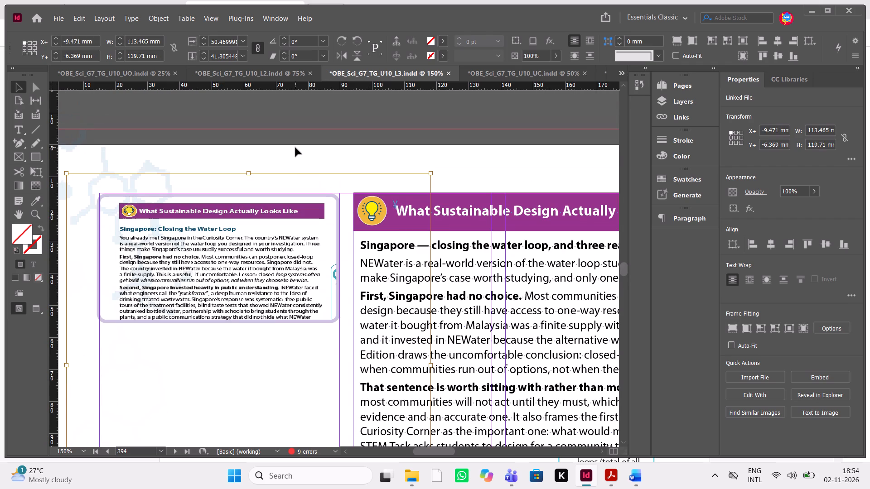
key("shift+Up")
key("shift+Down")
key("shift+Left")
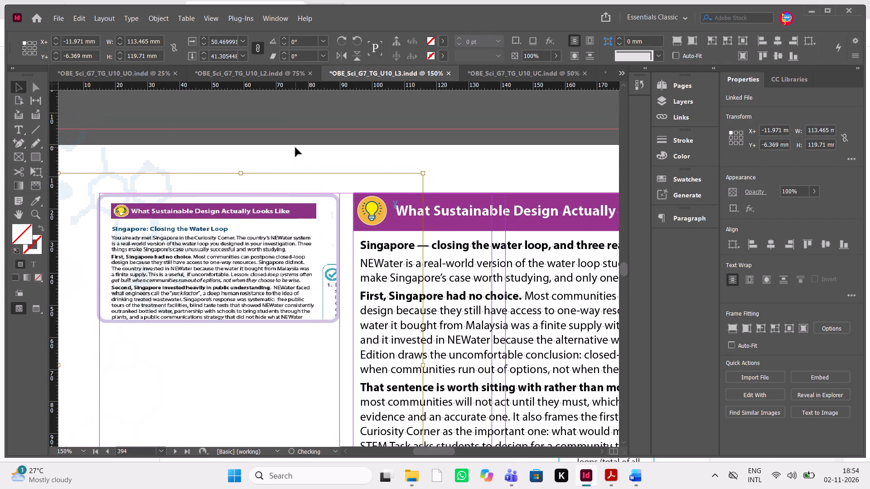
scroll(295, 148, "right", 1)
scroll(295, 148, "left", 1)
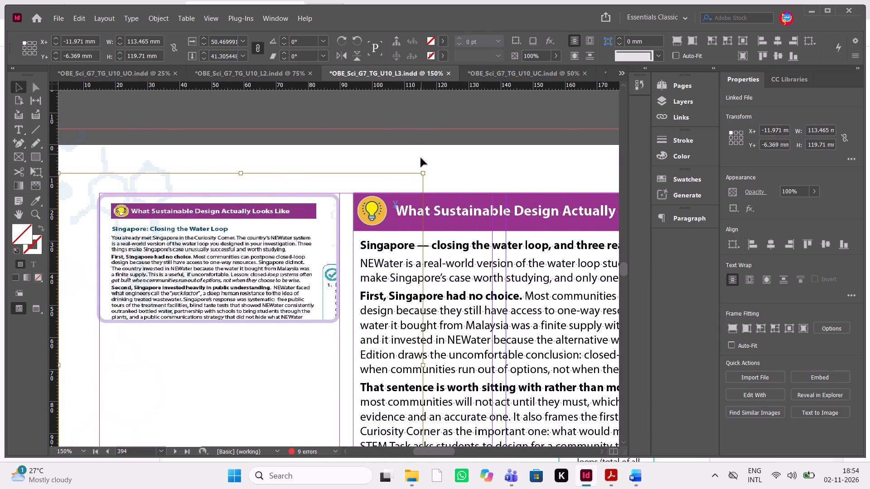
left_click_drag(423, 174, 445, 160)
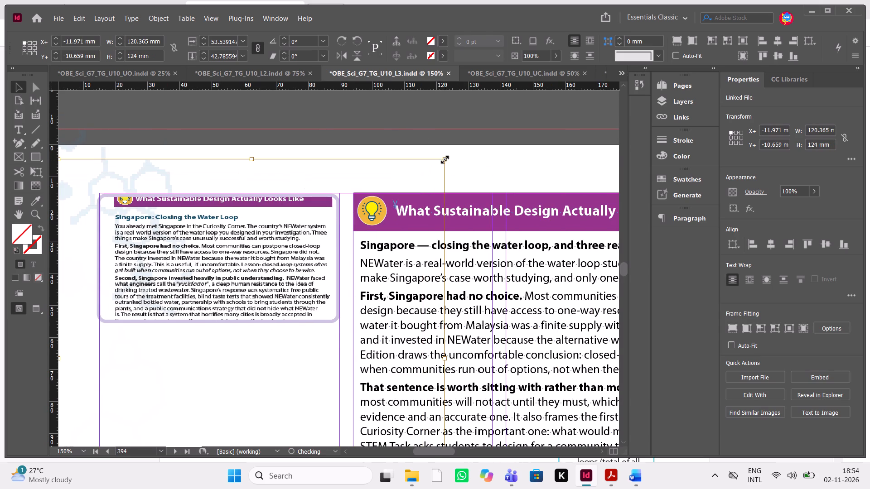
key("shift+Down")
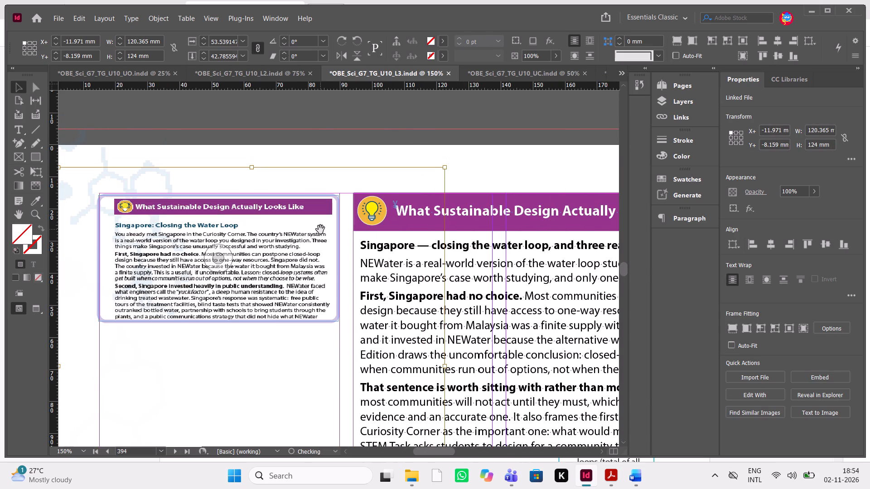
key("shift+Left")
key("shift+Right")
key("Left")
key("Left")
scroll(320, 230, "down", 1)
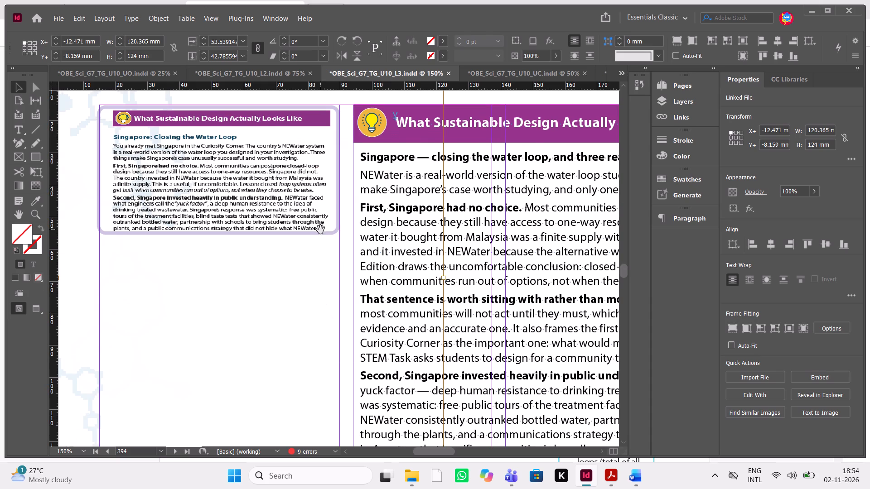
left_click(256, 422)
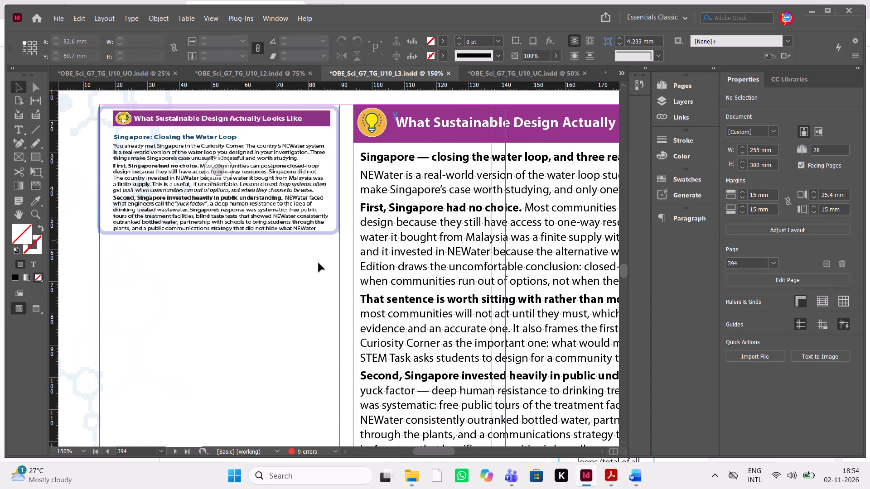
Compare the cropped image with the student book in Acrobat to check where the section ends.
key("alt+Tab")
scroll(467, 314, "down", 1)
scroll(467, 314, "up", 1)
Extend the bottom edge of the mini-image frame to about 56.3 mm high, ending the crop just before the Curitiba heading.
key("alt+Tab")
left_click(309, 232)
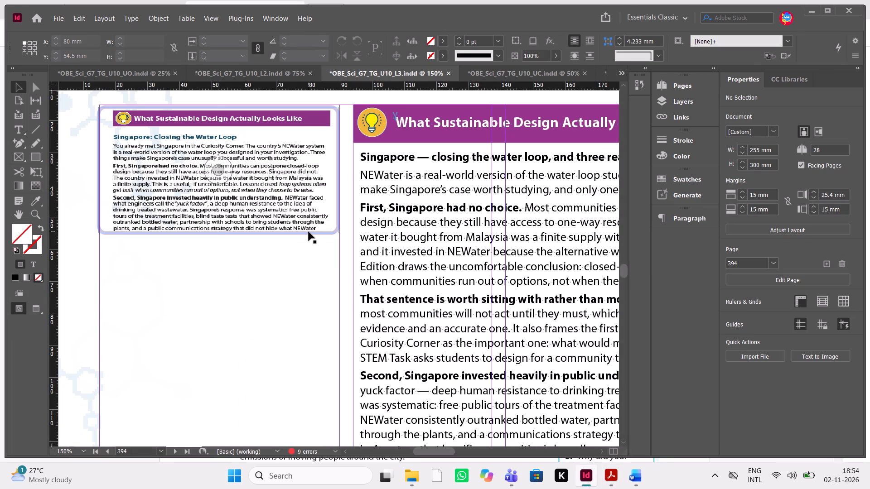
left_click_drag(219, 233, 219, 295)
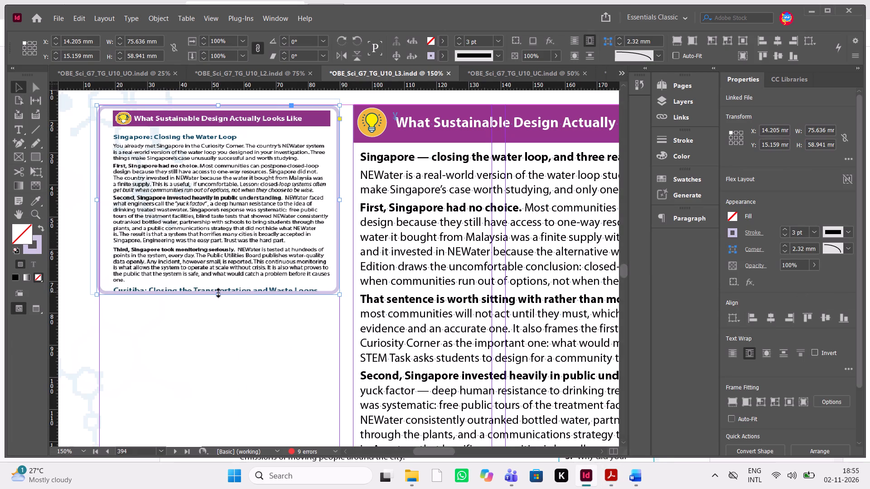
left_click_drag(218, 294, 222, 286)
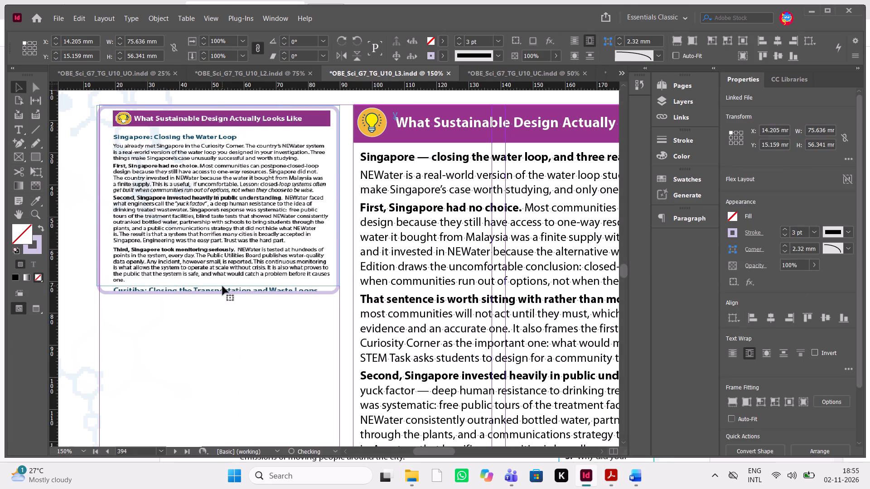
Set the mini image's display performance to High Quality Display.
left_click(222, 206)
right_click(222, 206)
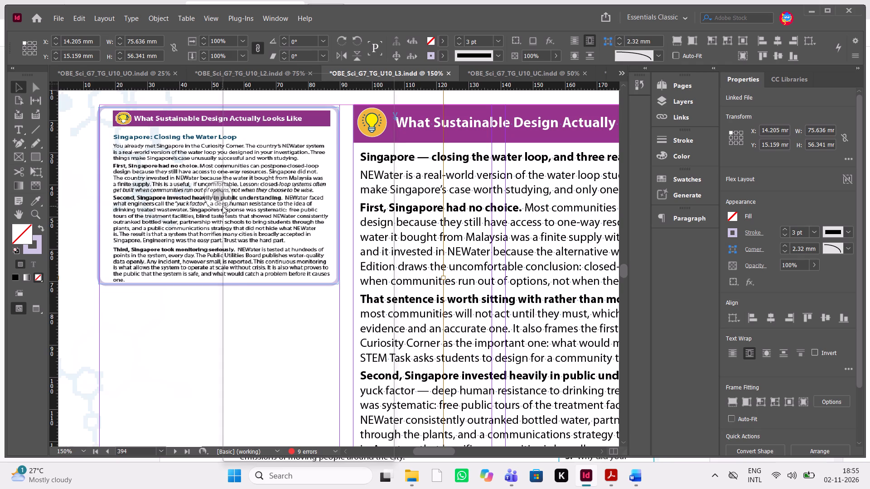
left_click(295, 436)
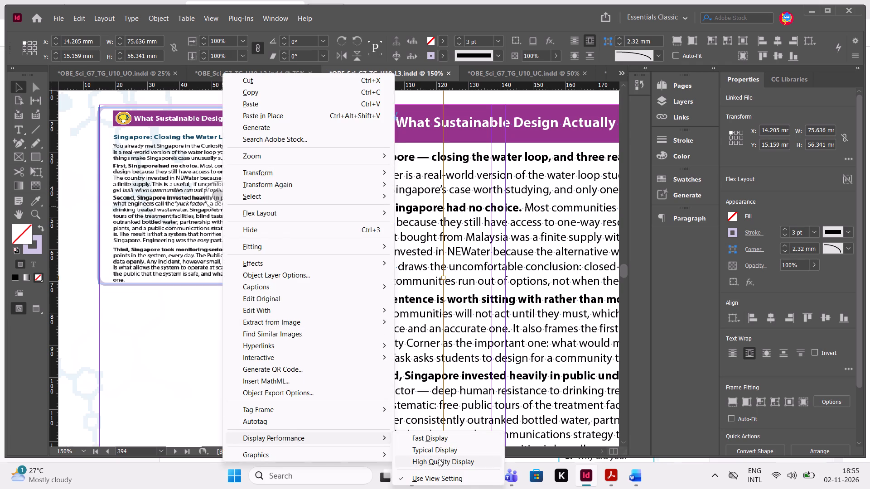
left_click(439, 459)
Nudge the placed page up inside its frame to about Y+ -8.66 mm.
left_click(211, 204)
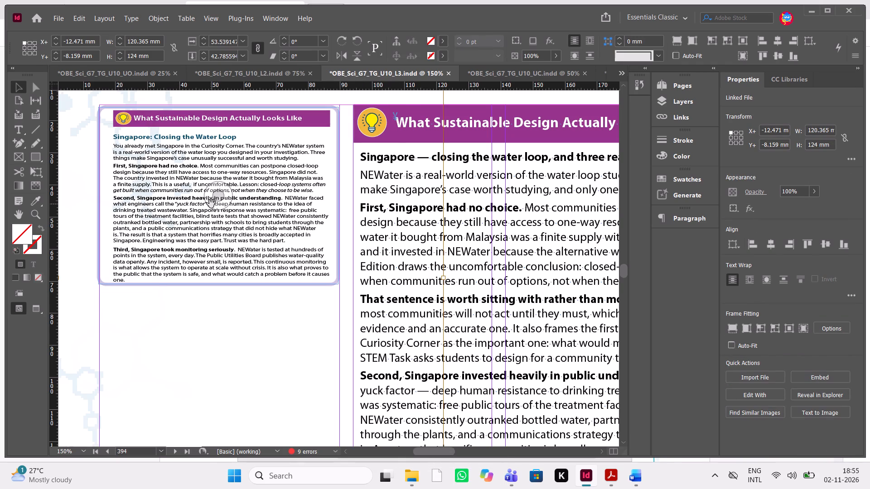
left_click(220, 197)
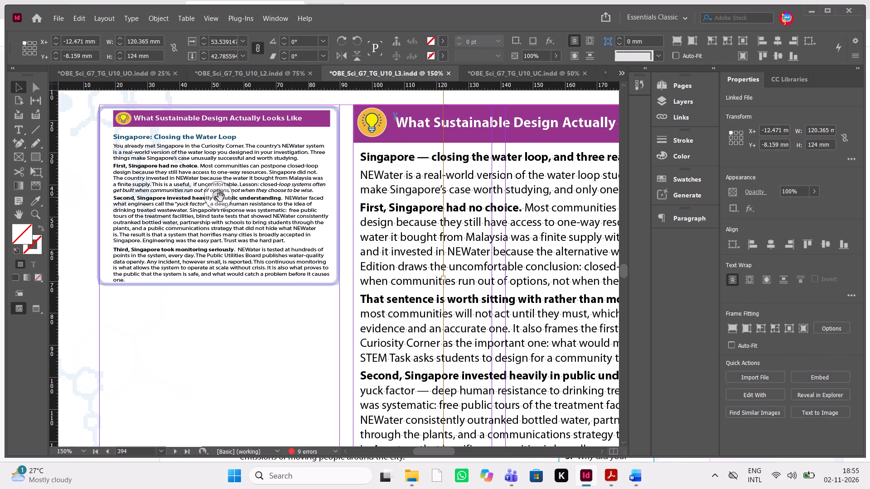
key("Up")
key("Up")
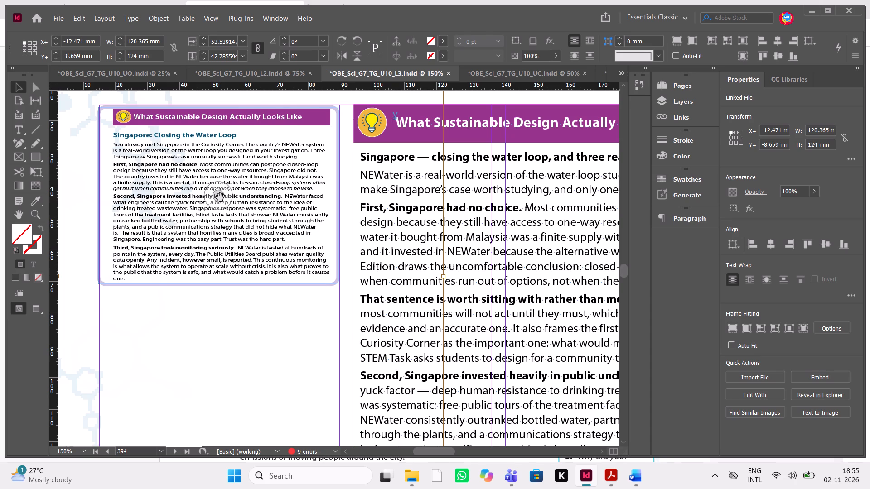
Compare the student book's Kalundborg and Progress Check pages with the Lesson 3 layout pages around the Singapore section.
key("alt+Tab")
scroll(431, 238, "down", 1)
key("alt+Tab")
scroll(431, 238, "left", 2)
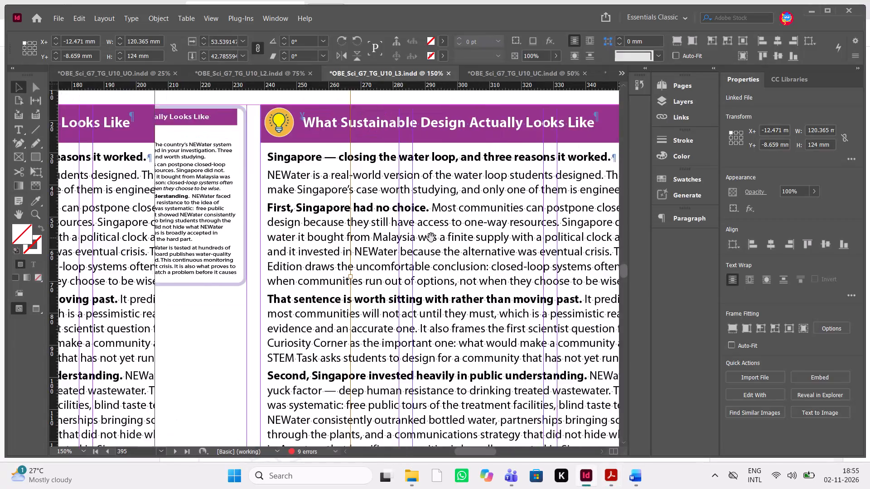
scroll(431, 238, "left", 2)
scroll(431, 238, "down", 1)
scroll(431, 238, "up", 1)
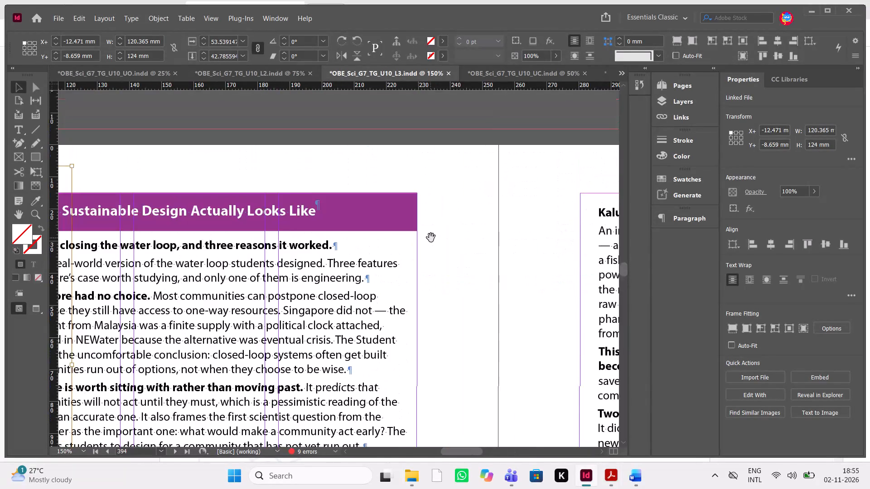
scroll(431, 238, "up", 1)
key("alt+Tab")
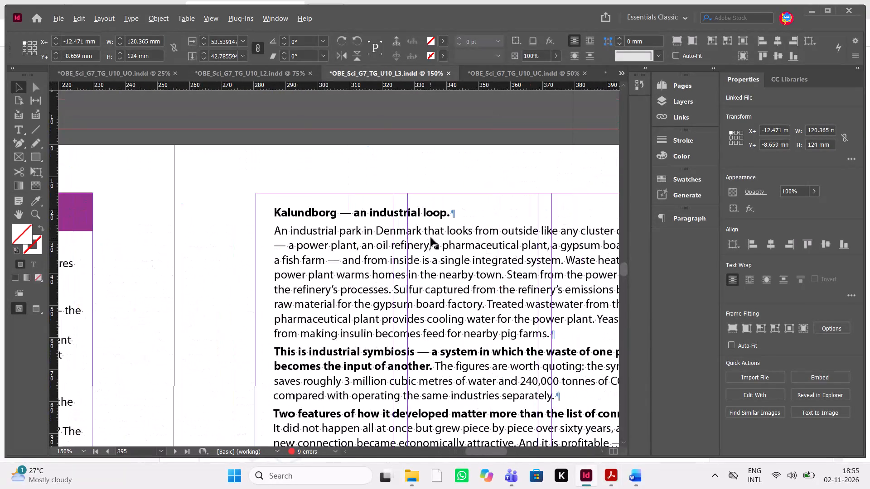
scroll(431, 238, "up", 2)
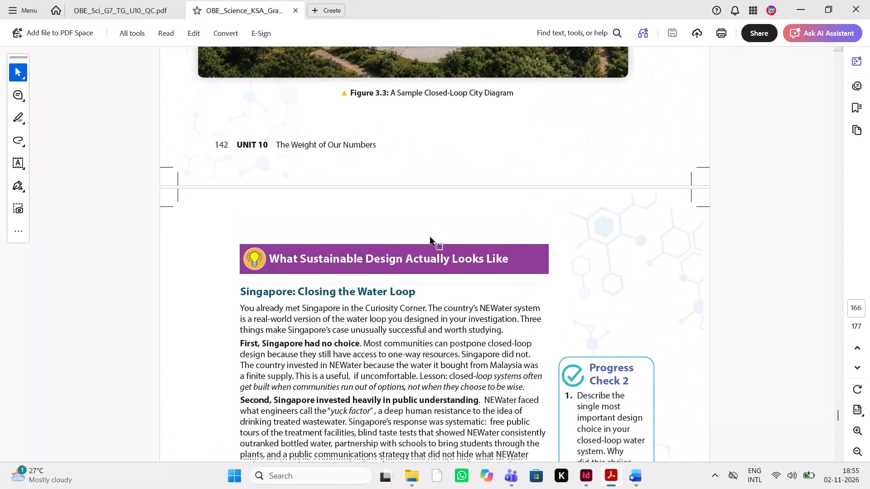
scroll(431, 238, "down", 3)
scroll(431, 238, "up", 1)
scroll(431, 238, "down", 2)
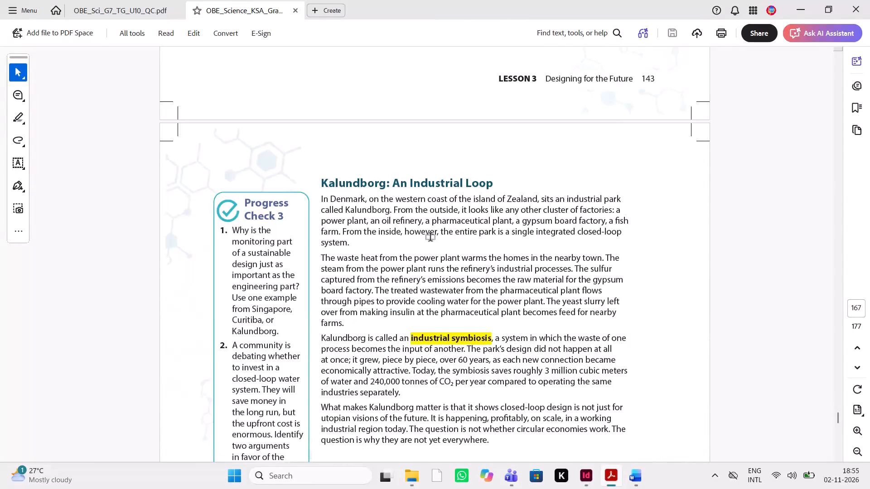
key("alt+Tab")
scroll(431, 238, "right", 1)
scroll(431, 238, "up", 5)
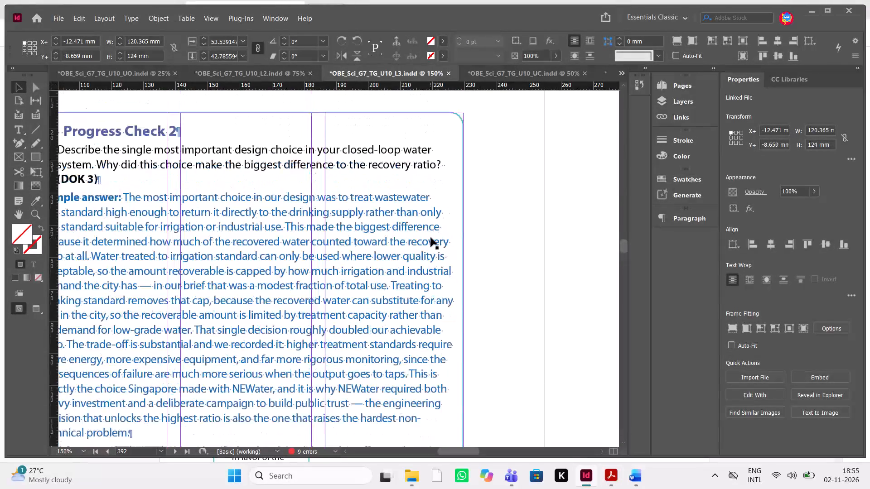
scroll(431, 238, "up", 6)
scroll(431, 238, "down", 3)
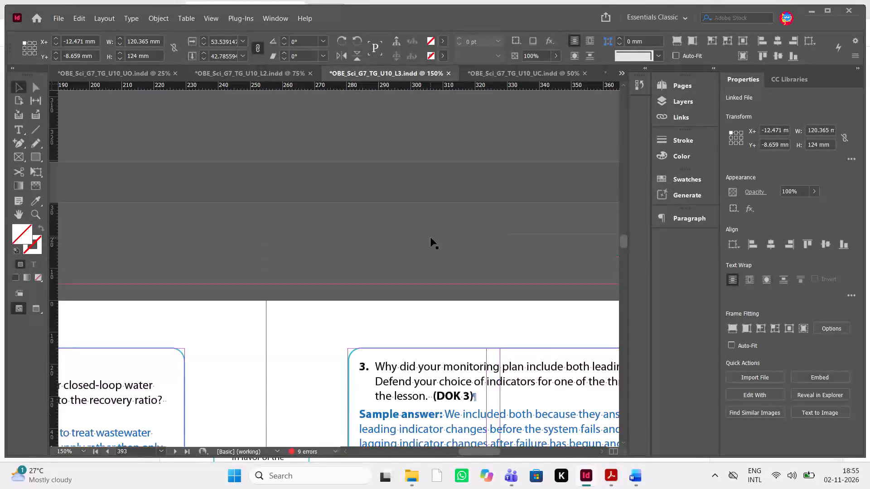
scroll(431, 238, "down", 4)
scroll(431, 238, "up", 7)
scroll(431, 238, "down", 1)
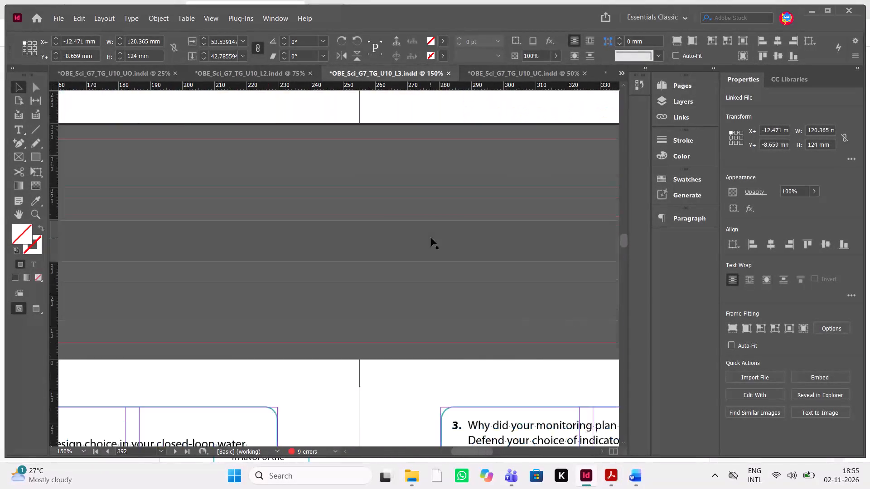
scroll(431, 238, "down", 1)
scroll(431, 238, "up", 5)
scroll(431, 238, "down", 5)
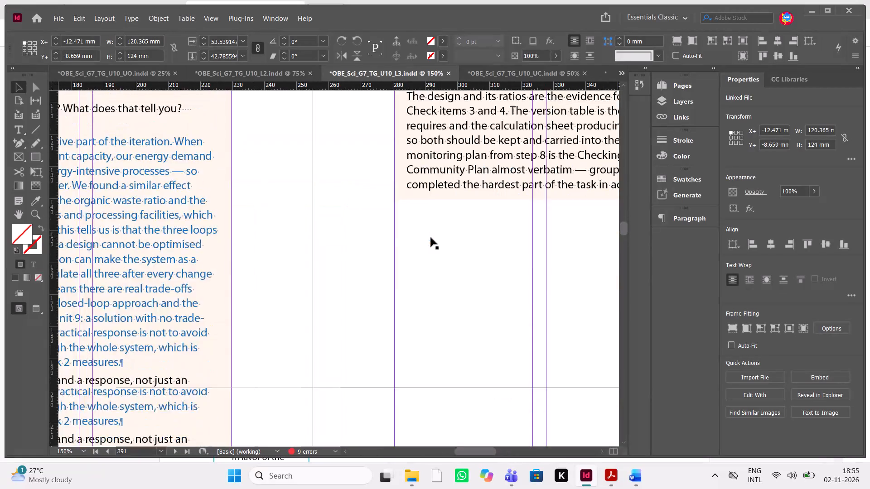
scroll(431, 238, "down", 13)
scroll(431, 238, "left", 1)
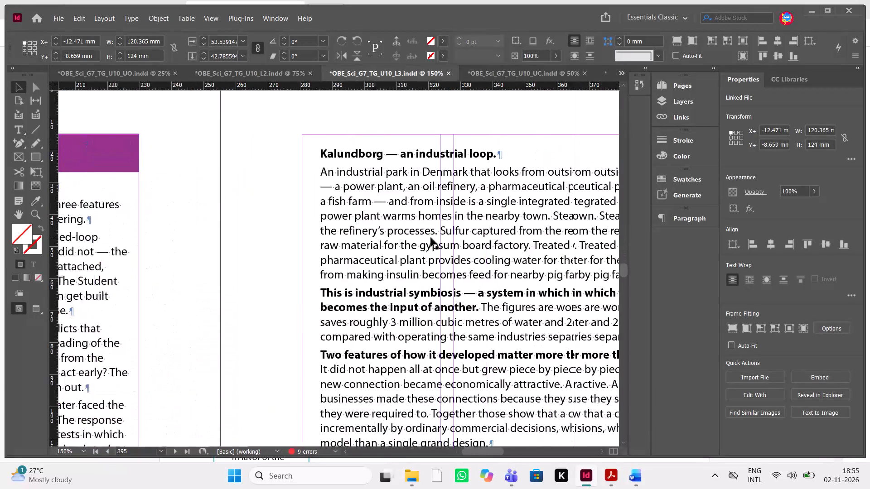
scroll(431, 238, "left", 1)
scroll(431, 238, "down", 1)
Review the remaining Lesson 3 pages of the QC PDF for comments, and compare the Kalundborg page with the layout.
left_click(613, 475)
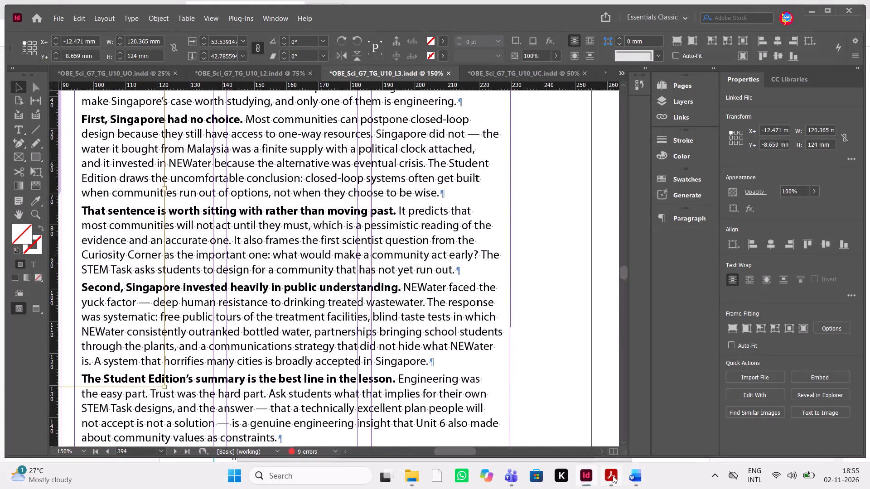
left_click(112, 3)
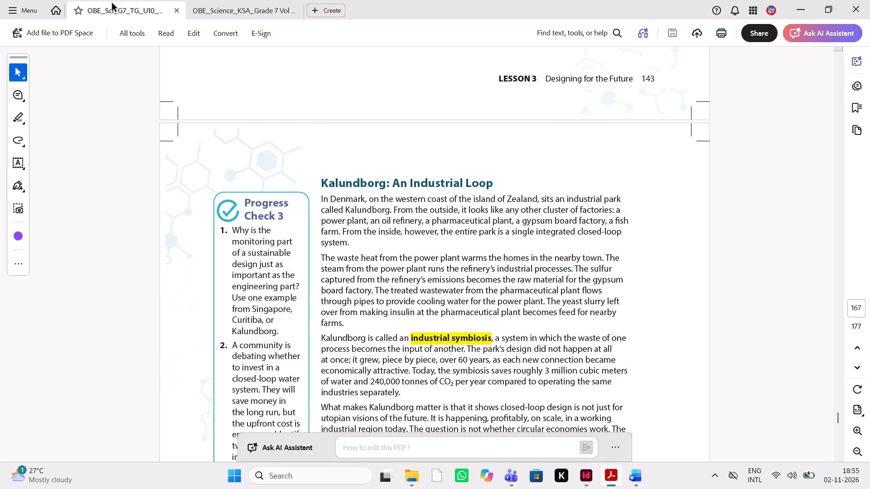
scroll(406, 209, "down", 11)
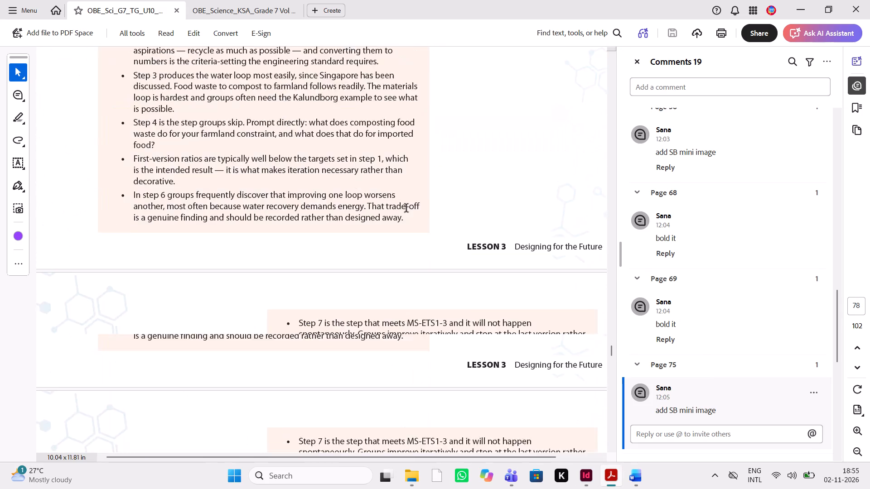
scroll(406, 209, "down", 15)
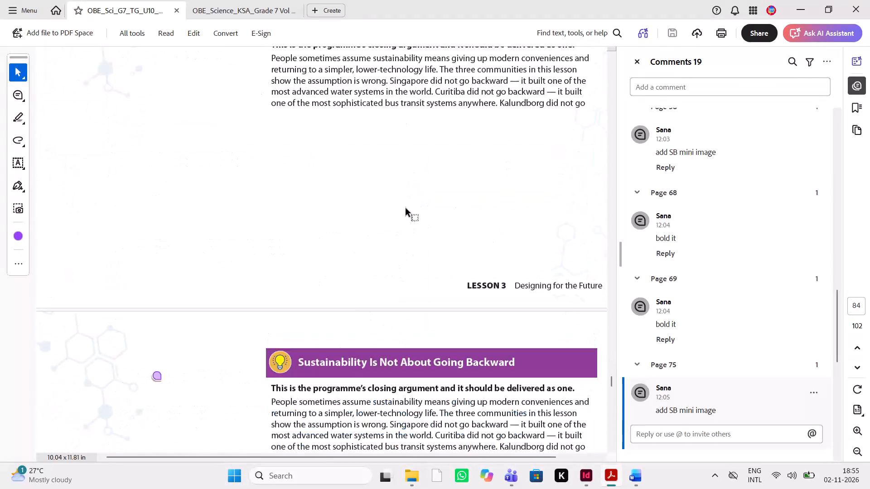
scroll(406, 209, "down", 11)
scroll(406, 209, "up", 6)
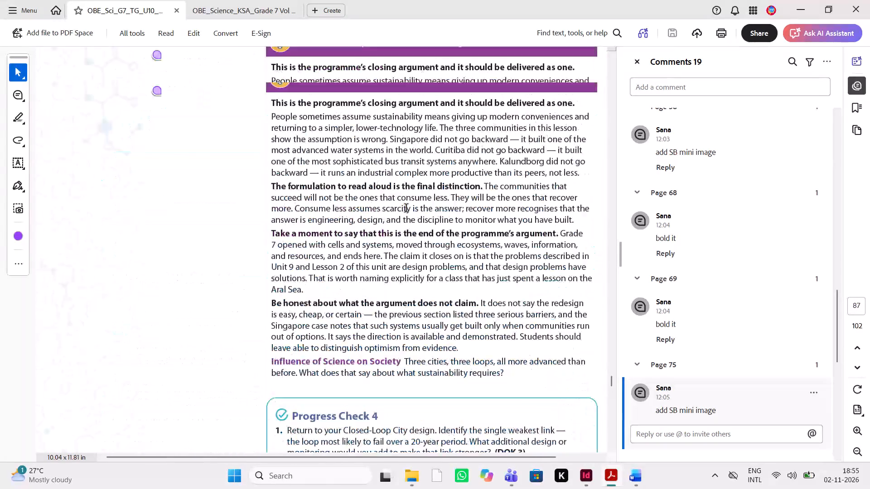
scroll(406, 209, "up", 3)
scroll(406, 209, "down", 1)
scroll(406, 209, "up", 5)
scroll(406, 209, "down", 1)
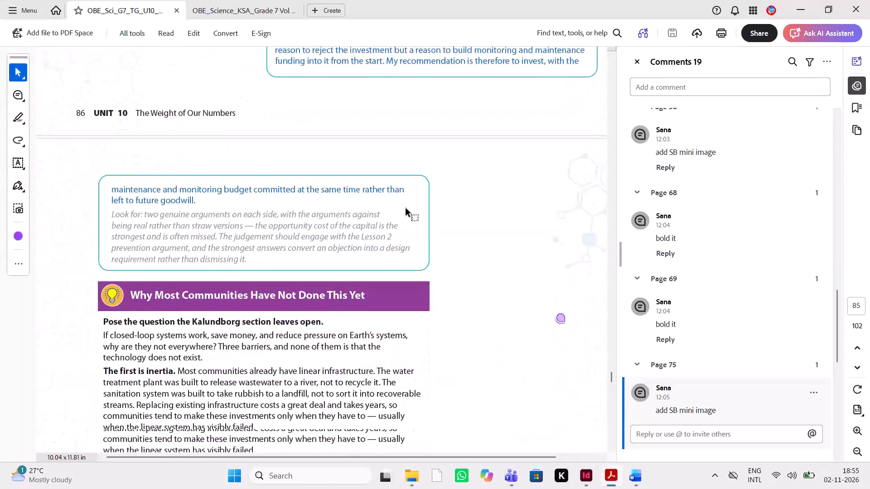
scroll(406, 209, "down", 1)
scroll(406, 209, "up", 10)
scroll(406, 209, "down", 2)
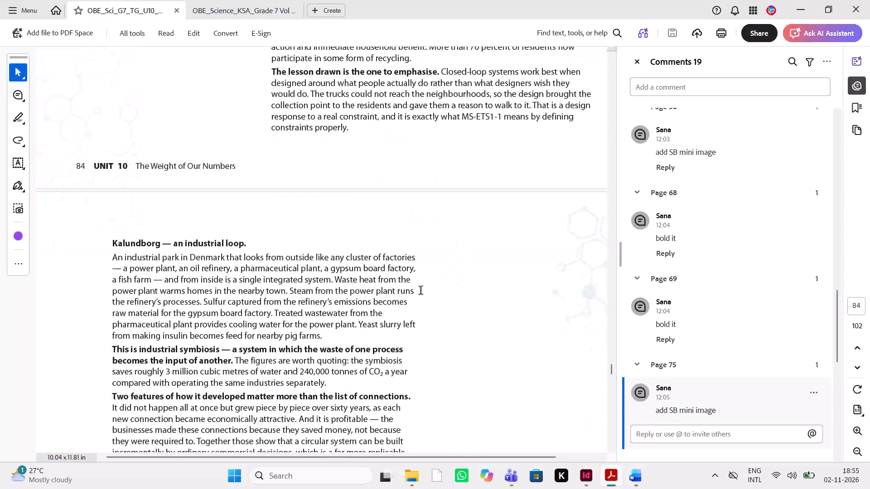
left_click(586, 485)
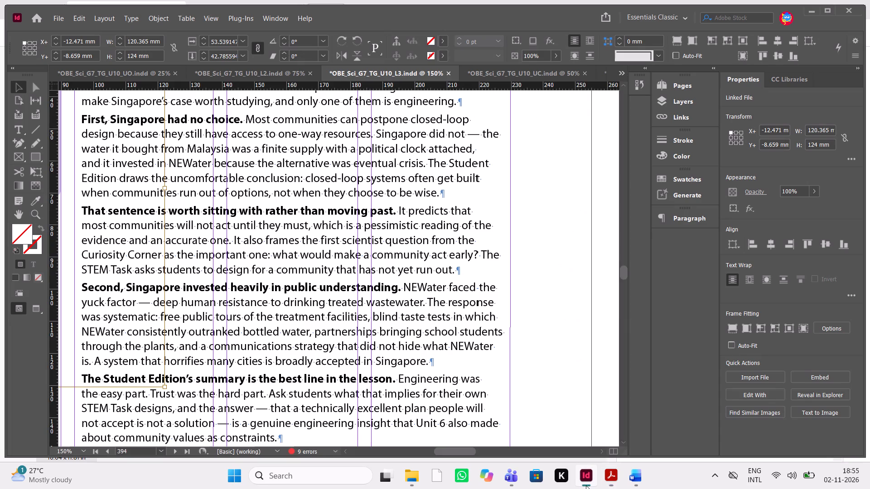
scroll(543, 296, "up", 6)
scroll(543, 296, "down", 1)
scroll(543, 296, "left", 3)
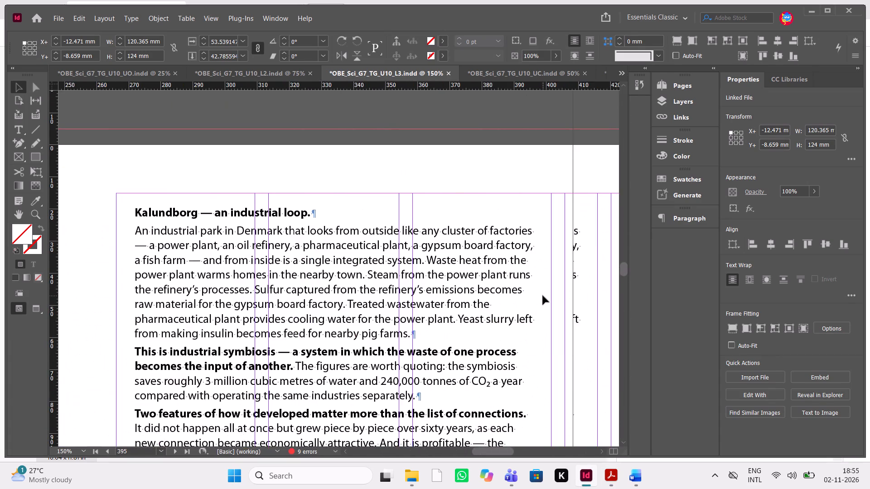
scroll(543, 296, "down", 1)
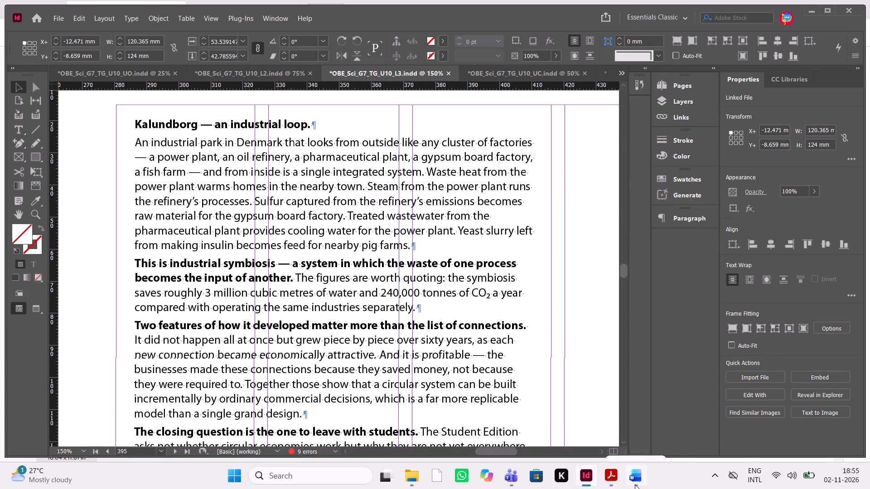
Close the Word document that is open in Protected View.
left_click(635, 484)
left_click(861, 21)
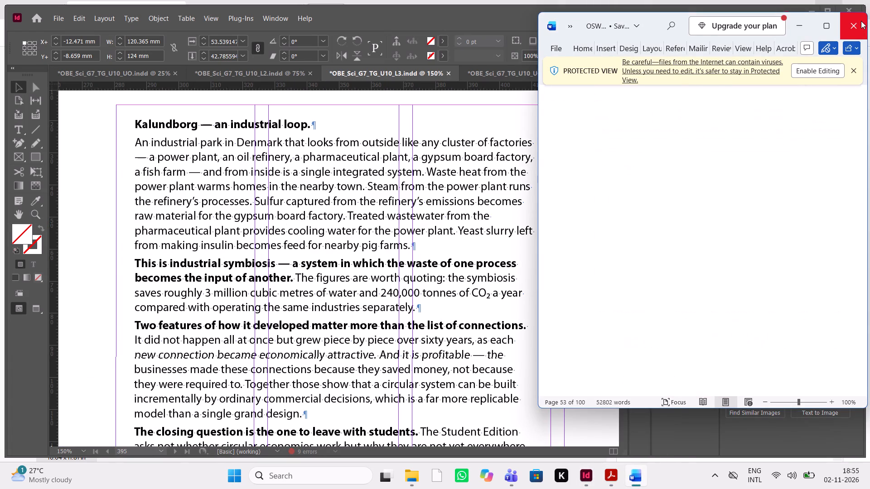
Open OSW_Grade7_Unit10_Teacher_Guide from the MSF FILES folder under SCIENCE FILES in Documents.
left_click(416, 477)
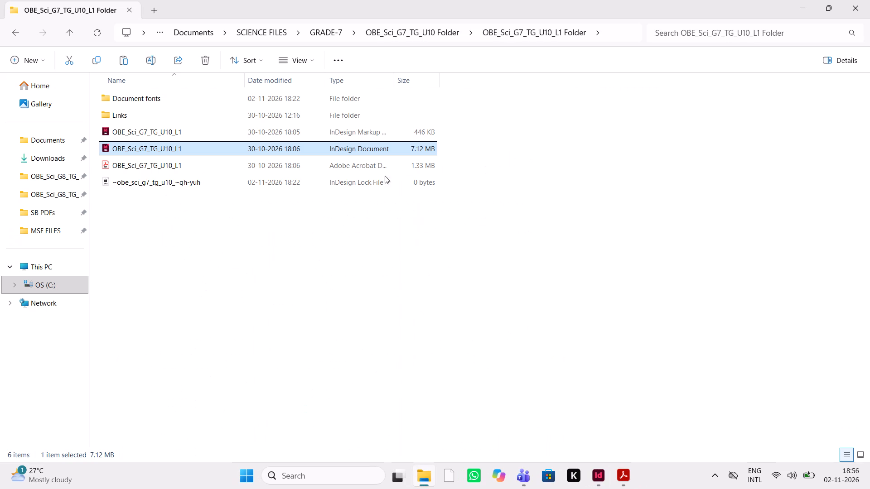
left_click(396, 26)
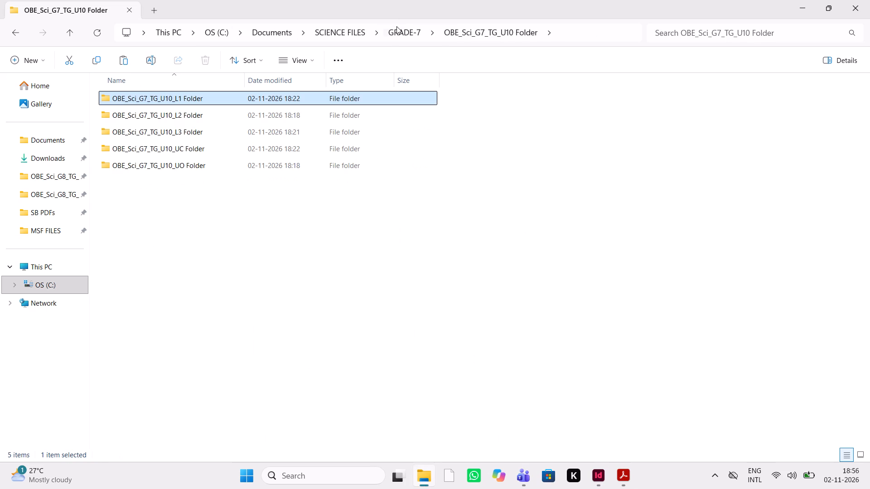
left_click(50, 158)
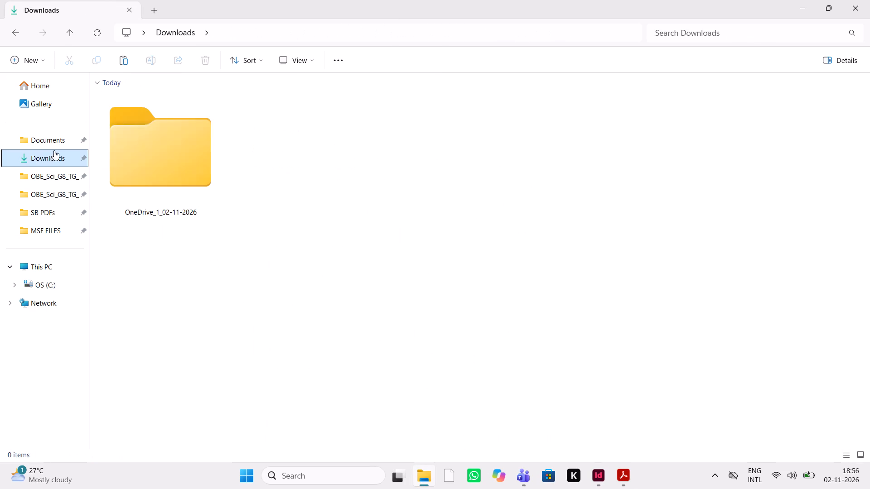
left_click(58, 146)
double_click(425, 183)
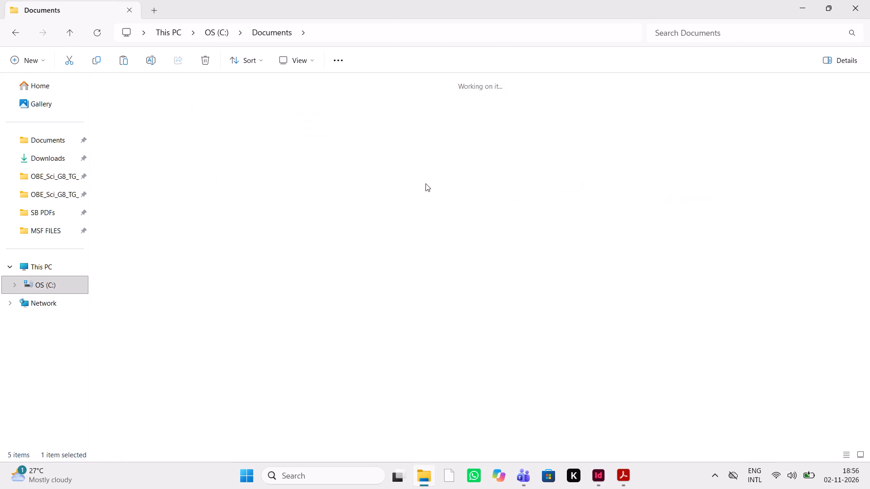
double_click(778, 152)
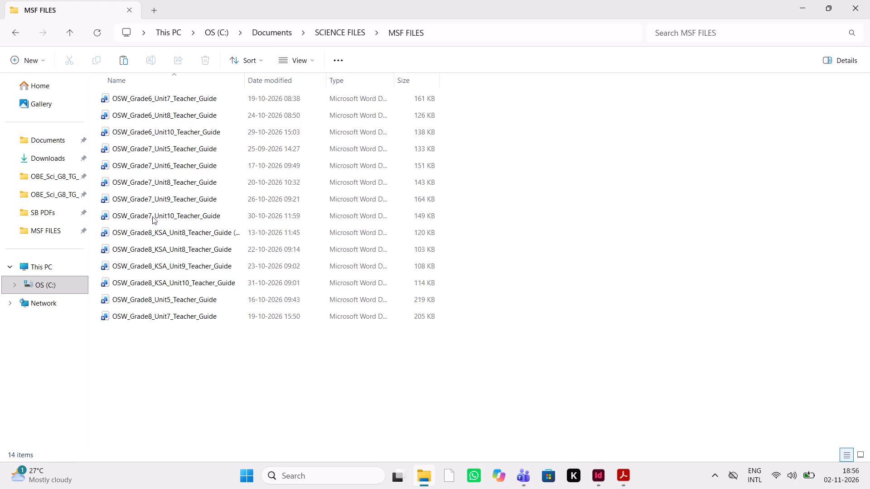
left_click(180, 213)
key("Return")
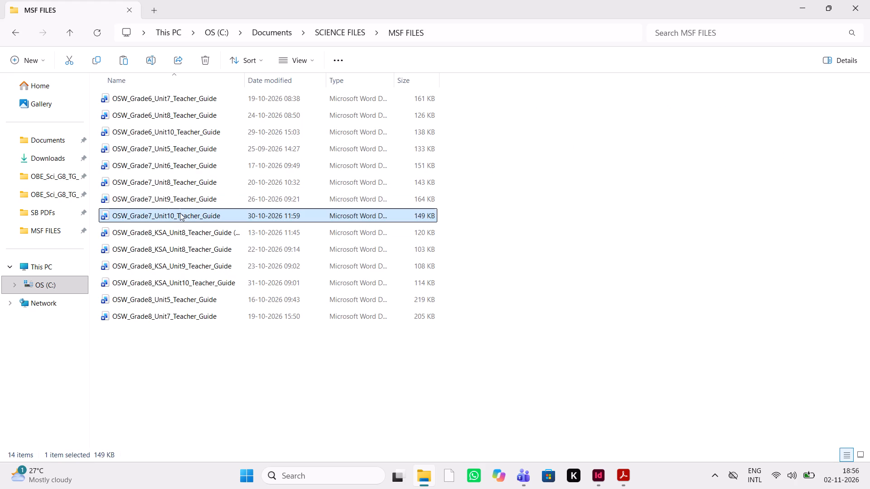
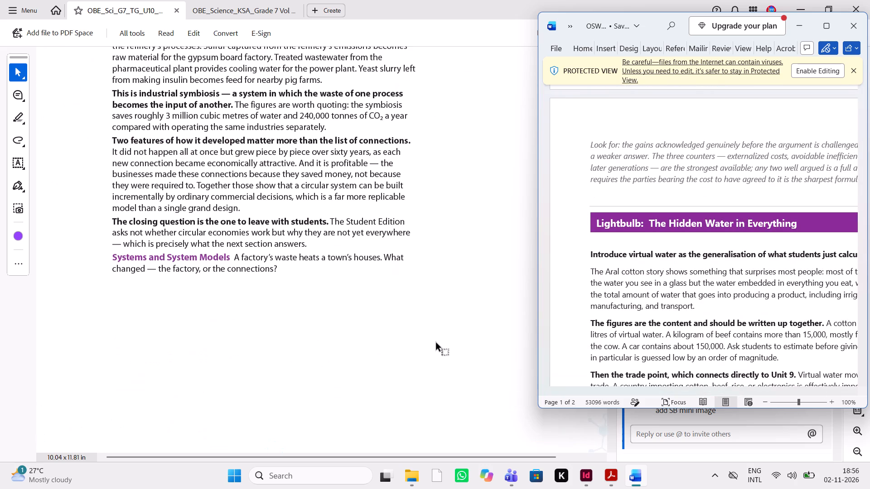
Look through the Lesson 3 part of the Word manuscript to find the Kalundborg industrial loop section.
scroll(668, 287, "down", 16)
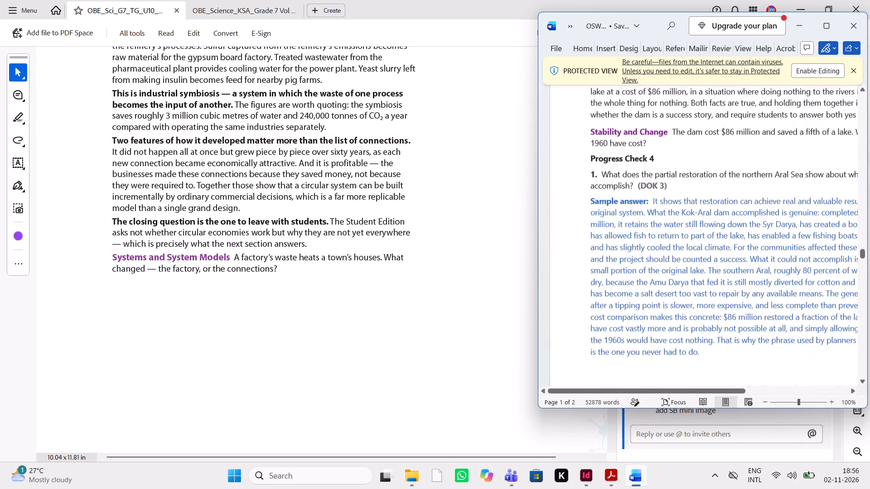
scroll(668, 287, "down", 15)
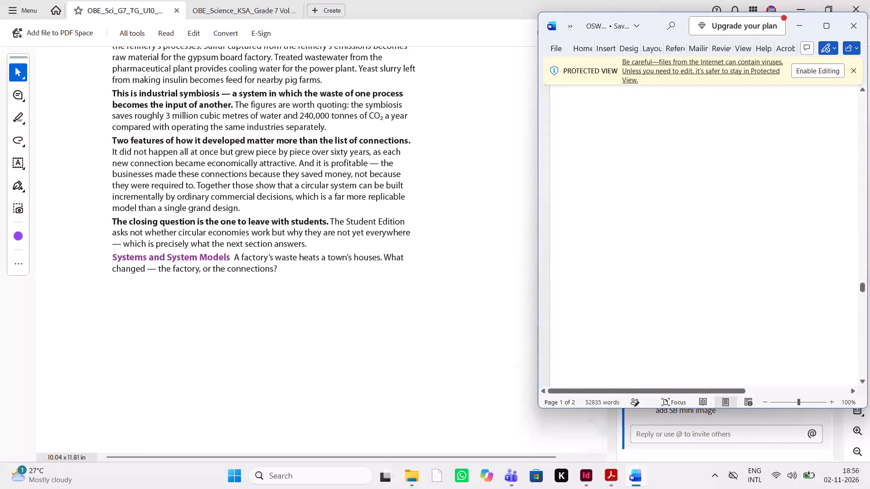
scroll(668, 287, "down", 1)
scroll(668, 287, "up", 10)
scroll(668, 287, "down", 11)
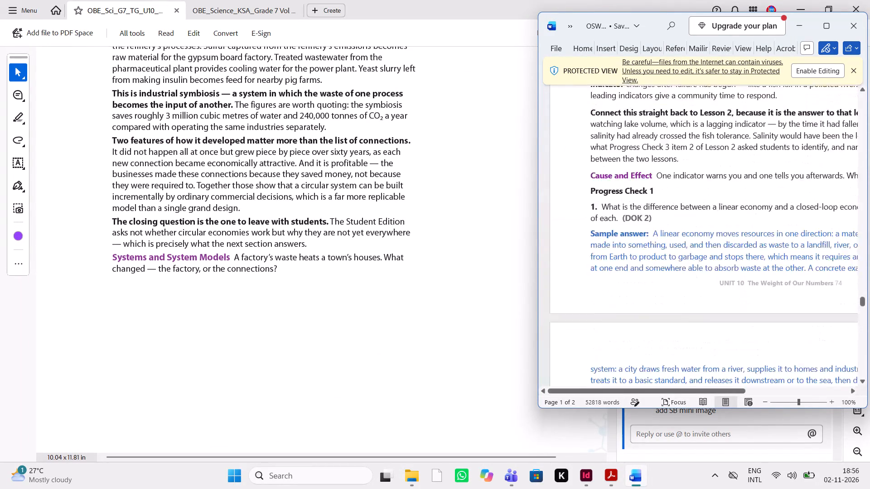
scroll(668, 287, "down", 16)
scroll(668, 287, "down", 10)
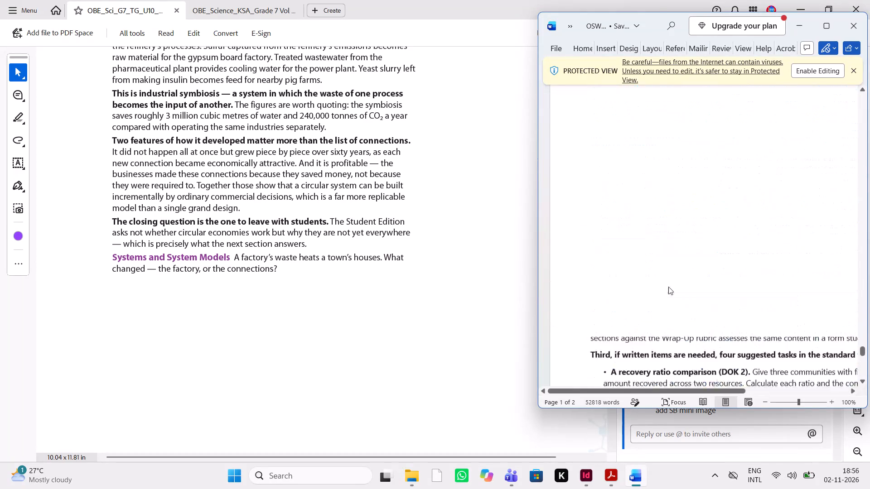
scroll(668, 287, "up", 15)
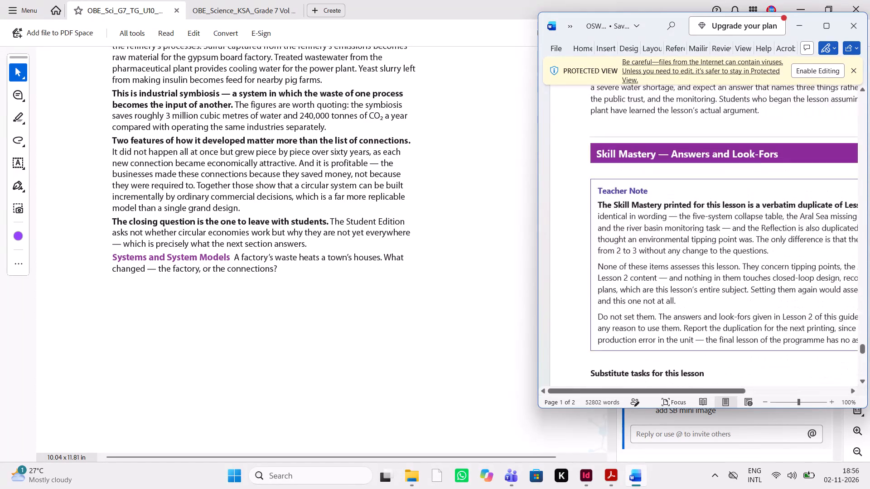
scroll(668, 287, "up", 13)
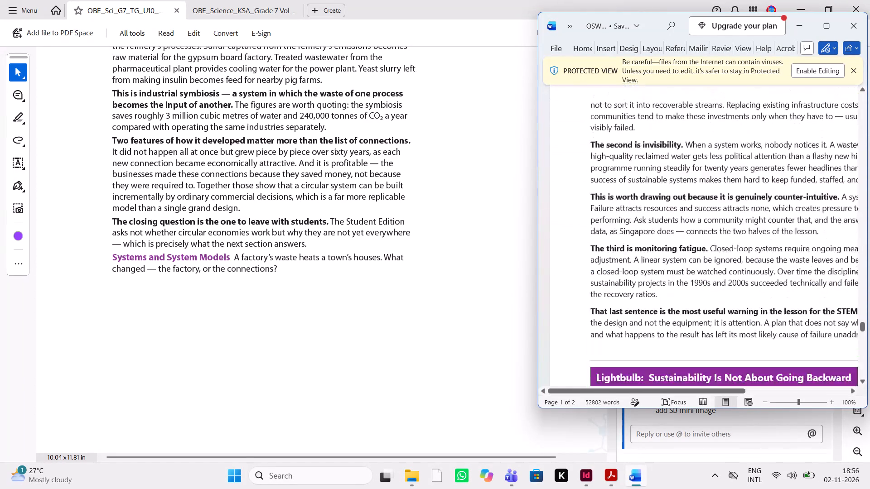
scroll(668, 287, "up", 14)
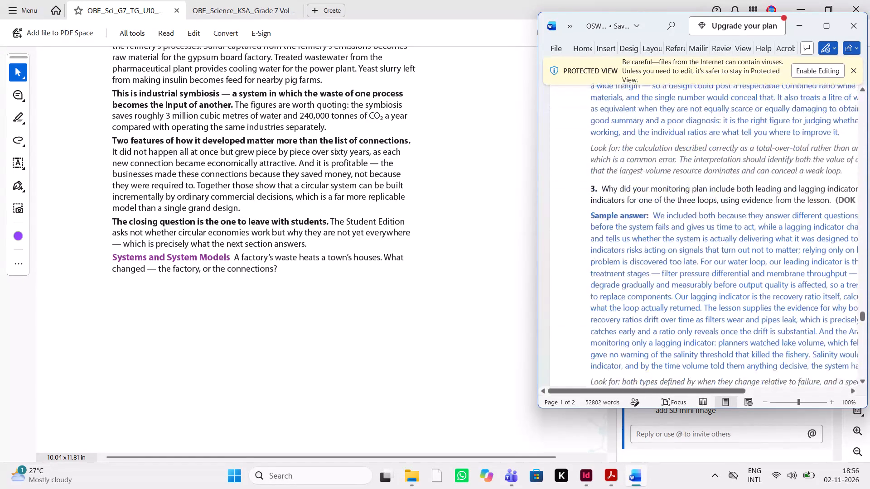
scroll(668, 287, "up", 1)
scroll(668, 287, "down", 4)
scroll(668, 287, "up", 6)
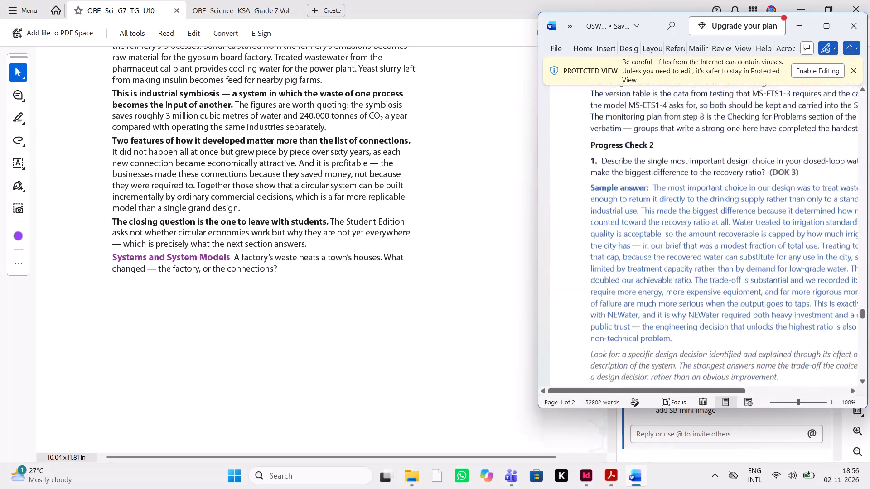
scroll(668, 287, "up", 9)
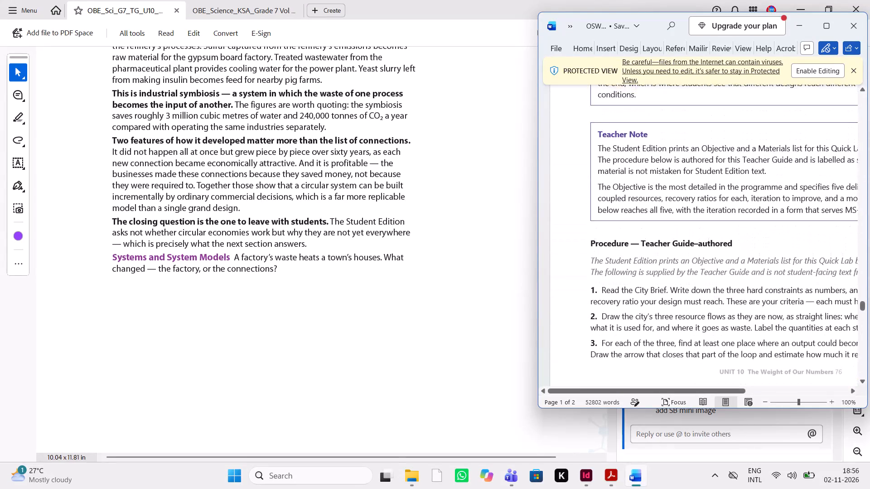
scroll(668, 287, "up", 5)
scroll(668, 287, "down", 4)
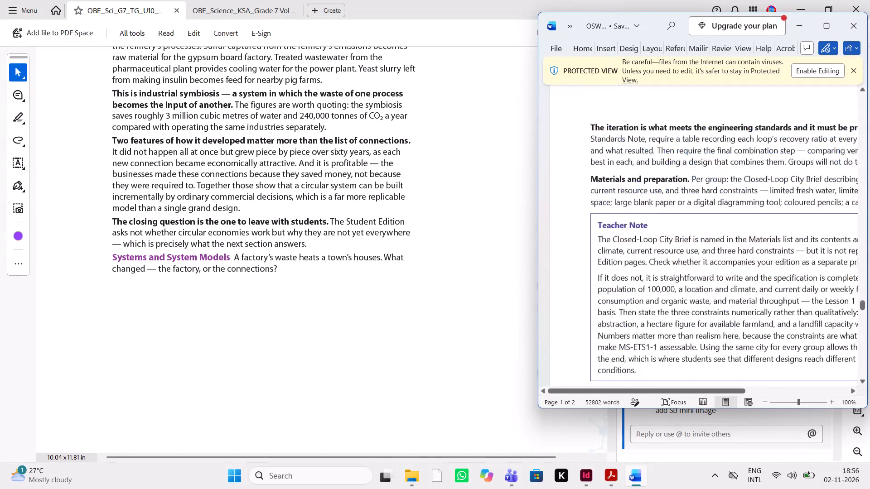
scroll(668, 287, "down", 9)
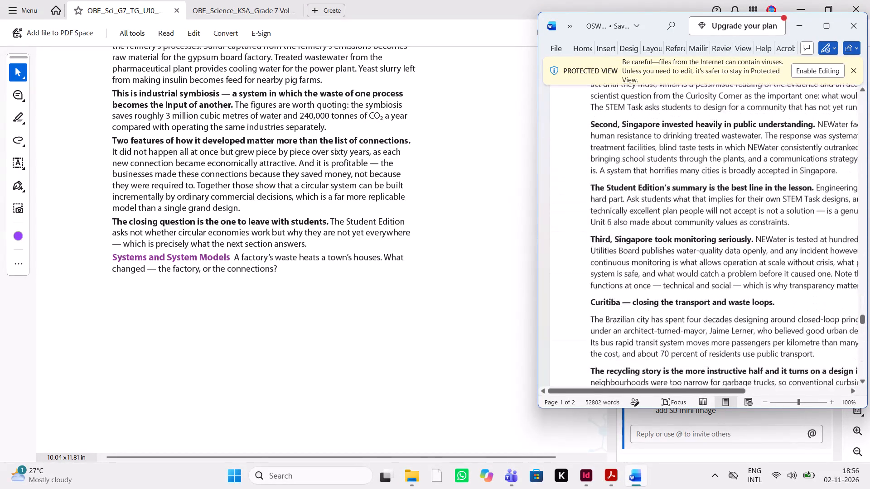
scroll(668, 287, "up", 1)
scroll(668, 287, "down", 7)
scroll(668, 287, "up", 2)
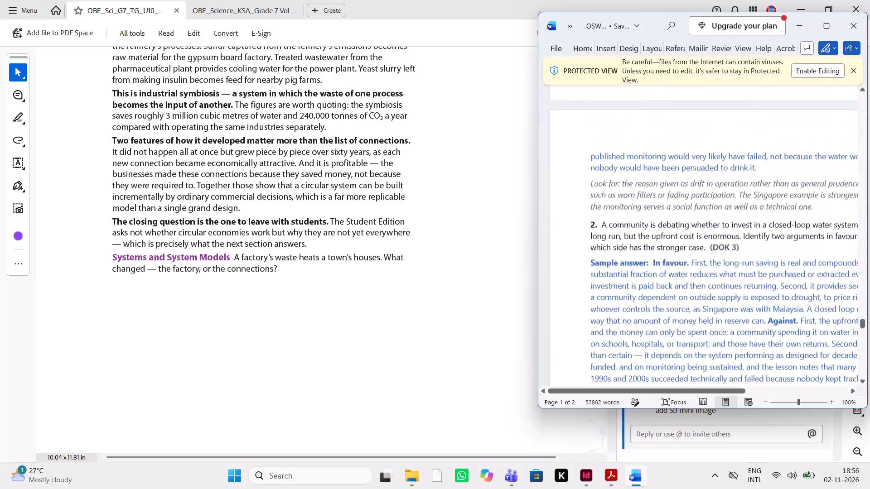
scroll(668, 287, "up", 4)
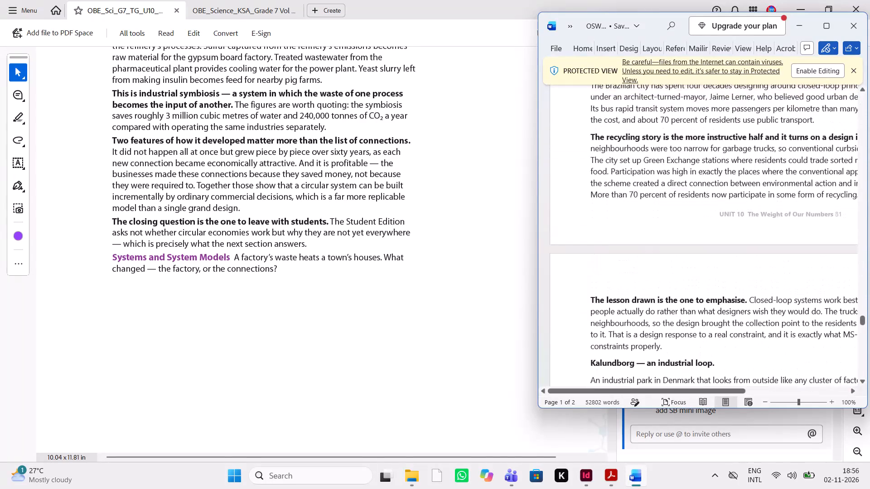
scroll(668, 287, "up", 1)
scroll(668, 287, "down", 1)
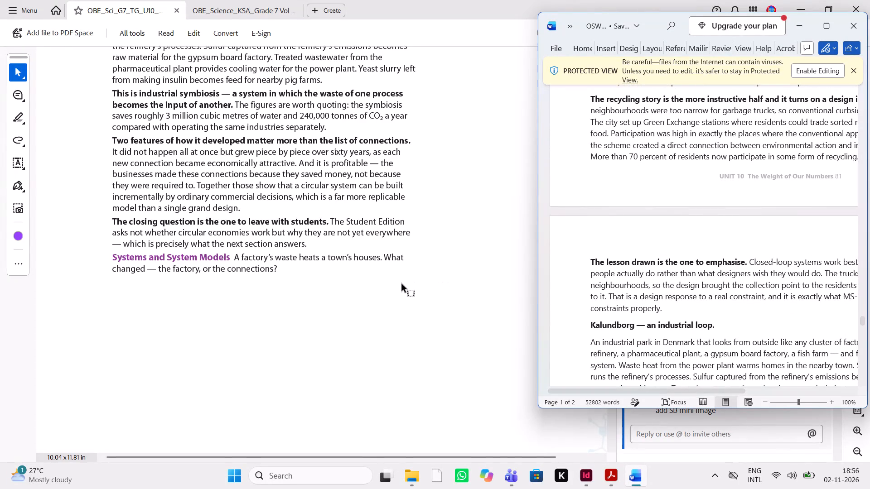
Compare the manuscript's Progress Check 3 text with the QC PDF pages after the Kalundborg section.
scroll(402, 284, "up", 1)
scroll(402, 284, "down", 3)
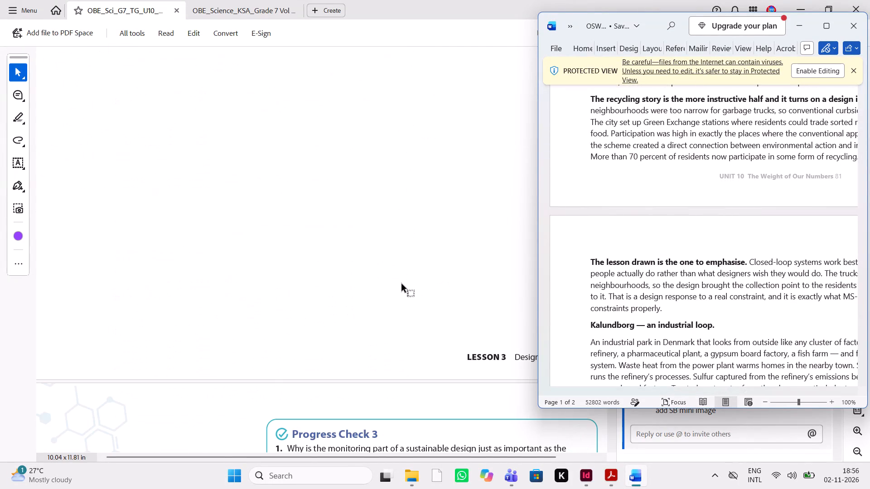
scroll(677, 302, "down", 2)
scroll(359, 300, "down", 4)
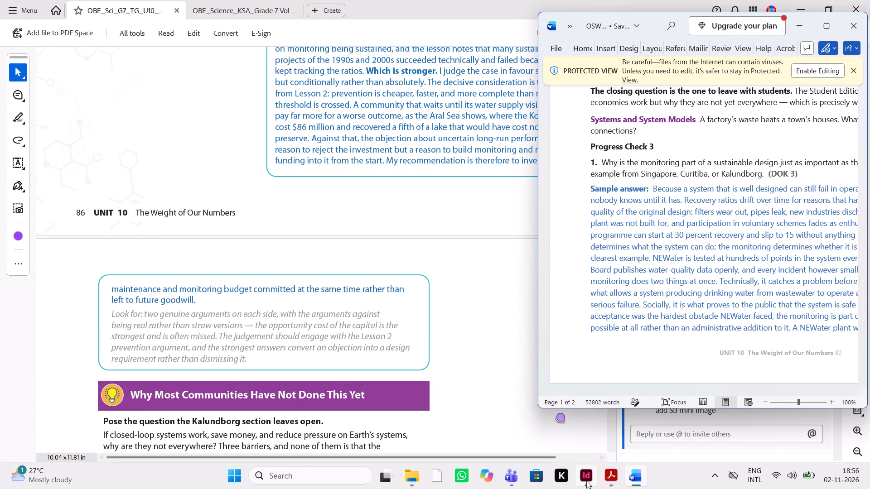
In the Lesson 3 InDesign layout, paste the mini image frame on page 397 and delete the picture inside it.
left_click(586, 481)
scroll(517, 247, "down", 1)
scroll(517, 247, "left", 2)
scroll(517, 247, "down", 1)
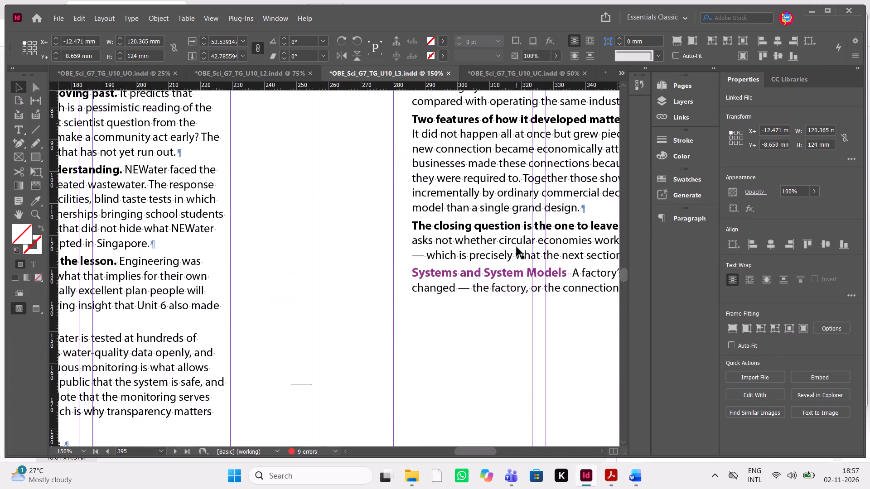
scroll(517, 247, "down", 1)
scroll(517, 247, "left", 1)
scroll(517, 247, "down", 5)
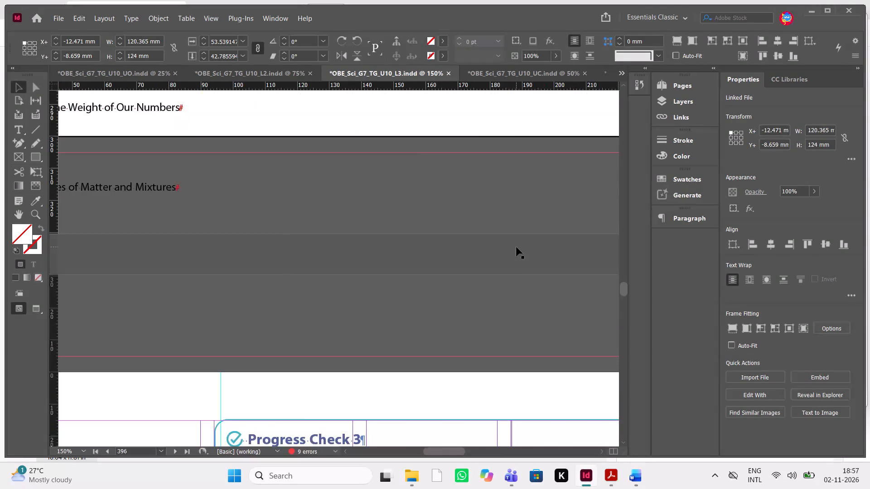
scroll(517, 247, "down", 2)
scroll(517, 247, "left", 1)
scroll(517, 247, "down", 1)
scroll(517, 247, "left", 2)
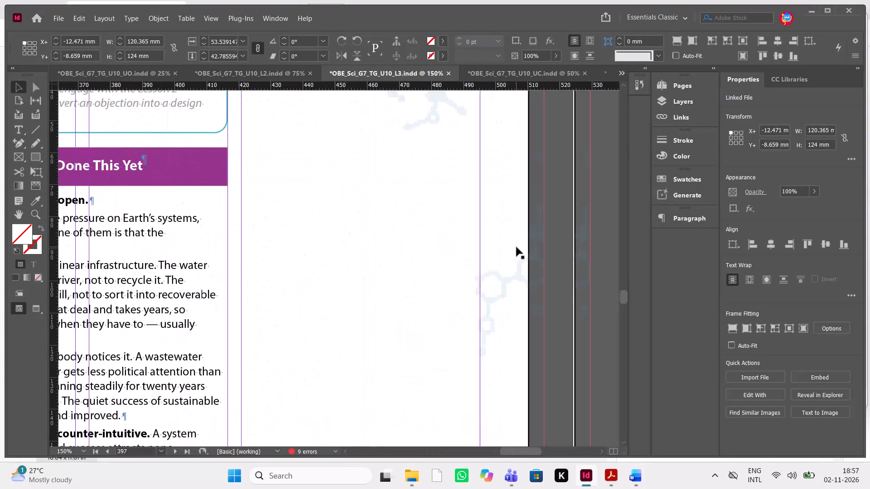
key("ctrl+v")
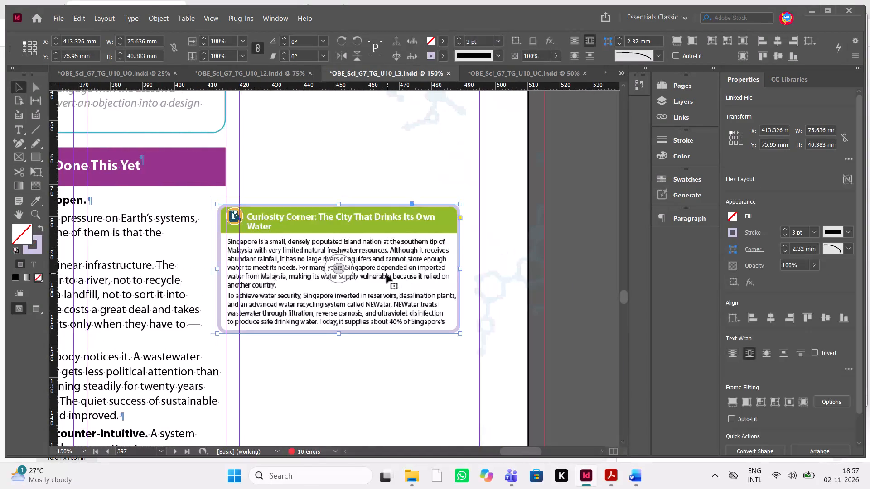
left_click(345, 273)
key("Delete")
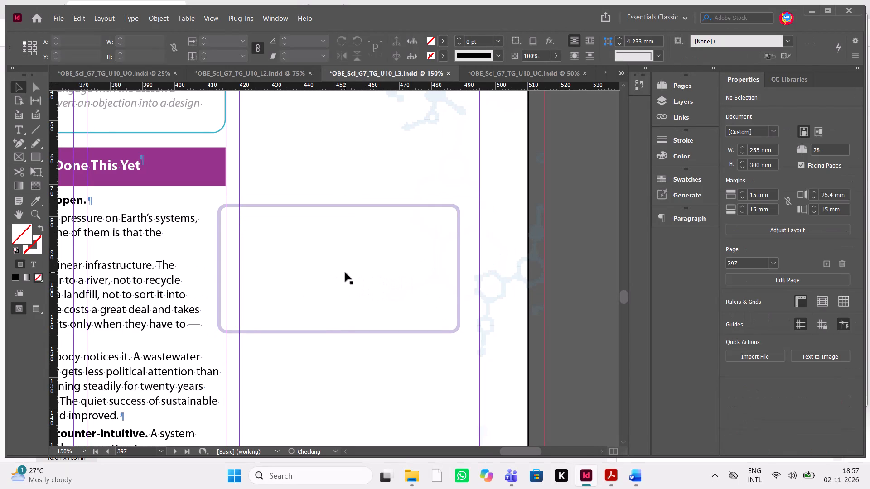
Position the empty frame in the side column beside the "Why Most Communities Have Not Done This Yet" heading, at X 419.6 mm, Y 58.434 mm.
left_click_drag(345, 273, 350, 221)
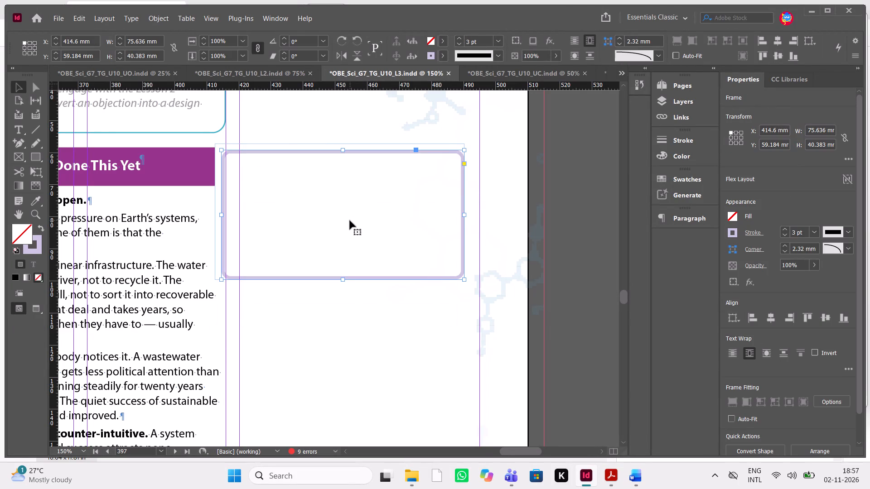
key("shift+Right")
key("shift+Right")
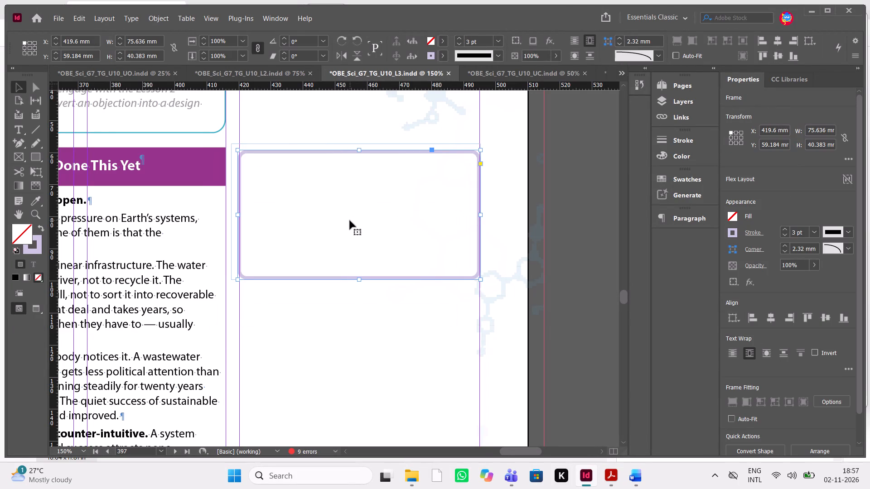
key("Up")
key("Up")
key("Up")
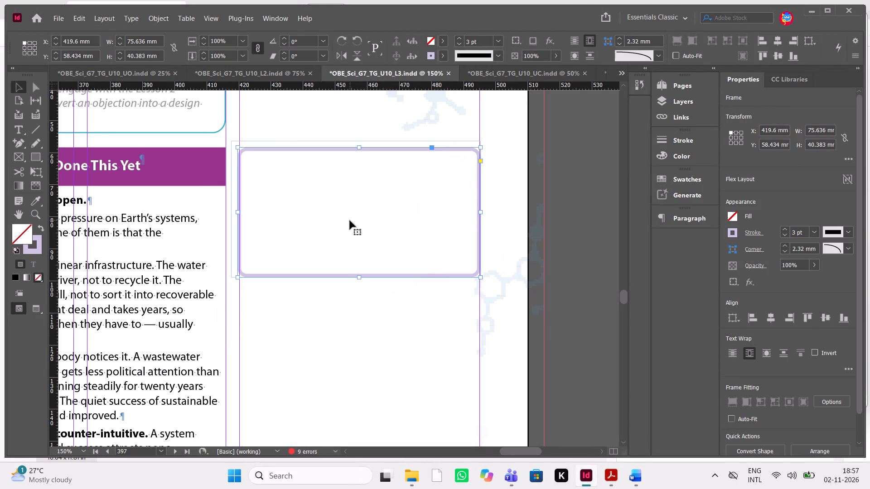
Start placing the student-book PDF OBE_Science_KSA_Grade 7 Vol 3_4P_ into the empty frame, with page 162 as the previewed page.
key("ctrl+d")
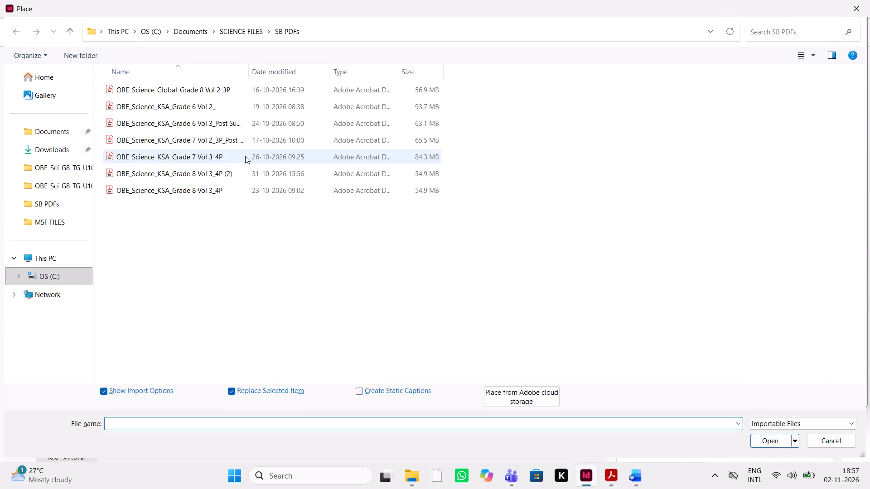
left_click(245, 156)
left_click(766, 435)
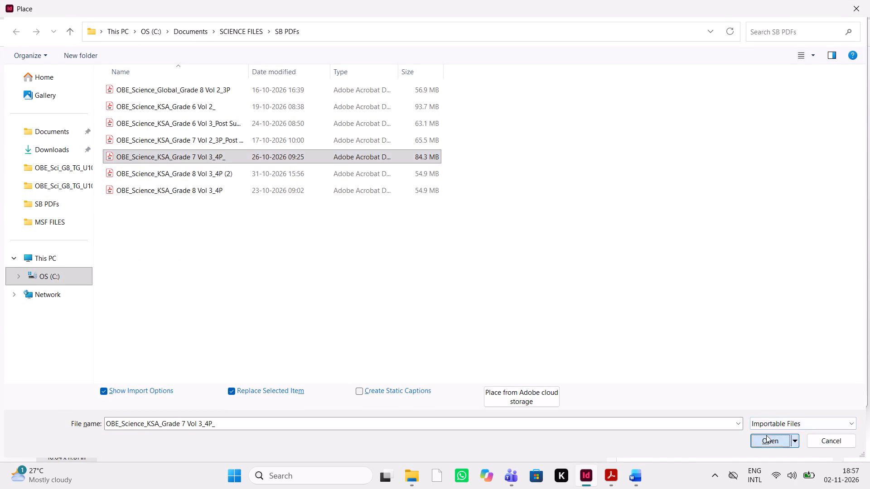
key("BackSpace")
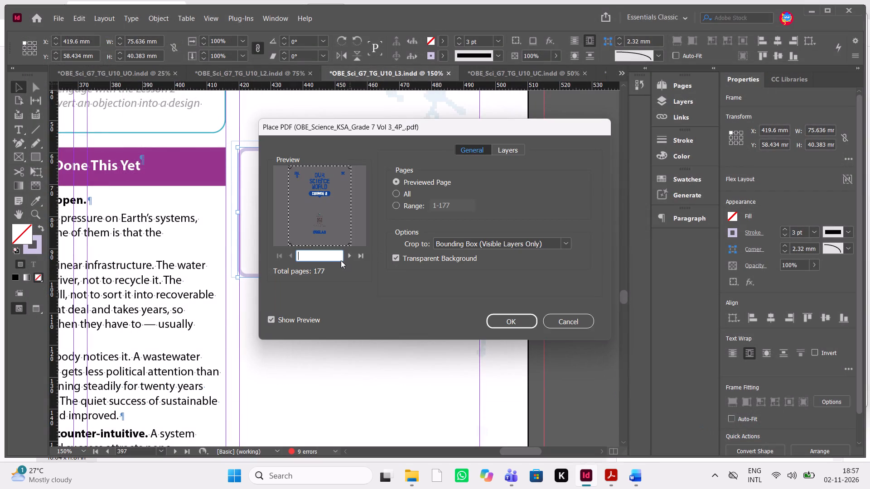
key("1")
type("61")
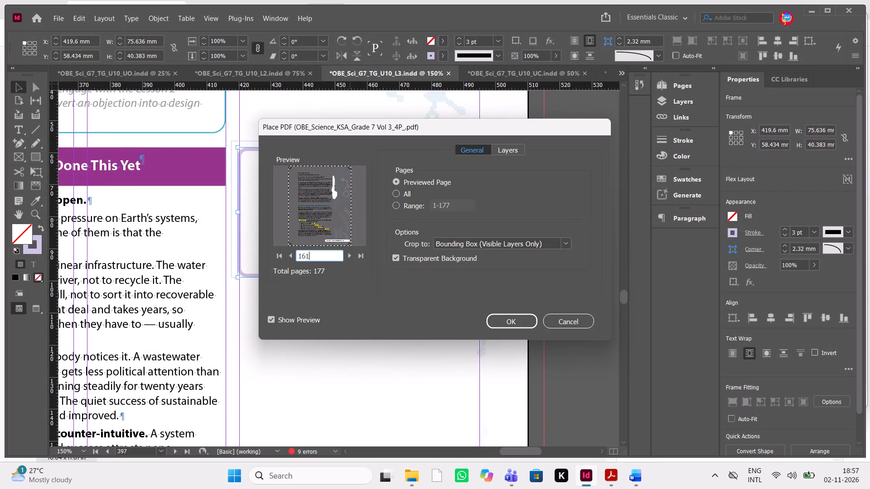
left_click(351, 257)
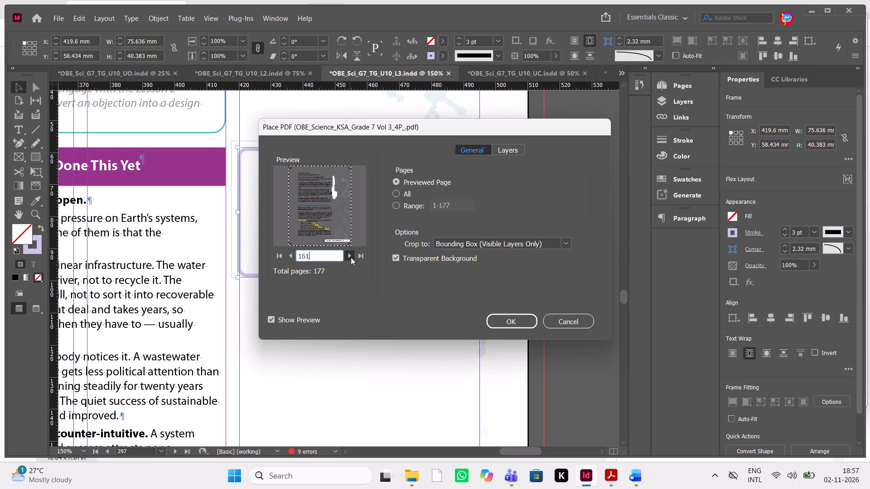
Compare the student-book PDF's Kalundborg page with the manuscript's Lesson 3 text to decide which page the mini image needs.
left_click(609, 479)
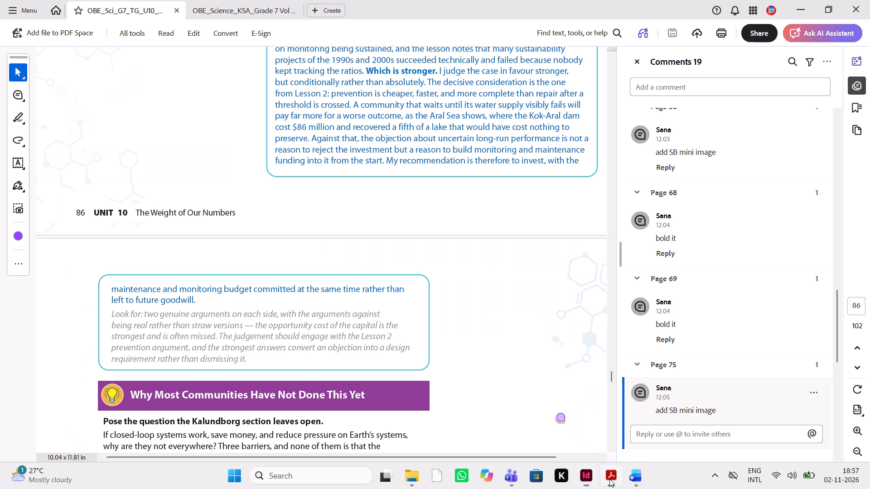
left_click(242, 10)
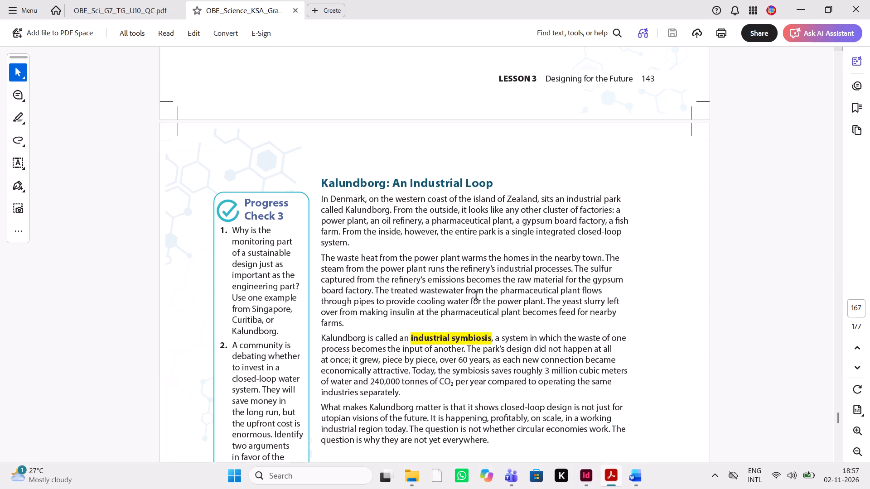
left_click(592, 488)
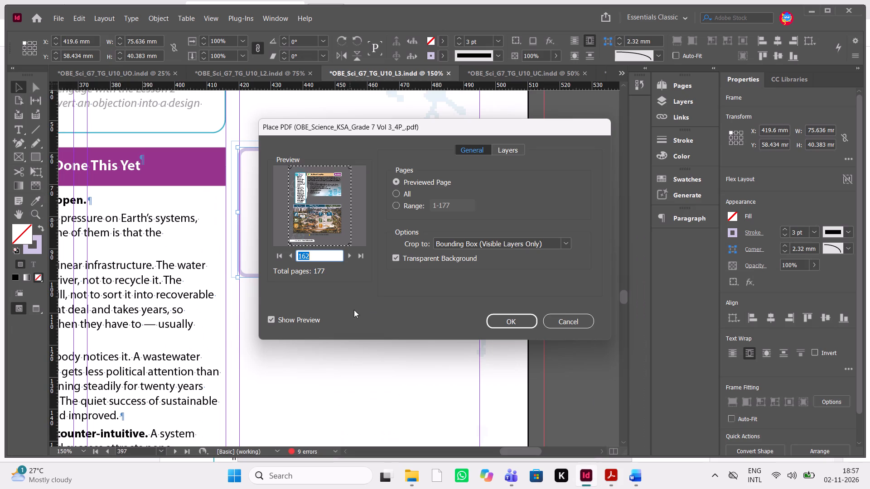
scroll(191, 315, "right", 1)
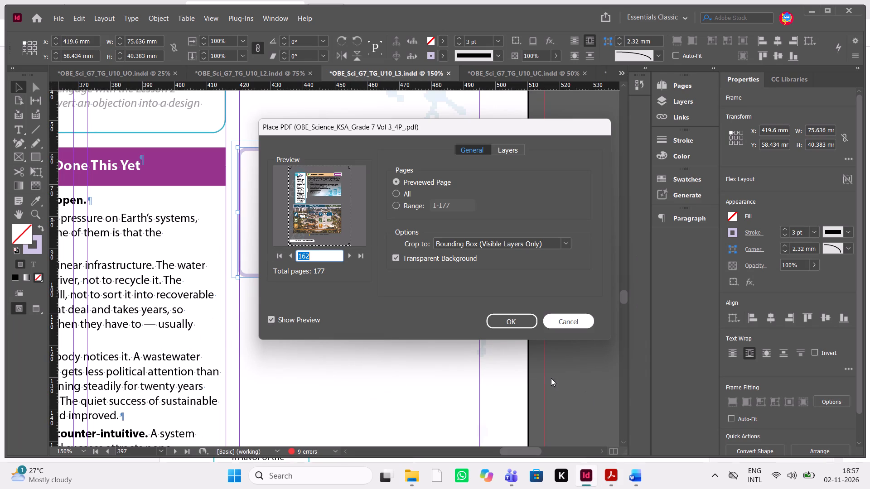
left_click(613, 486)
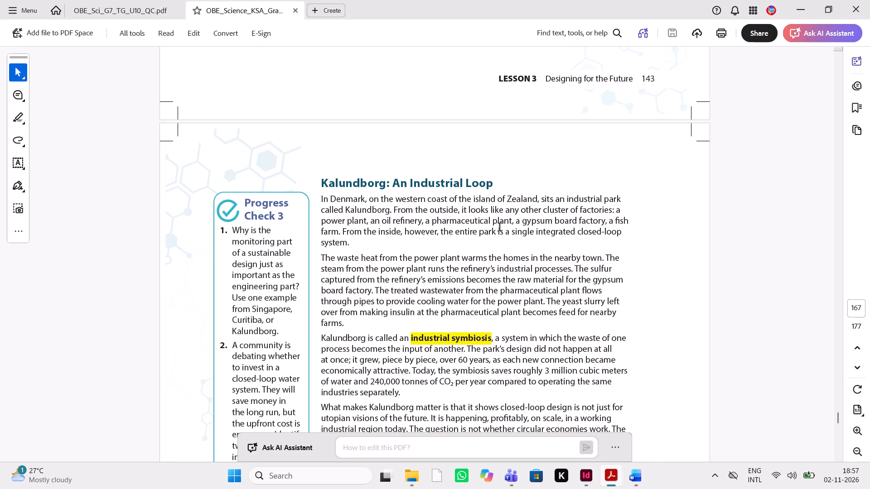
scroll(500, 228, "down", 4)
scroll(500, 228, "up", 3)
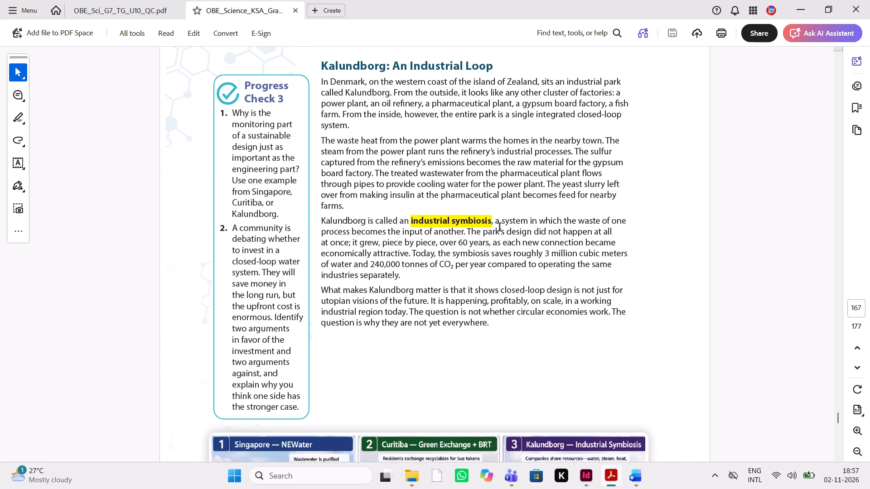
left_click(641, 471)
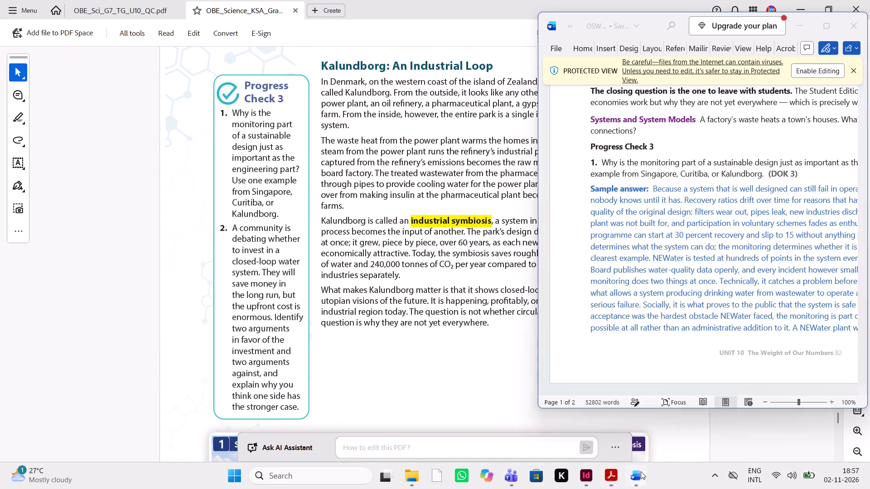
scroll(672, 216, "up", 6)
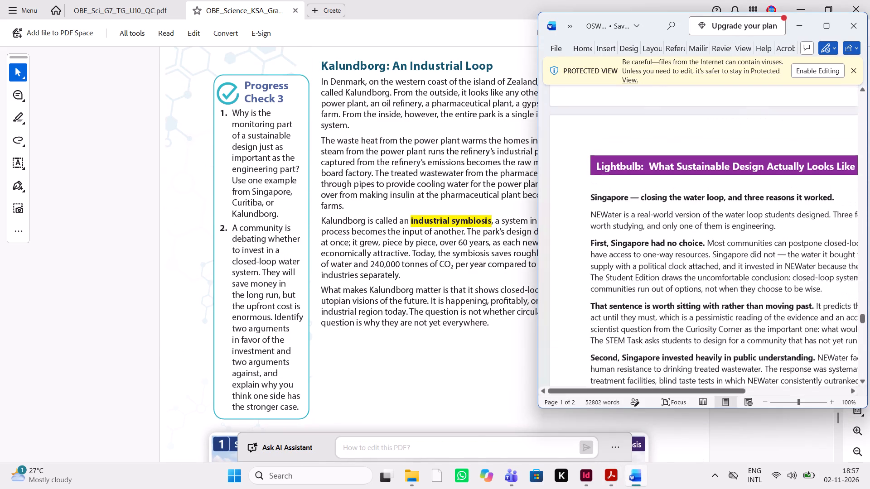
scroll(672, 216, "down", 4)
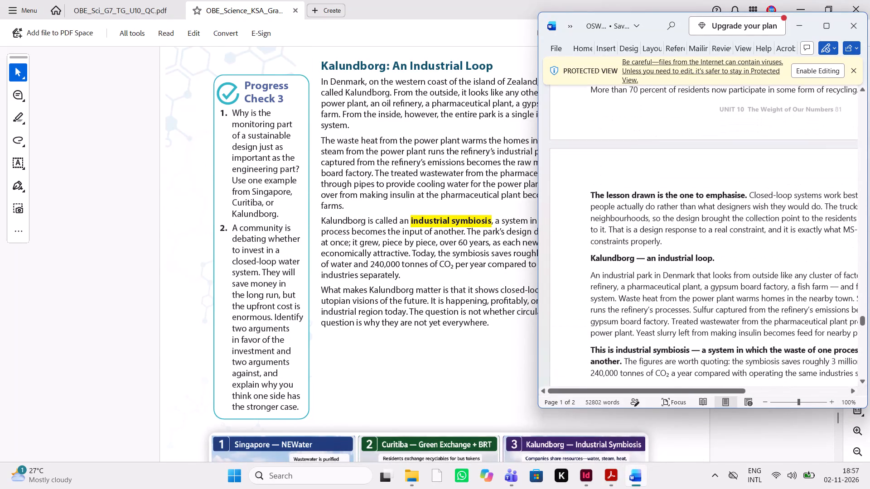
scroll(672, 216, "down", 1)
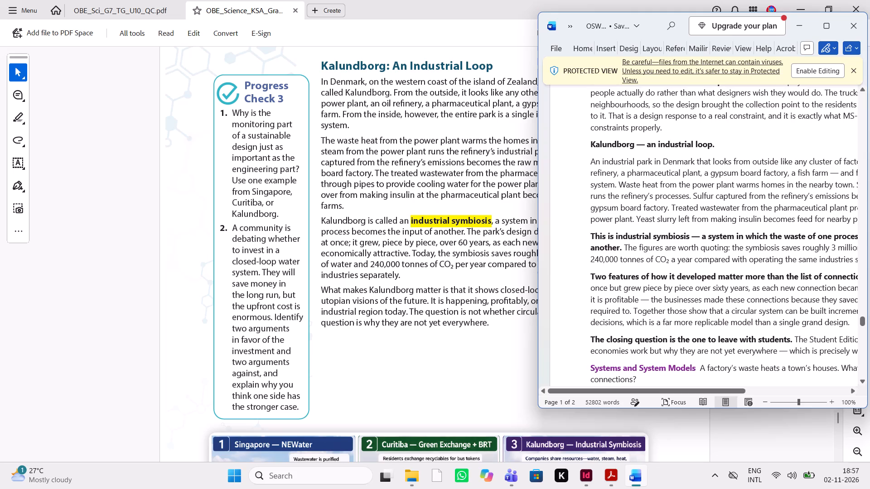
left_click(603, 474)
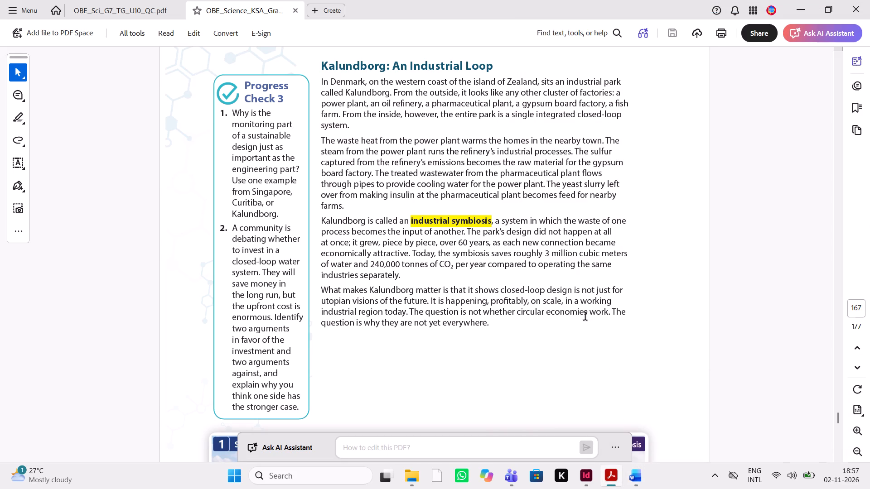
left_click(590, 488)
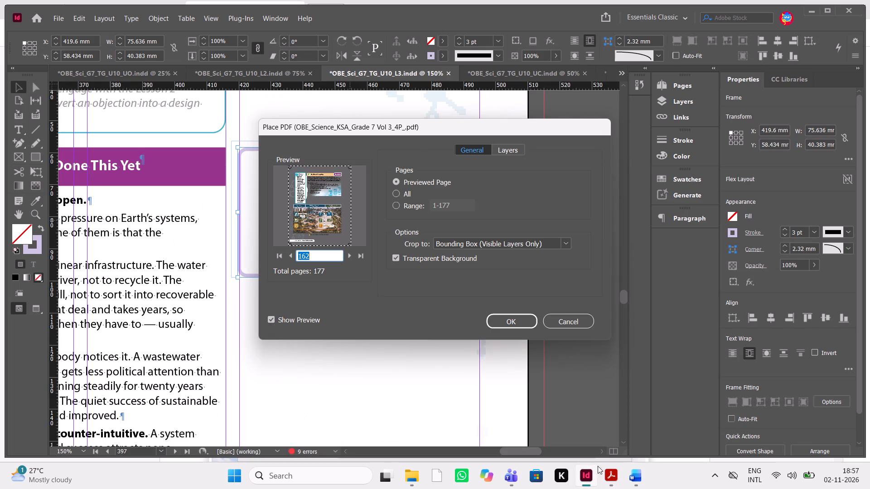
Find the student-book page headed "Why Most Communities Have Not Done This Yet" and place it in the side-column frame.
left_click(348, 254)
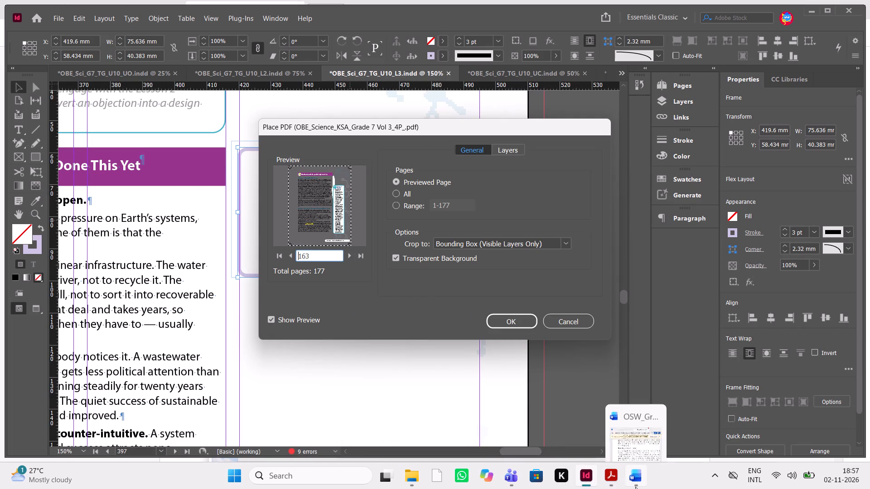
left_click(635, 487)
left_click(617, 486)
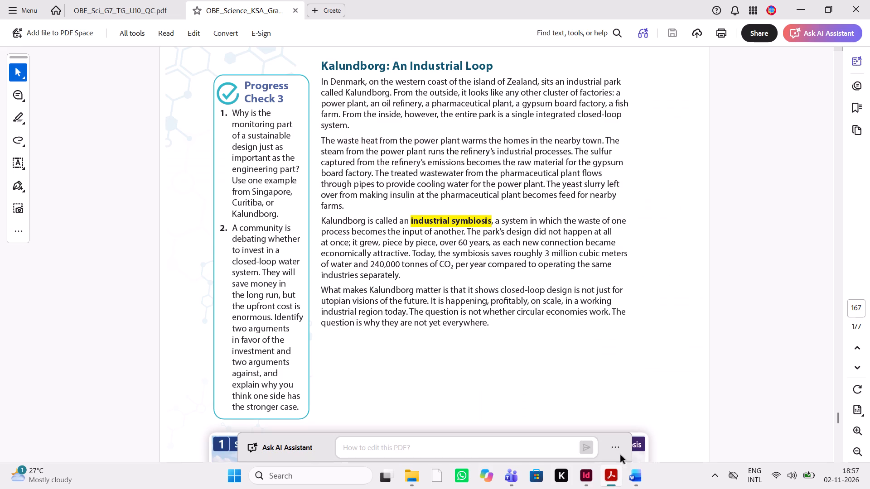
scroll(519, 285, "down", 4)
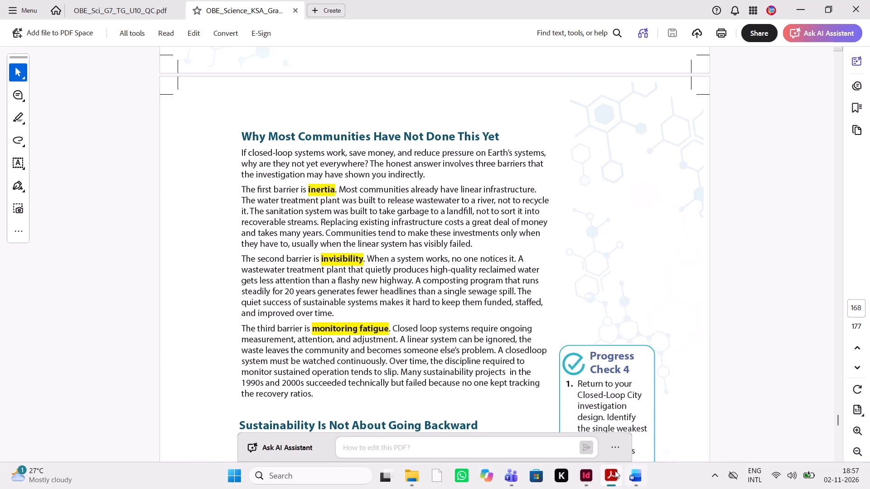
left_click(585, 480)
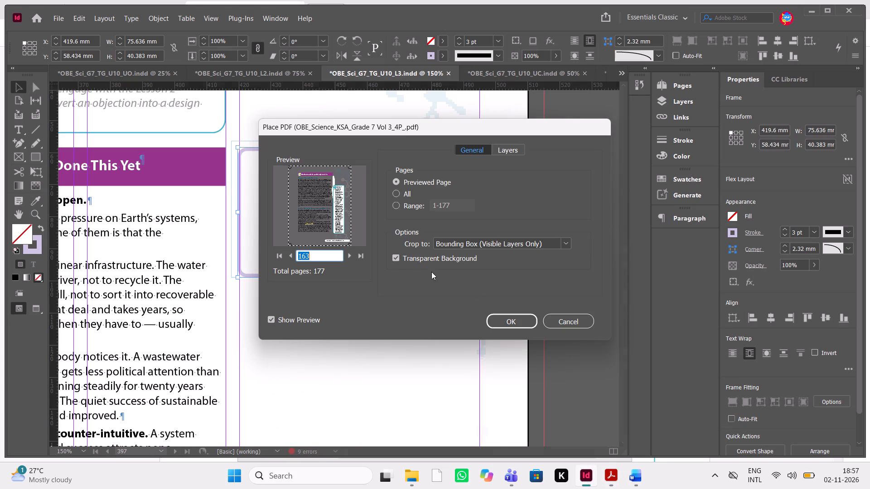
left_click(351, 255)
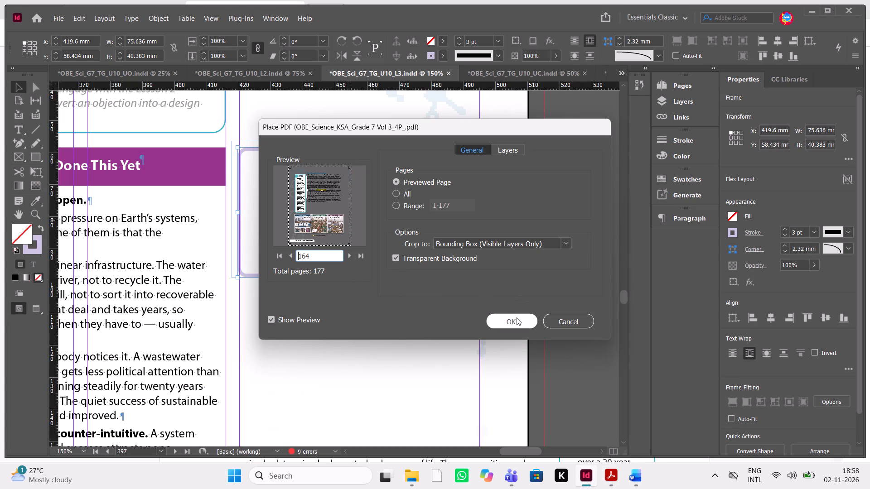
left_click(614, 471)
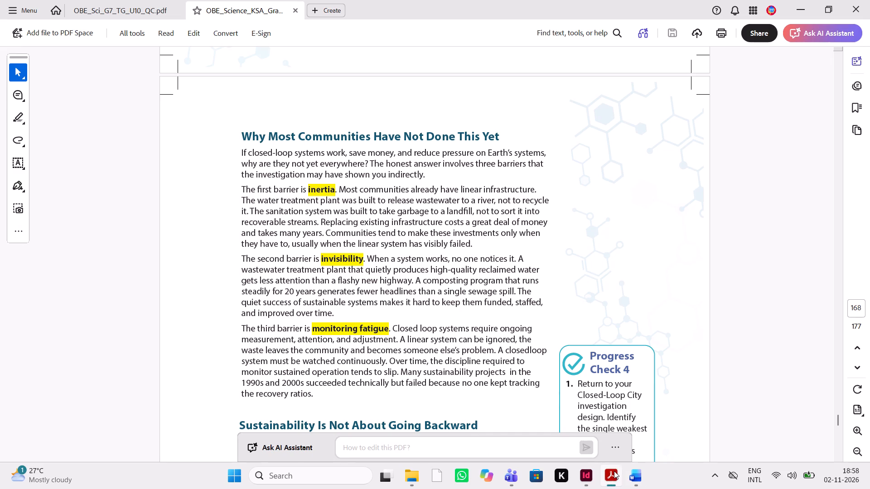
left_click(614, 471)
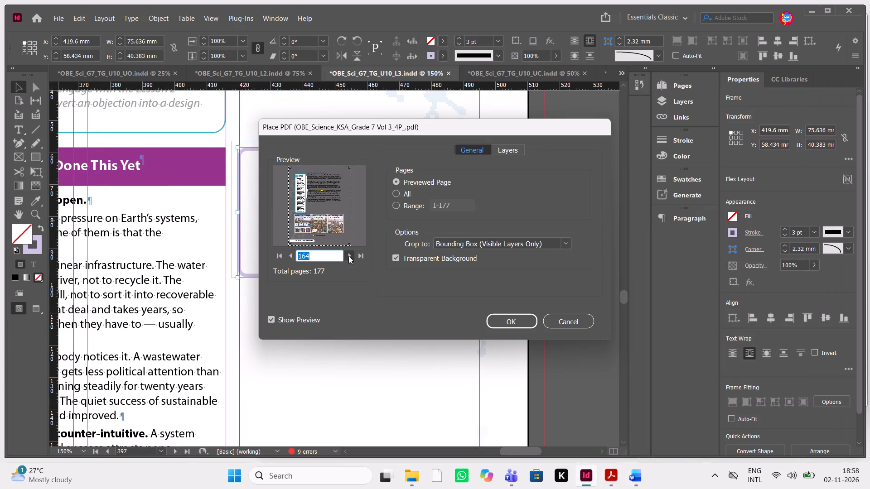
left_click(348, 256)
left_click(517, 323)
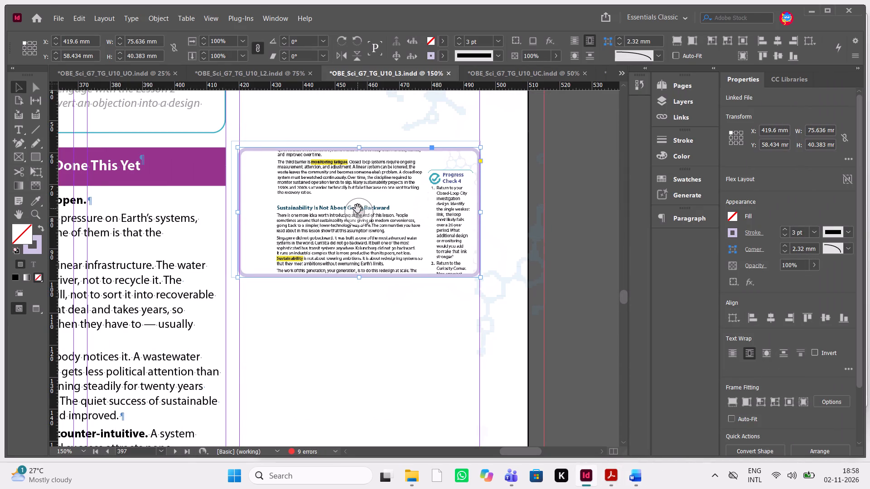
Shift the placed page inside its frame to about X+ -6.97 mm, Y+ -2.62 mm so its heading and opening paragraphs show.
left_click(358, 209)
key("shift+Down")
key("shift+Down")
key("shift+Down")
key("shift+Down")
key("shift+Down")
key("shift+Down")
key("shift+Down")
key("shift+Down")
key("shift+Down")
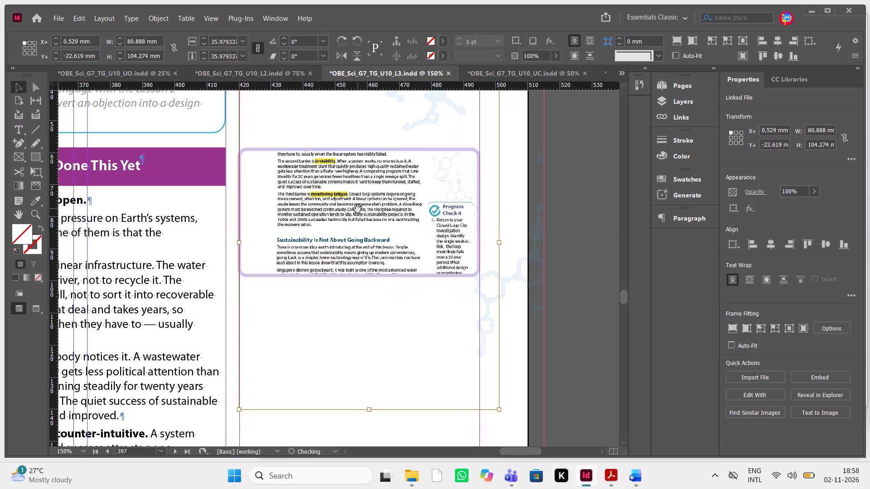
key("shift+Down")
key("shift+Down")
key("shift+Down")
key("shift+Left")
key("shift+Left")
key("shift+Left")
key("shift+Left")
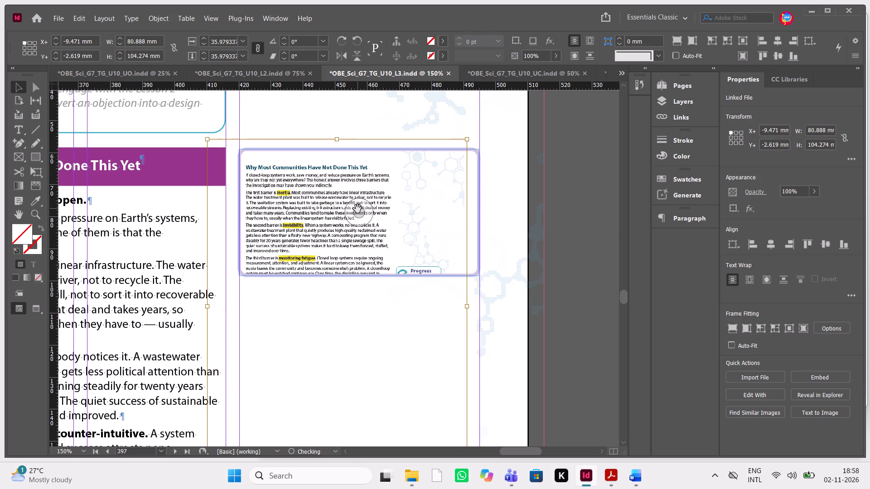
key("shift+Right")
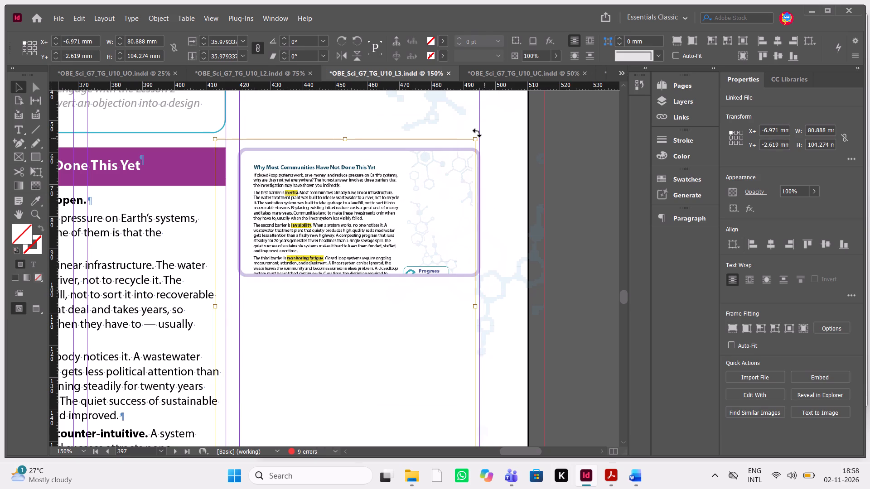
Enlarge the placed page inside the frame to about 113 mm wide by 147 mm high.
left_click_drag(477, 139, 539, 88)
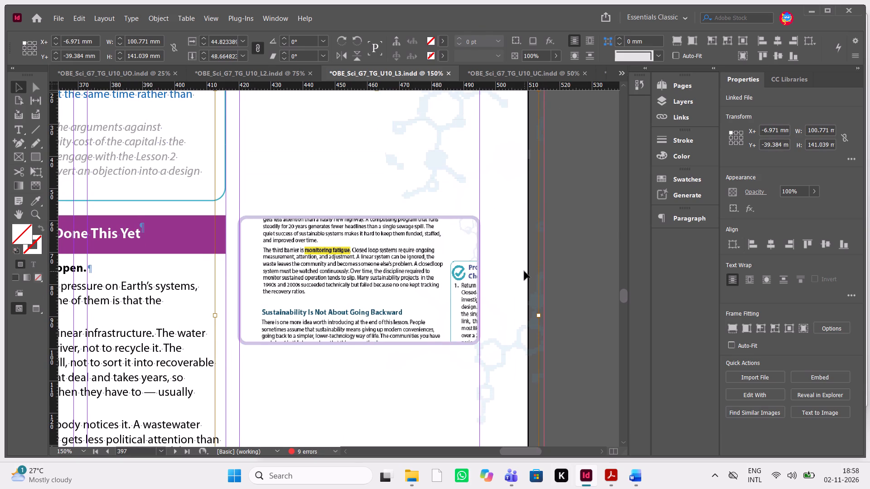
scroll(524, 271, "down", 1)
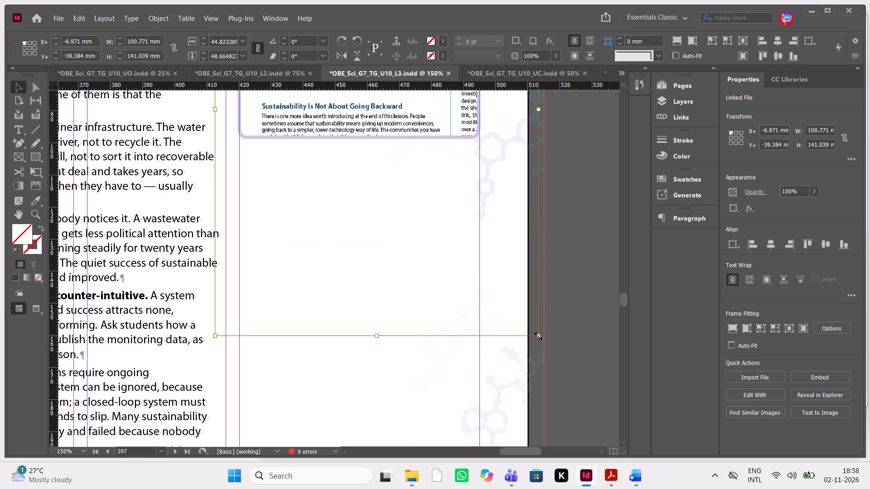
left_click_drag(538, 336, 578, 355)
Reposition the enlarged page inside the frame at about X+ -13.2 mm, Y+ -9.4 mm, with its heading at the frame's top.
scroll(477, 315, "up", 1)
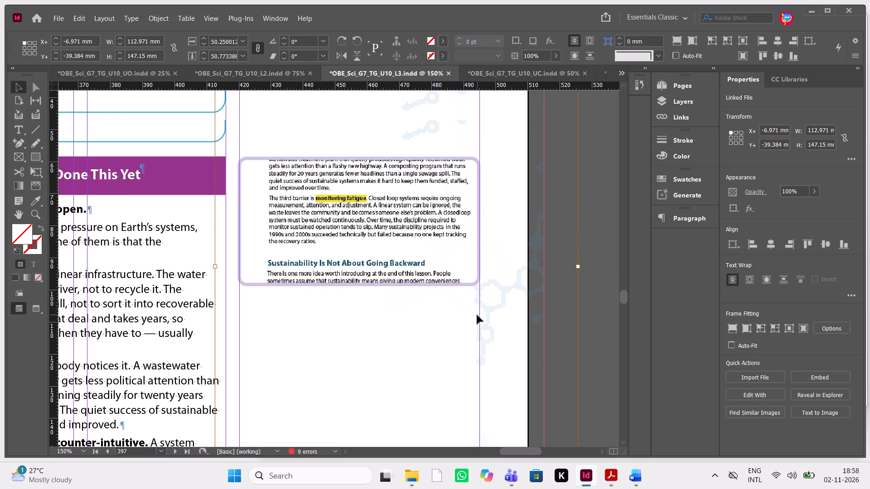
key("shift+Down")
key("shift+Down")
key("shift+Down")
key("shift+Down")
key("shift+Down")
key("shift+Down")
key("shift+Down")
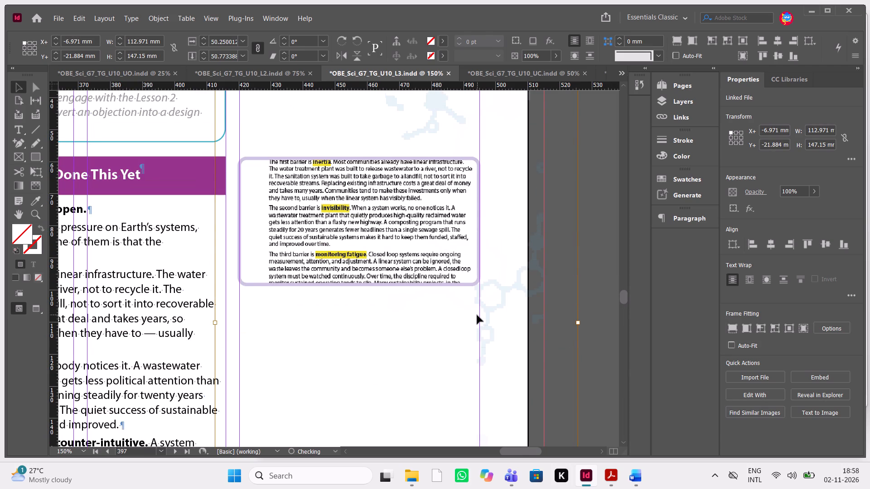
key("shift+Left")
key("shift+Left")
key("shift+Left")
key("Right")
key("Right")
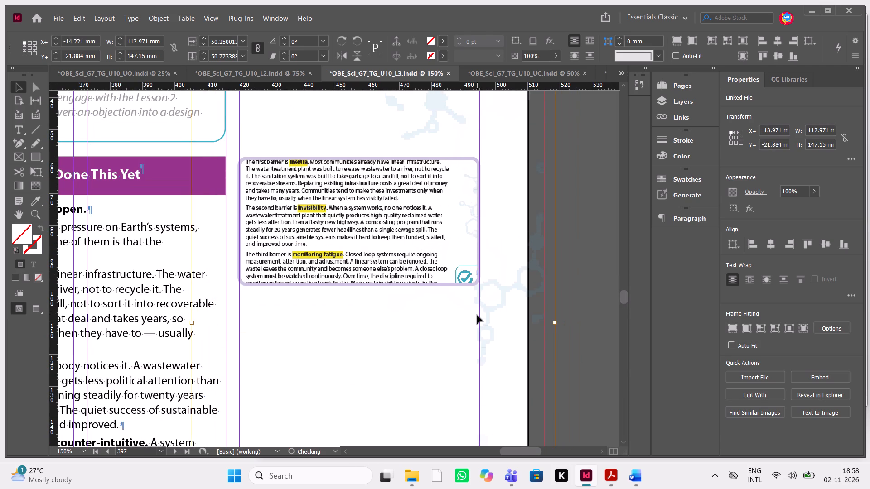
key("Right")
key("Right")
key("Right")
key("shift+Down")
key("shift+Down")
key("shift+Down")
key("shift+Down")
key("shift+Down")
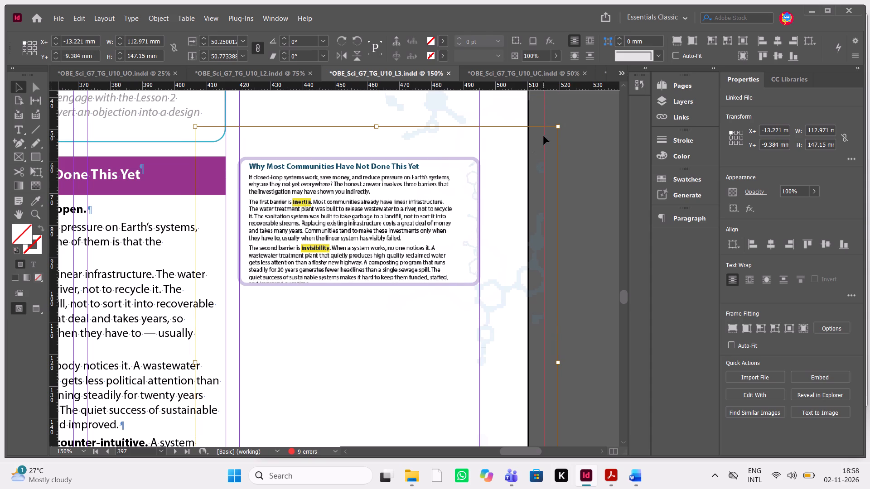
Enlarge the placed "Why Most Communities Have Not Done This Yet" page inside its frame to about 121 mm wide by 151 mm high.
left_click_drag(558, 128, 610, 110)
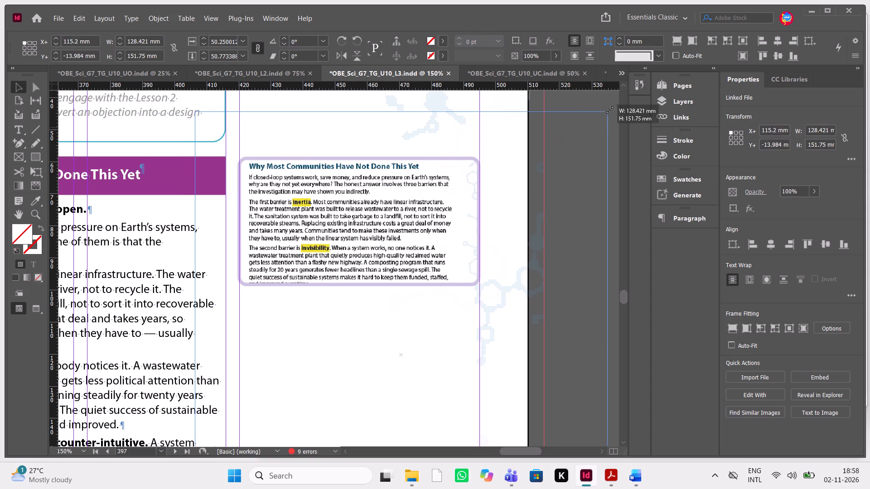
left_click_drag(610, 110, 627, 110)
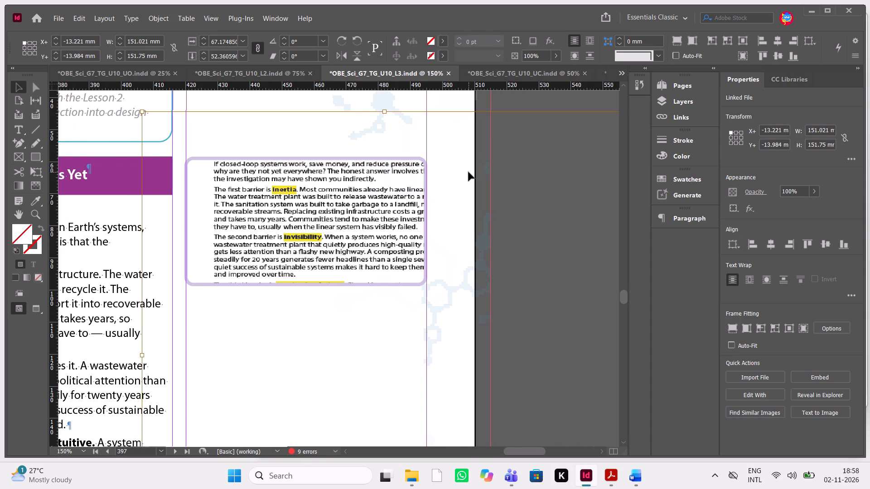
key("shift+Left")
key("shift+Left")
key("shift+Left")
key("shift+Down")
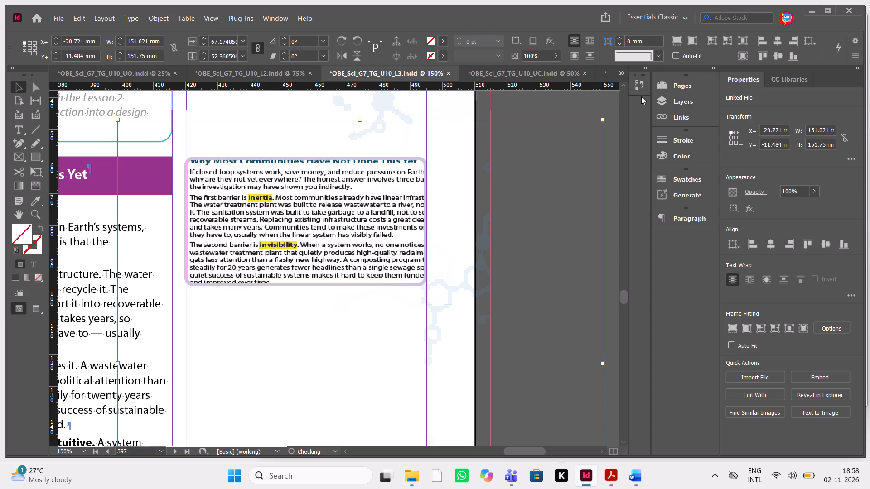
left_click_drag(602, 122, 592, 133)
left_click_drag(593, 130, 575, 130)
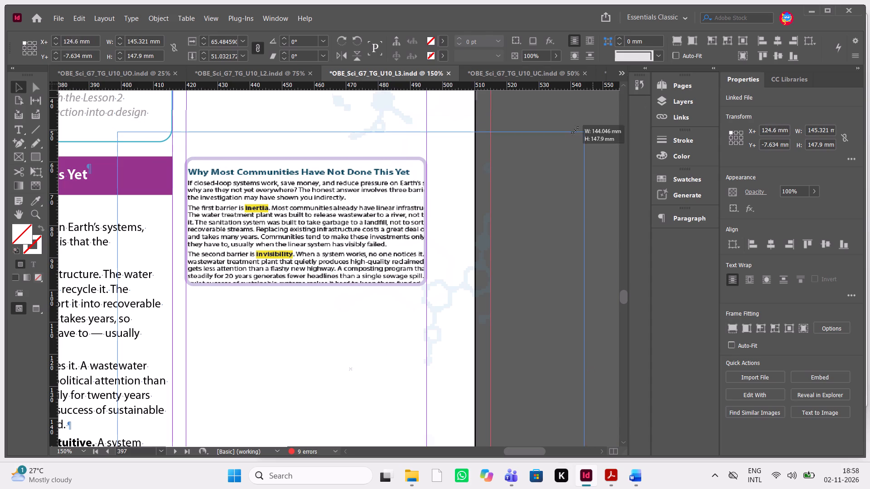
left_click_drag(575, 130, 560, 127)
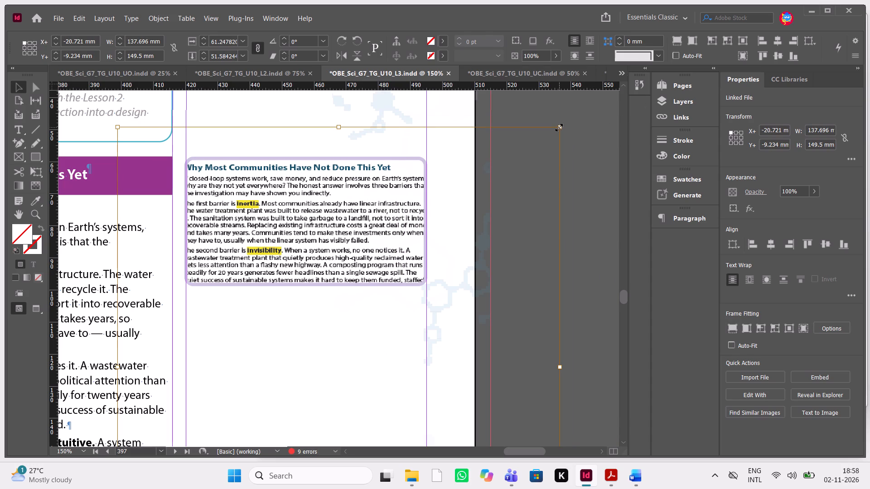
left_click_drag(559, 128, 507, 123)
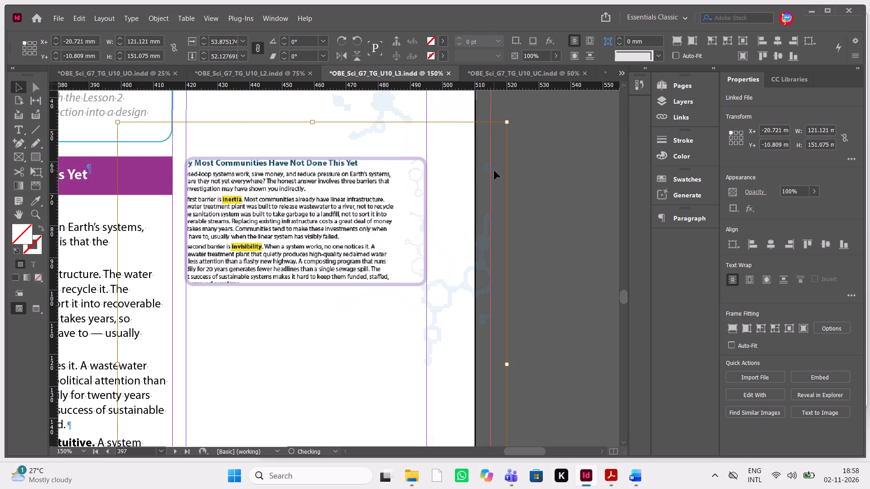
Reposition the enlarged page inside its frame at about X+ -13.7 mm, Y+ -8.8 mm, with its heading and text lines within the frame.
scroll(494, 171, "right", 1)
key("shift+Right")
key("shift+Right")
key("shift+Right")
key("shift+Right")
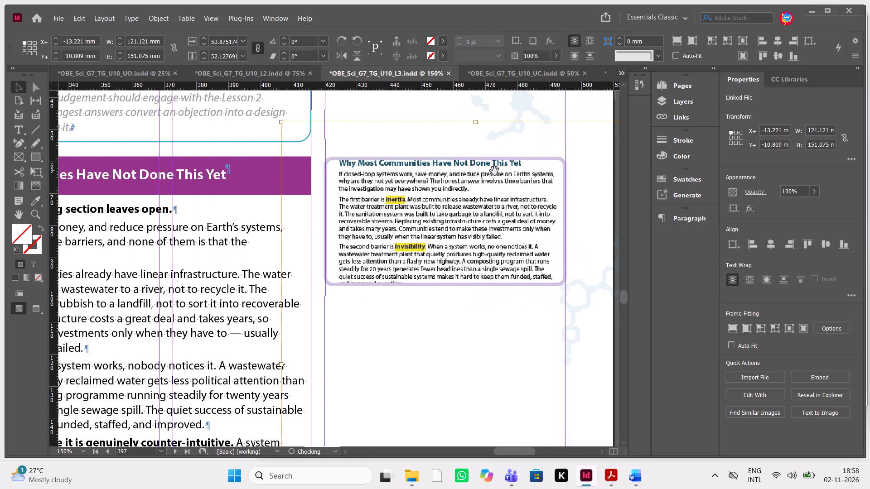
key("shift+Down")
key("shift+Down")
key("shift+Left")
key("shift+Left")
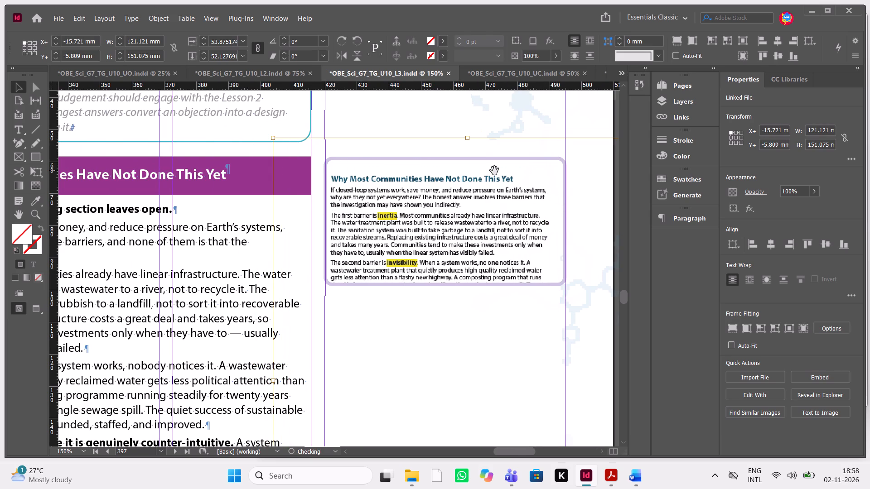
key("Right")
key("Right")
key("shift+Up")
key("shift+Up")
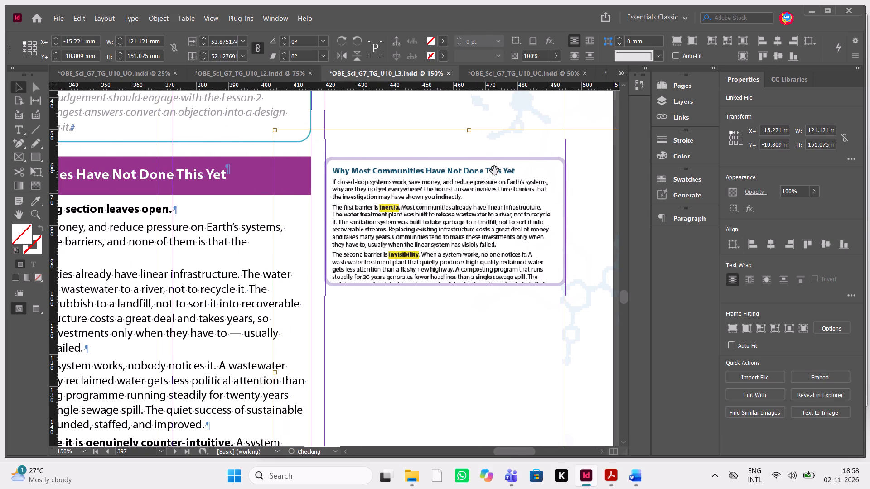
key("shift+Down")
key("shift+Right")
key("Left")
key("Left")
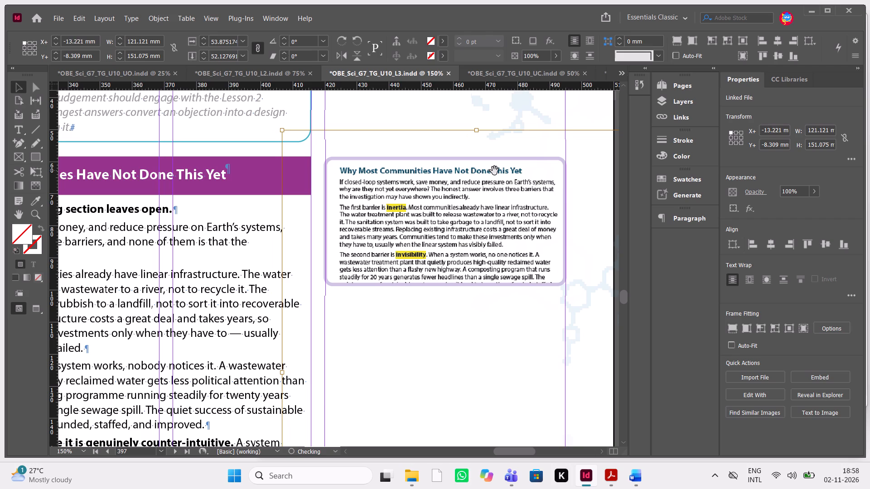
key("Left")
key("Left")
key("Up")
key("Up")
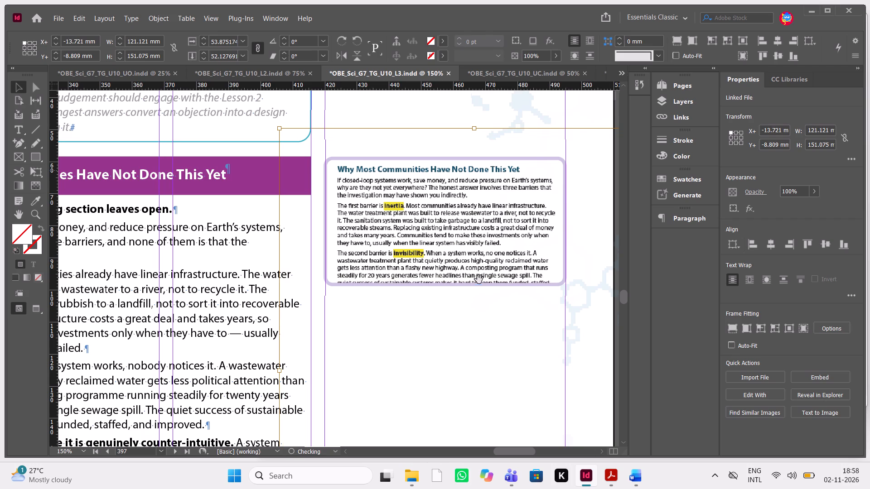
left_click(479, 279)
Extend the frame's bottom edge to a height of about 62.8 mm, ending just below the "monitoring fatigue" paragraph.
left_click(468, 343)
scroll(468, 343, "down", 1)
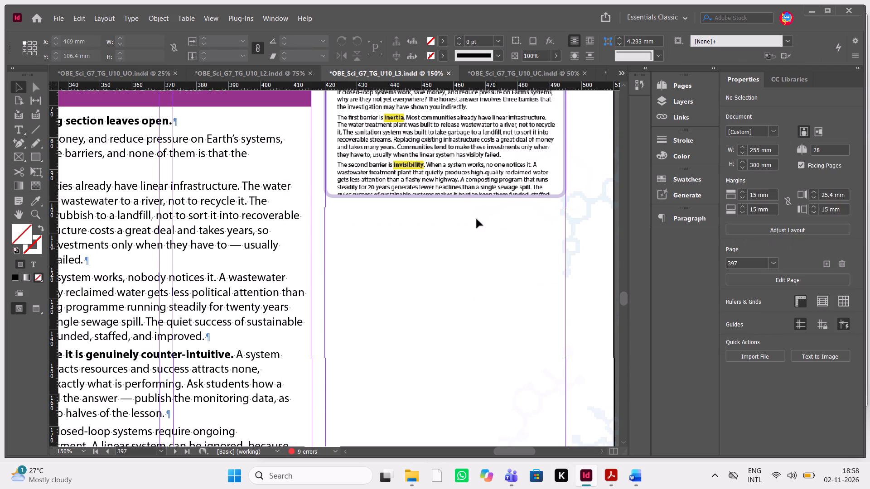
left_click(459, 195)
left_click_drag(443, 197, 440, 289)
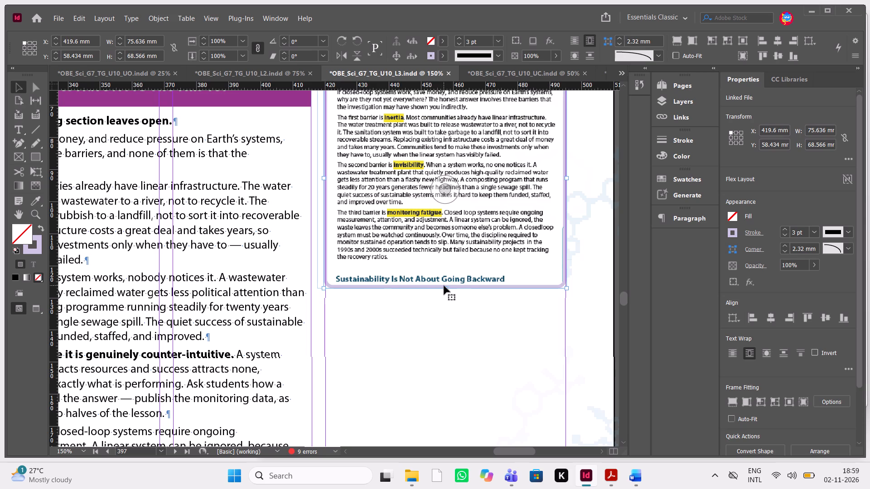
left_click_drag(444, 290, 446, 270)
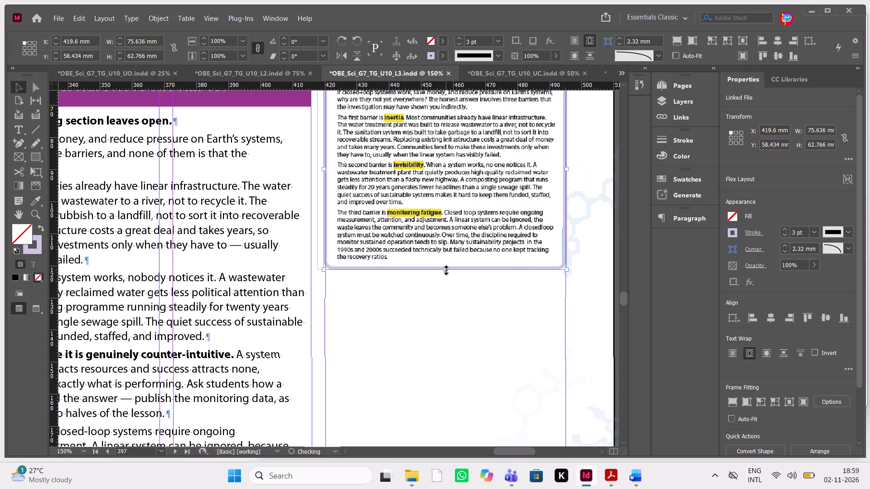
Nudge the page inside the extended frame to about Y+ -9.06 mm to balance the space above and below its text.
scroll(493, 203, "up", 1)
scroll(449, 211, "up", 1)
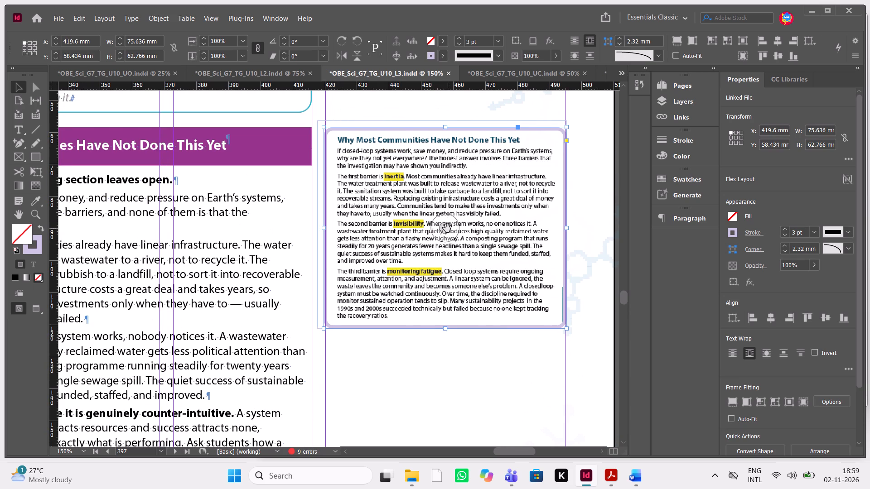
left_click(447, 228)
key("Up")
key("Up")
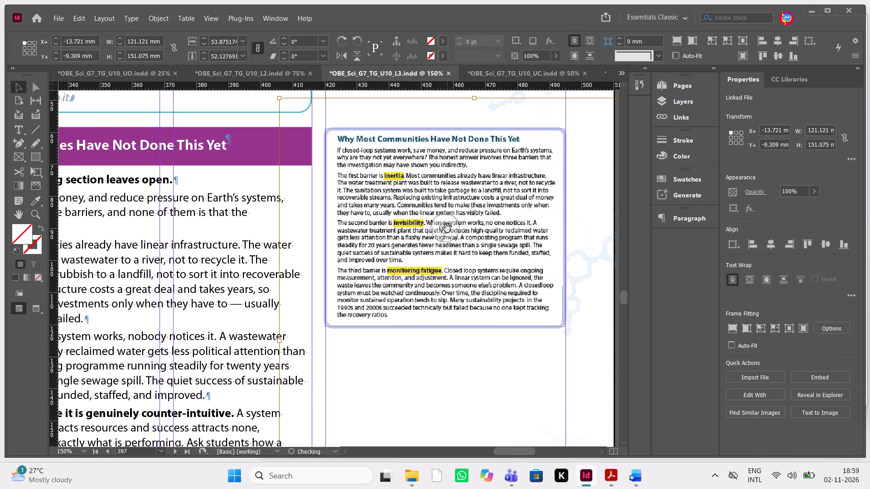
left_click(447, 228)
key("Down")
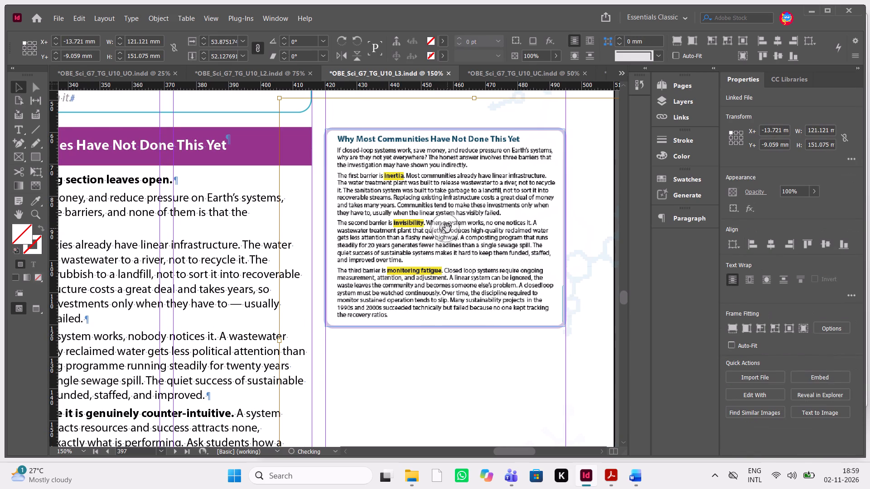
Raise the display performance of the placed page so its text renders sharply.
left_click(447, 228)
right_click(447, 228)
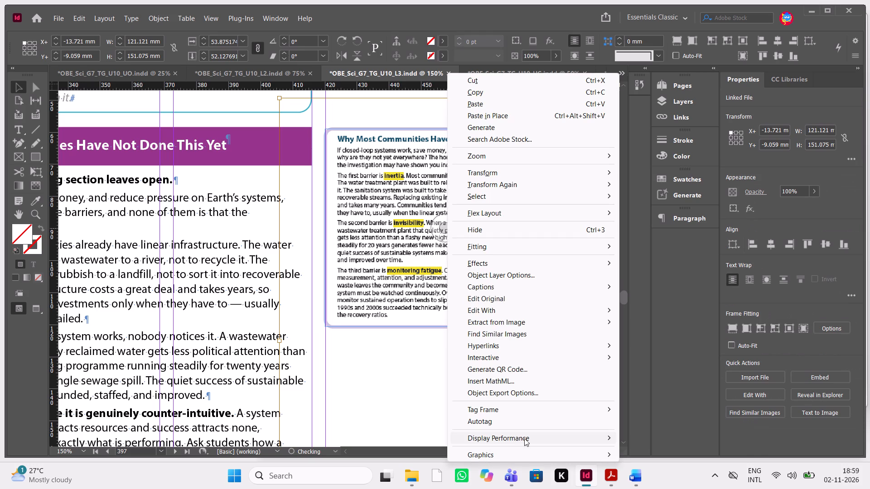
left_click(534, 438)
left_click(657, 463)
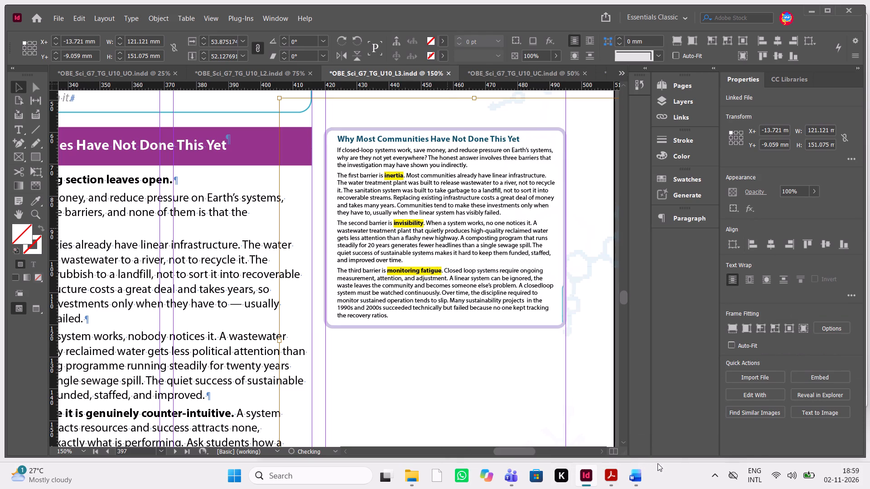
left_click(483, 416)
Paste the copied mini-image frame onto page 398 beside the "Sustainability Is Not About Going Backward" section.
scroll(483, 416, "right", 1)
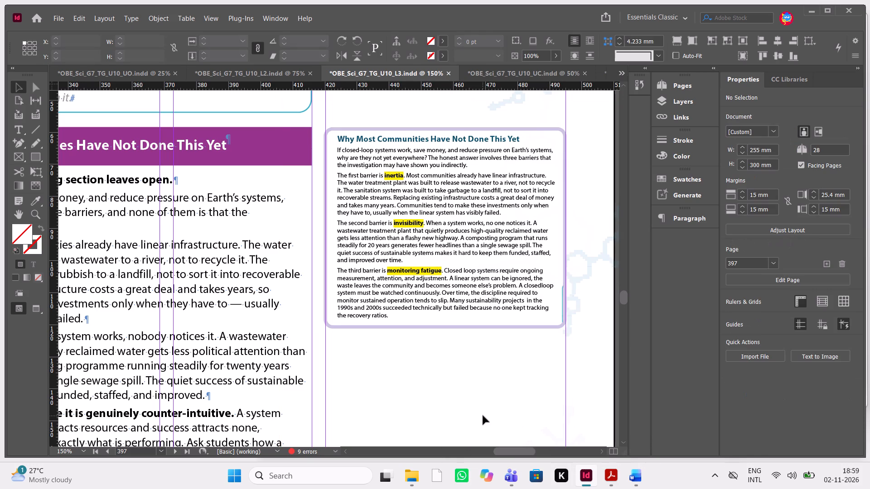
scroll(483, 416, "right", 1)
scroll(405, 221, "down", 2)
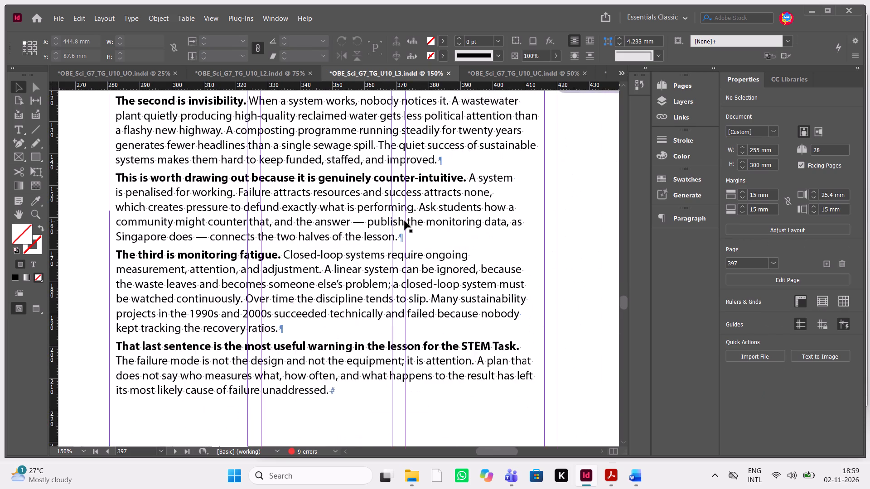
key("ctrl+minus")
key("ctrl+minus")
key("ctrl+minus")
scroll(405, 221, "down", 2)
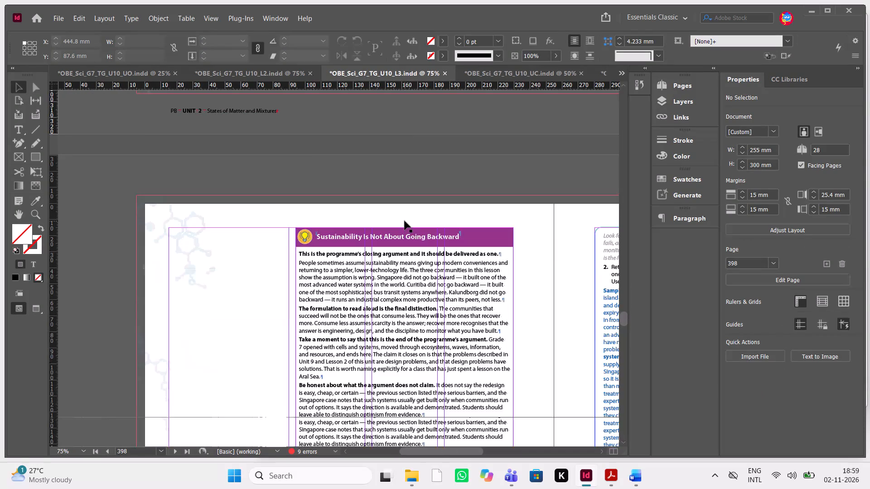
scroll(281, 255, "down", 1)
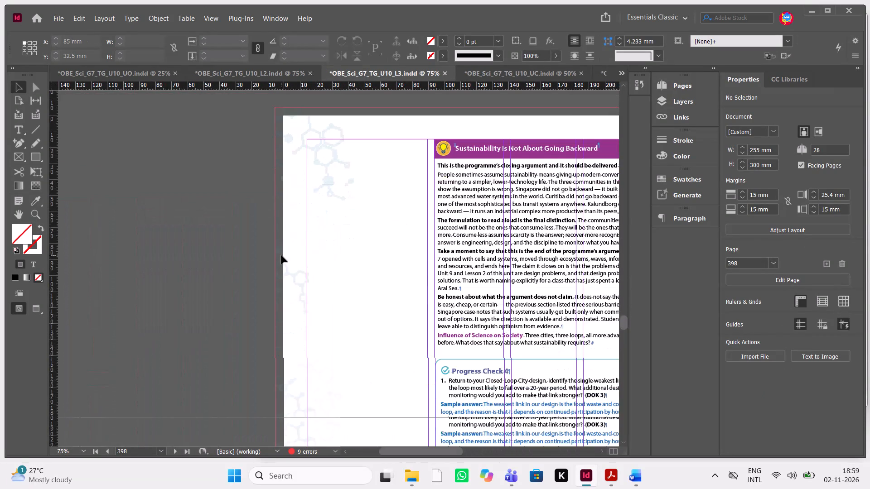
scroll(281, 255, "down", 1)
key("ctrl+minus")
key("ctrl+equal")
key("ctrl+equal")
key("ctrl+equal")
key("ctrl+equal")
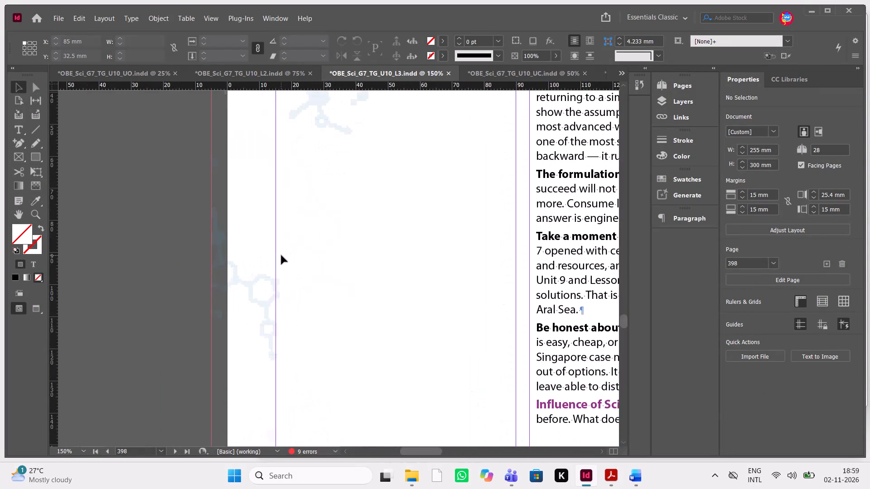
key("ctrl+v")
scroll(281, 255, "up", 1)
scroll(281, 255, "right", 1)
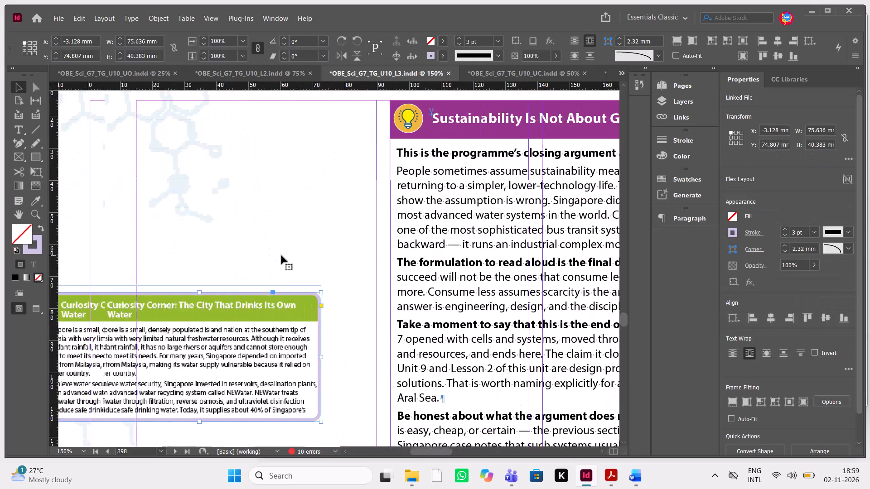
scroll(281, 255, "right", 1)
Delete the "Curiosity Corner: The City That Drinks Its Own Water" content from the pasted frame, keeping the empty frame.
left_click_drag(294, 350, 333, 188)
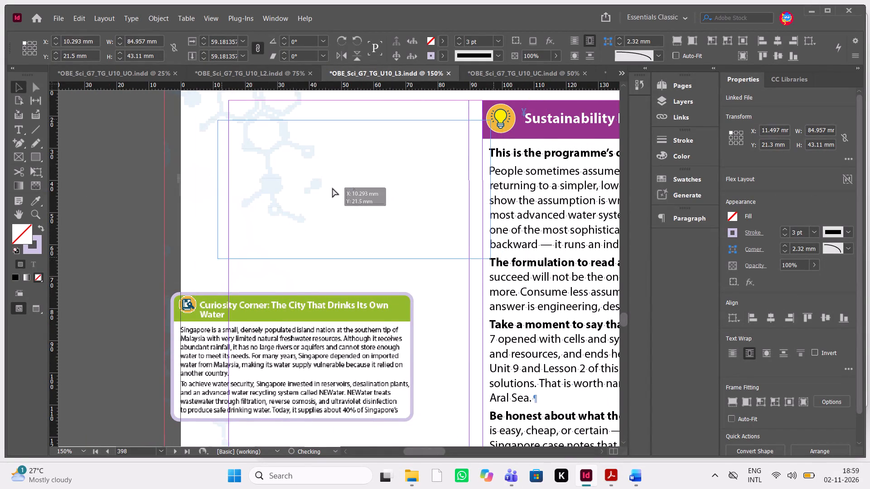
left_click_drag(333, 188, 315, 189)
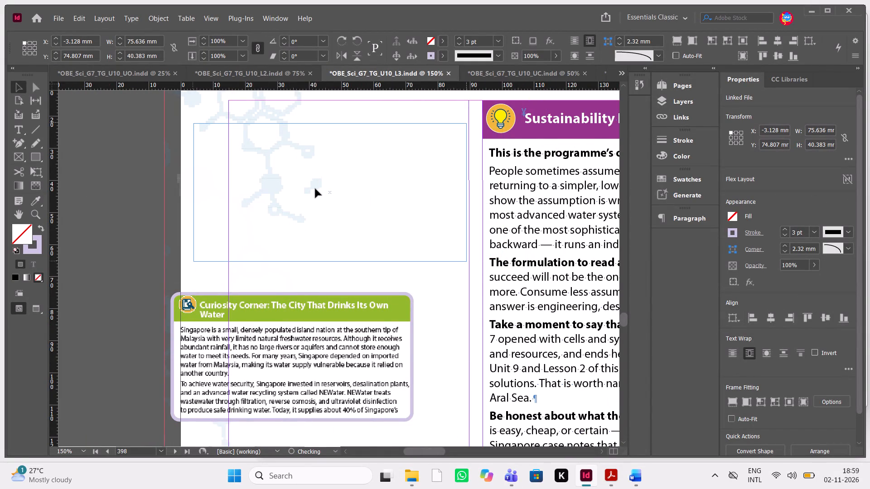
left_click(280, 364)
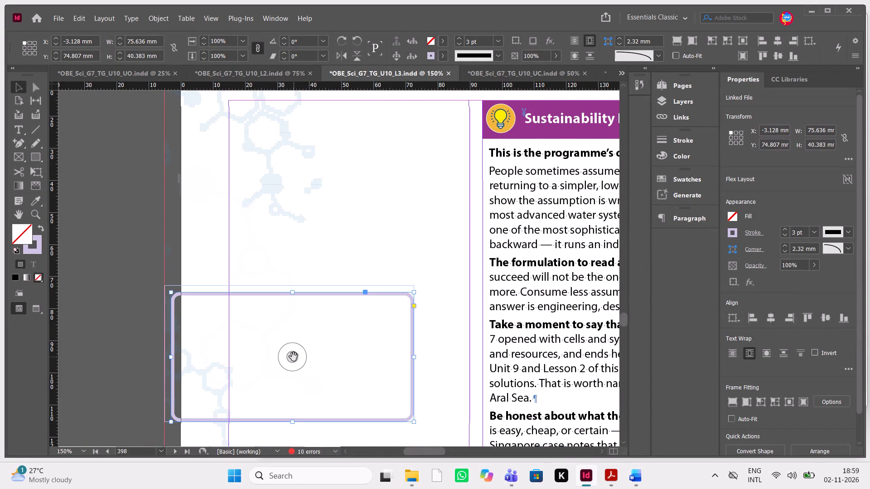
left_click(294, 357)
key("Delete")
Move the empty frame to the top of page 398's side column, at about X 14.15 mm, Y 15.16 mm.
left_click_drag(294, 357, 300, 344)
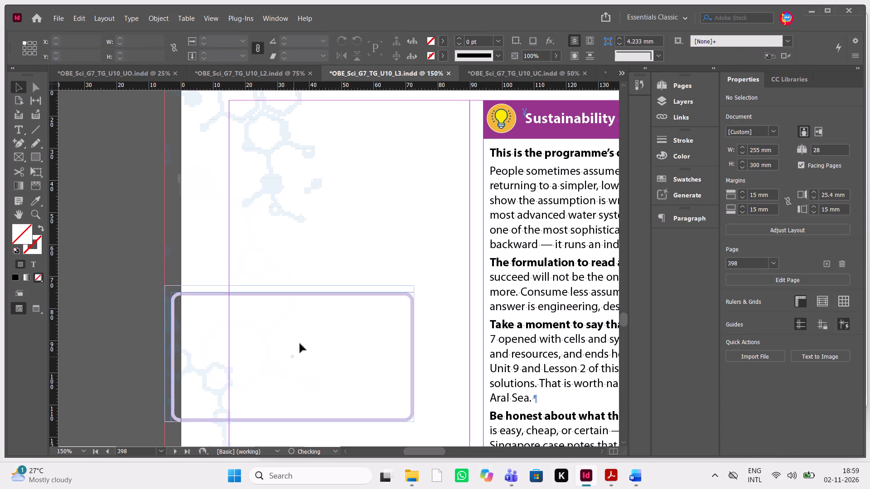
left_click_drag(300, 344, 354, 175)
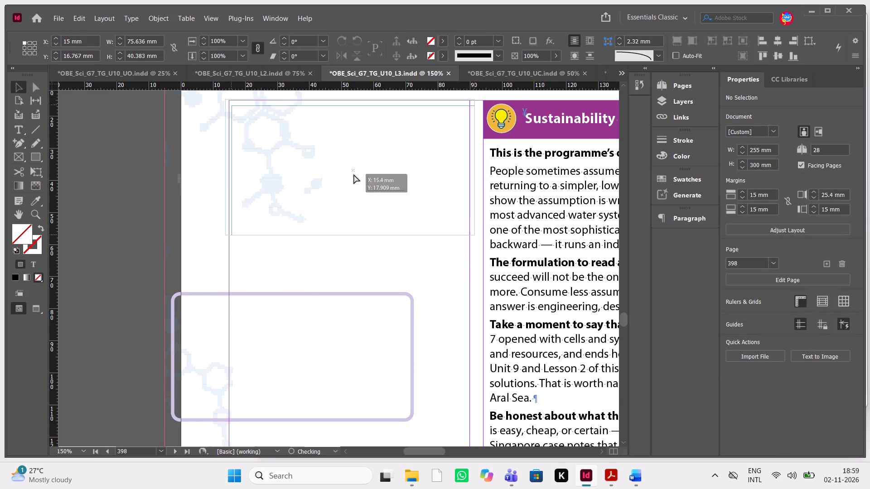
left_click_drag(354, 175, 354, 175)
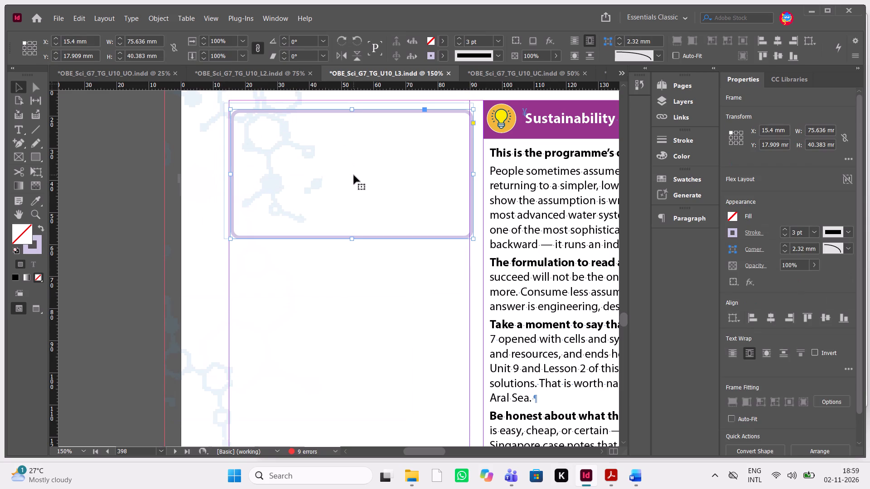
key("Left")
key("Left")
key("Left")
key("Left")
key("Left")
key("Left")
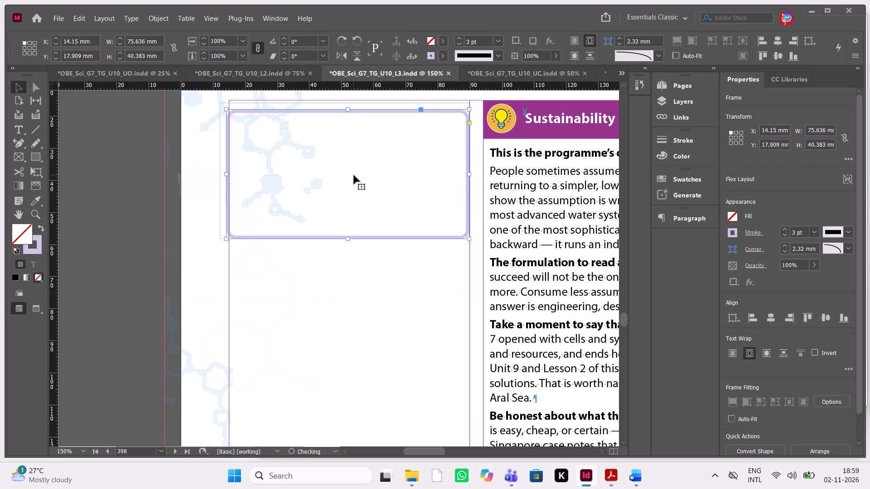
key("Right")
key("shift+Up")
key("shift+Down")
key("shift+Up")
key("Up")
key("Down")
key("Up")
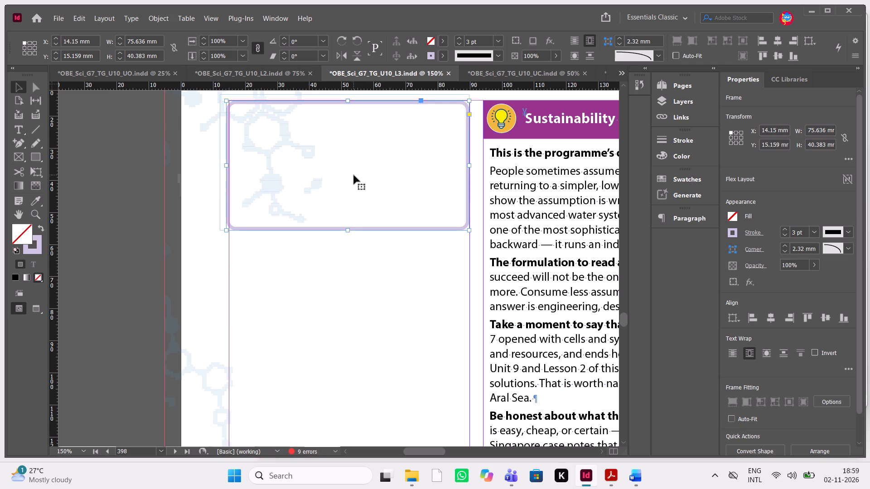
Place page 165 of OBE_Science_KSA_Grade 7 Vol 3_4P_.pdf into the empty frame on page 398, checking the section against the student book PDF.
key("ctrl+d")
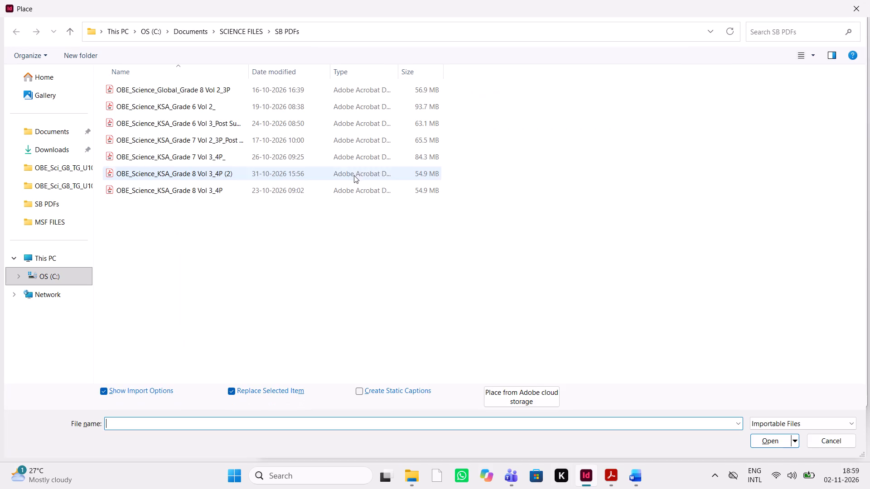
left_click(258, 156)
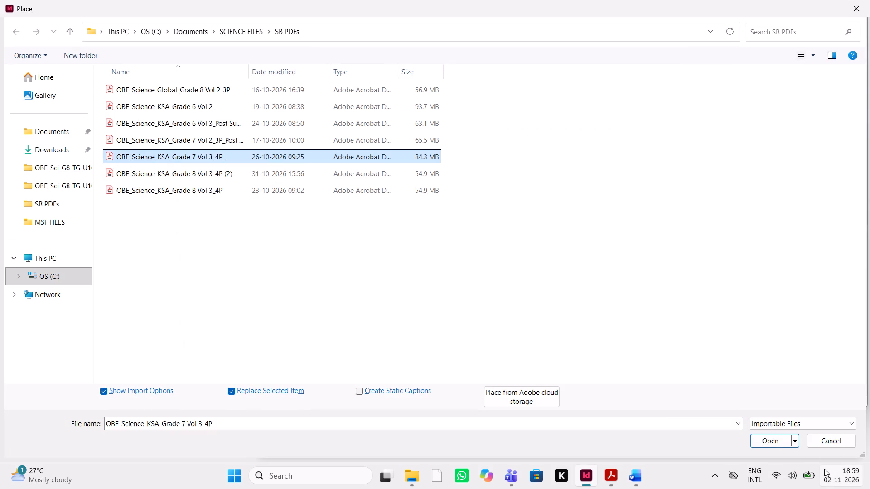
left_click(779, 442)
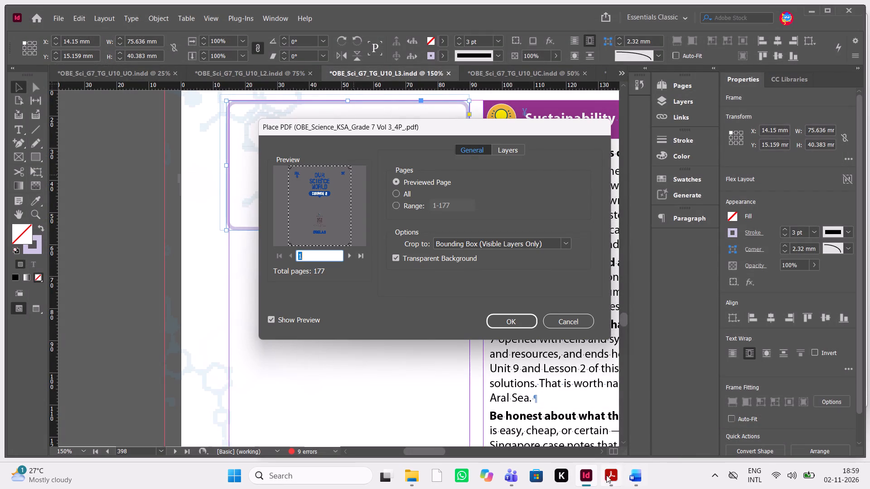
key("BackSpace")
type("162")
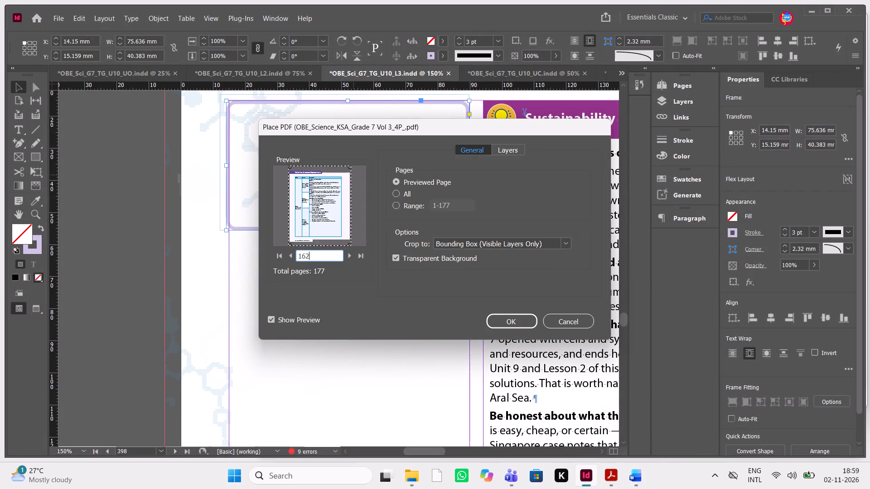
left_click(353, 254)
left_click(353, 254)
left_click(353, 254)
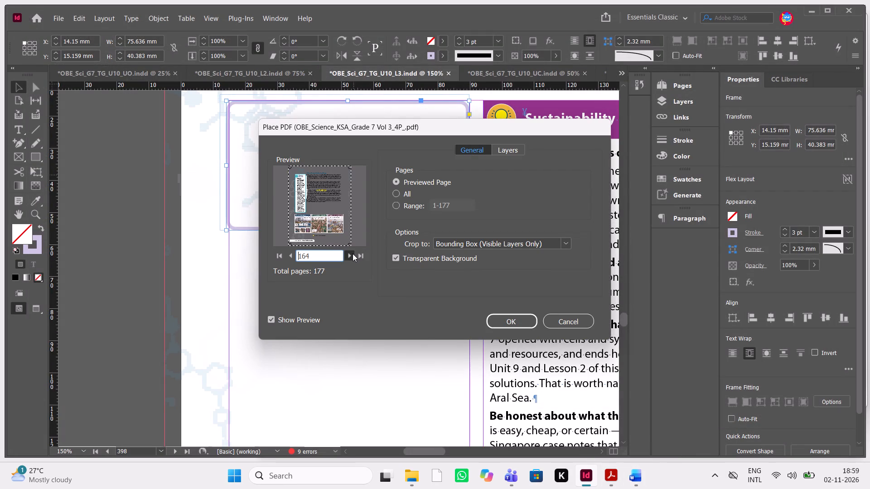
left_click(612, 476)
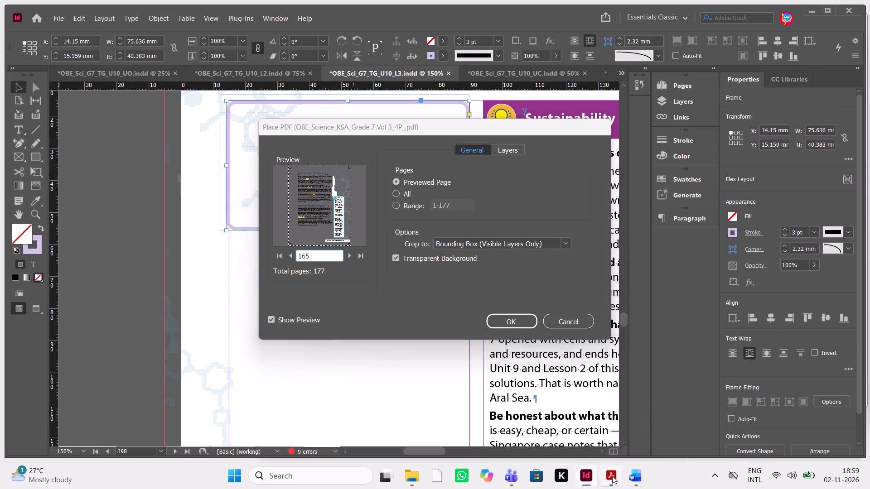
scroll(472, 285, "down", 1)
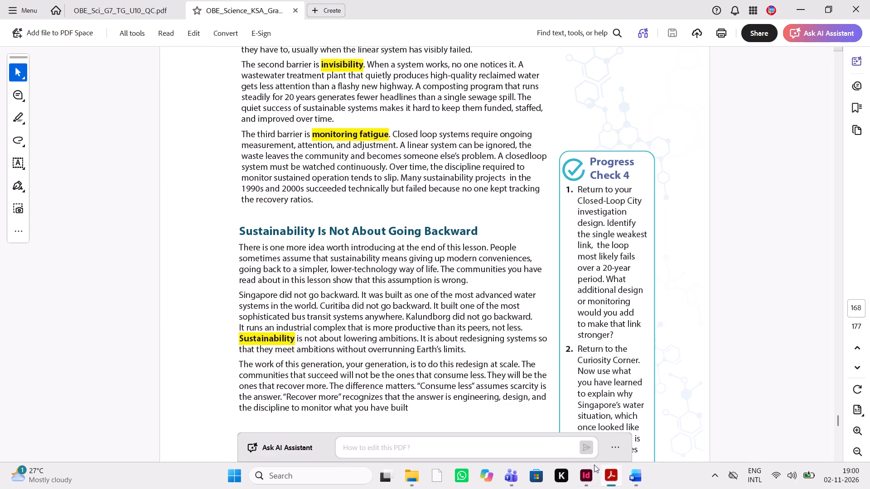
left_click(592, 488)
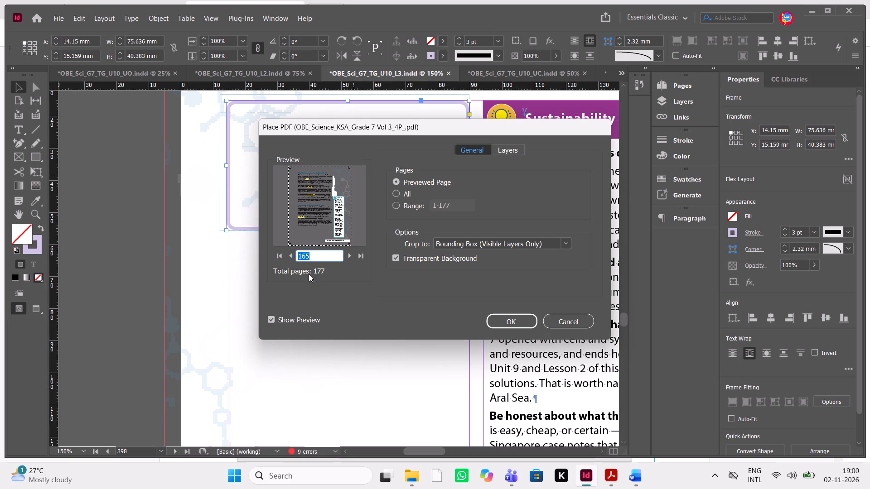
left_click(615, 476)
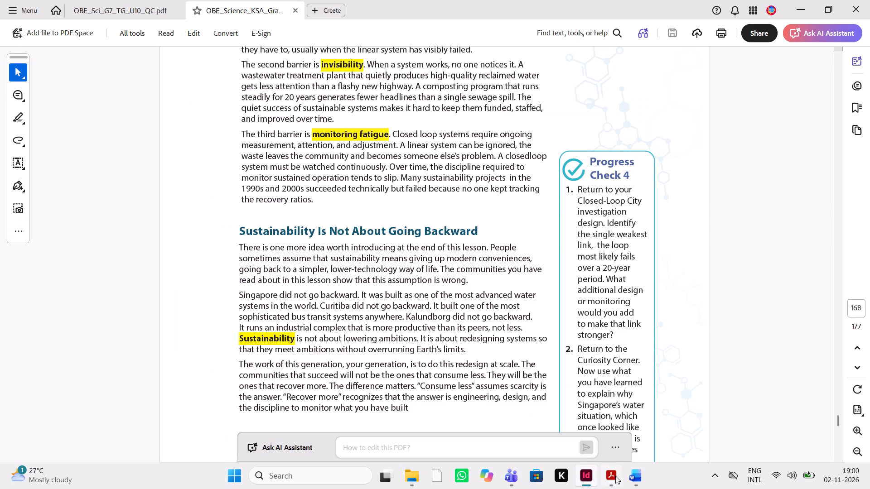
left_click(615, 476)
left_click(511, 323)
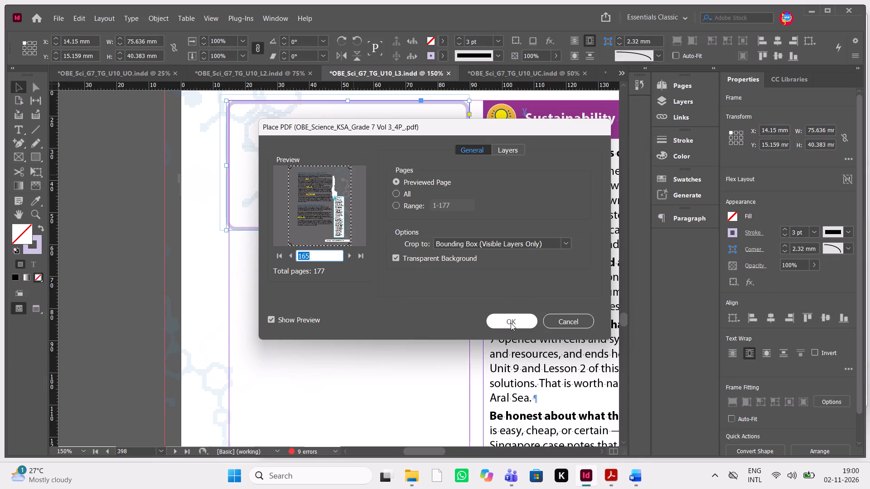
Shift the placed page inside its frame to about X+ -8.74 mm, Y+ -48.08 mm, starting the crop at the "Sustainability Is Not About Going Backward" heading.
scroll(405, 208, "up", 1)
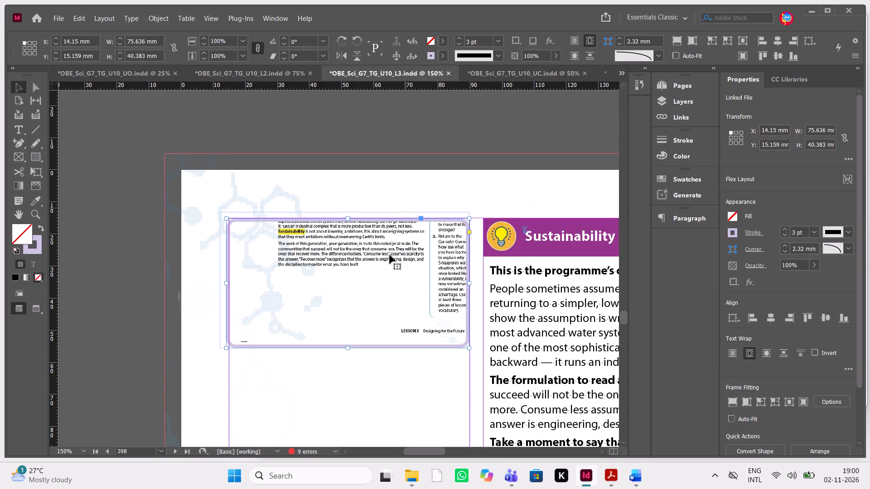
left_click(345, 284)
key("shift+Down")
key("shift+Down")
key("shift+Down")
key("shift+Down")
key("shift+Down")
key("shift+Down")
key("shift+Down")
key("shift+Down")
key("shift+Down")
key("shift+Down")
key("shift+Down")
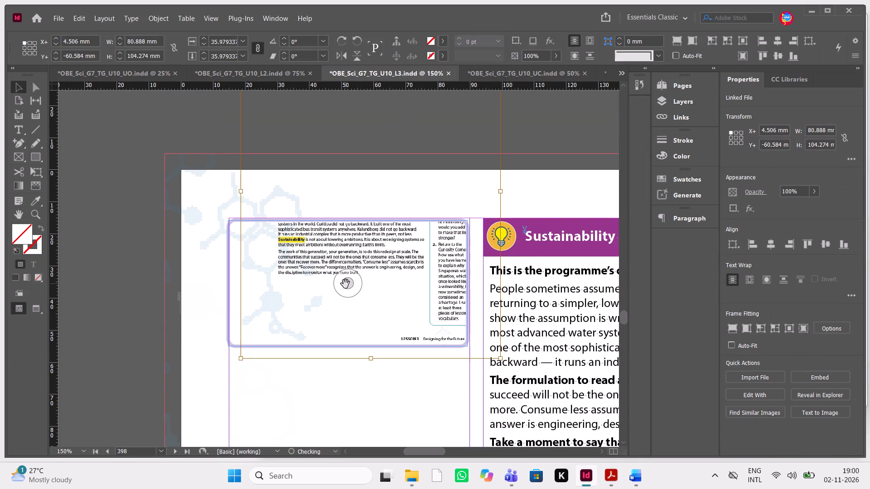
key("shift+Left")
key("shift+Left")
key("shift+Left")
key("shift+Left")
key("shift+Up")
key("shift+Up")
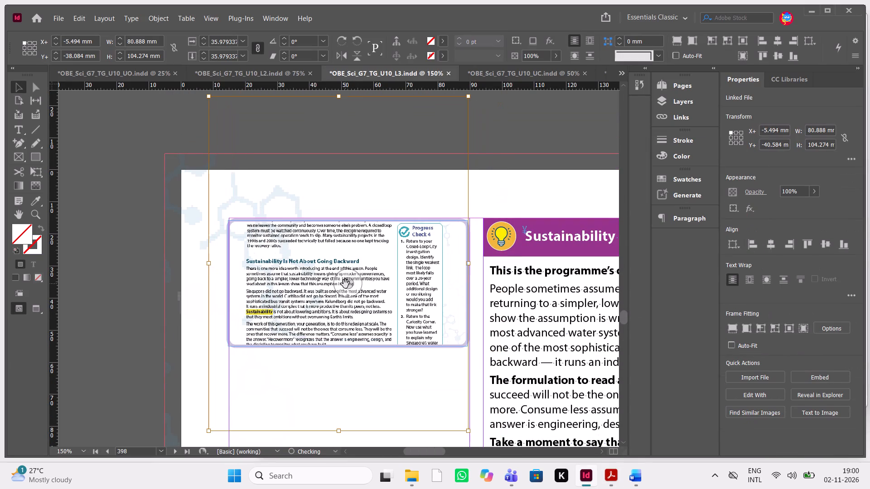
key("shift+Up")
key("shift+Up")
key("shift+Up")
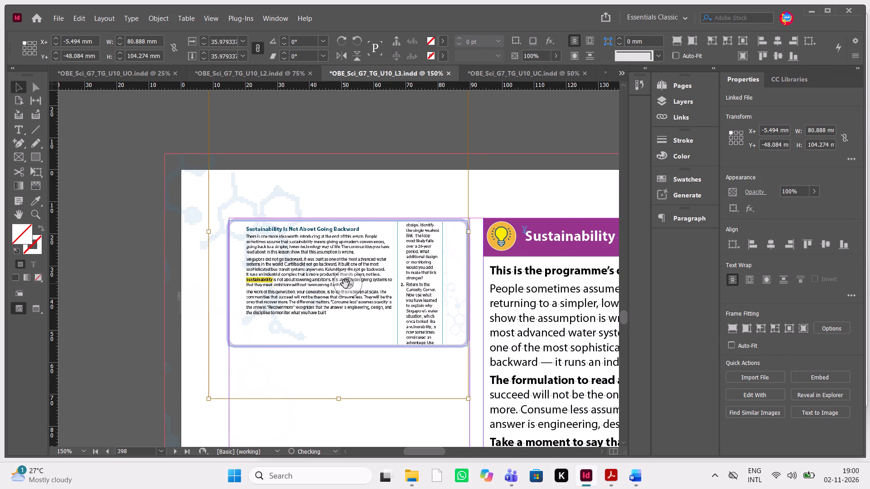
scroll(345, 284, "down", 1)
key("Left")
key("Left")
key("Left")
key("Left")
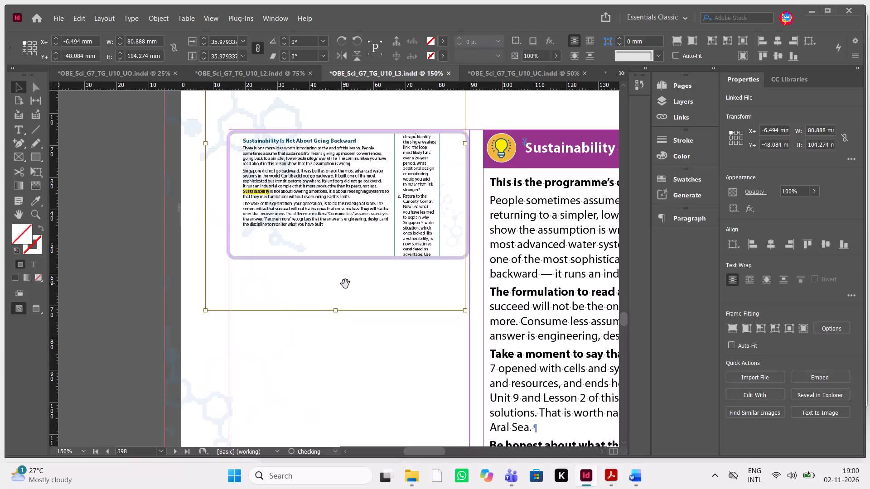
key("Left")
key("Left")
key("Left")
key("Left")
key("Left")
key("Left")
key("Left")
key("Left")
key("Left")
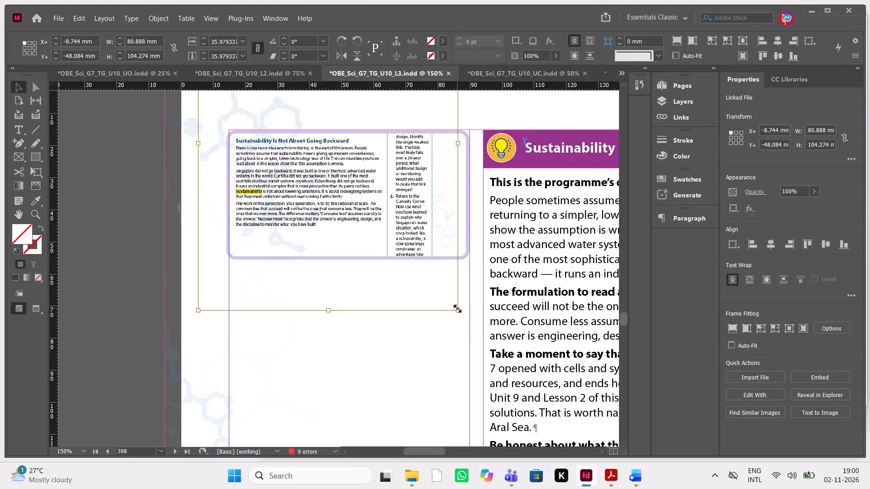
Enlarge the placed page inside the frame to about 116.6 mm wide by 114 mm high so the section's text column fills the frame.
left_click_drag(458, 309, 554, 336)
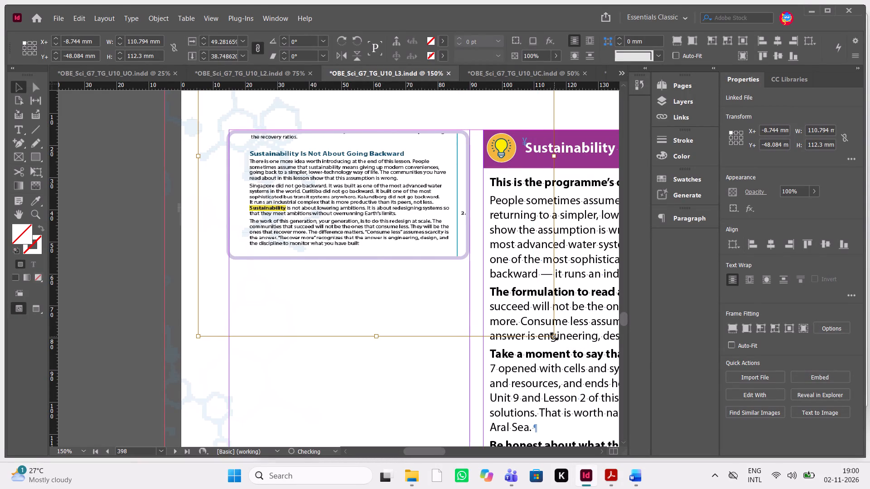
right_click(557, 319)
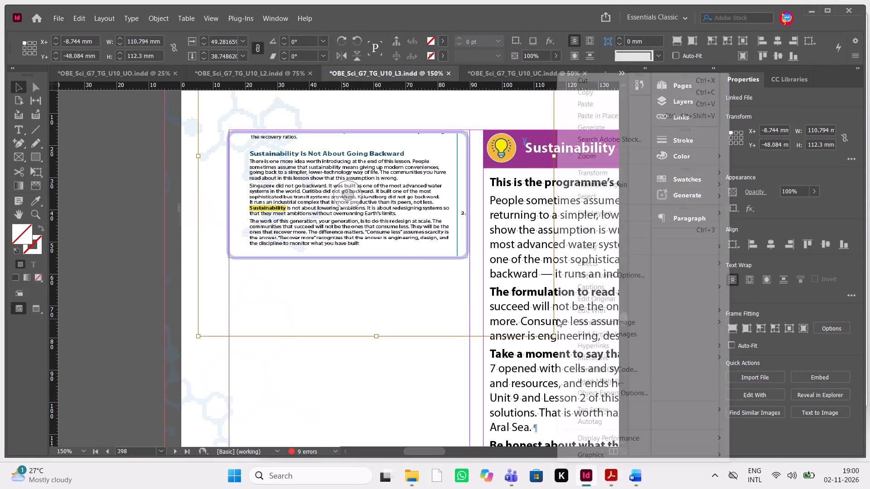
left_click(552, 336)
left_click_drag(552, 336, 572, 342)
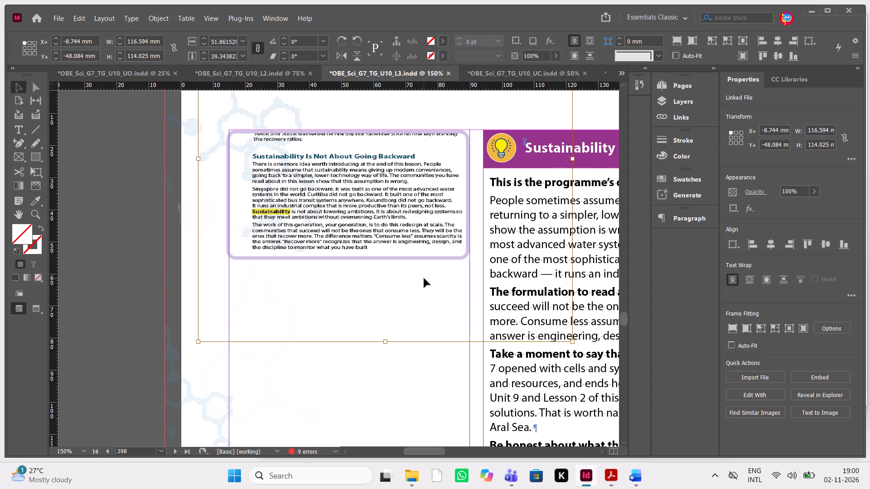
Reposition the enlarged page inside the frame to about X+ -10.74 mm, Y+ -52.83 mm, with the section heading just below the top border.
key("shift+Down")
key("shift+Down")
key("shift+Up")
key("shift+Up")
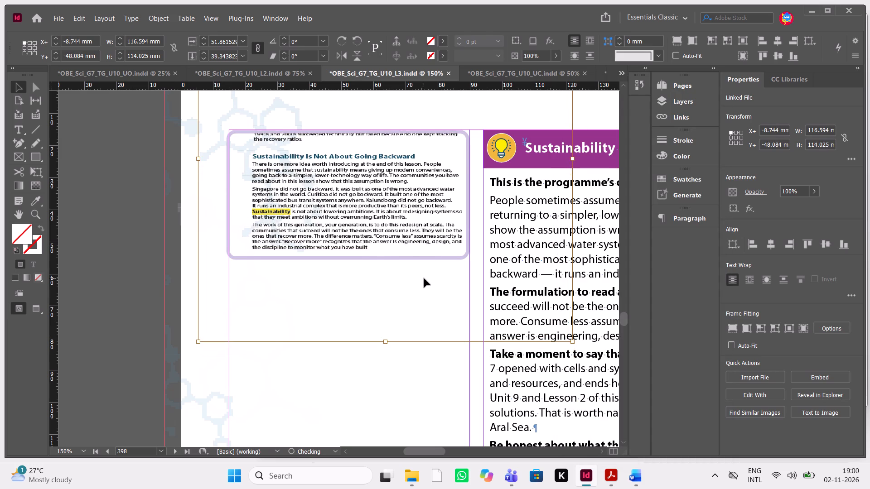
key("shift+Up")
key("shift+Up")
key("shift+Up")
key("Down")
key("Down")
key("Down")
key("Down")
key("Down")
key("Down")
key("Down")
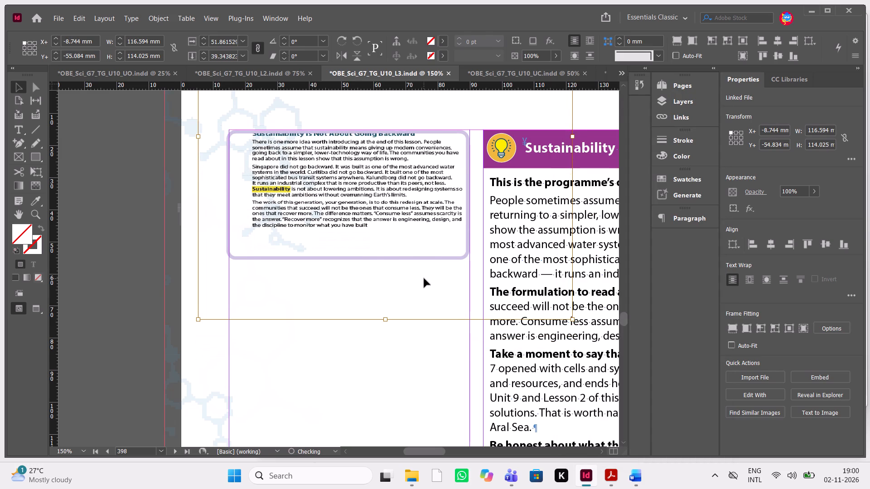
key("Down")
key("Down")
key("Left")
key("Left")
key("Left")
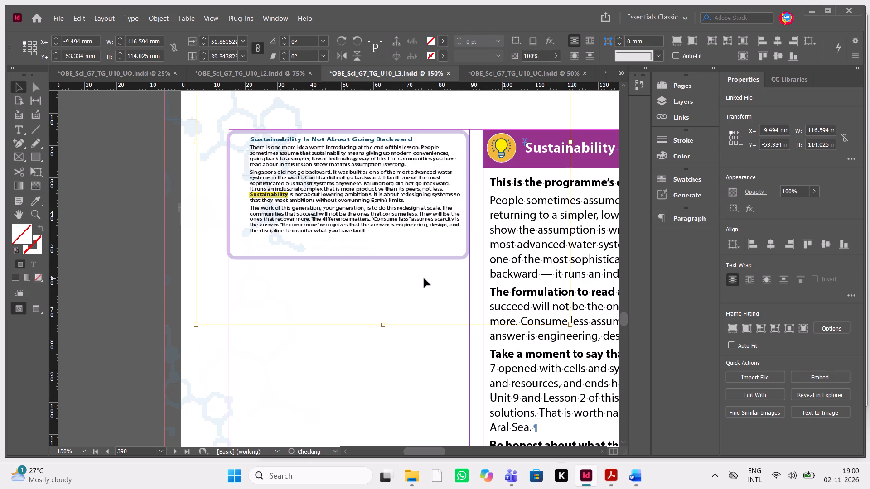
key("Left")
key("Left")
key("Left")
key("Left")
key("Down")
key("Left")
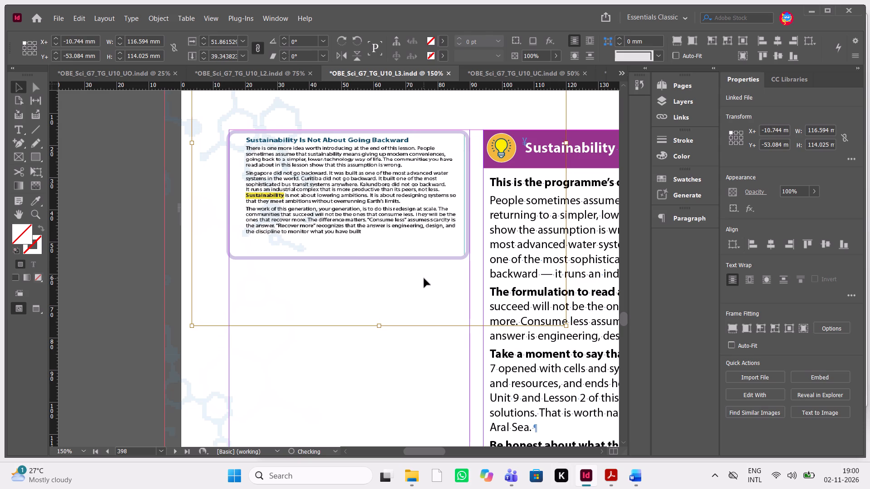
key("Down")
Stretch the placed page's height to about 127 mm and raise it to about Y+ -57.83 mm so the section fills the frame vertically.
left_click_drag(377, 327, 378, 333)
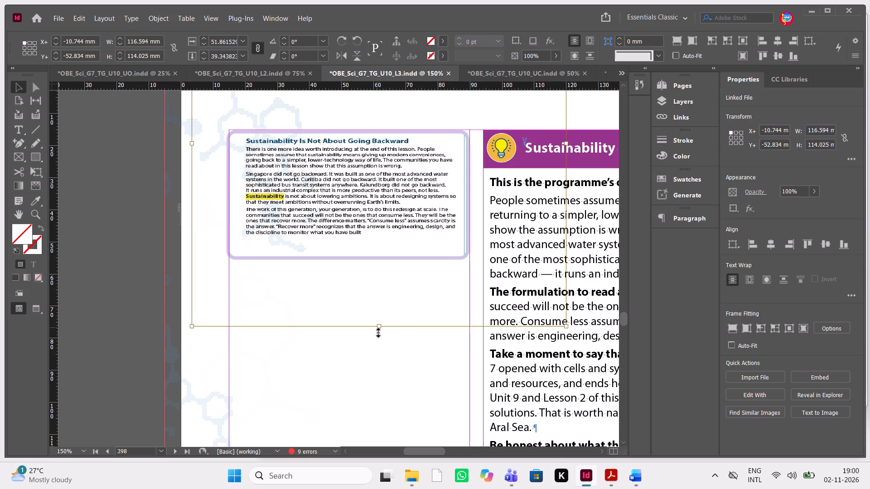
left_click_drag(378, 333, 381, 351)
key("shift+Up")
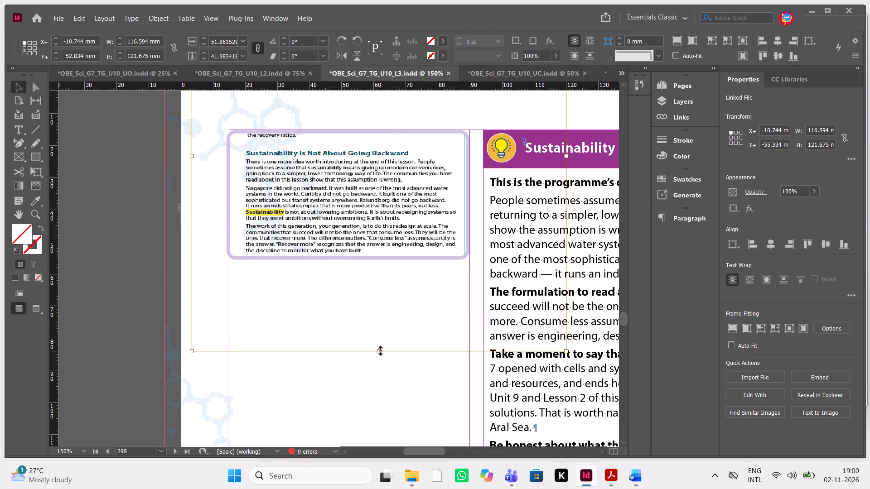
key("shift+Up")
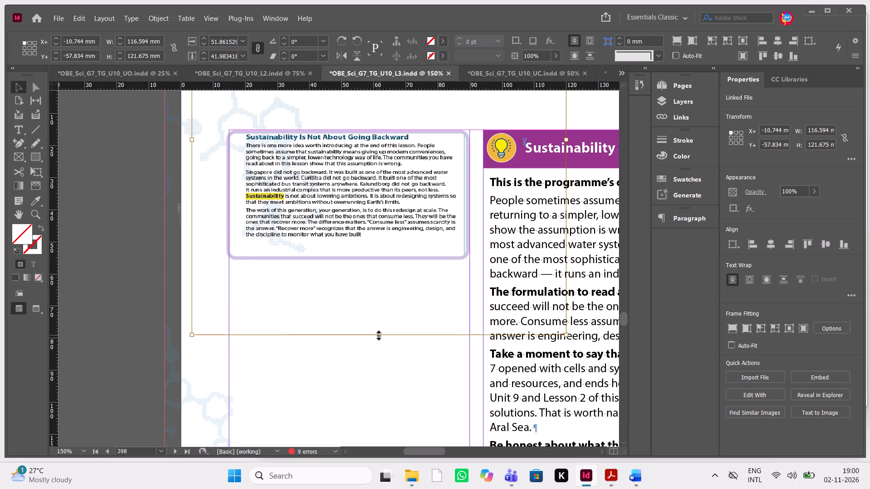
left_click_drag(379, 336, 379, 352)
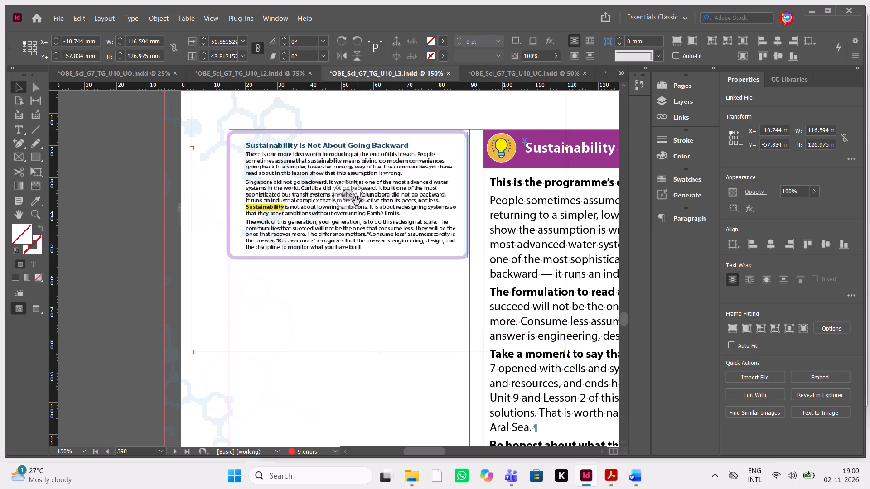
Set the placed page's display performance to High Quality Display.
left_click(357, 201)
right_click(357, 201)
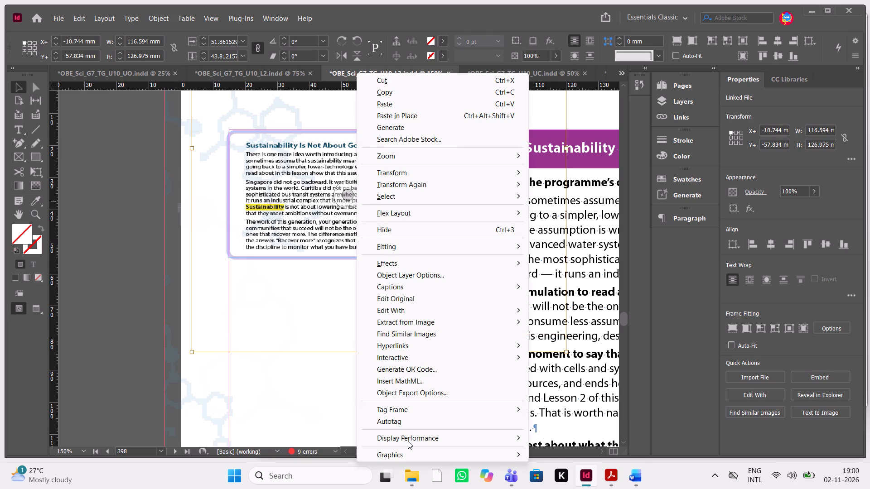
left_click(412, 441)
left_click(552, 464)
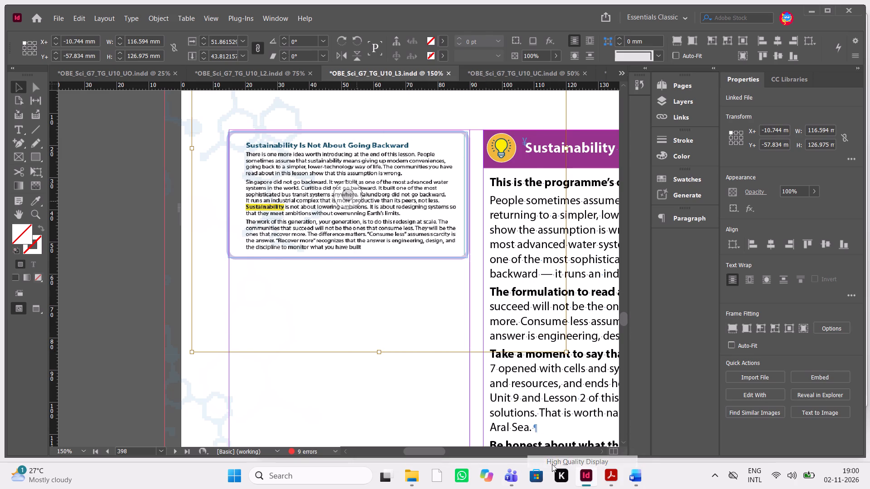
left_click(384, 412)
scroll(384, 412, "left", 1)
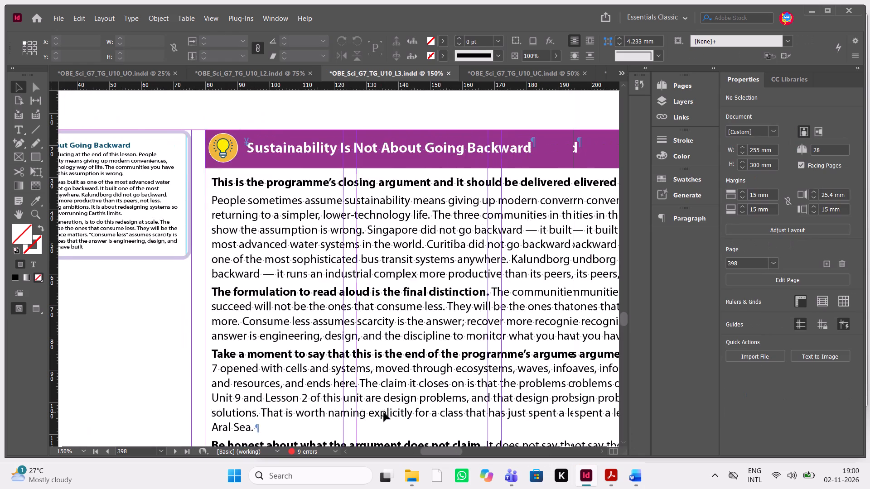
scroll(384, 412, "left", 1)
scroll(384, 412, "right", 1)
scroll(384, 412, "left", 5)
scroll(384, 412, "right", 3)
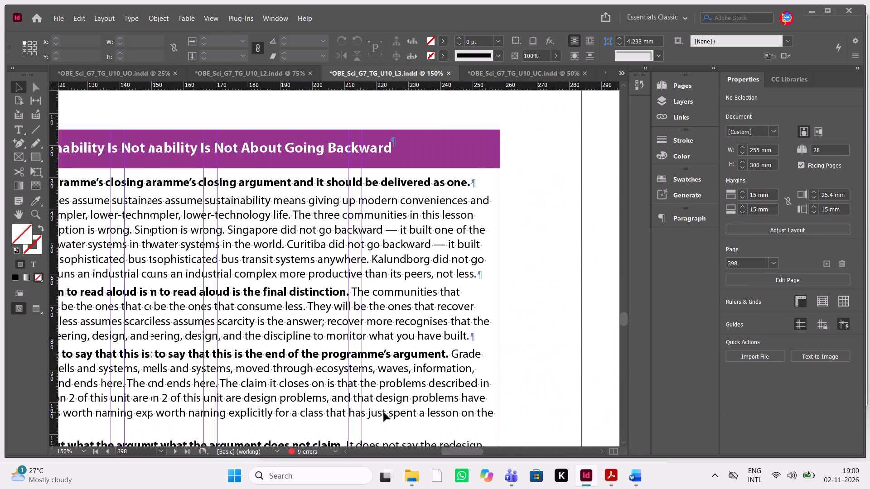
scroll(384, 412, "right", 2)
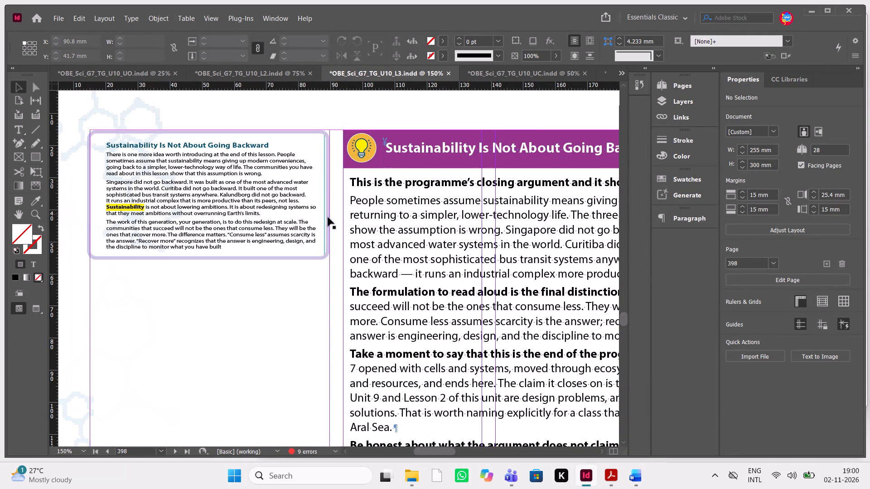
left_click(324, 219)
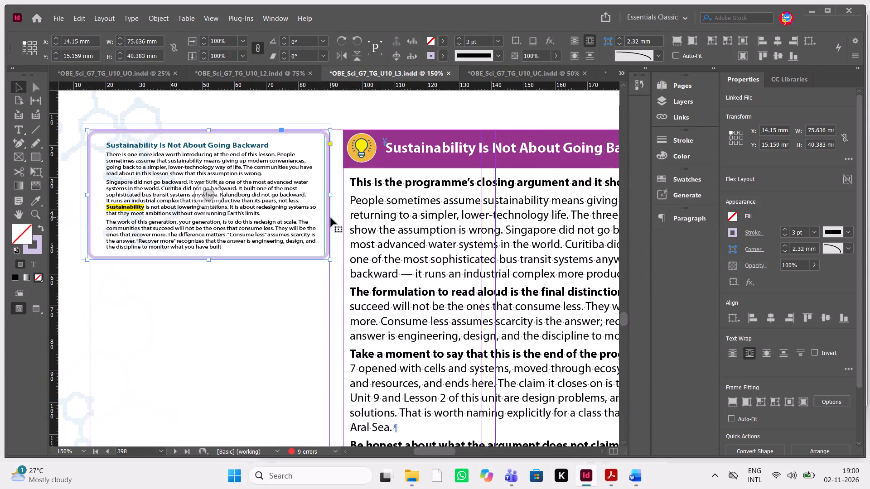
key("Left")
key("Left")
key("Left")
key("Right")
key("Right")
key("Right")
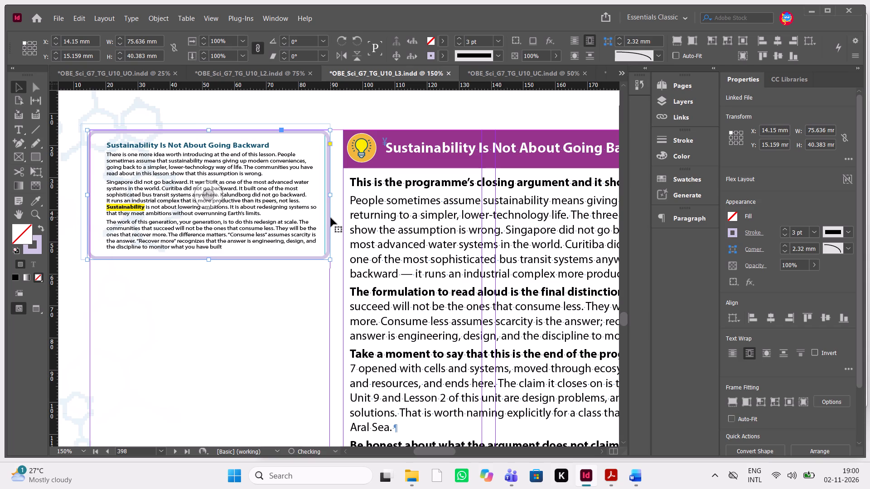
Enlarge the placed page inside the mini-image frame to about 133 mm wide by 131 mm high.
left_click(222, 194)
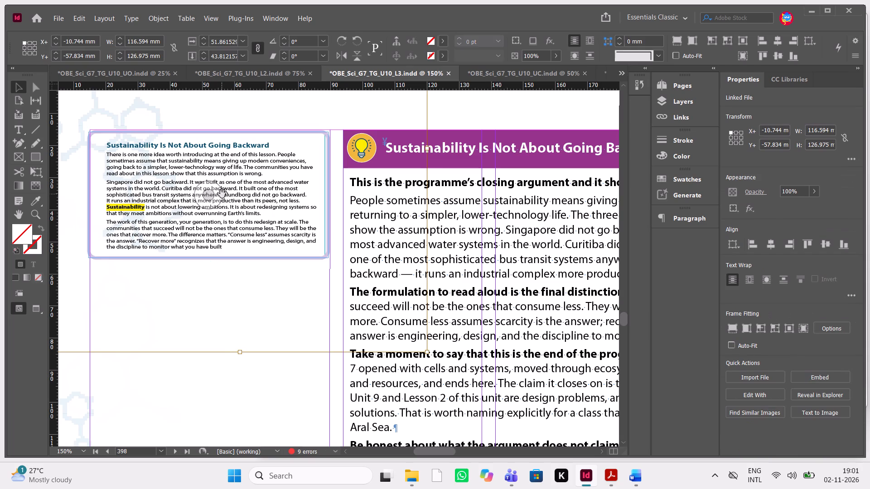
key("Right")
key("Right")
key("Right")
scroll(222, 194, "right", 1)
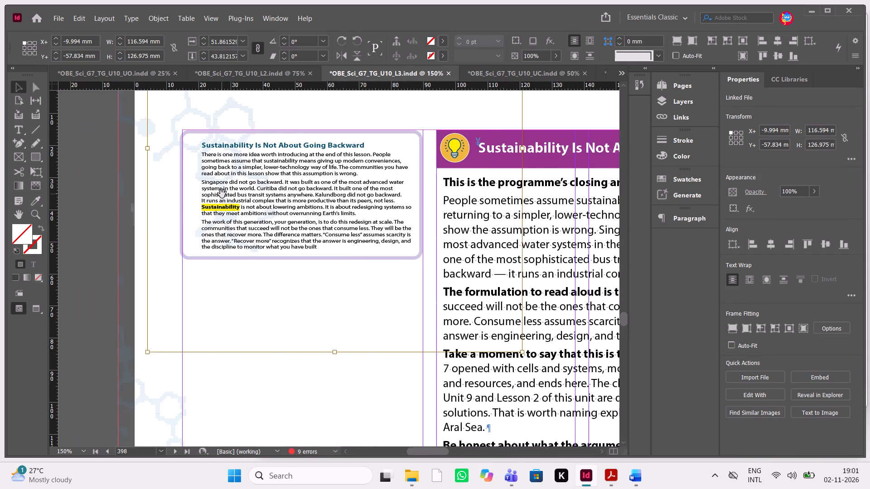
scroll(222, 194, "left", 1)
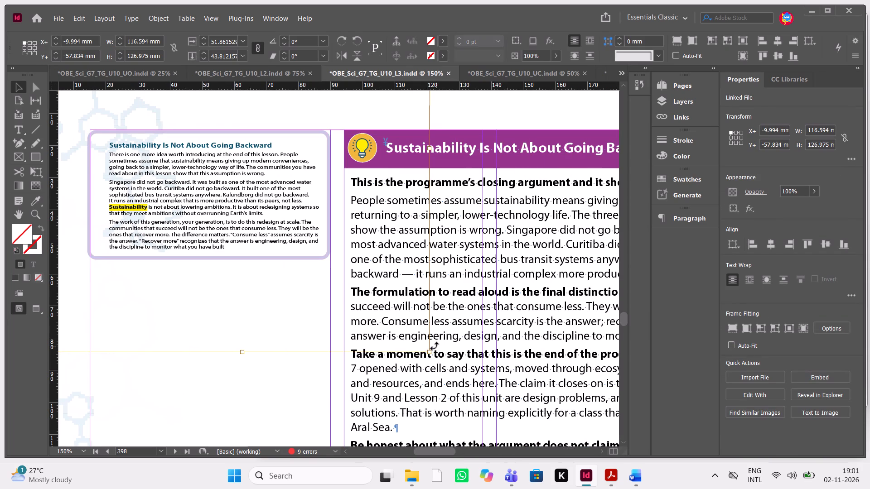
left_click_drag(428, 353, 481, 364)
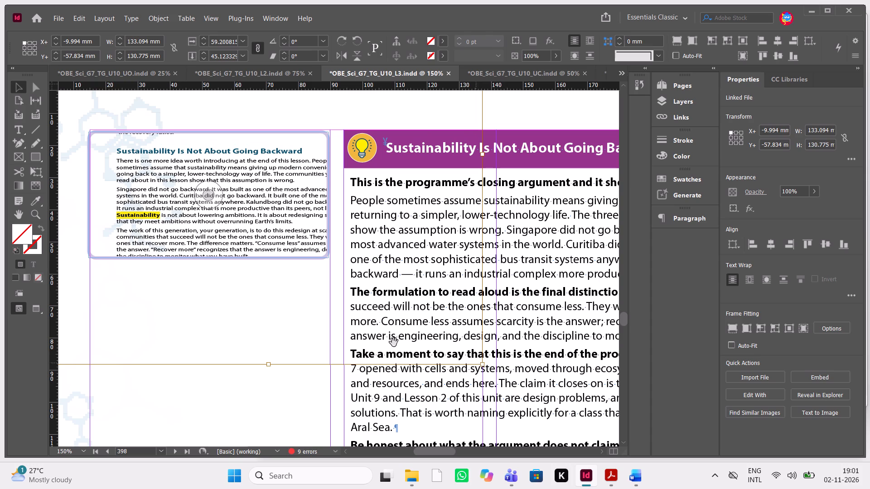
Reposition the placed page inside the frame to about X+ -17.49 mm, Y+ -61.33 mm.
key("shift+Left")
key("shift+Left")
key("shift+Left")
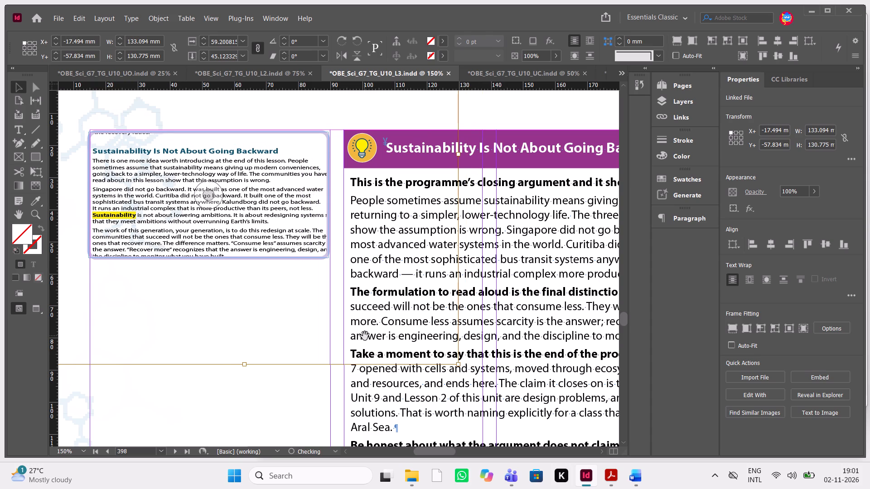
key("Down")
key("Up")
key("Up")
key("Up")
key("Up")
key("Up")
key("Up")
key("Up")
key("Up")
key("Up")
key("Up")
key("Up")
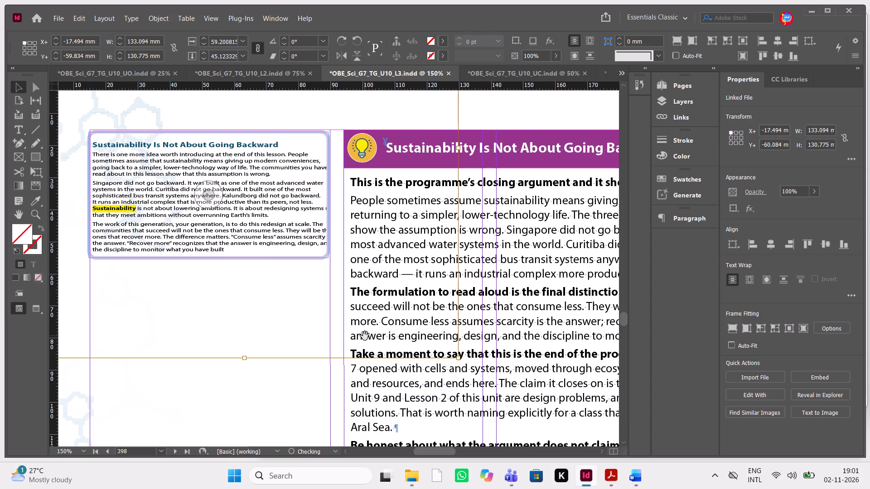
key("Up")
key("Up")
key("Up")
key("Up")
key("Up")
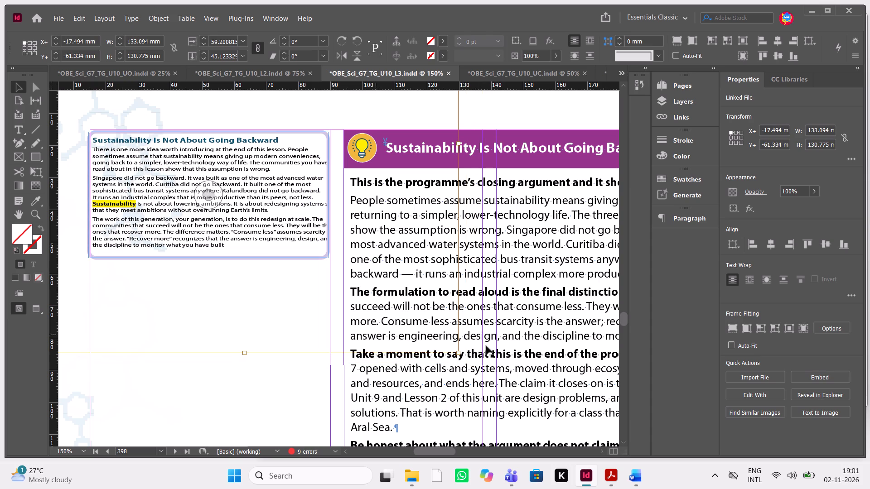
Reduce the placed page to about 127.2 mm wide by 129.9 mm high so the full text lines fit inside the frame.
left_click(458, 353)
left_click_drag(458, 353, 453, 352)
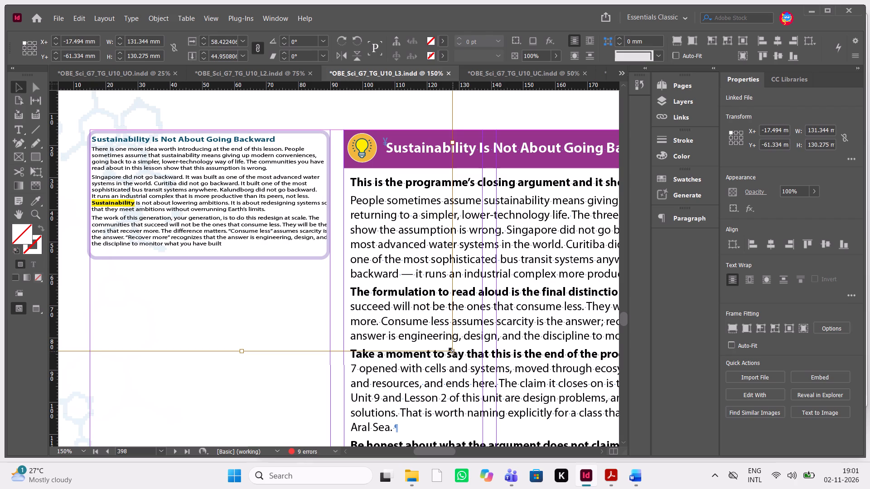
left_click_drag(453, 352, 441, 350)
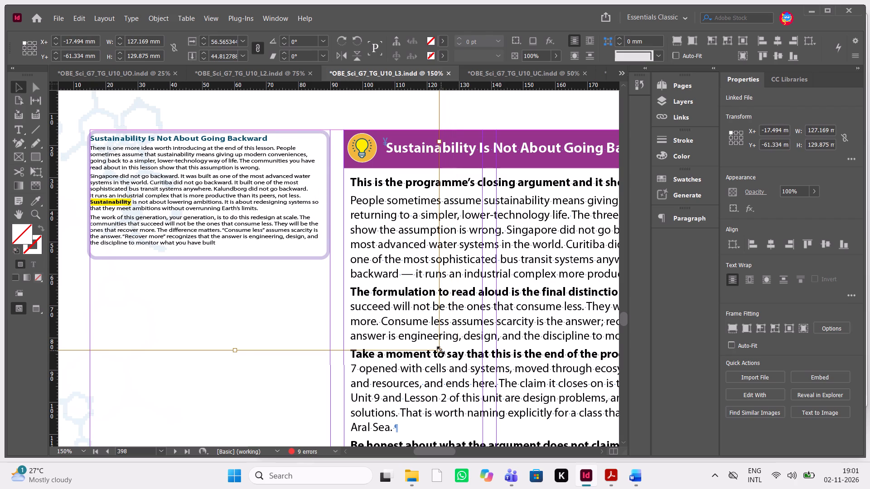
Reposition the placed page inside the frame to about X+ -15.74 mm, Y+ -60.58 mm, centring the section text within the border.
key("shift+Right")
key("Left")
key("Left")
key("Left")
key("Left")
key("Left")
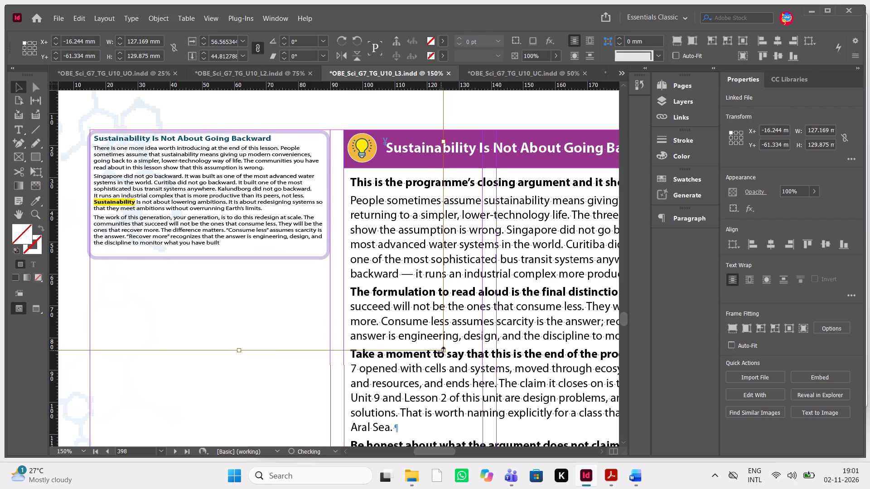
key("Down")
key("Down")
key("Down")
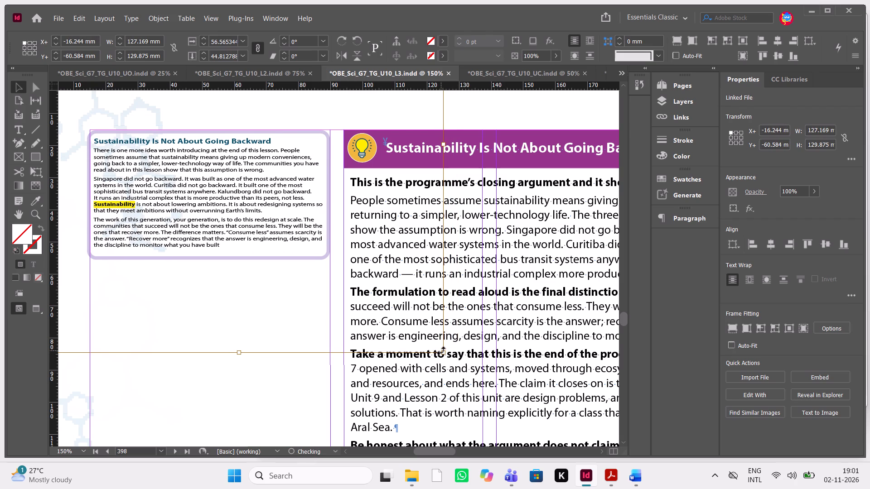
key("Right")
key("Right")
Look over the following Lesson 3 pages, 399 to 401, for remaining corrections.
scroll(441, 350, "down", 1)
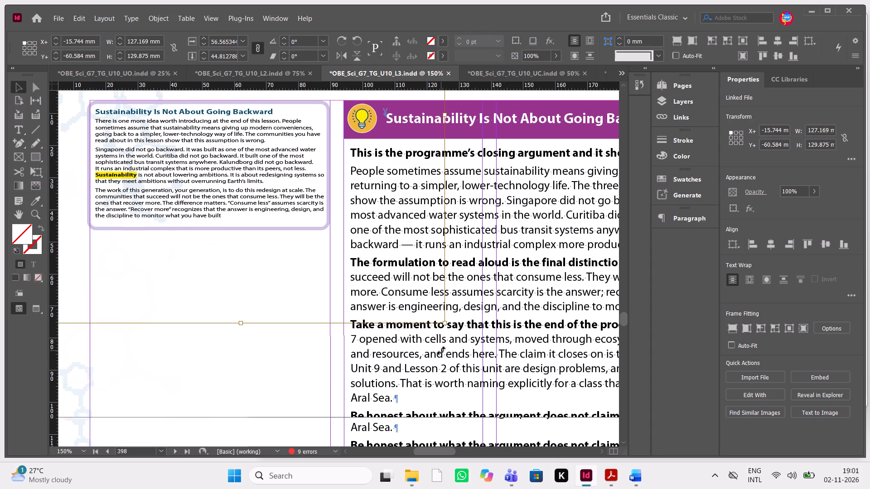
scroll(441, 350, "down", 2)
scroll(441, 350, "up", 3)
scroll(441, 350, "down", 2)
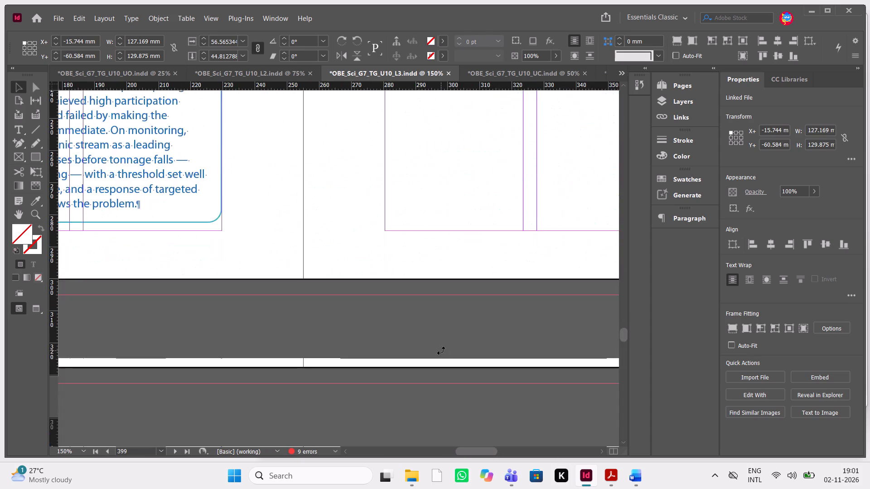
scroll(441, 350, "down", 3)
key("ctrl+minus")
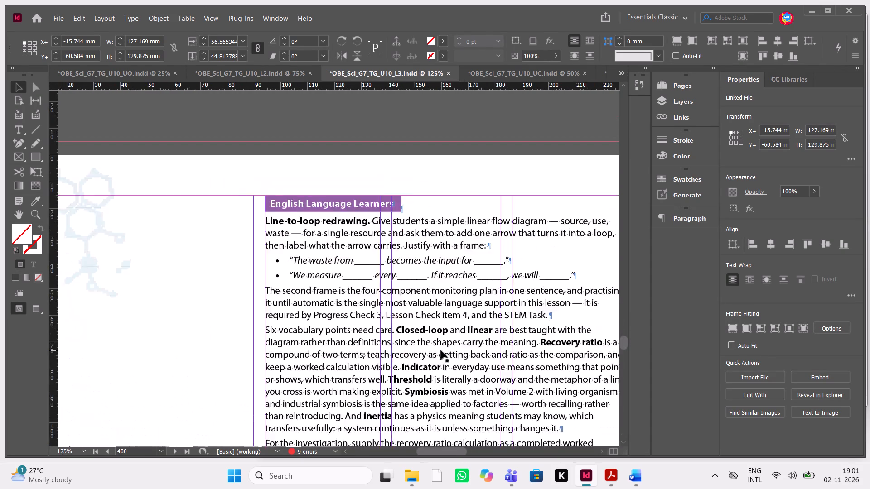
key("ctrl+minus")
key("ctrl+minus")
scroll(441, 350, "up", 2)
scroll(441, 350, "down", 2)
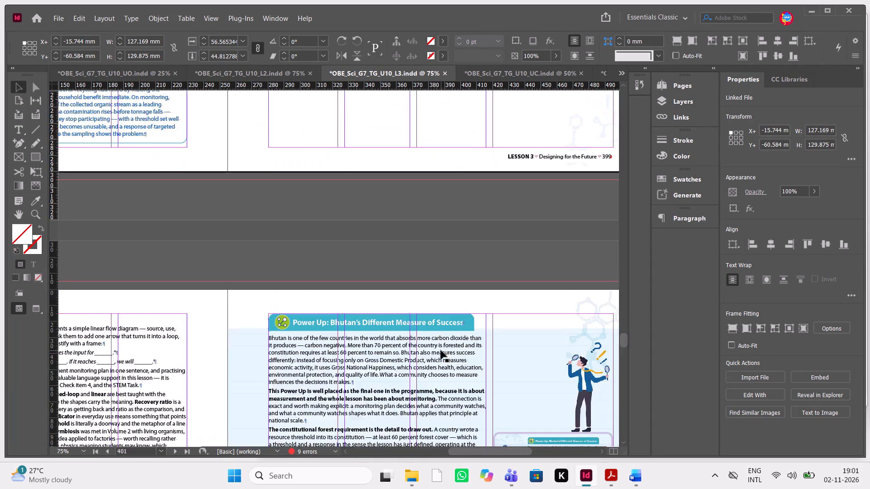
scroll(441, 350, "down", 2)
Switch to the QC PDF in Acrobat and review its remaining comments for pages 83, 86, 87 and 99.
left_click(610, 479)
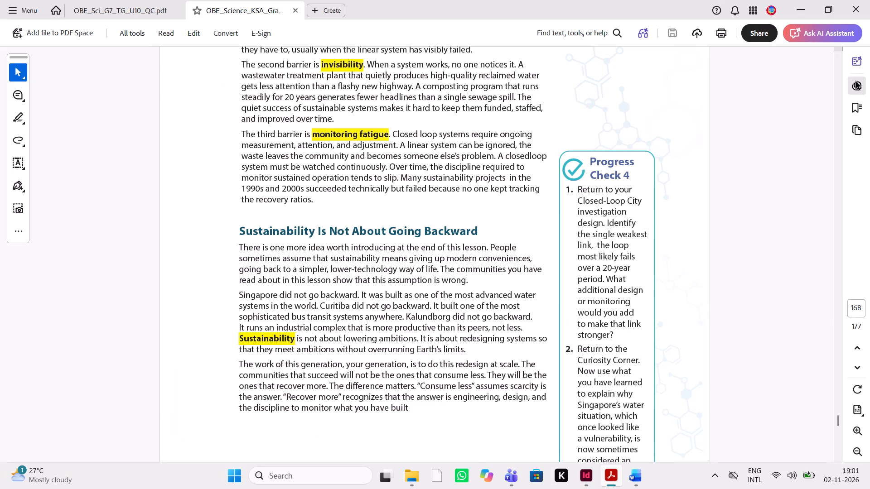
left_click(855, 81)
left_click(144, 7)
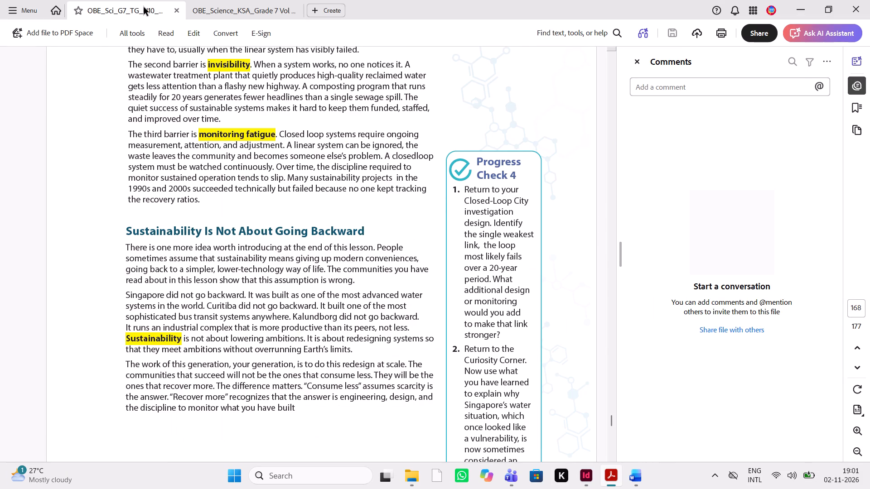
scroll(471, 257, "down", 2)
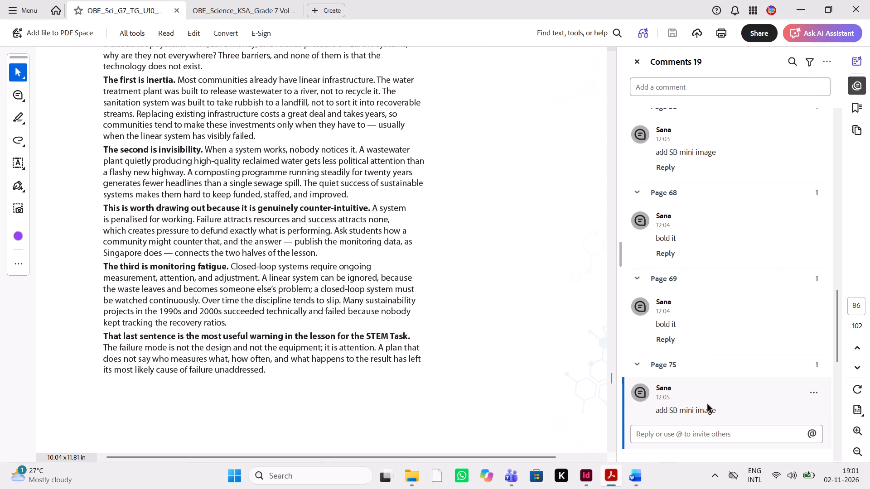
scroll(707, 400, "down", 2)
left_click(677, 256)
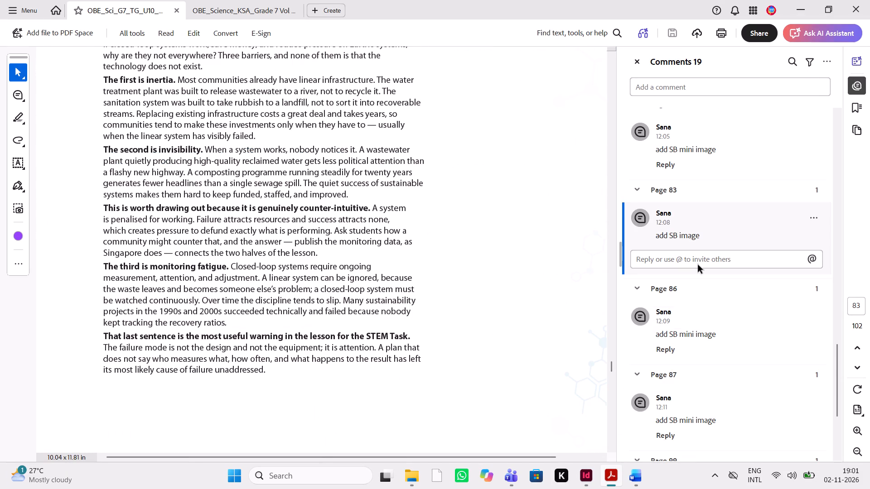
left_click(695, 328)
left_click(683, 436)
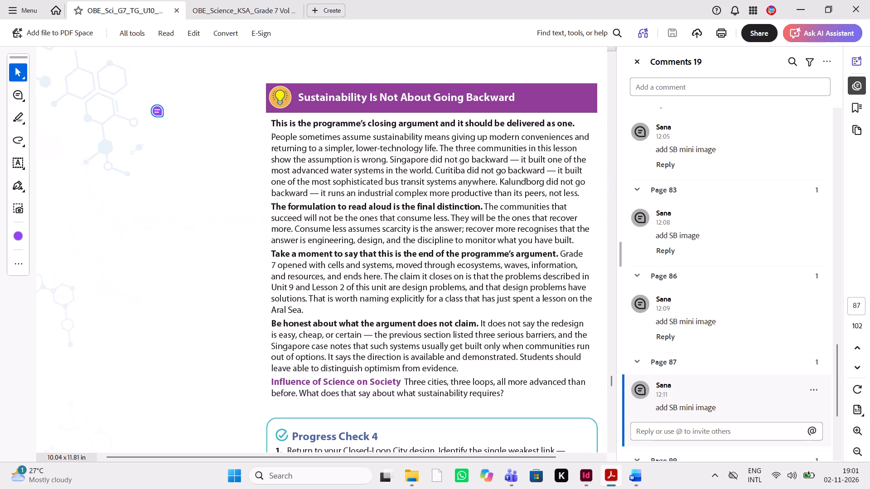
scroll(708, 386, "down", 2)
left_click(658, 330)
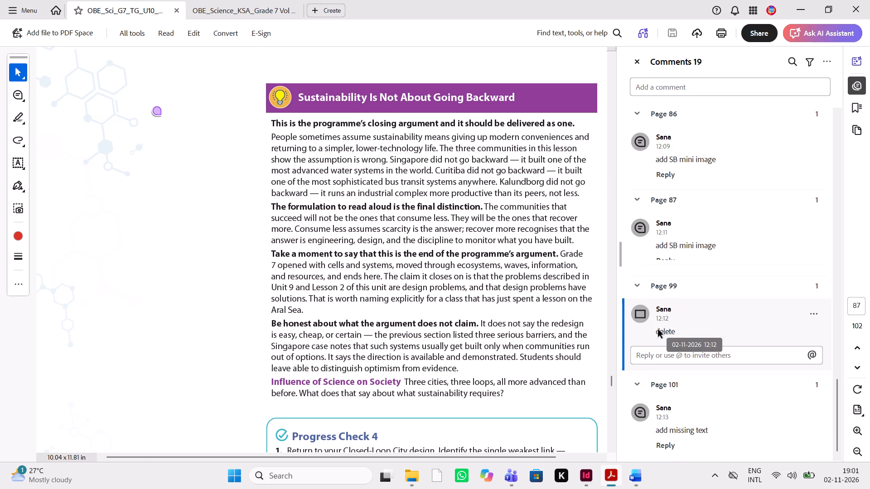
scroll(458, 377, "down", 2)
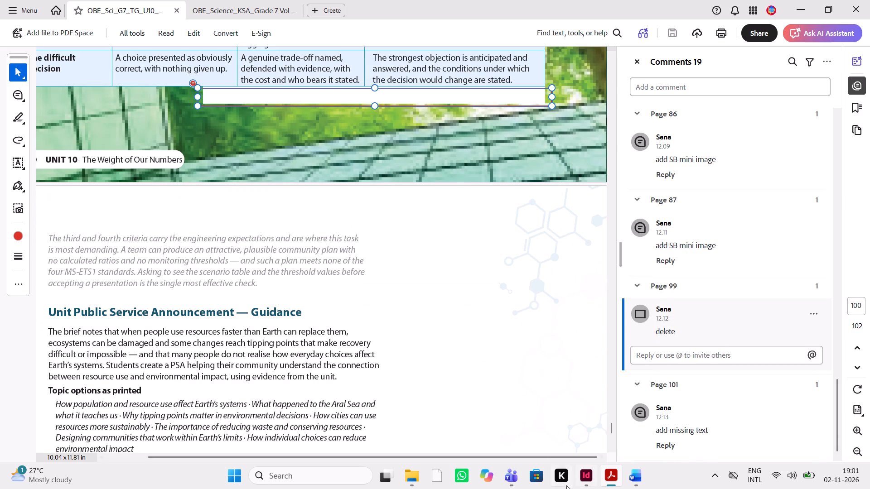
Switch back to InDesign and check the page numbering for continuity between the U10_L3 and U10_UC documents.
left_click(591, 476)
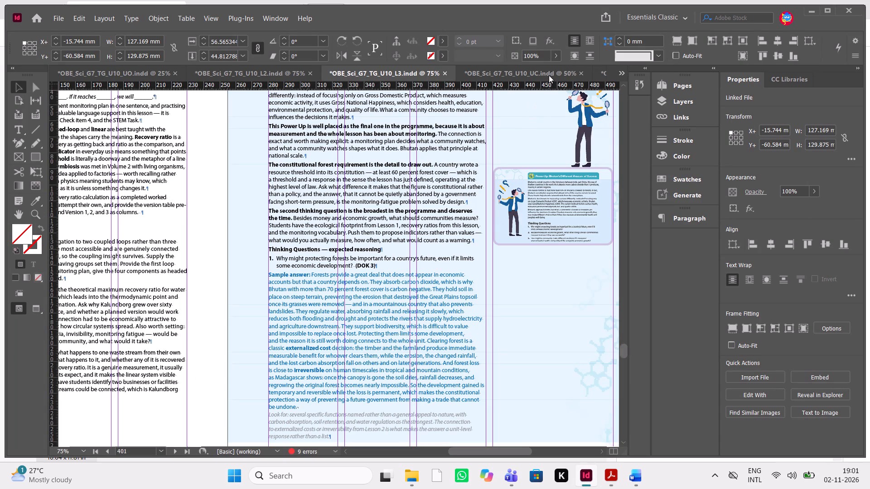
left_click(549, 75)
left_click(426, 68)
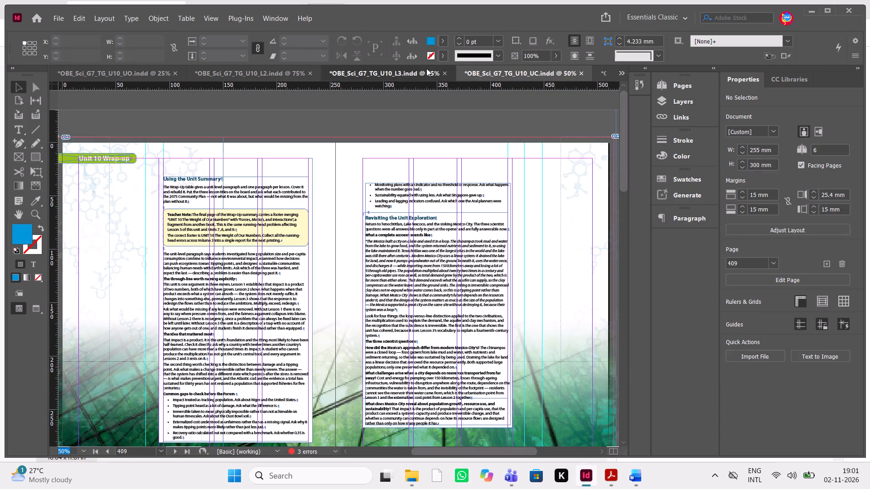
left_click(672, 83)
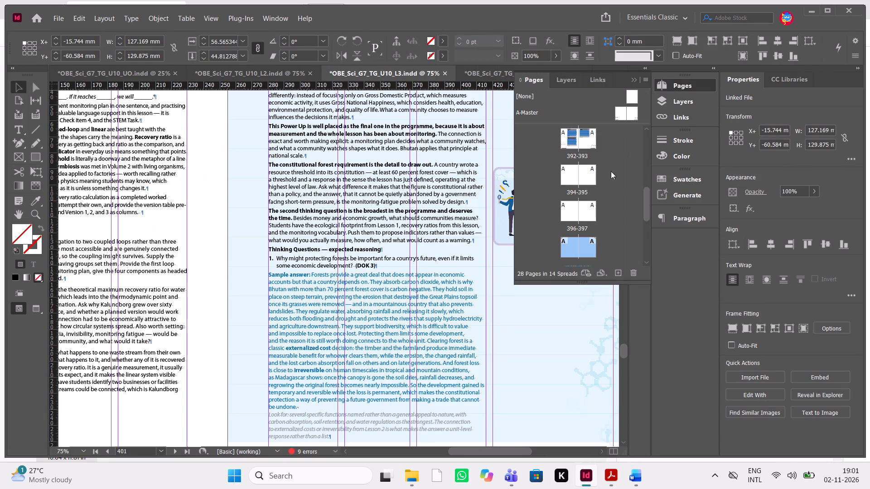
scroll(615, 214, "down", 17)
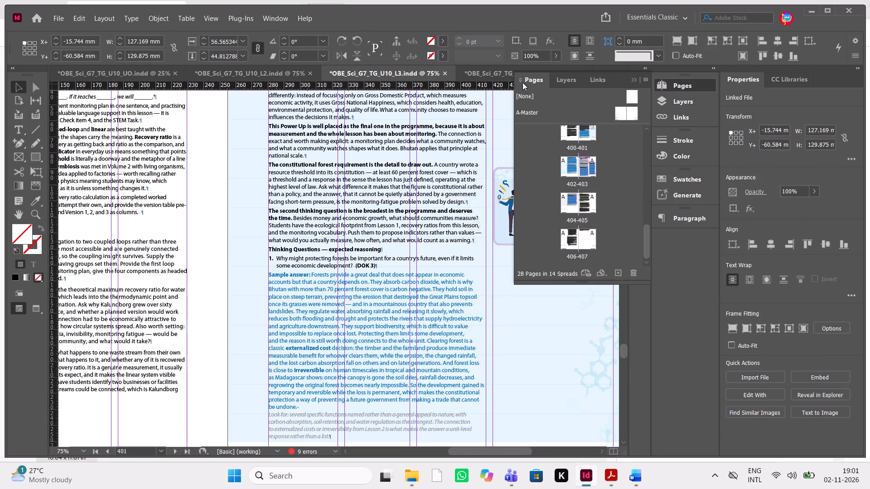
left_click(488, 75)
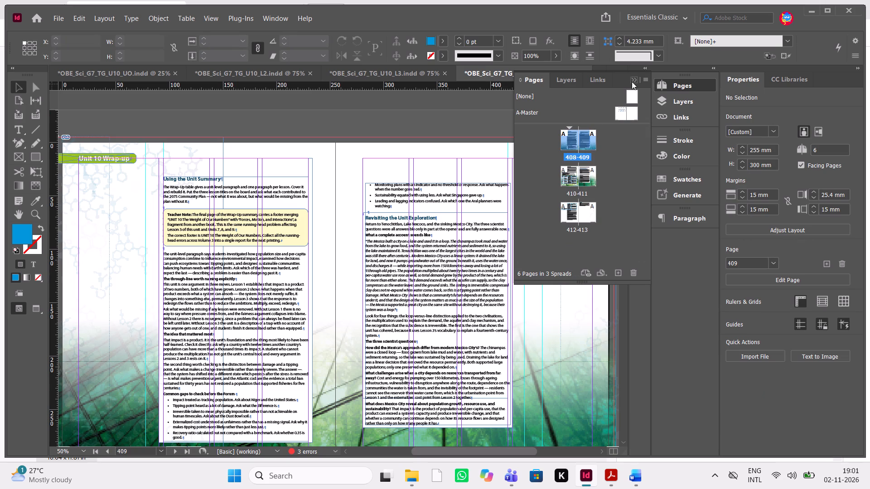
left_click(632, 81)
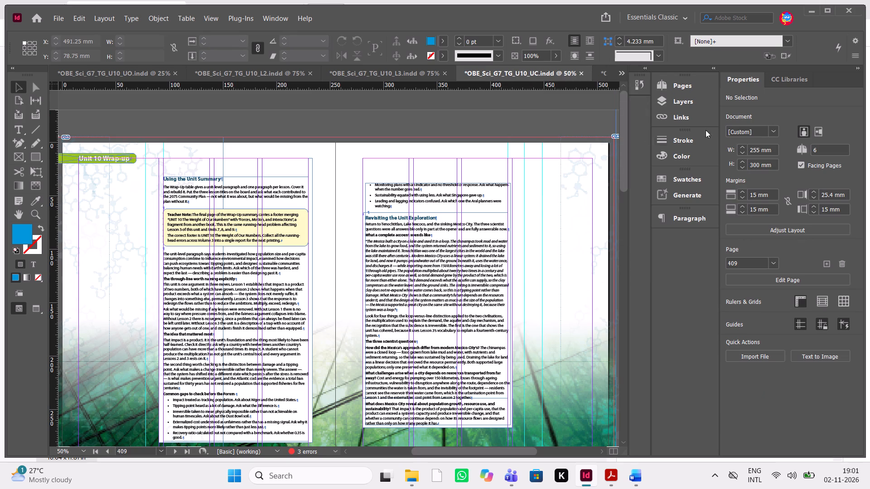
left_click(681, 85)
scroll(604, 158, "up", 8)
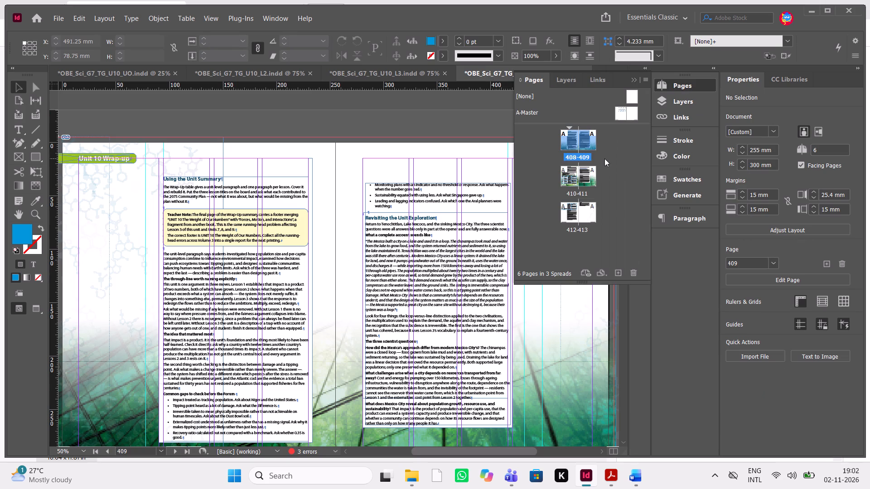
left_click(633, 77)
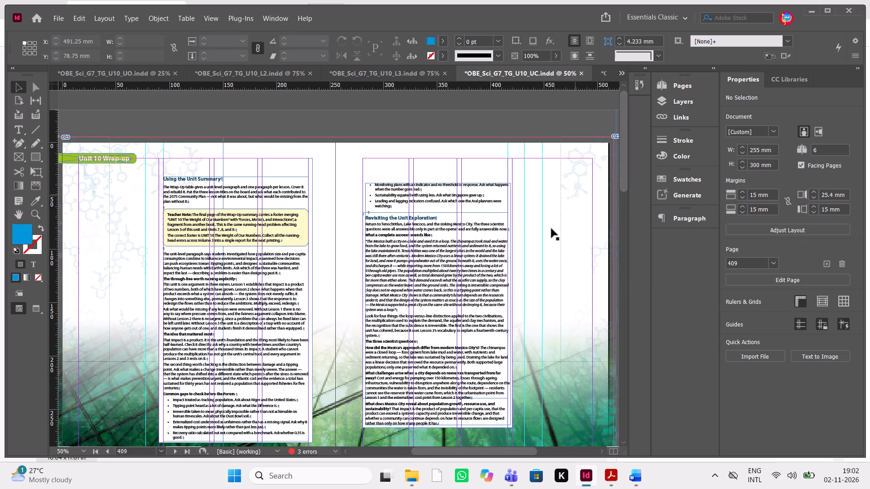
Shorten the white rectangle behind the rubric table on page 410 to about 28.6 mm high, raising its bottom edge to the table's end.
scroll(551, 229, "down", 20)
scroll(551, 229, "down", 20)
scroll(551, 229, "down", 17)
scroll(551, 229, "up", 1)
scroll(551, 229, "right", 1)
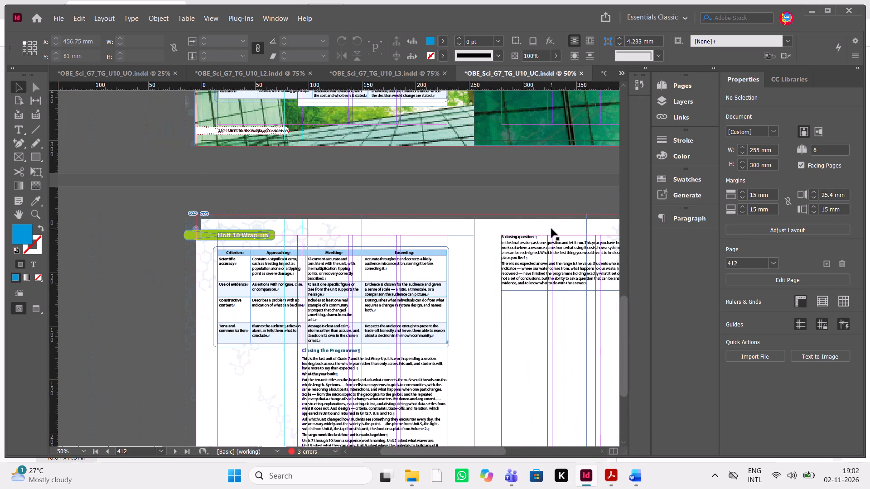
scroll(551, 229, "up", 1)
scroll(551, 229, "down", 1)
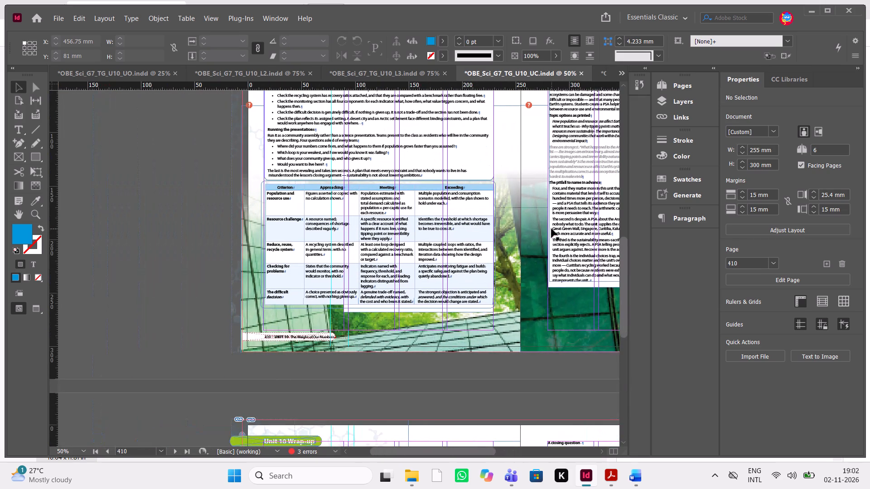
key("ctrl+equal")
key("ctrl+equal")
key("ctrl+equal")
key("ctrl+equal")
key("ctrl+equal")
scroll(551, 229, "left", 1)
scroll(551, 229, "down", 1)
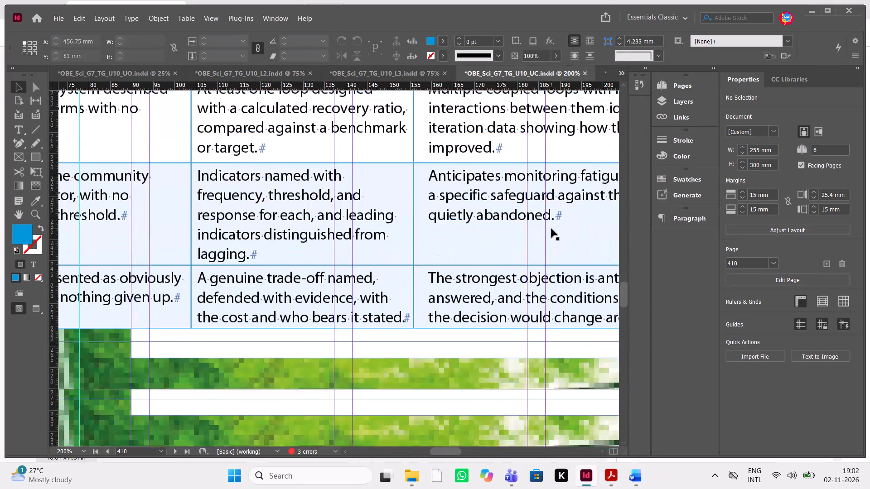
scroll(551, 229, "down", 1)
left_click(482, 321)
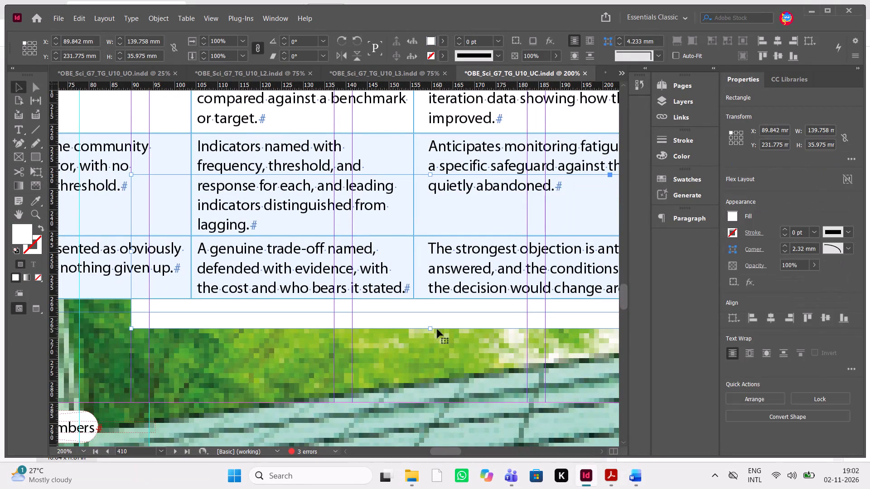
left_click_drag(431, 330, 430, 296)
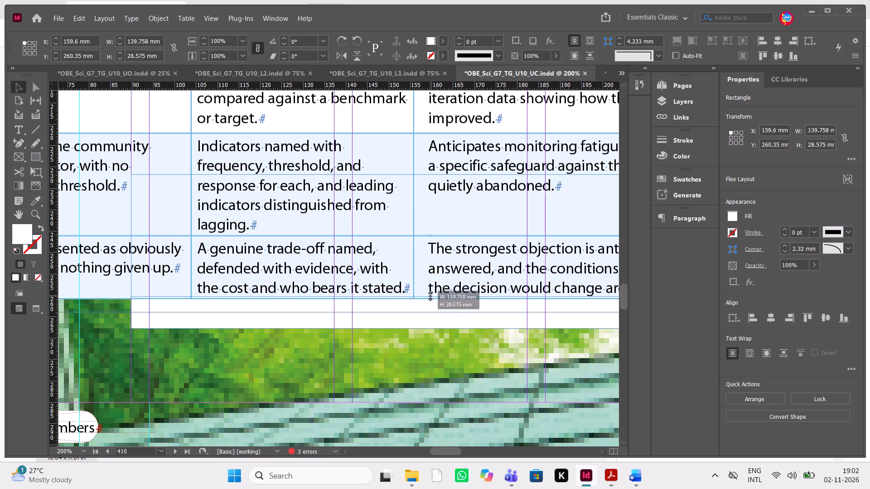
Extend the white rectangle behind the rubric table on page 410 to about 29.1 mm high, aligning its bottom edge with the table's end.
left_click_drag(430, 296, 430, 299)
scroll(455, 343, "up", 1)
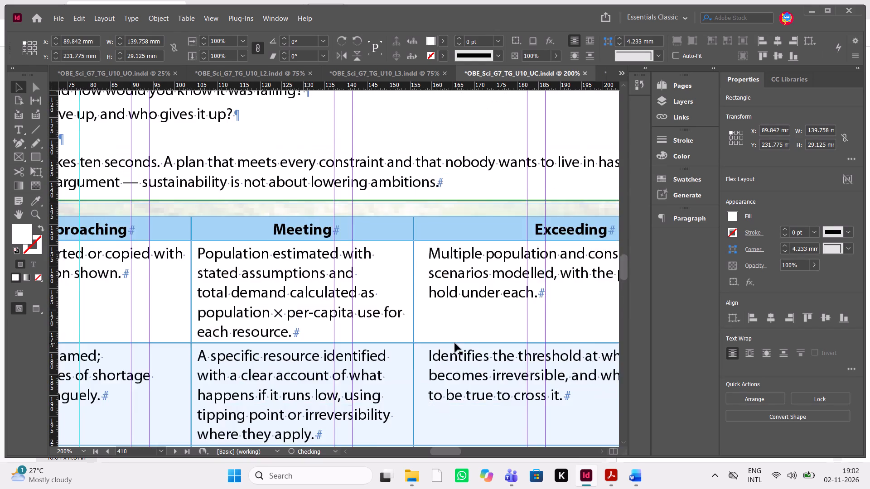
scroll(455, 343, "up", 2)
key("ctrl+minus")
key("ctrl+minus")
key("ctrl+minus")
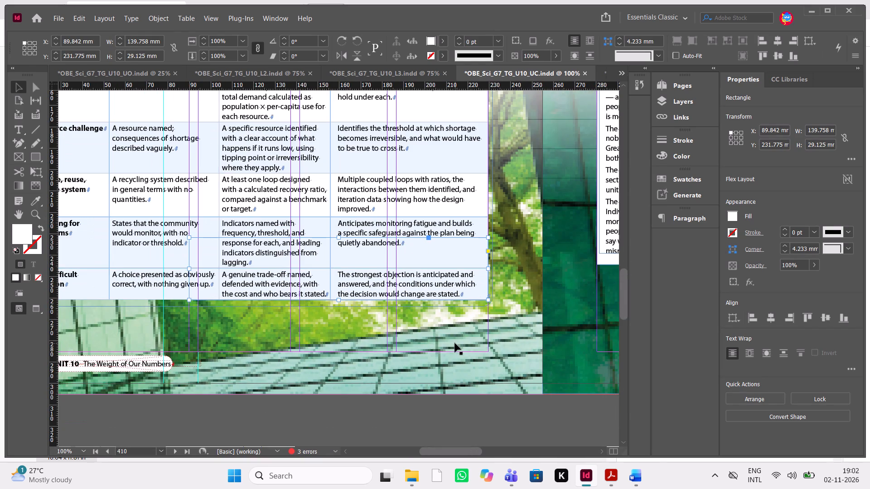
Switch to the QC PDF in Acrobat and examine the page 101 comment about adding missing text.
left_click(612, 477)
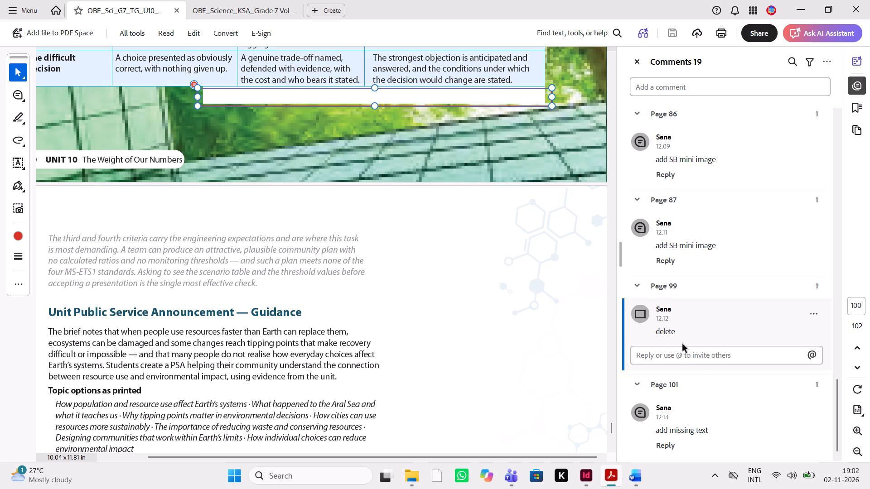
left_click(691, 428)
scroll(701, 346, "down", 4)
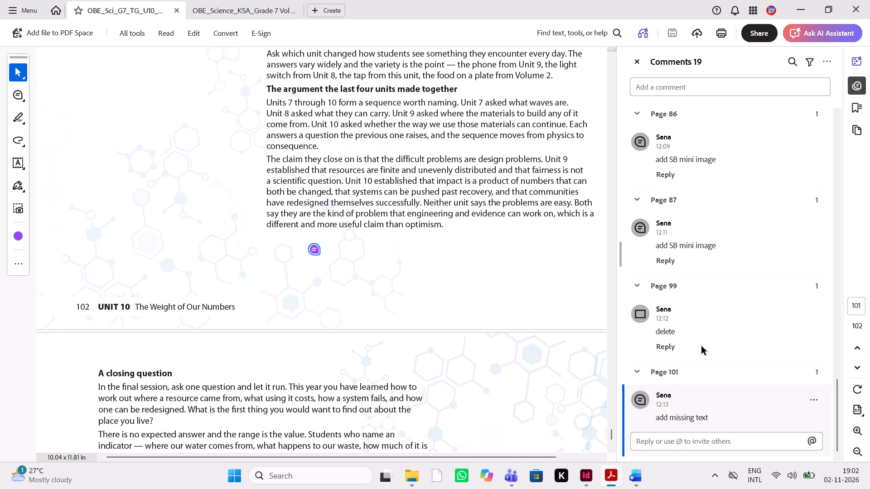
scroll(701, 346, "down", 3)
Switch to the Word manuscript, find the section missing before "A closing question", and copy the "Where students go next" heading with its paragraph.
left_click(638, 479)
scroll(692, 351, "down", 5)
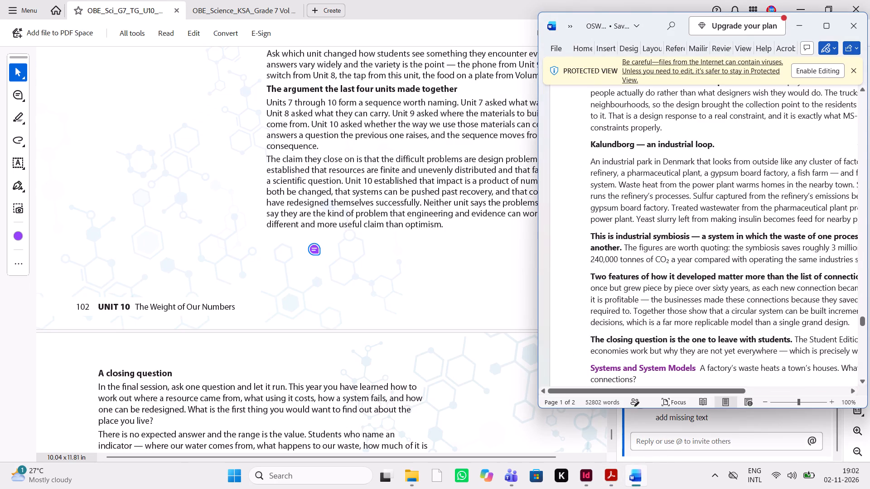
scroll(692, 351, "down", 19)
scroll(692, 351, "up", 1)
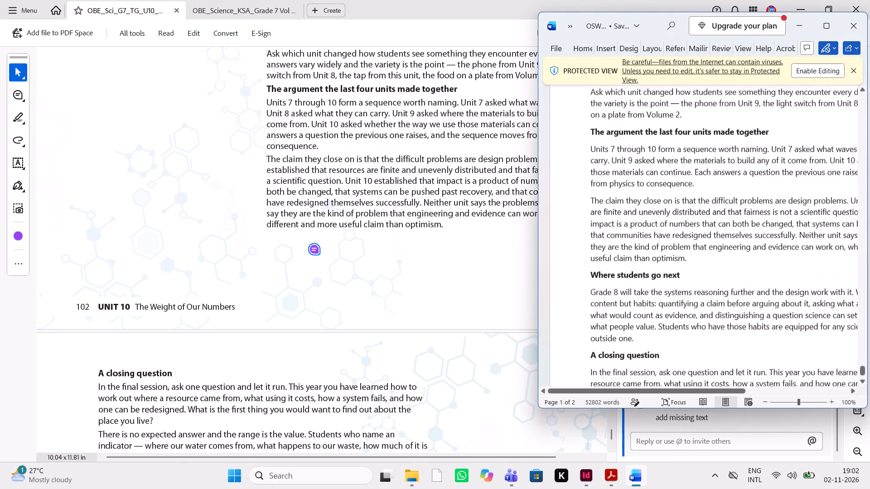
scroll(692, 351, "up", 1)
scroll(692, 351, "down", 1)
scroll(692, 351, "up", 1)
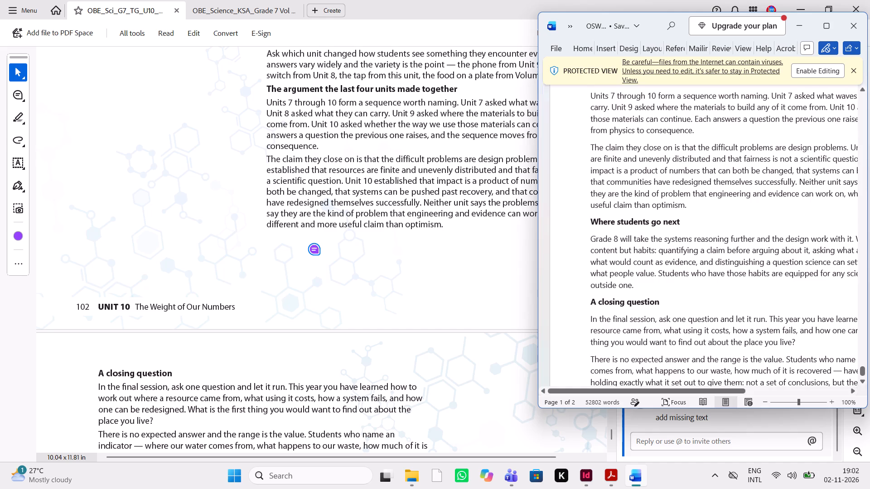
left_click_drag(648, 281, 591, 237)
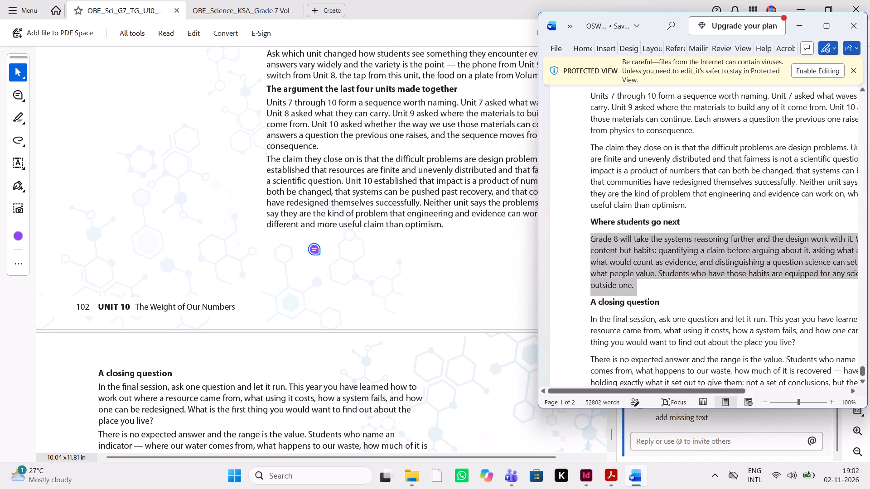
left_click_drag(591, 237, 591, 231)
key("ctrl+c")
key("ctrl+c")
key("ctrl+c")
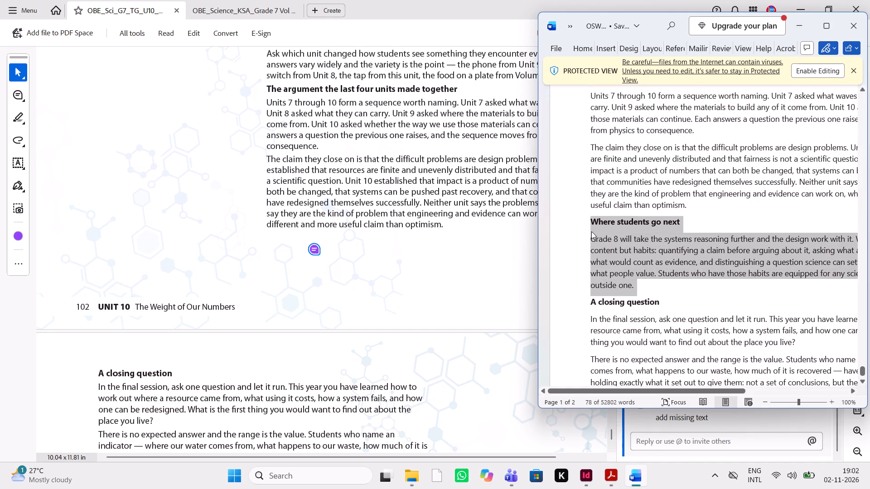
scroll(643, 217, "up", 1)
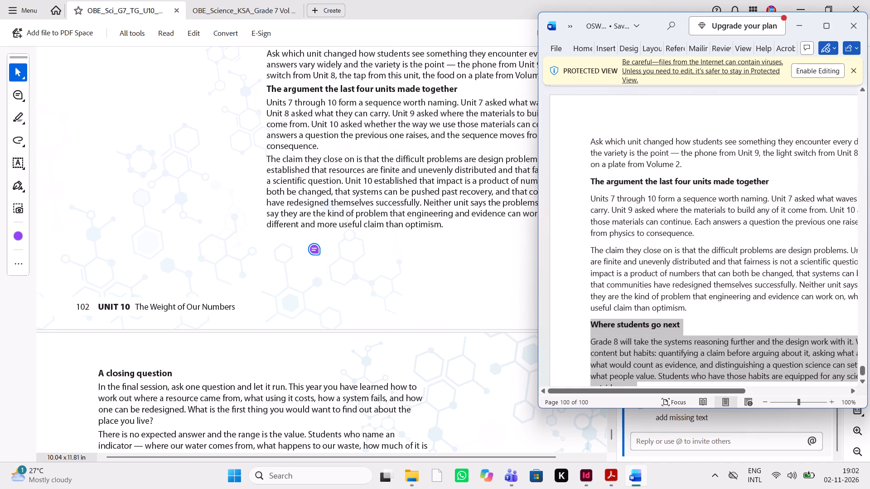
Switch to the U10_UC document in InDesign and compare the end of page 412's text with the Word manuscript to locate the insertion point.
left_click(590, 476)
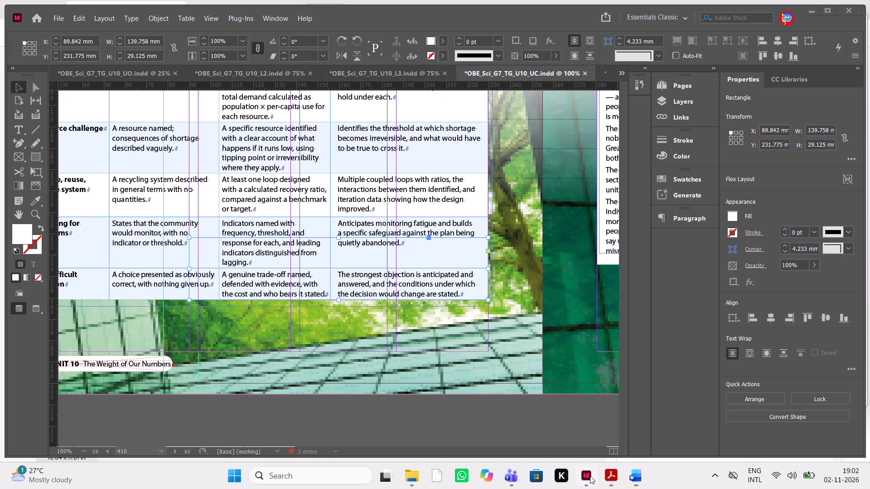
scroll(511, 287, "up", 1)
scroll(511, 287, "down", 3)
scroll(511, 287, "left", 1)
scroll(511, 287, "down", 2)
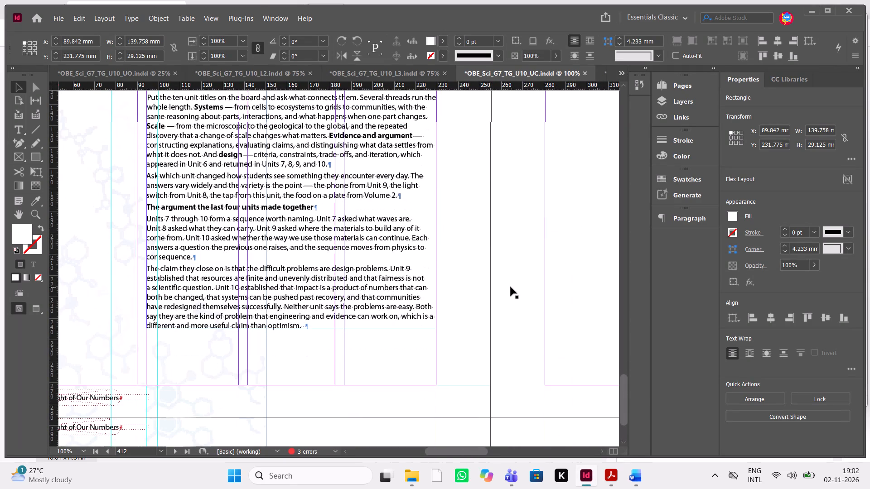
scroll(482, 288, "left", 1)
scroll(482, 288, "right", 1)
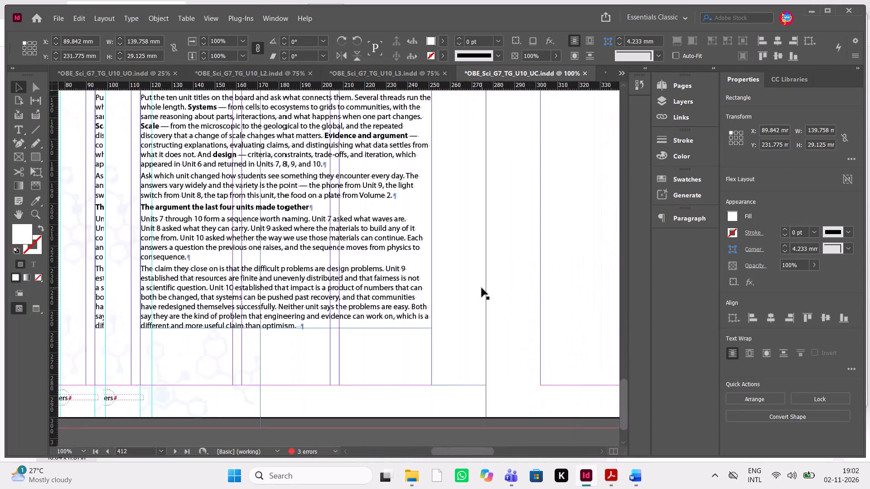
double_click(248, 249)
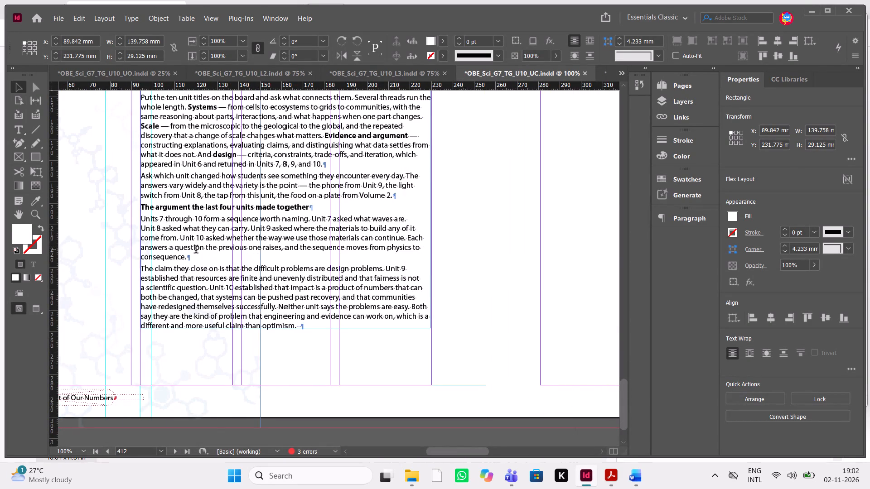
left_click(195, 253)
left_click(189, 257)
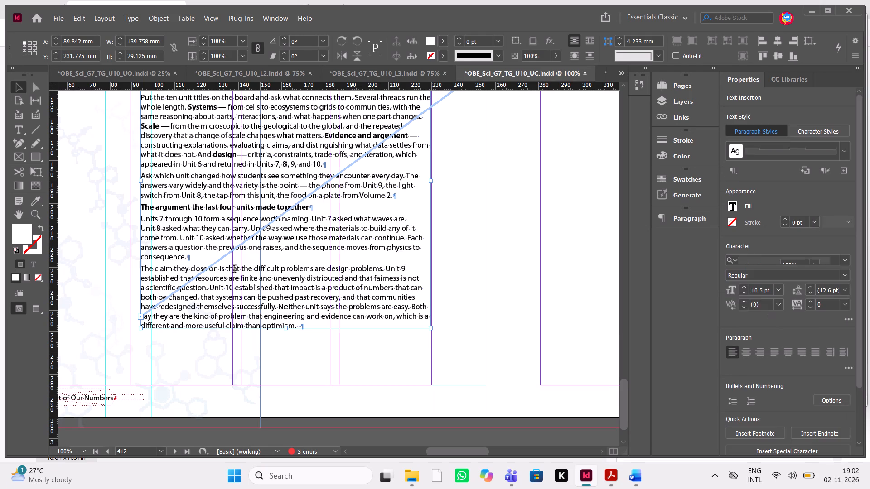
left_click(639, 479)
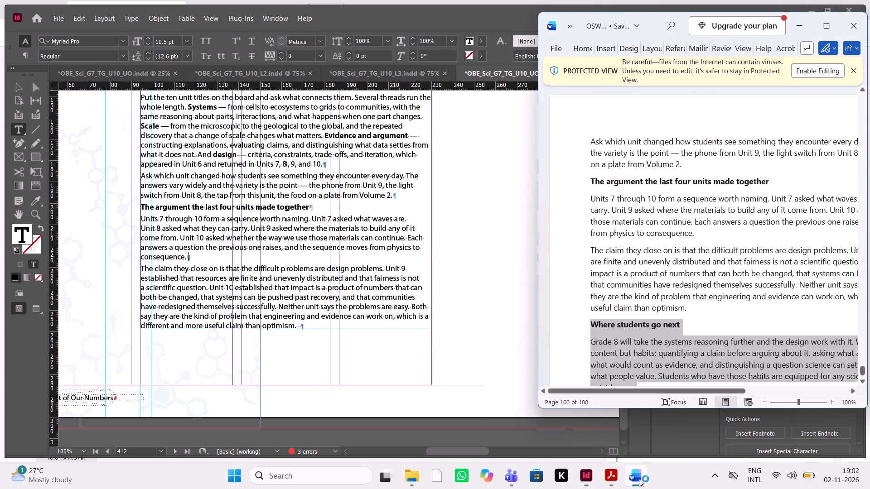
left_click(639, 479)
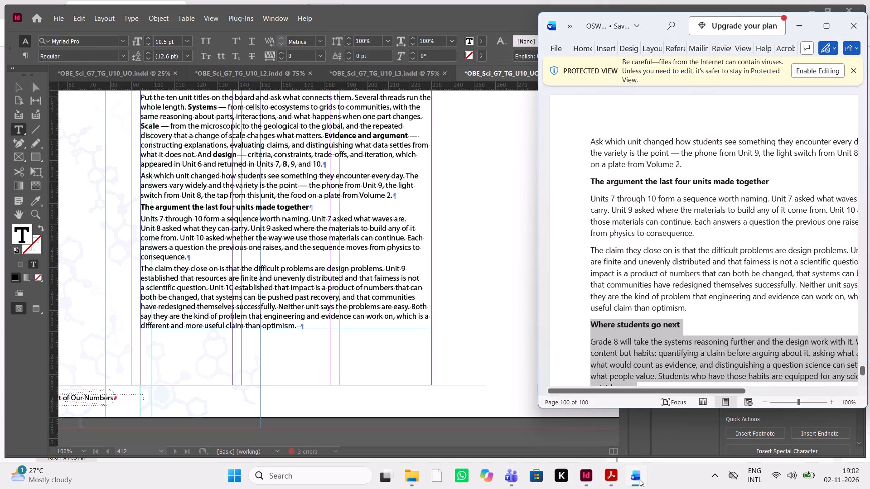
Paste the copied "Where students go next" section above the "A closing question" heading on page 413 in InDesign.
scroll(464, 310, "up", 3)
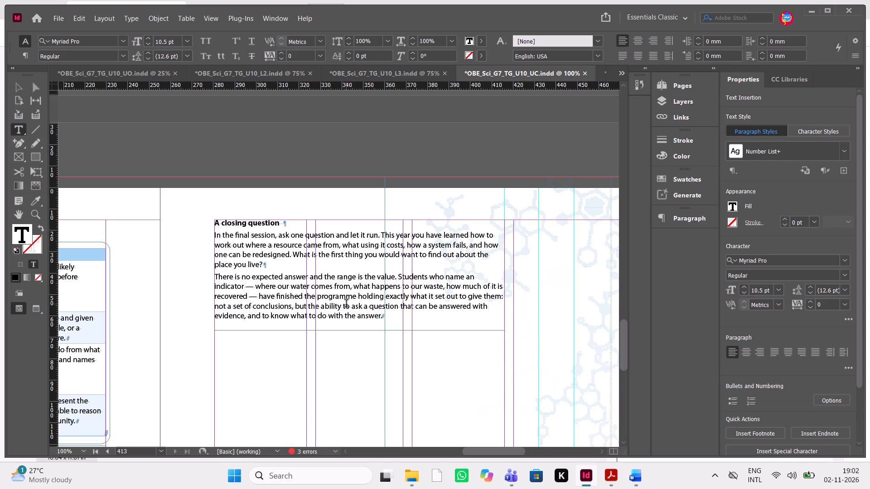
key("Escape")
double_click(245, 223)
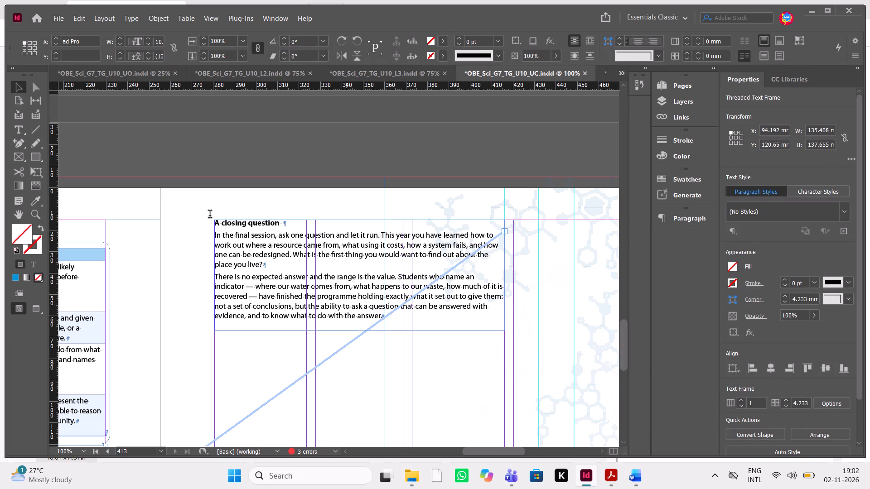
left_click(215, 221)
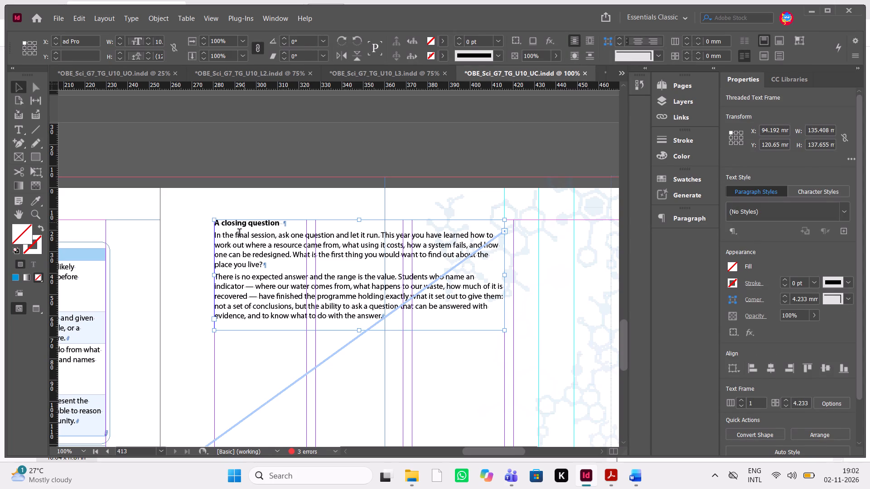
left_click(239, 234)
left_click(214, 220)
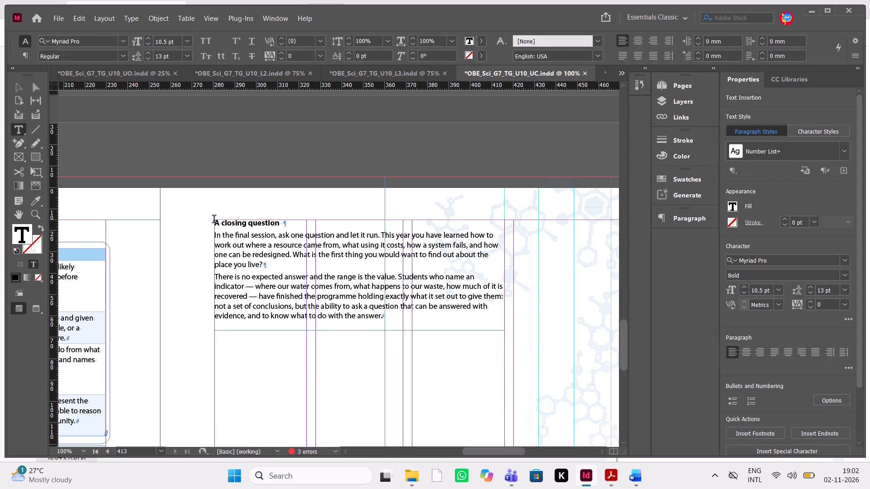
key("Return")
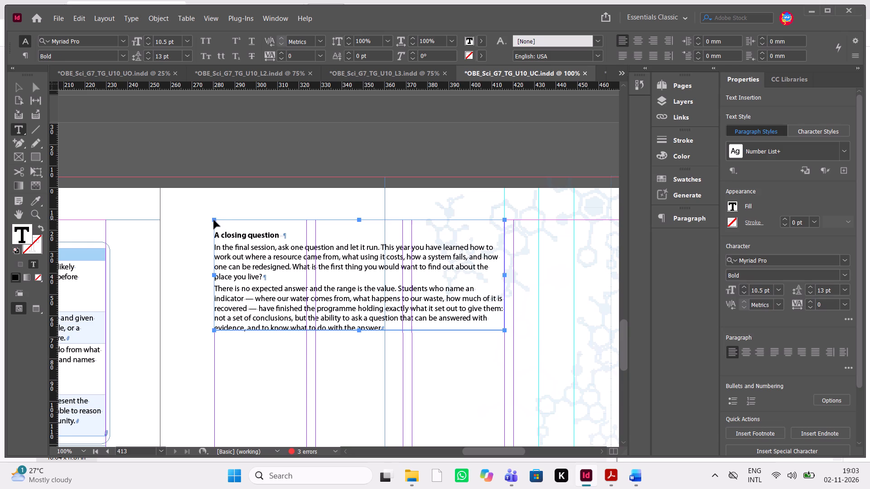
key("ctrl+v")
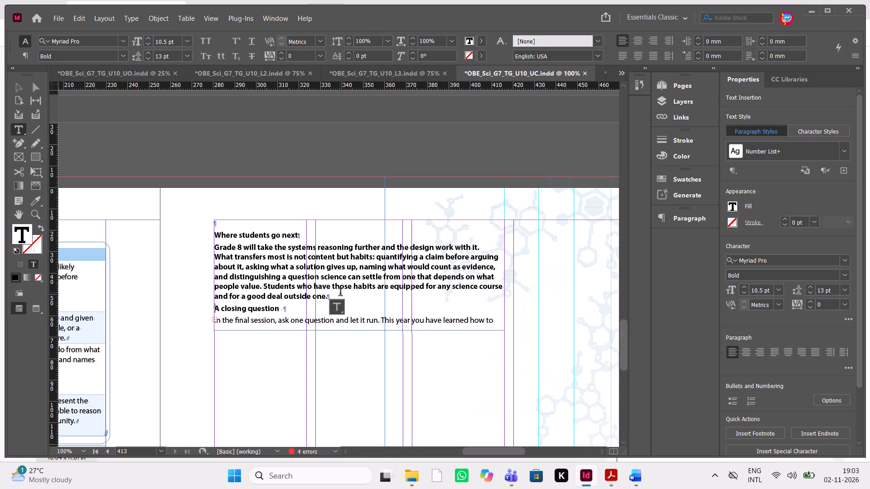
Clean up the pasted section by removing bold from its body paragraph and deleting the empty line above its heading.
left_click_drag(340, 293, 208, 244)
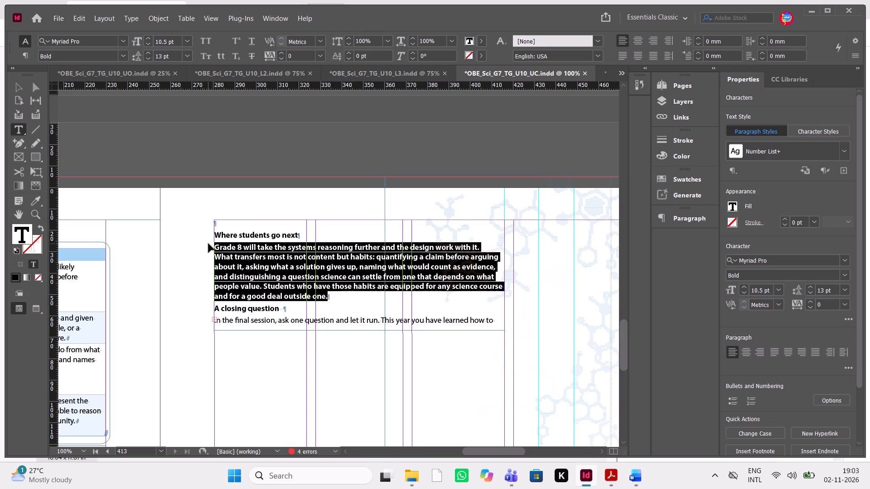
key("ctrl+shift+b")
left_click(220, 225)
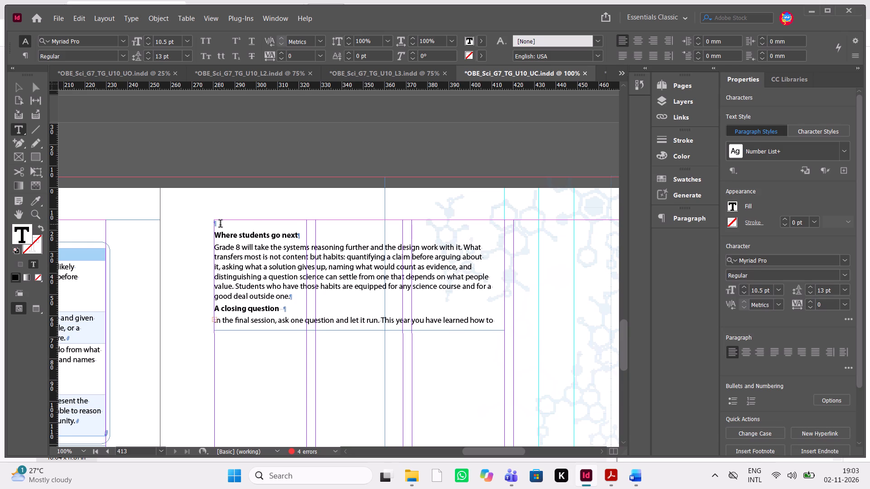
key("Delete")
key("Escape")
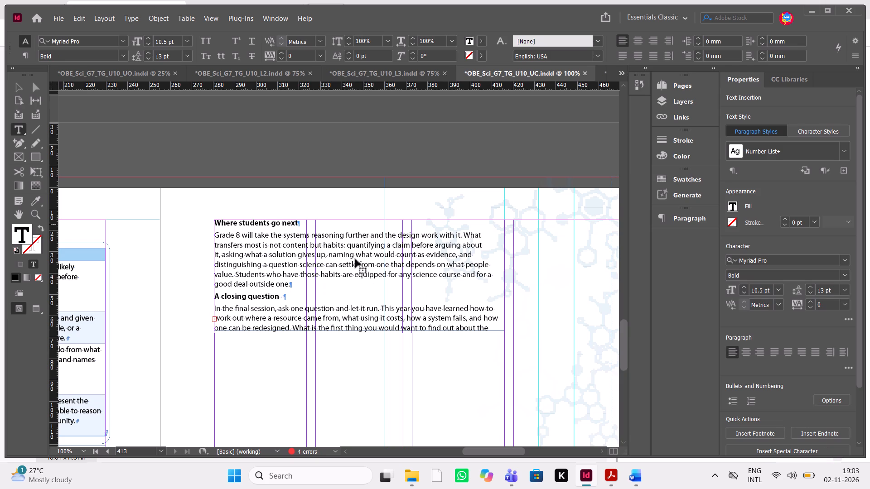
Extend the page 413 text frame downward to about 89.8 mm high so it fits all the closing text.
left_click(360, 300)
scroll(360, 300, "down", 1)
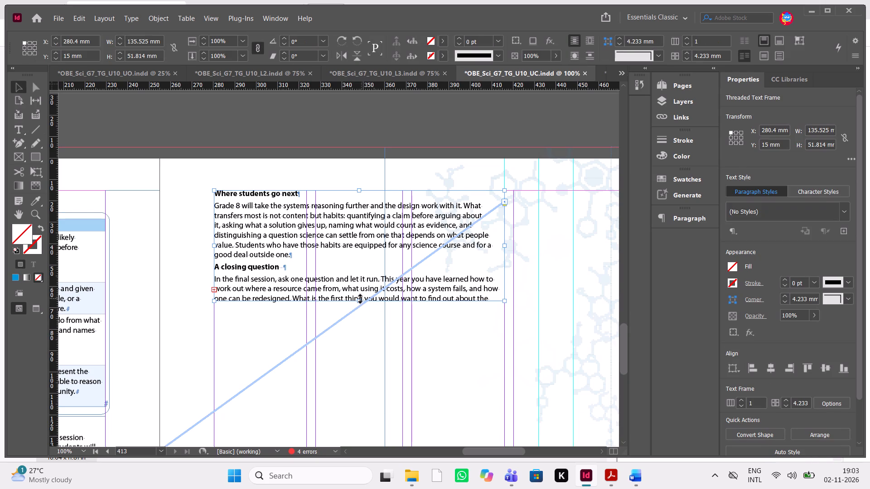
left_click_drag(358, 300, 368, 384)
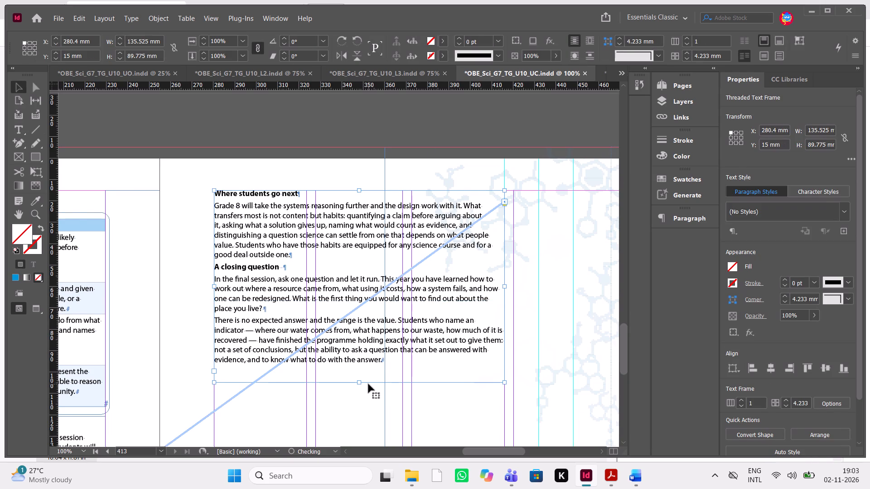
Look back over the U10_UC pages, bring up the U10_UO document, and recheck the QC PDF's comment list in Acrobat for outstanding items.
scroll(368, 384, "down", 2)
scroll(368, 384, "up", 20)
scroll(368, 384, "up", 3)
scroll(368, 384, "down", 2)
scroll(368, 384, "up", 20)
scroll(368, 384, "up", 20)
scroll(368, 384, "up", 20)
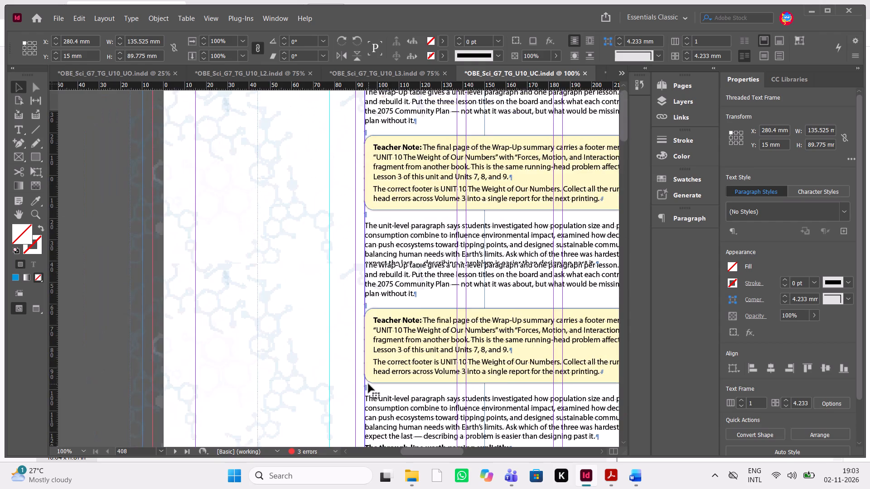
scroll(368, 384, "up", 20)
scroll(368, 384, "up", 20)
scroll(368, 384, "up", 20)
key("ctrl+minus")
key("ctrl+minus")
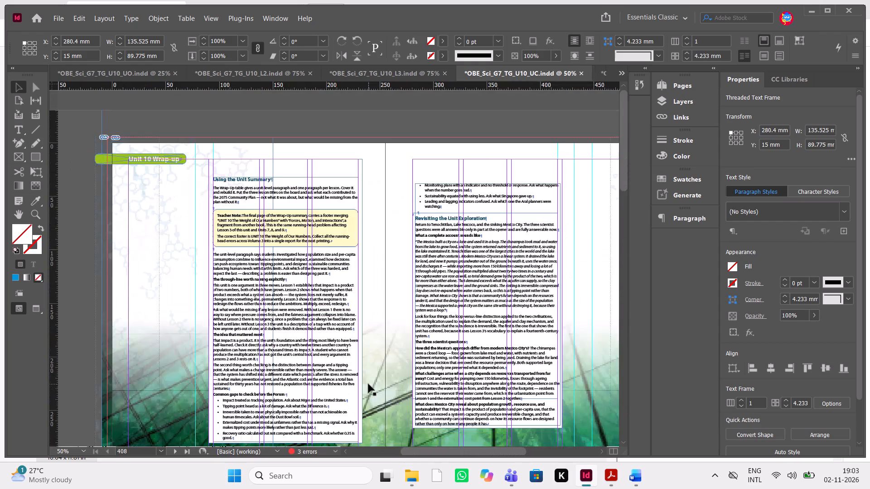
left_click(147, 70)
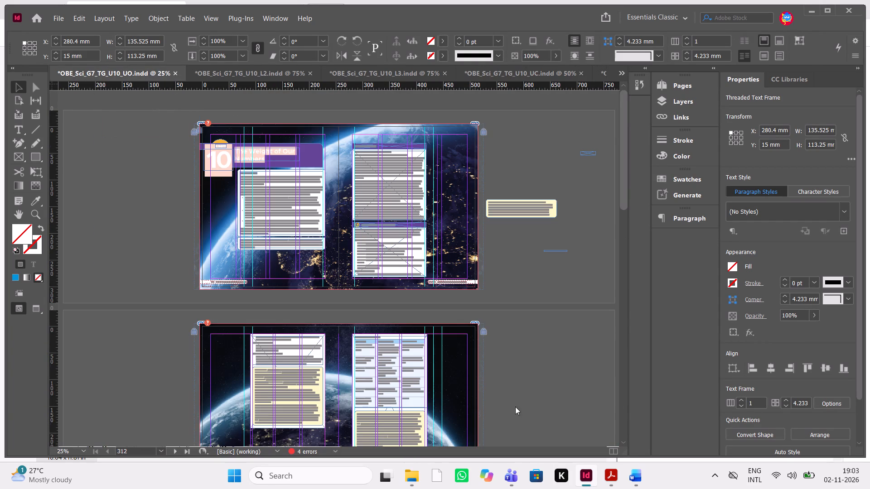
left_click(618, 482)
scroll(755, 340, "down", 9)
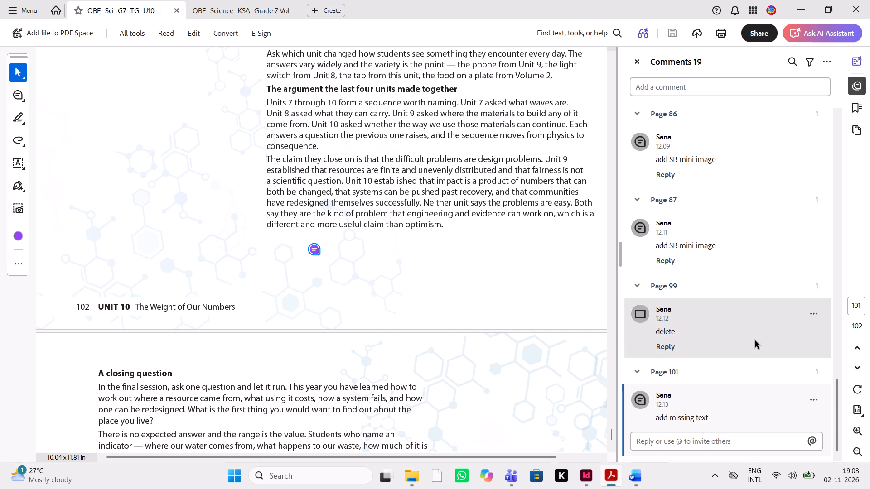
scroll(755, 340, "up", 17)
scroll(755, 340, "down", 11)
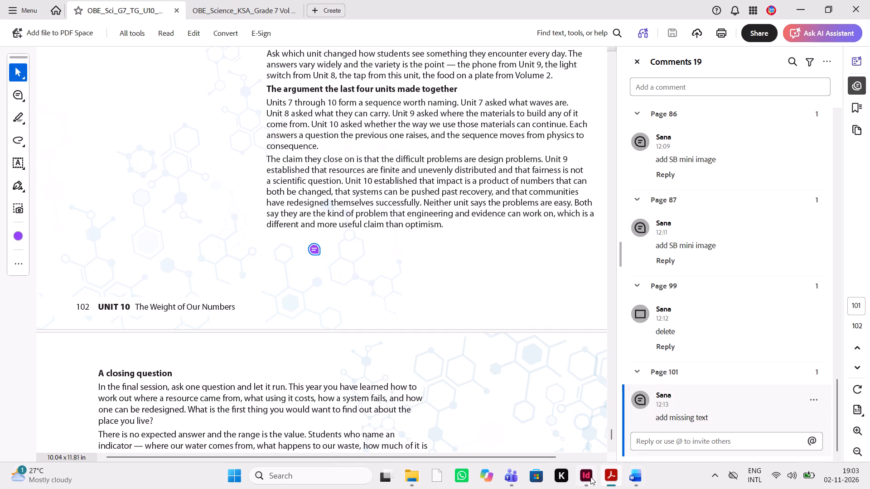
Switch back to InDesign and save the U10_UO document as OBE_Sci_G7_TG_U10_UO in its existing folder, replacing the earlier file.
left_click(590, 477)
key("ctrl+shift+s")
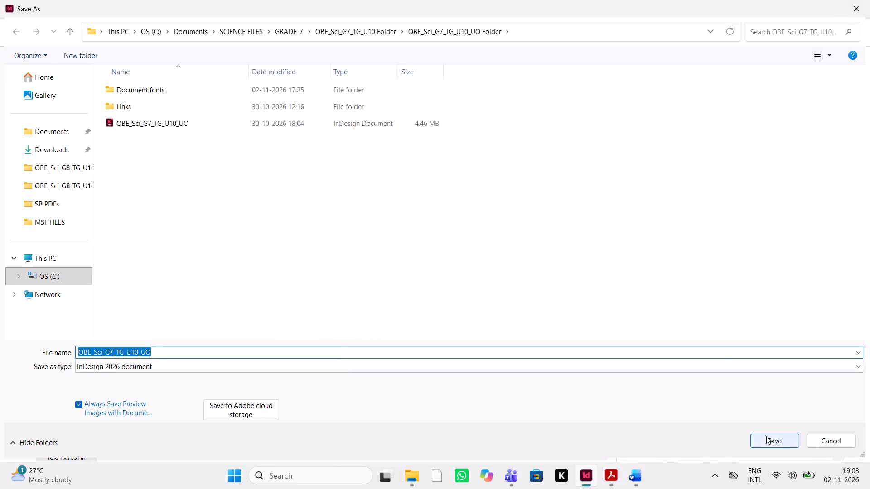
left_click(766, 436)
left_click(465, 240)
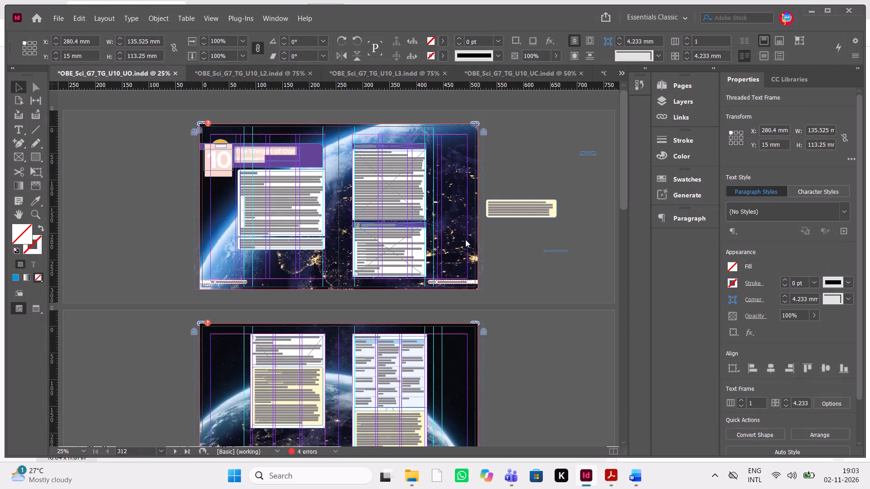
Save an InDesign CS4 or later (IDML) copy of OBE_Sci_G7_TG_U10_UO in its folder, replacing the existing IDML.
key("ctrl+shift+s")
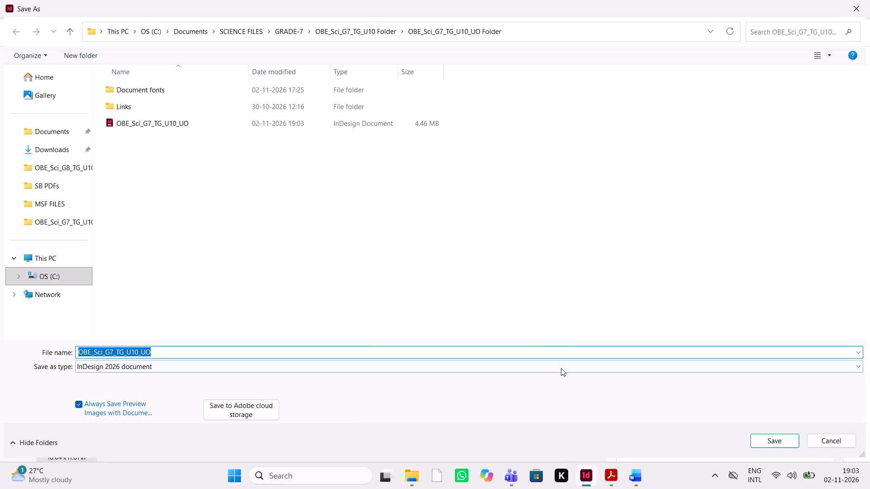
left_click_drag(561, 368, 546, 397)
left_click(546, 397)
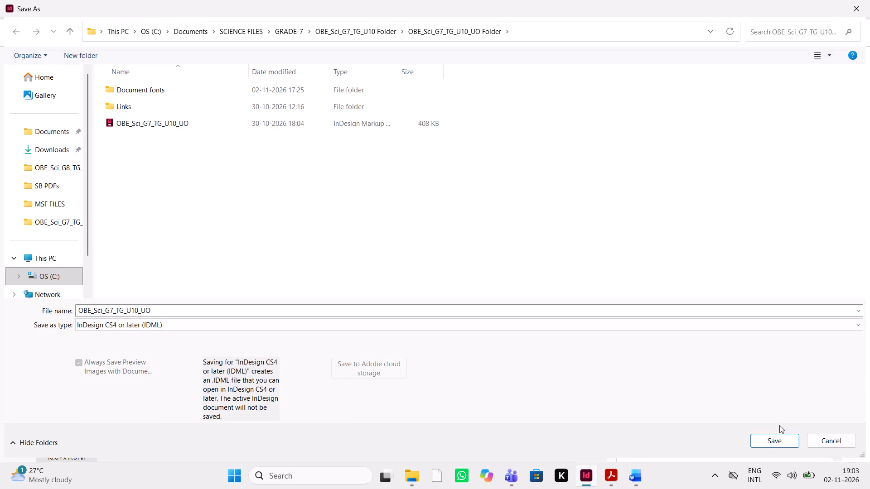
left_click(780, 443)
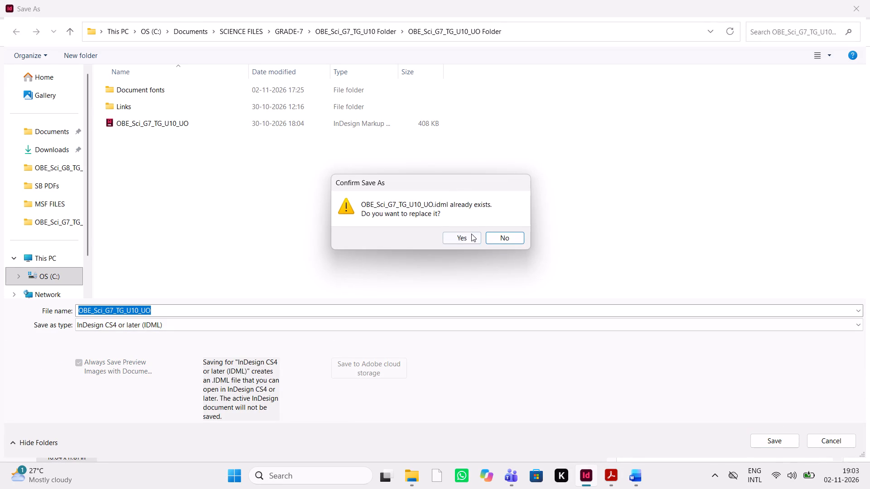
left_click(464, 232)
Export OBE_Sci_G7_TG_U10_UO as an Adobe PDF (Print) file over the existing PDF, and close the document.
key("ctrl+e")
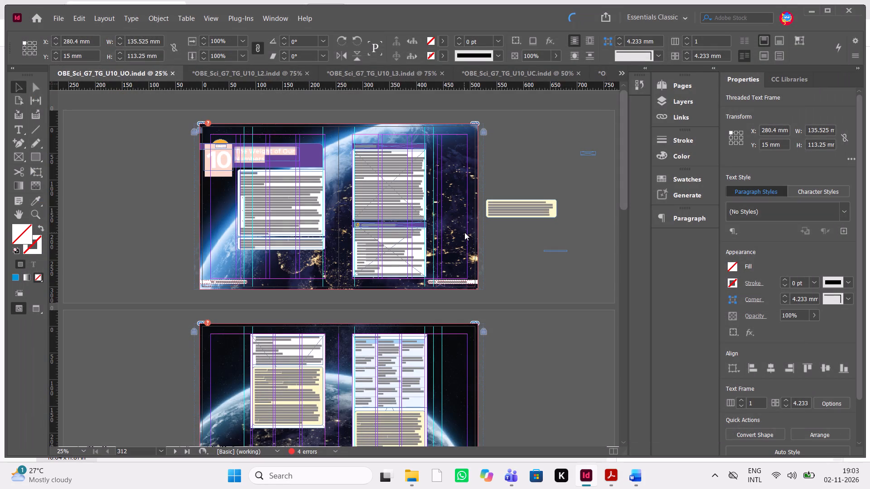
left_click(773, 439)
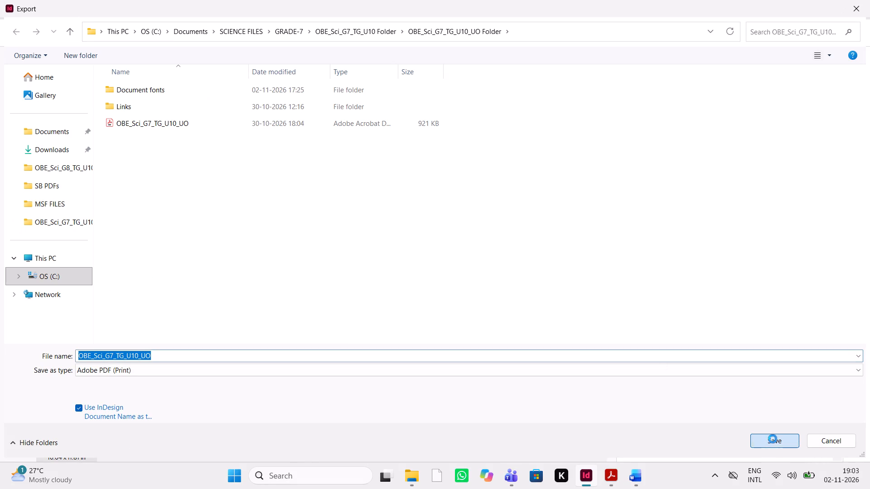
left_click(466, 237)
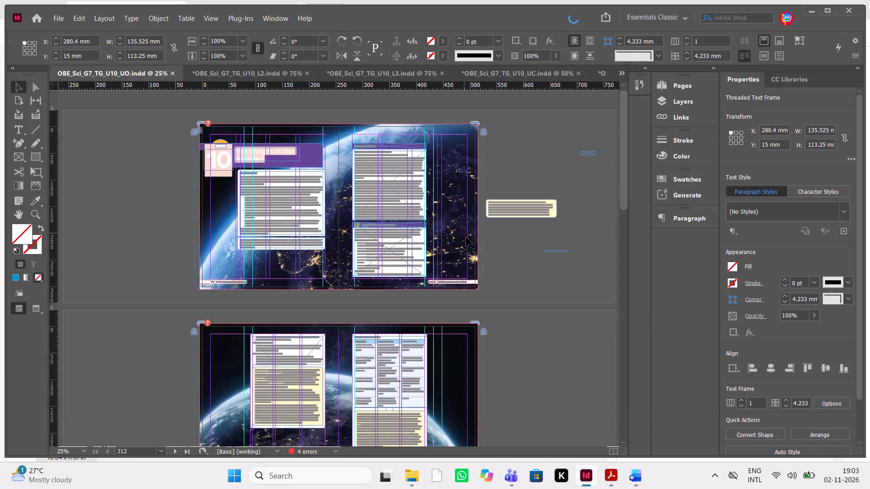
left_click(555, 403)
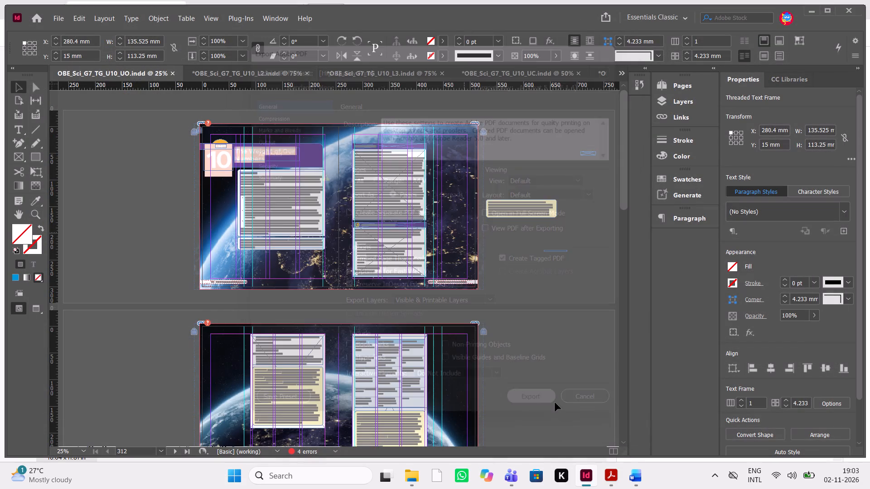
left_click(548, 184)
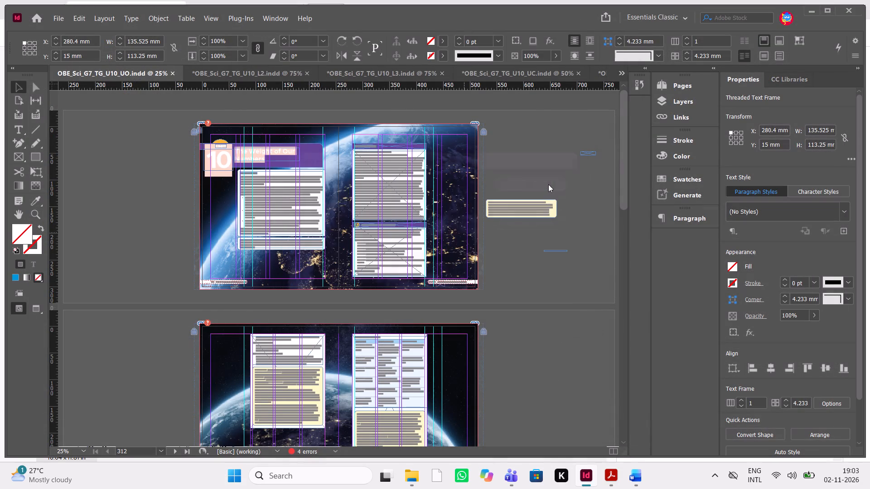
left_click(498, 254)
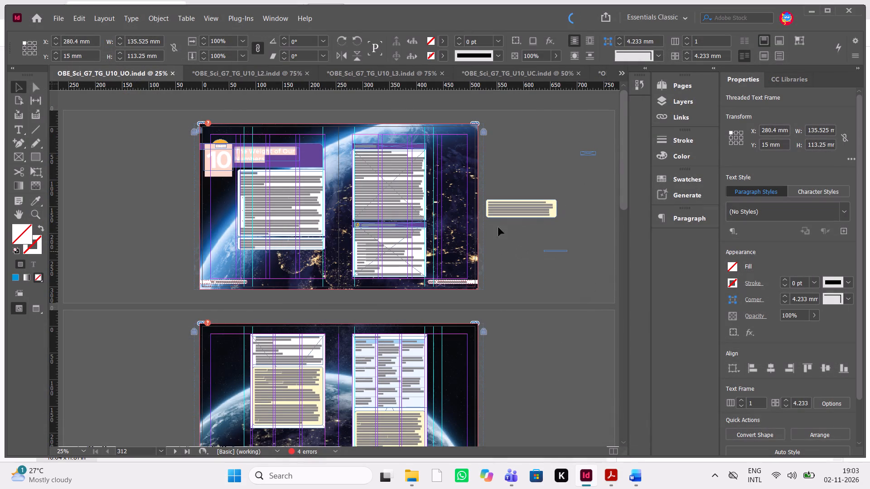
left_click(174, 73)
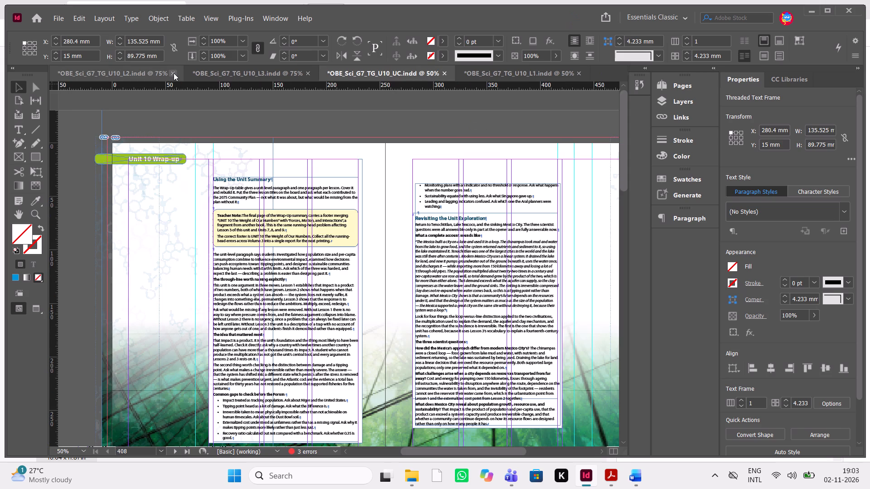
Bring up the U10_L1 document and look over its spreads and page thumbnails through page 349.
left_click(503, 76)
scroll(436, 223, "up", 6)
scroll(436, 223, "up", 20)
scroll(436, 223, "up", 19)
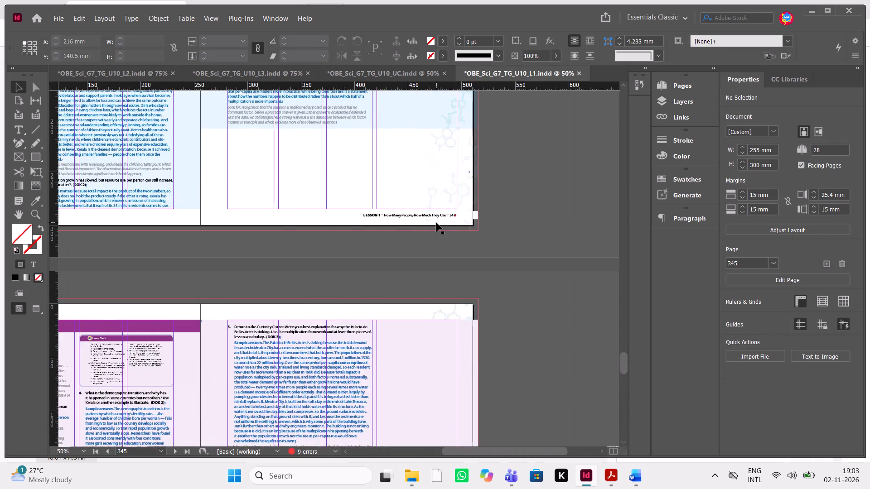
scroll(436, 223, "up", 20)
scroll(436, 223, "up", 20)
scroll(436, 223, "up", 20)
scroll(436, 223, "right", 1)
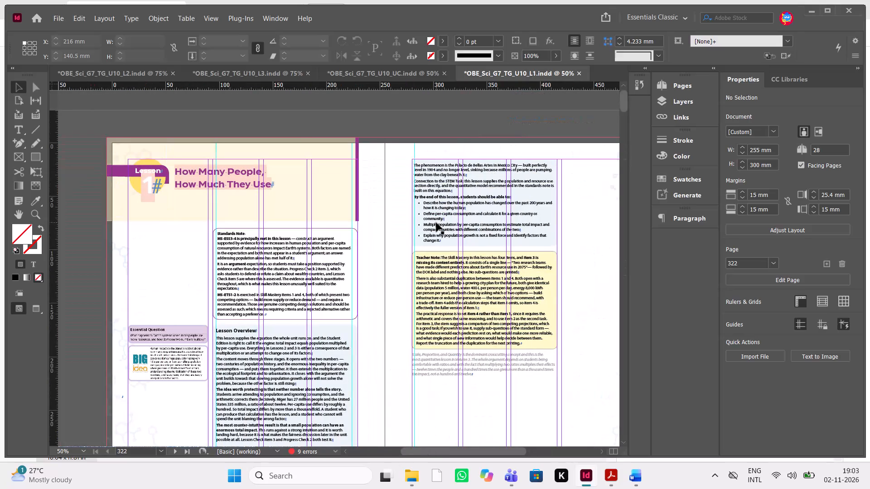
key("ctrl+minus")
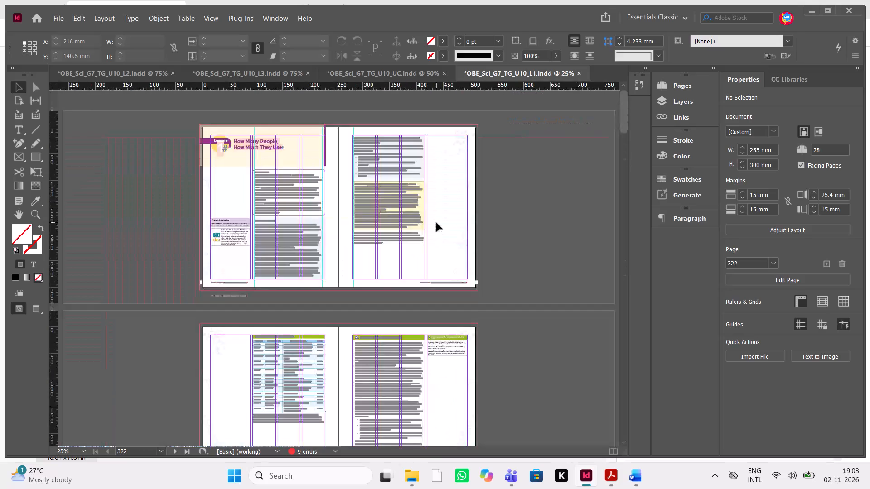
key("F12")
scroll(606, 184, "up", 12)
scroll(603, 197, "down", 3)
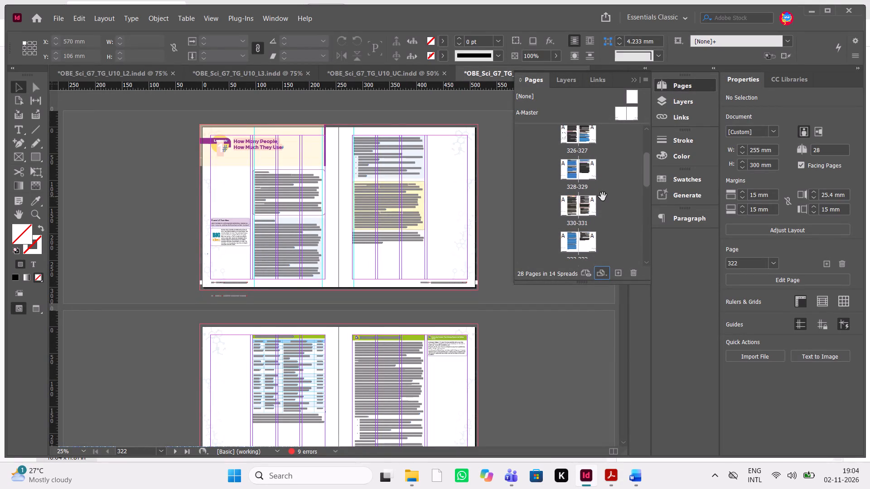
scroll(603, 197, "down", 4)
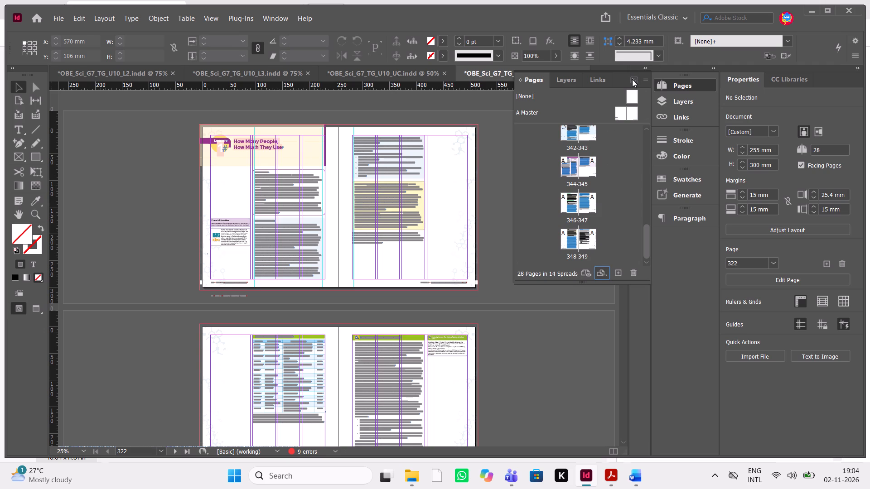
left_click(632, 79)
Save the Lesson 1 document as OBE_Sci_G7_TG_U10_L1 in its existing folder, replacing the earlier InDesign file.
key("ctrl+shift+s")
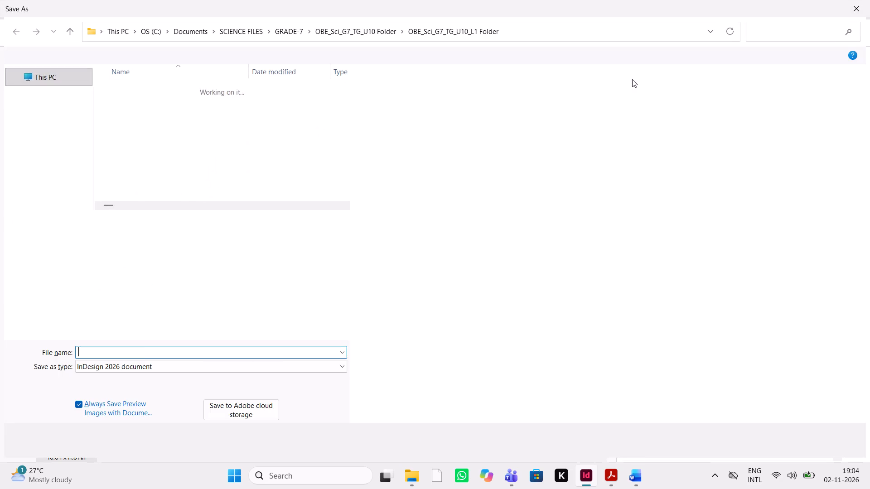
left_click(779, 439)
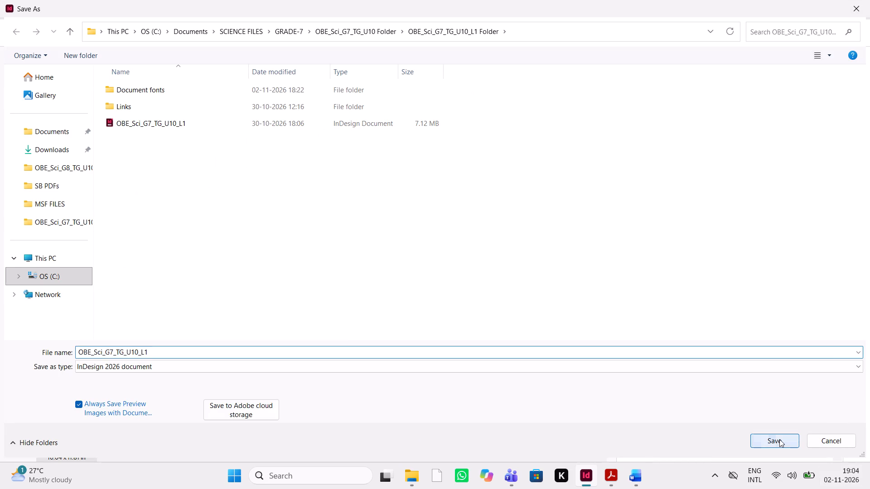
left_click(467, 234)
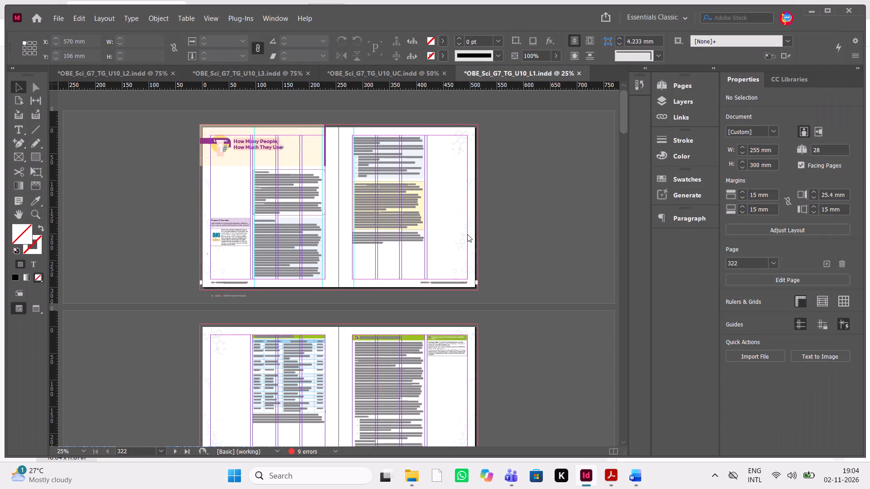
Save an InDesign CS4 or later (IDML) copy of OBE_Sci_G7_TG_U10_L1 in its folder, replacing the existing IDML.
key("ctrl+shift+s")
left_click(482, 366)
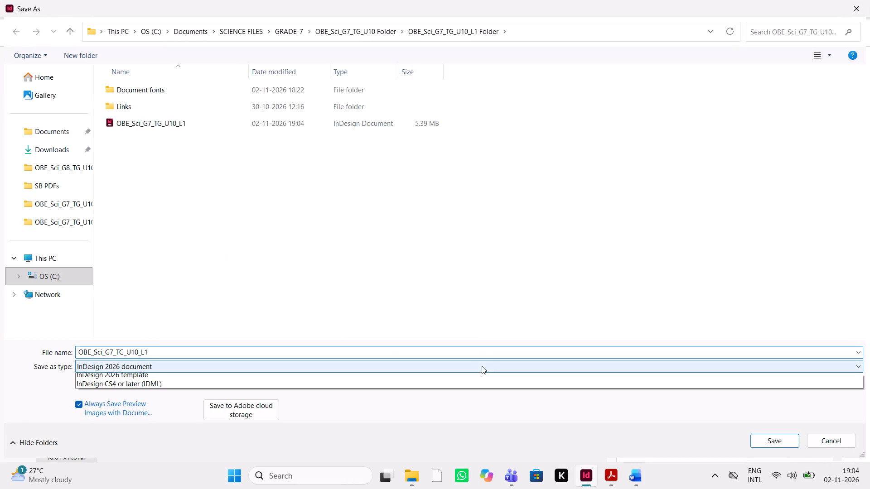
left_click(473, 392)
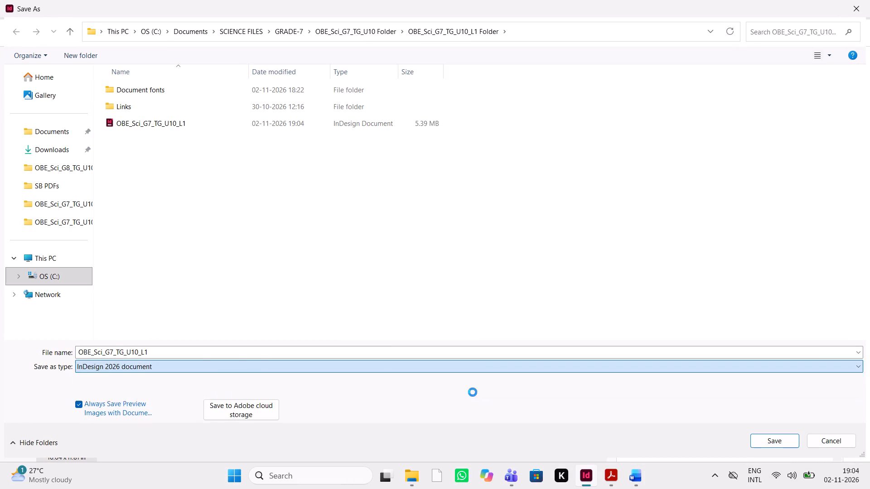
left_click(769, 446)
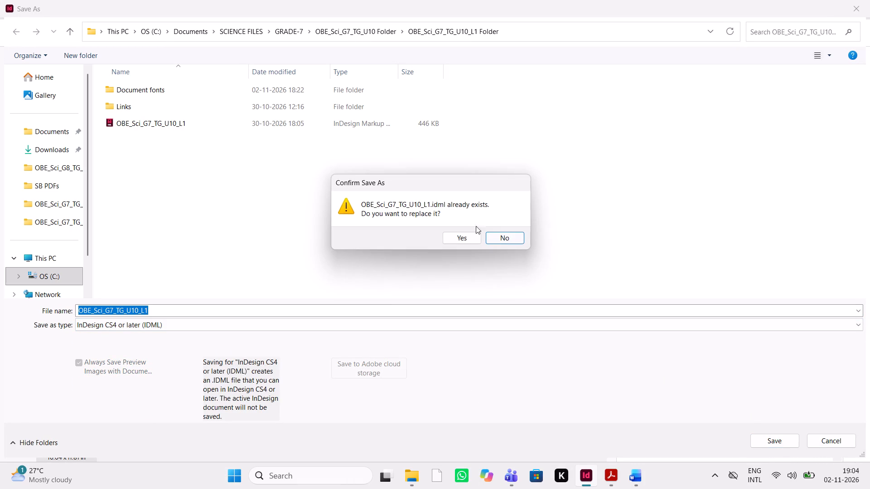
left_click(466, 236)
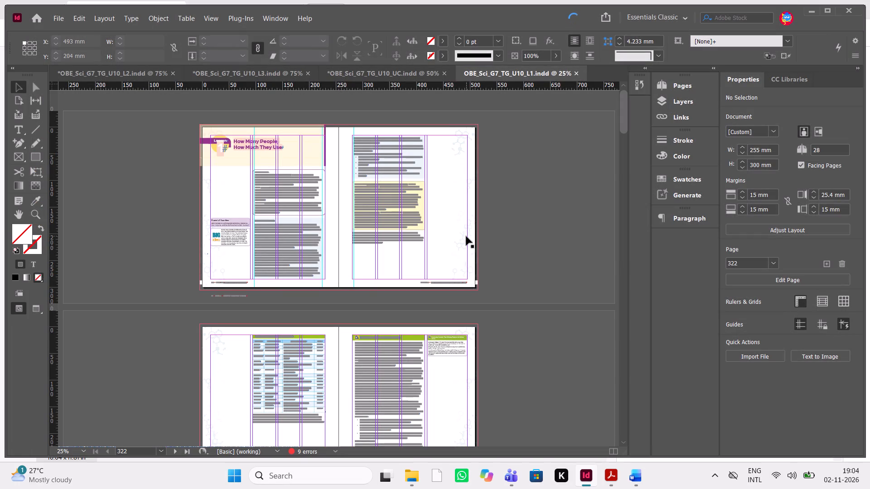
Export all pages of OBE_Sci_G7_TG_U10_L1 as a High Quality Print PDF over the existing PDF, and close the document.
key("ctrl+e")
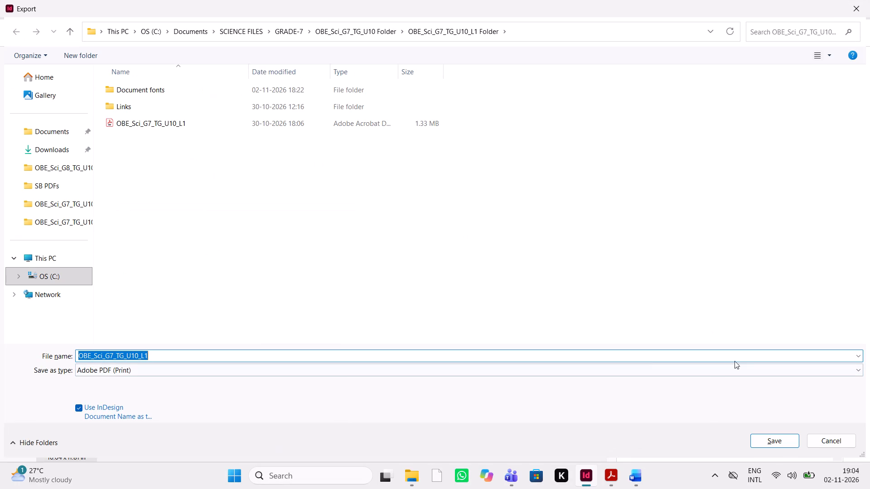
left_click(765, 447)
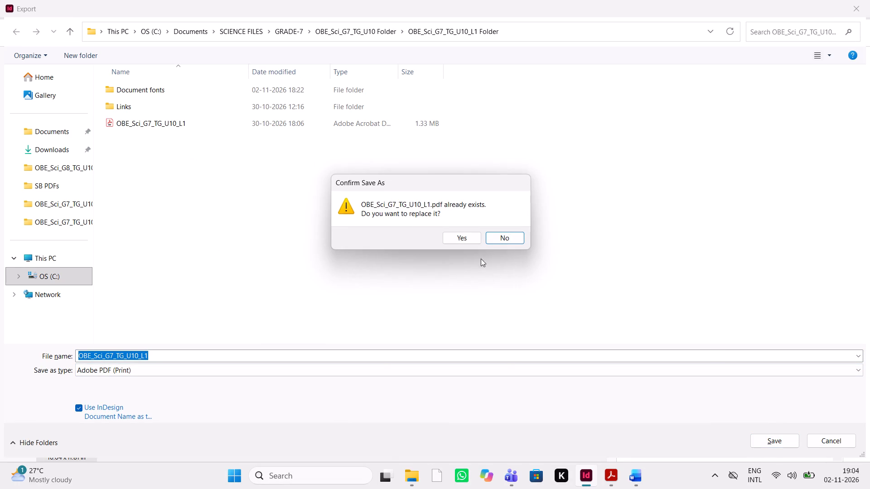
left_click(467, 237)
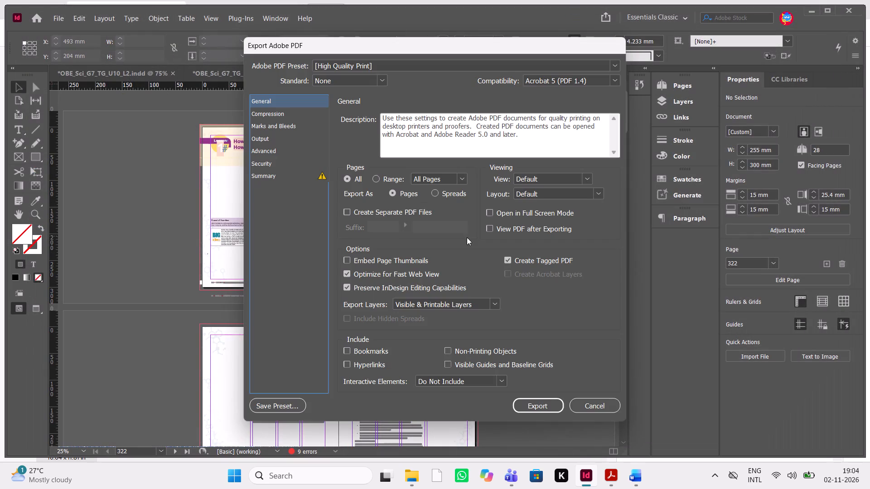
left_click(540, 403)
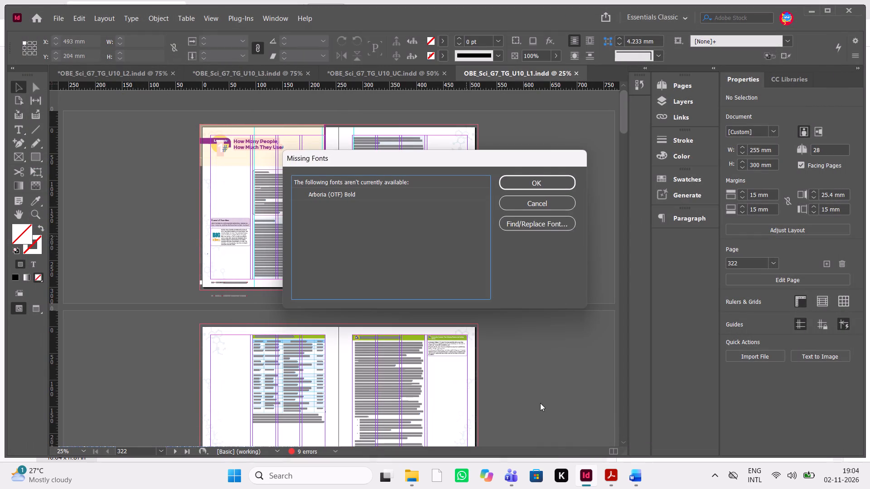
left_click(541, 183)
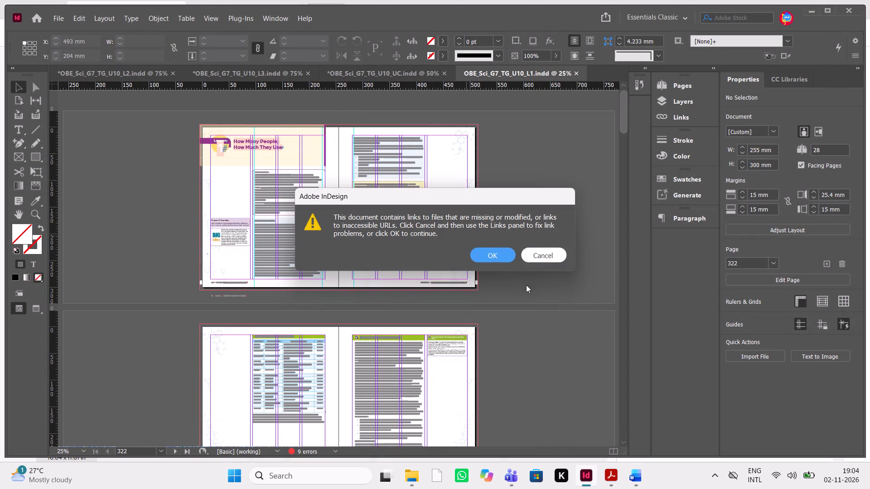
left_click(500, 258)
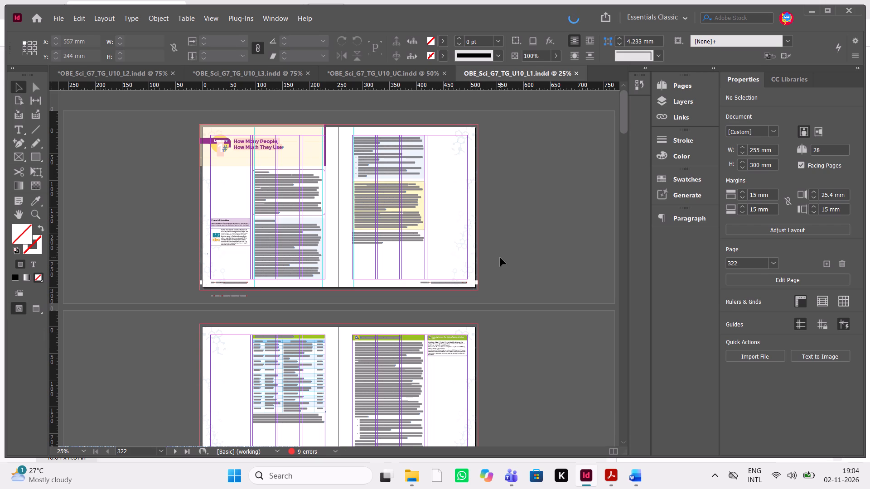
left_click(577, 73)
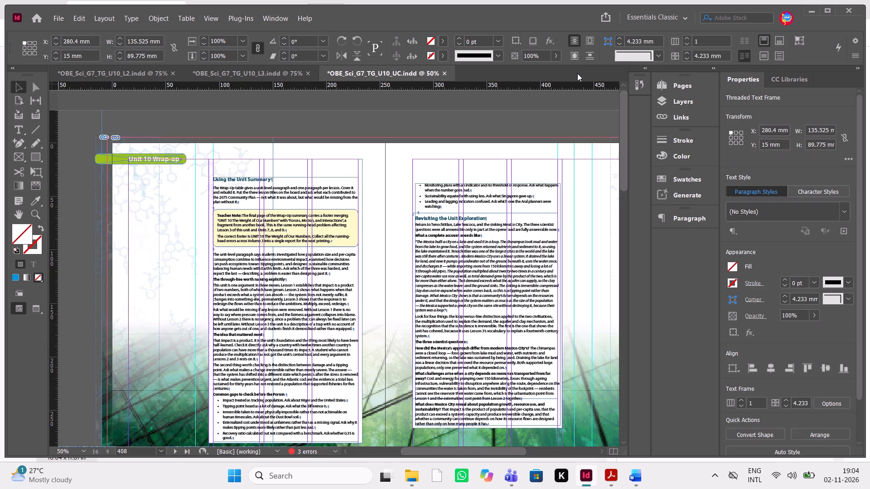
Bring up the Lesson 2 document and save it as OBE_Sci_G7_TG_U10_L2 in its existing folder, replacing the earlier InDesign file.
left_click(154, 77)
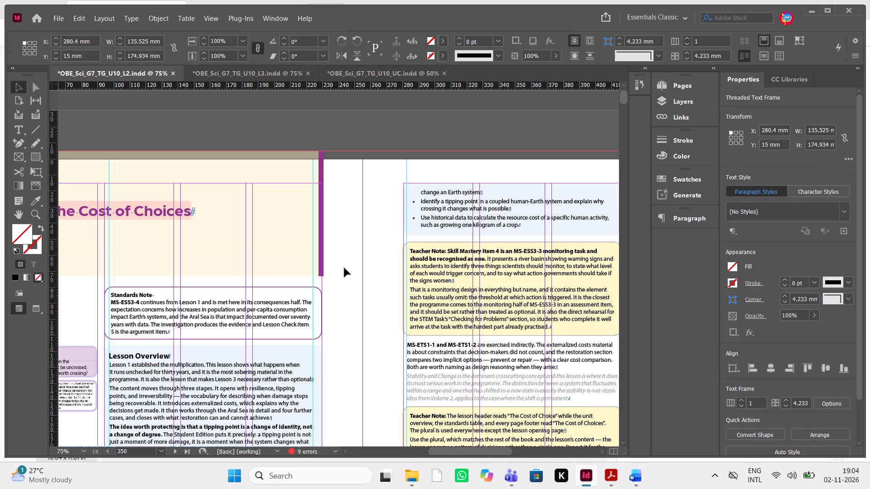
scroll(344, 268, "right", 1)
key("ctrl+minus")
key("ctrl+minus")
key("ctrl+minus")
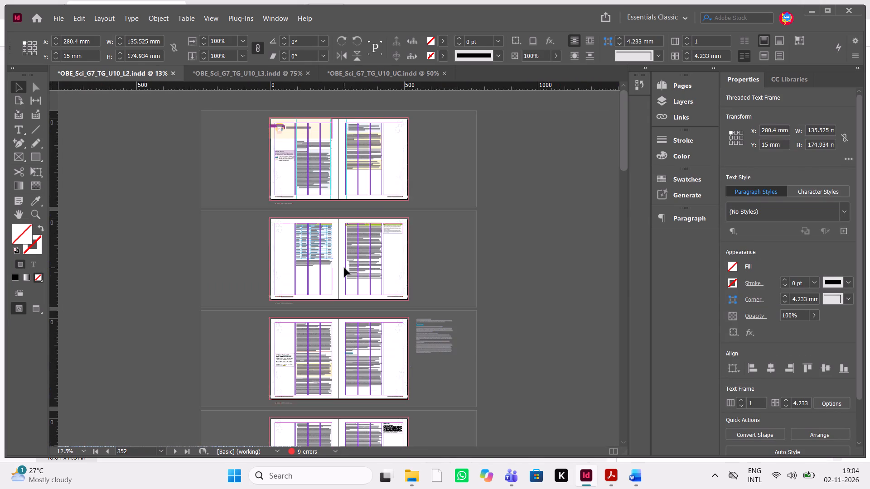
key("ctrl+equal")
scroll(344, 268, "up", 11)
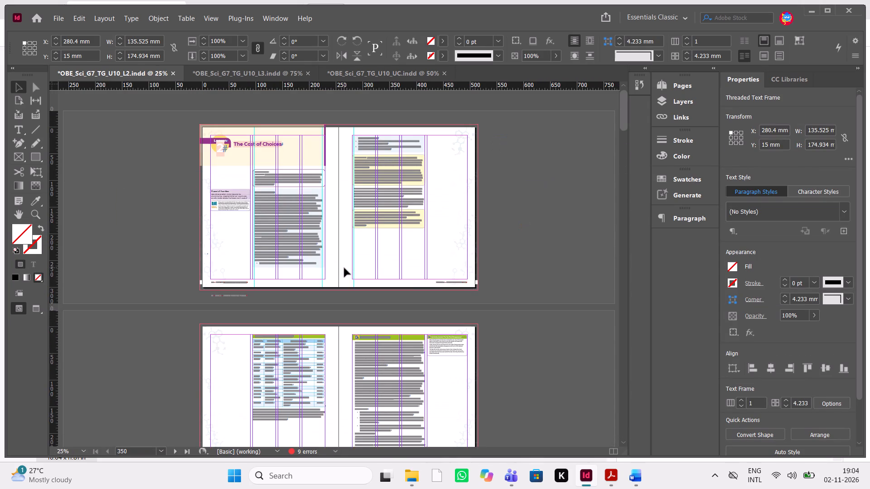
key("ctrl+shift+s")
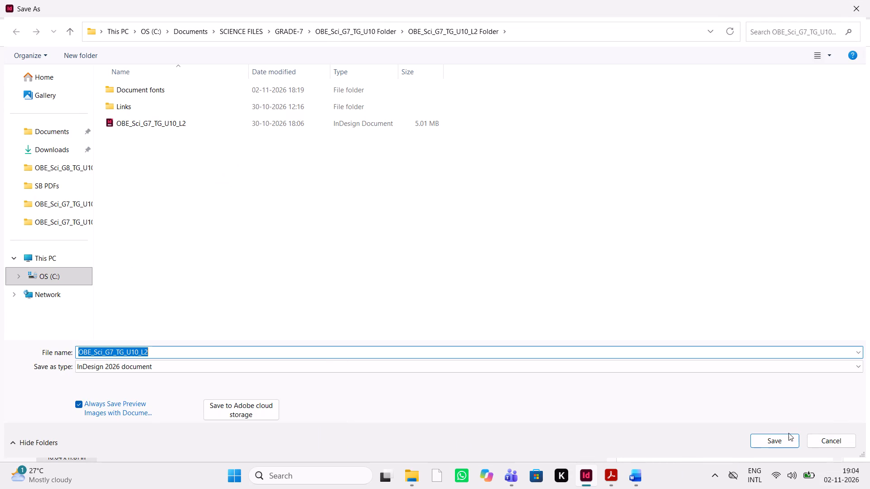
left_click(779, 438)
left_click(470, 238)
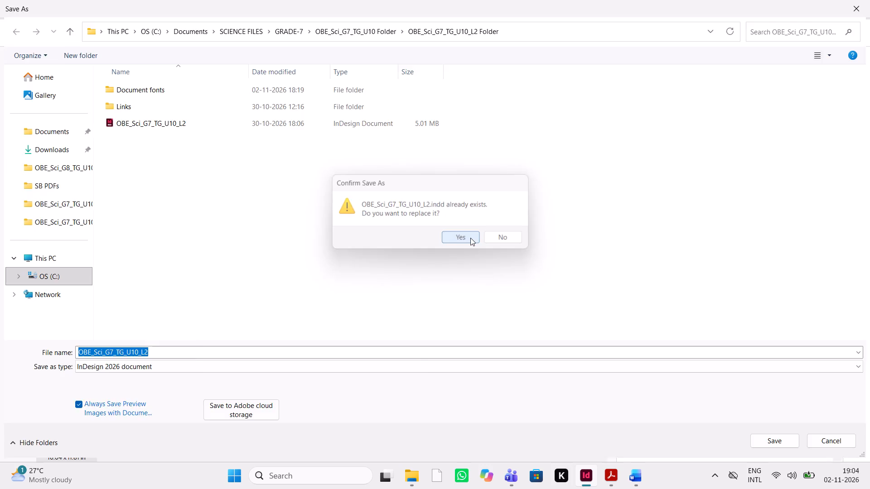
Save an InDesign CS4 or later (IDML) copy of OBE_Sci_G7_TG_U10_L2 in its folder, replacing the existing IDML.
key("ctrl+shift+s")
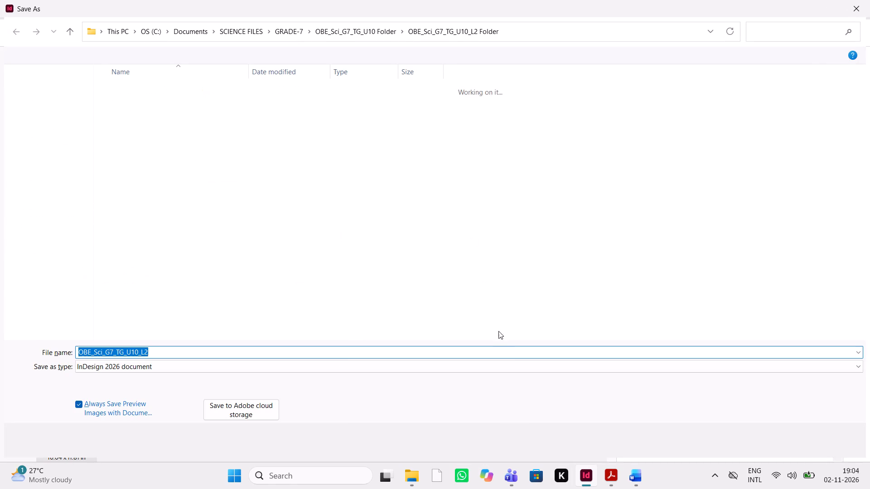
left_click(512, 362)
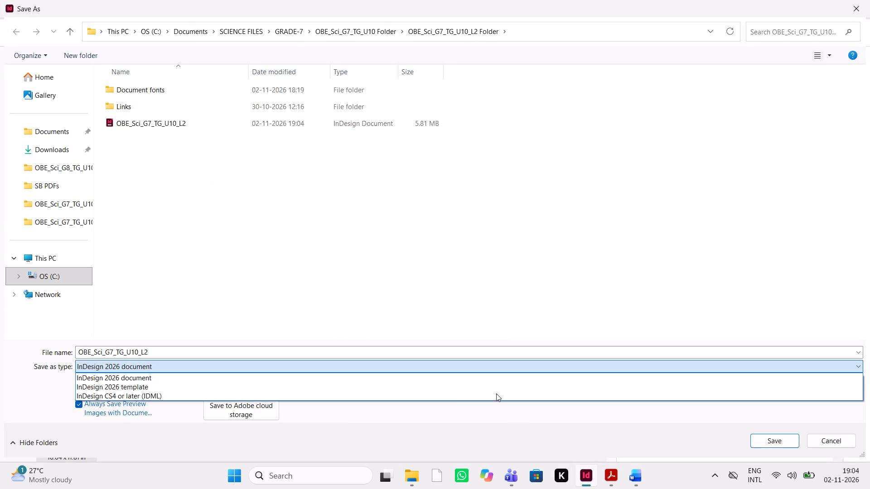
left_click(496, 393)
left_click(764, 438)
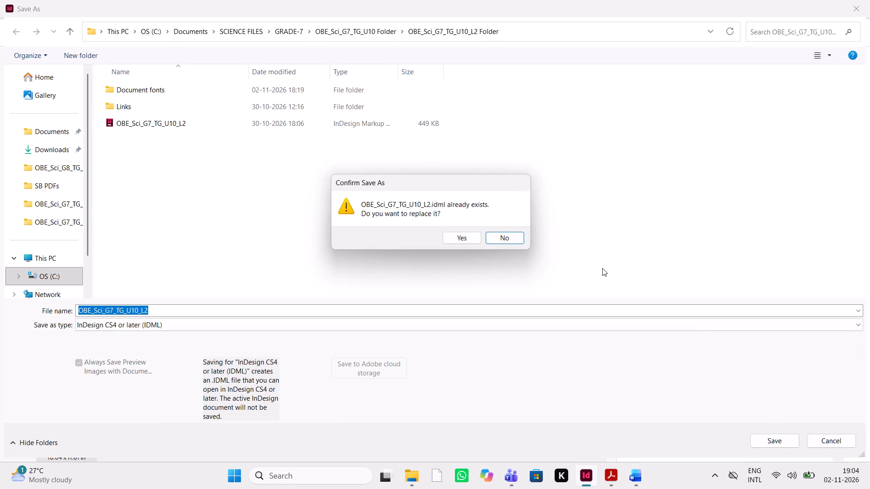
left_click(467, 239)
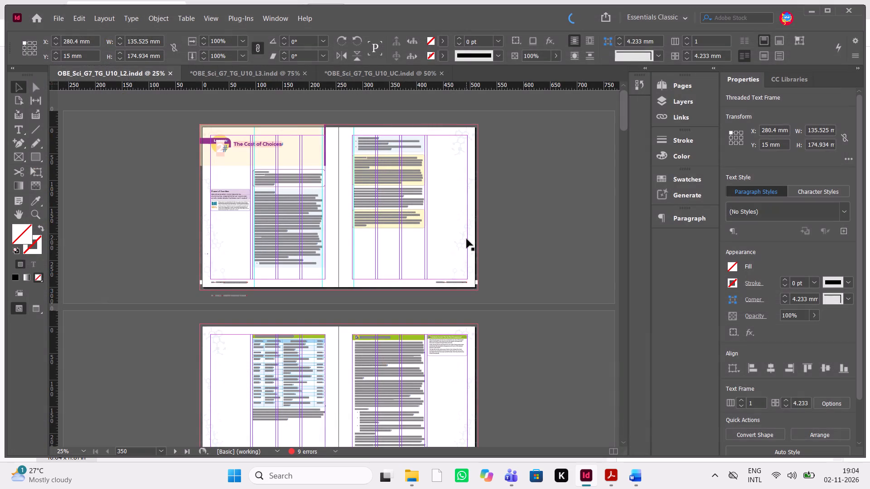
Export all pages of OBE_Sci_G7_TG_U10_L2 as a High Quality Print PDF over the existing PDF, and close the document.
key("ctrl+e")
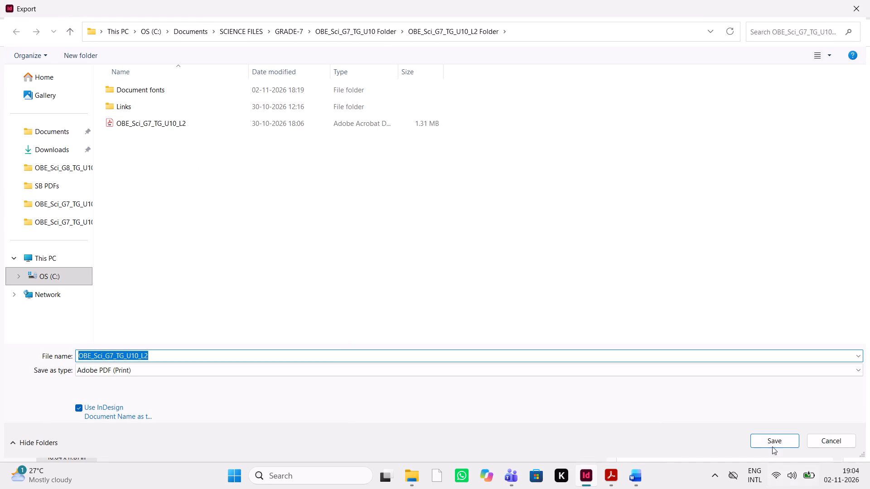
left_click(778, 436)
left_click(470, 236)
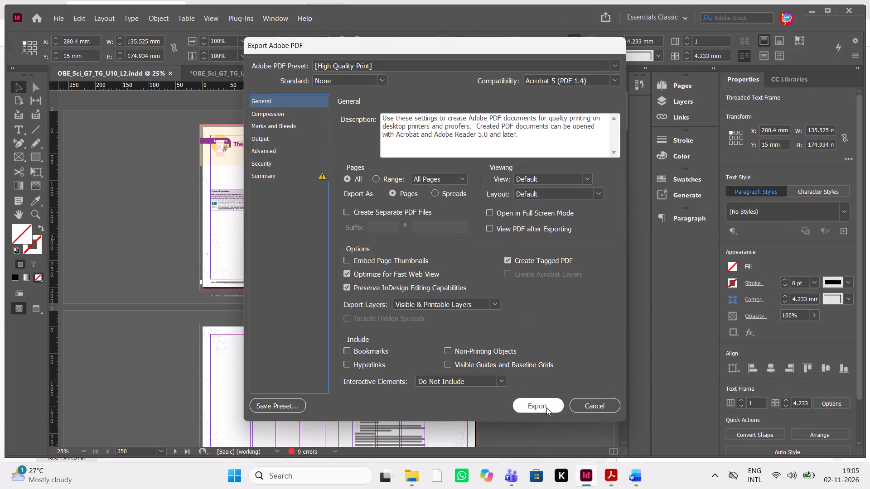
left_click(546, 407)
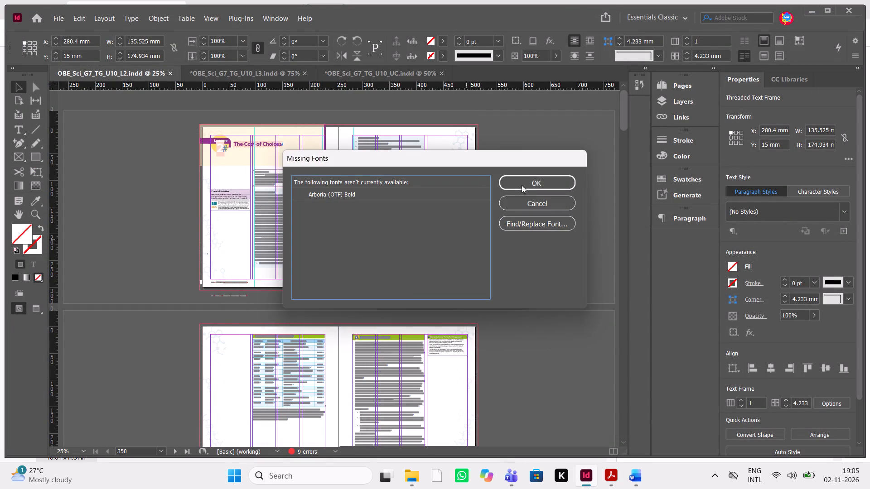
left_click(527, 185)
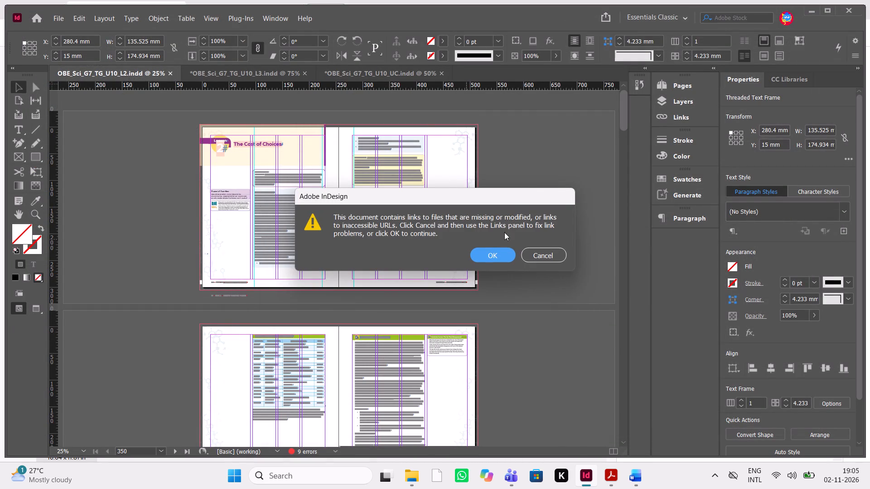
left_click(499, 249)
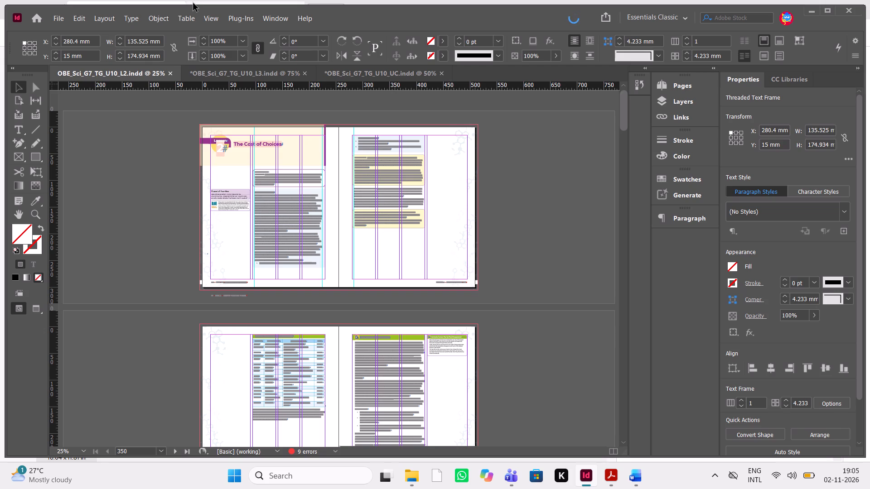
left_click(173, 72)
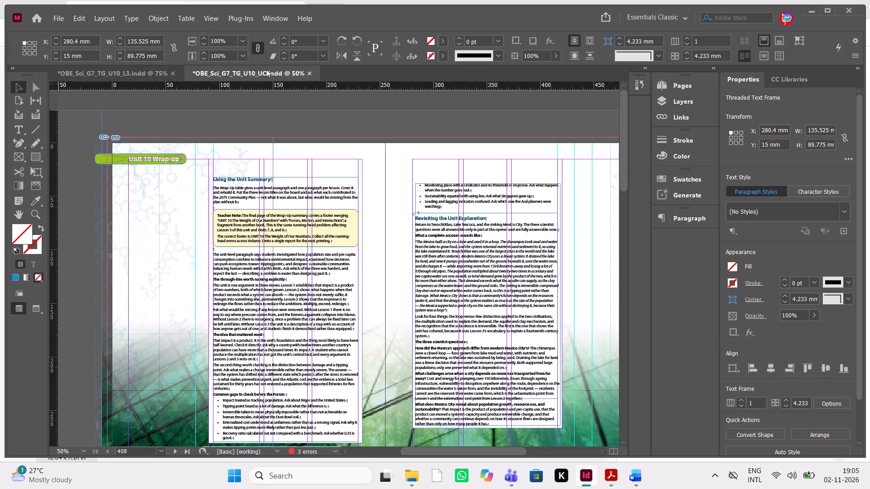
Bring up the Lesson 3 document and save it as OBE_Sci_G7_TG_U10_L3 in its existing folder, replacing the earlier InDesign file.
left_click(145, 76)
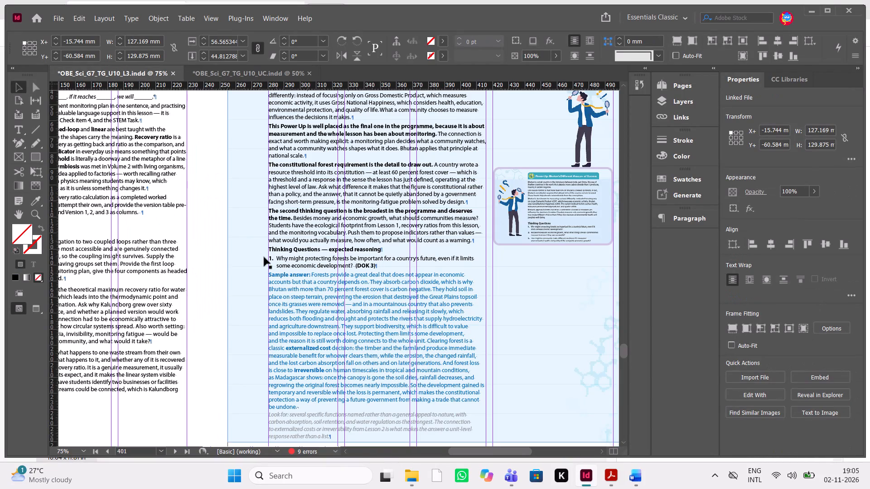
key("ctrl+minus")
key("ctrl+minus")
key("ctrl+minus")
scroll(264, 257, "up", 20)
scroll(264, 257, "up", 20)
scroll(264, 257, "up", 20)
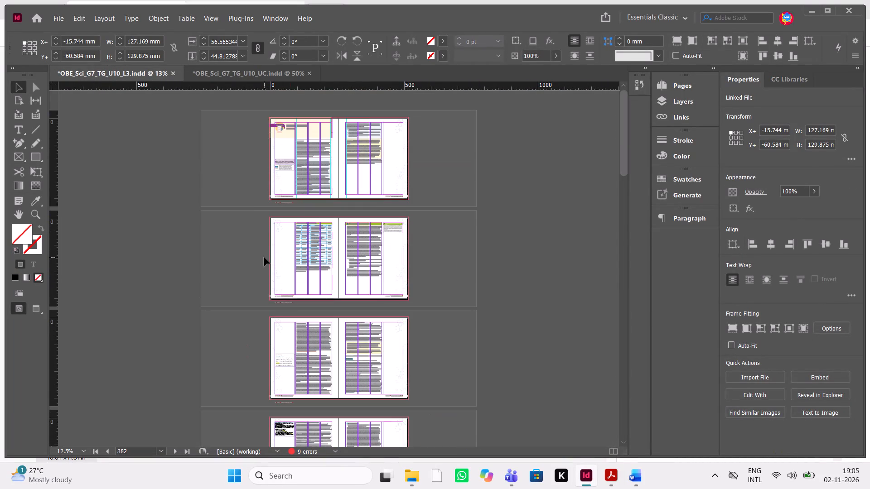
key("ctrl+equal")
scroll(264, 257, "up", 8)
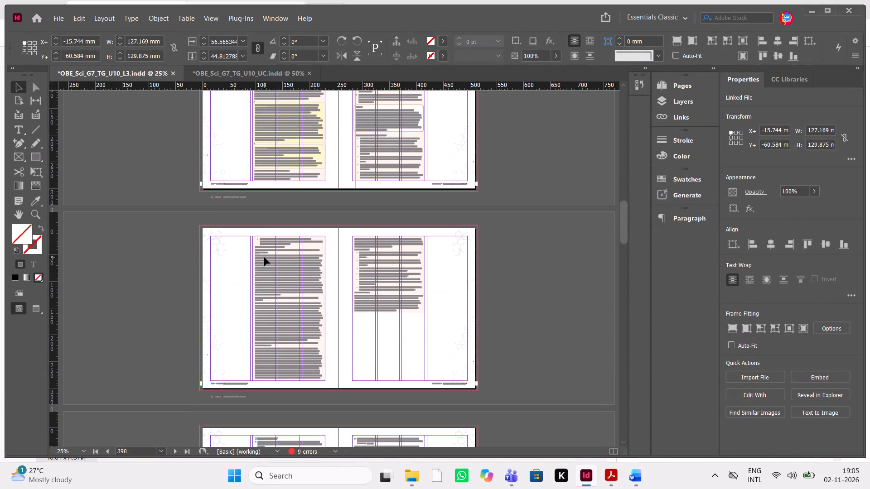
scroll(522, 331, "up", 7)
key("ctrl+shift+s")
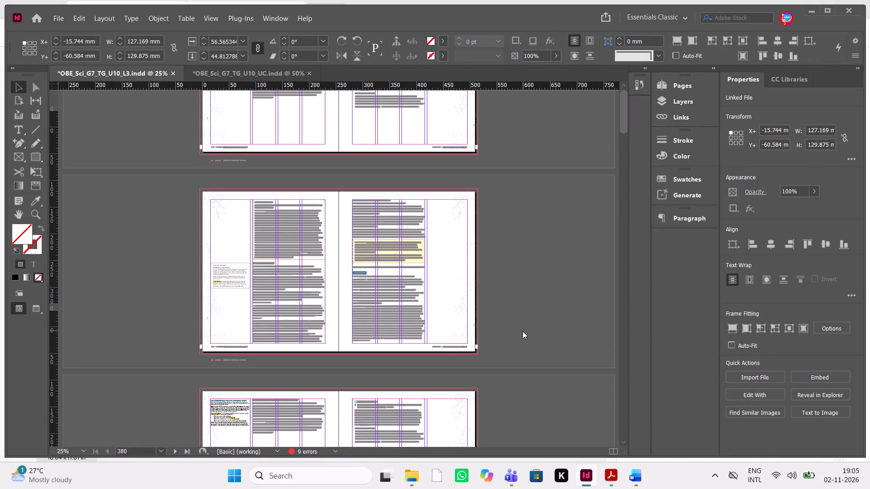
left_click(778, 440)
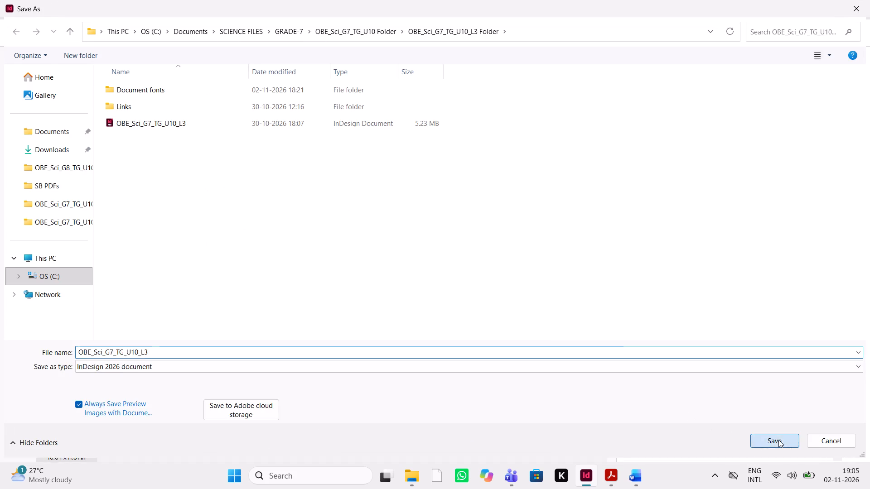
left_click(468, 237)
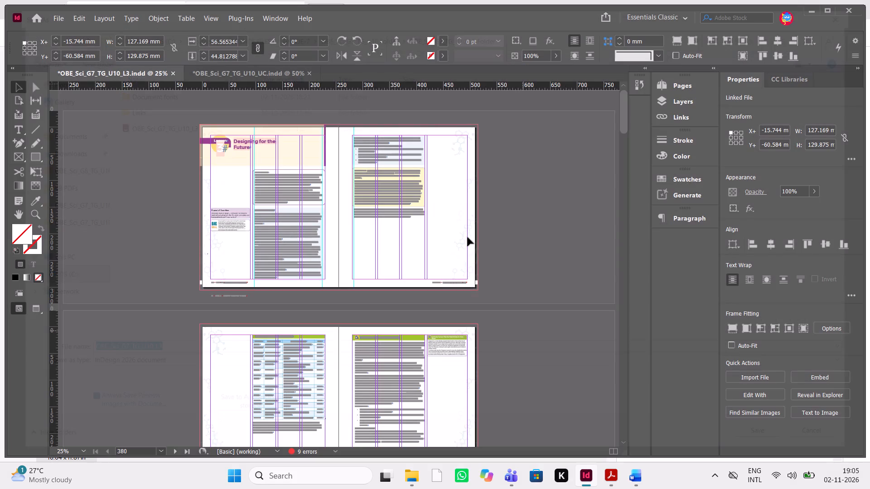
Save an InDesign CS4 or later (IDML) copy of OBE_Sci_G7_TG_U10_L3 in its folder, replacing the existing IDML.
key("ctrl+shift+s")
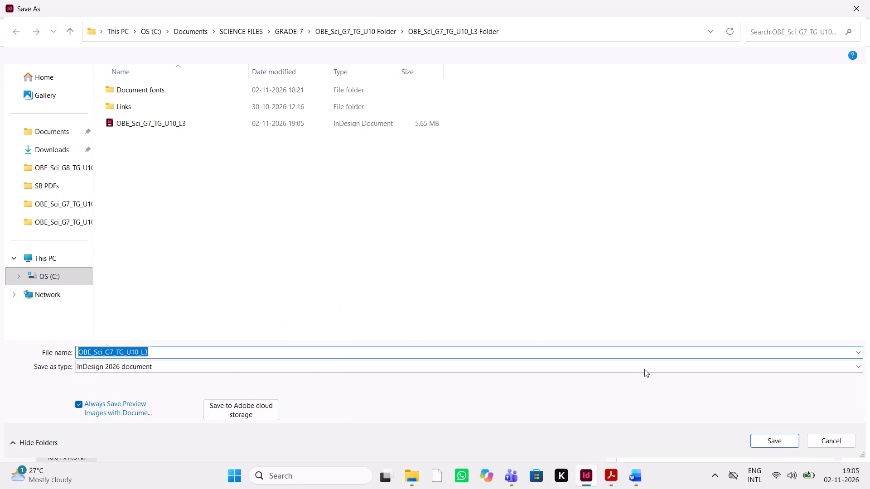
left_click(644, 369)
left_click(619, 392)
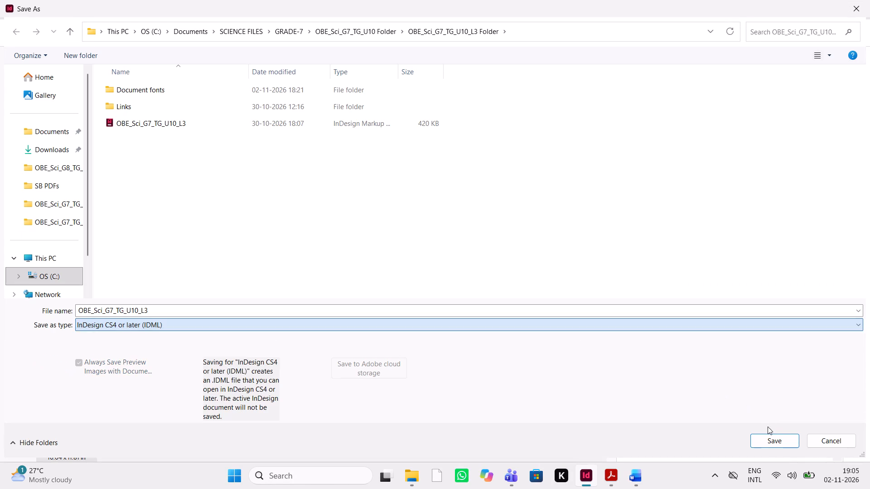
left_click(780, 438)
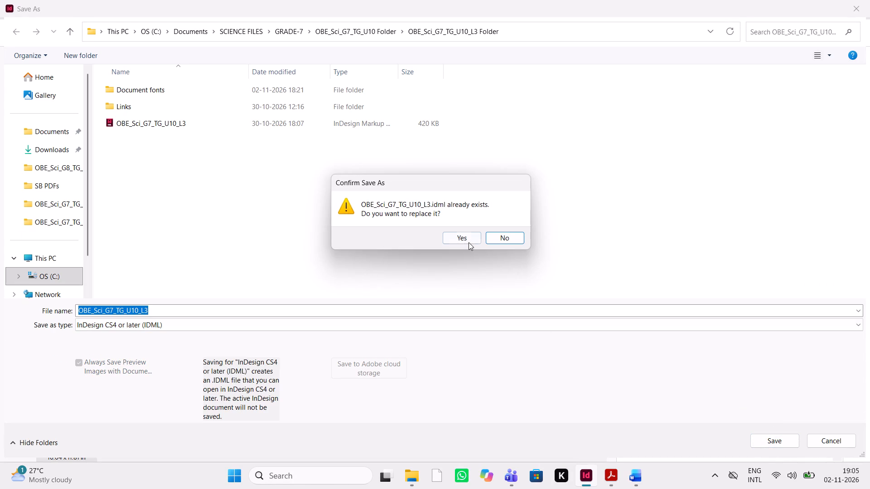
left_click(468, 241)
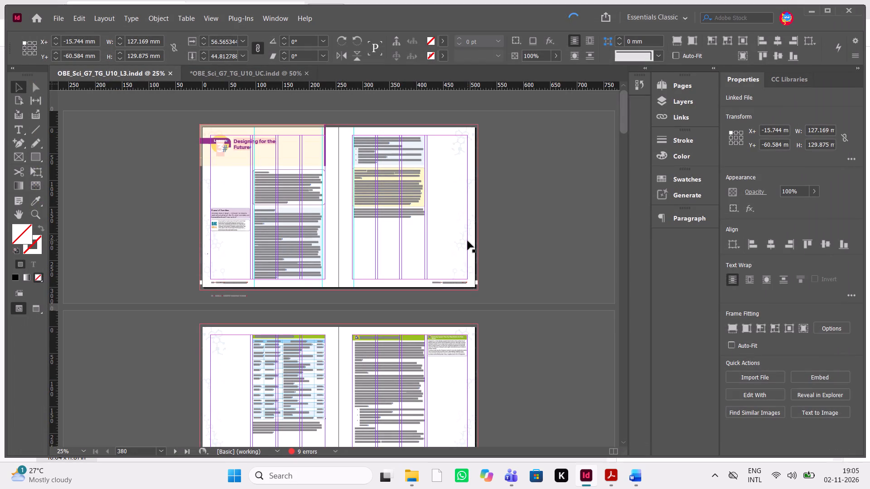
Export all pages of OBE_Sci_G7_TG_U10_L3 as a High Quality Print PDF over the existing PDF, and close the document.
key("ctrl+e")
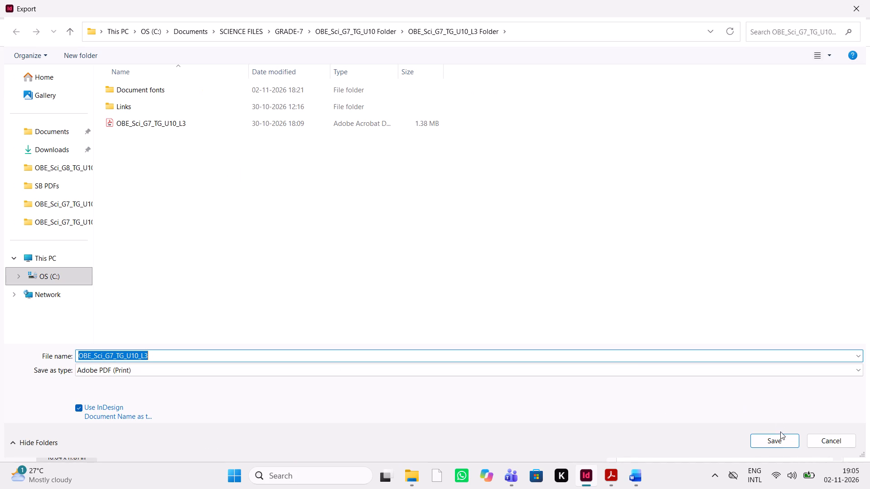
left_click(771, 439)
left_click(465, 236)
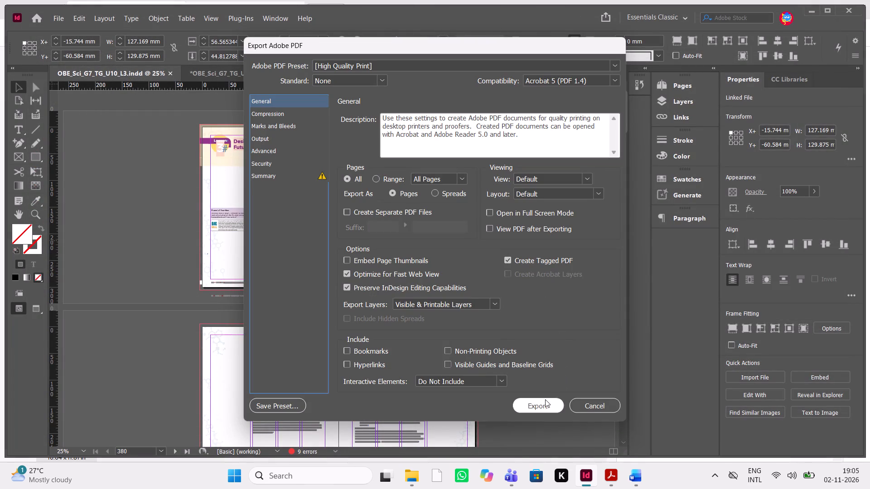
left_click(545, 399)
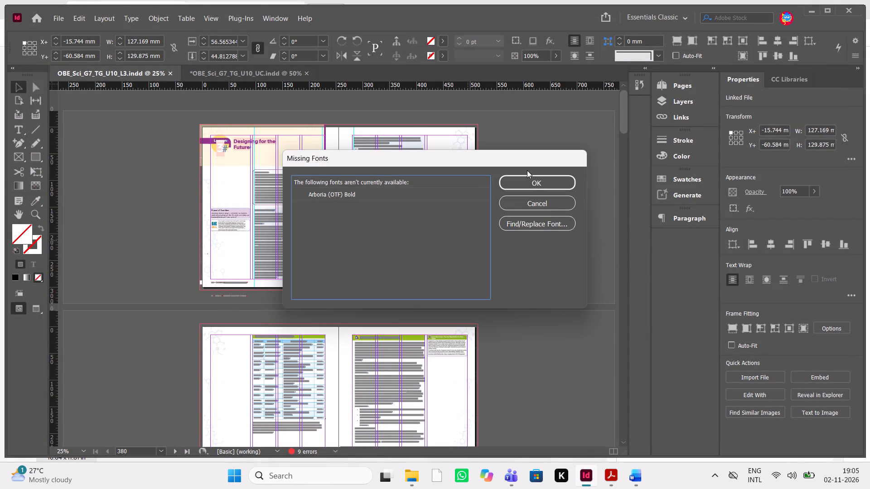
left_click(527, 175)
left_click(527, 180)
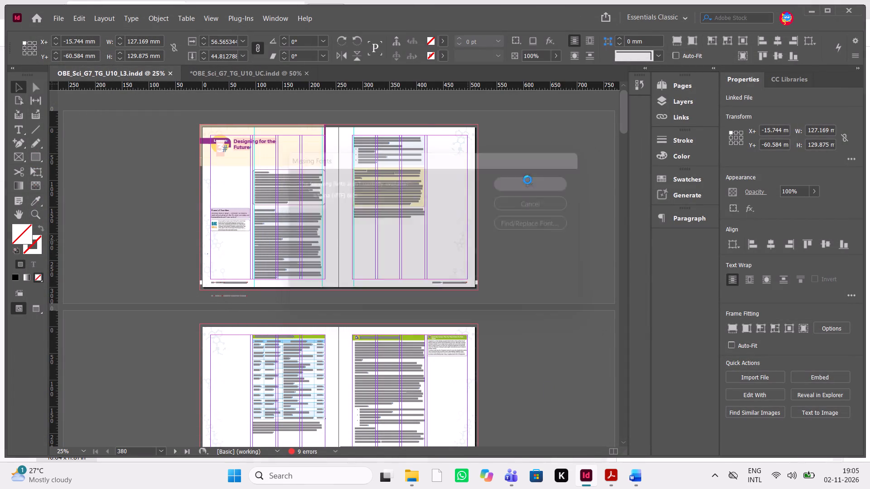
left_click(488, 255)
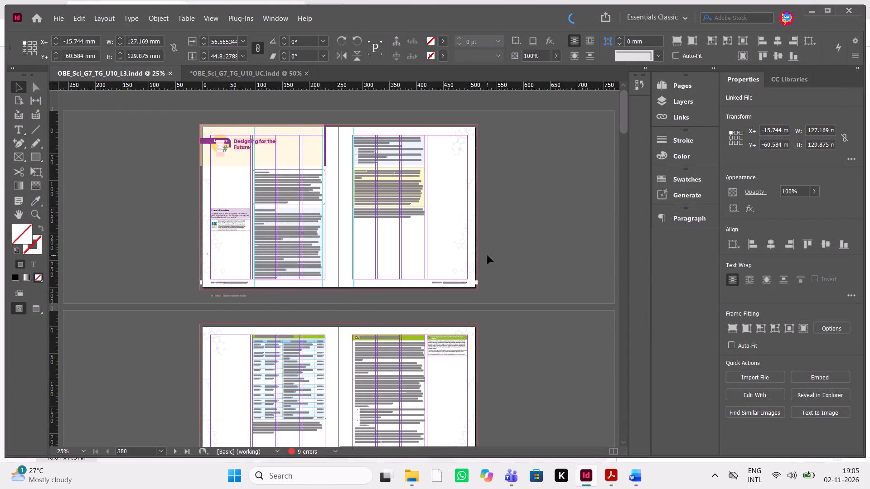
left_click(169, 70)
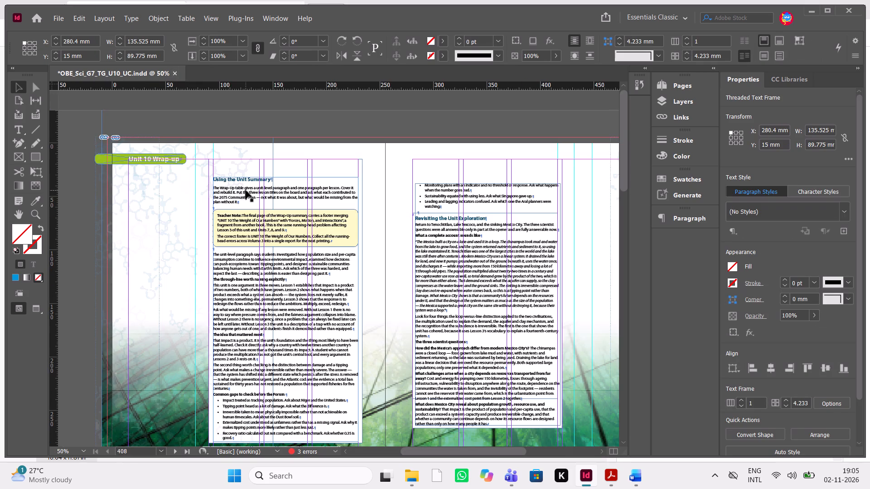
Save the Unit 10 Wrap-up document as OBE_Sci_G7_TG_U10_UC in its existing folder, replacing the earlier InDesign file.
key("ctrl+shift+s")
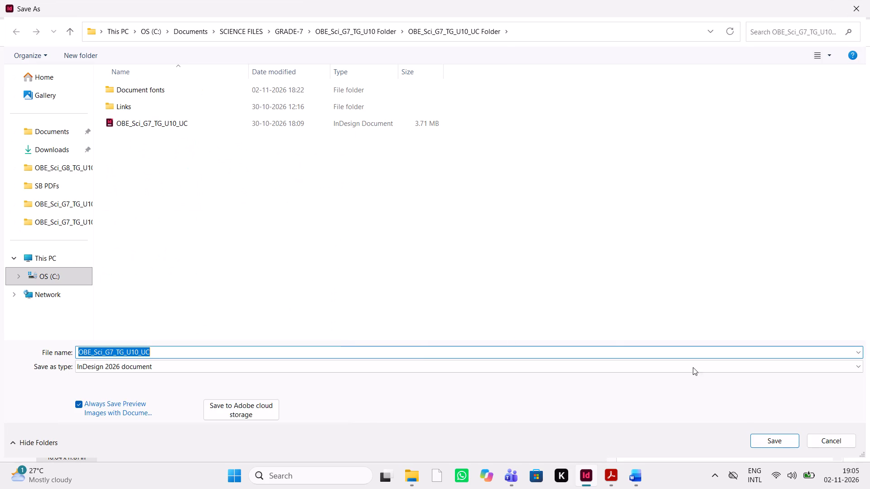
left_click(763, 440)
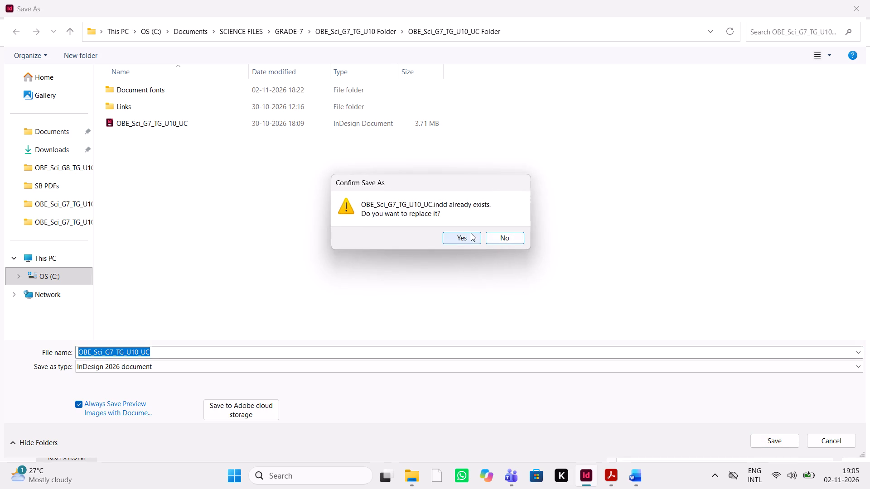
left_click(471, 233)
Save an InDesign CS4 or later (IDML) copy of OBE_Sci_G7_TG_U10_UC in its folder, replacing the existing IDML.
key("ctrl+shift+s")
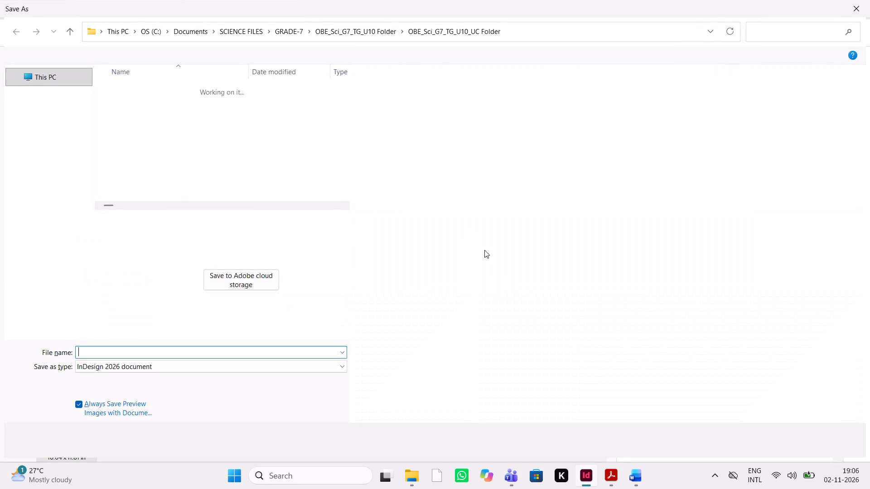
left_click(556, 368)
left_click(544, 394)
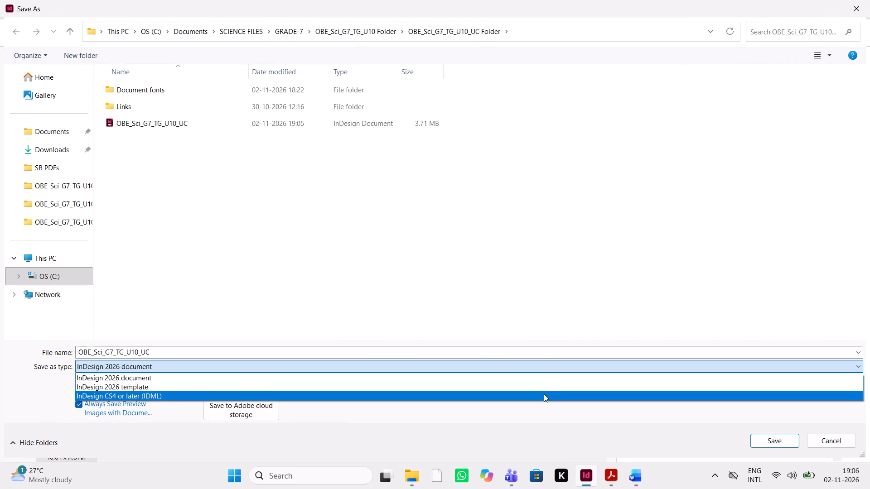
left_click(776, 440)
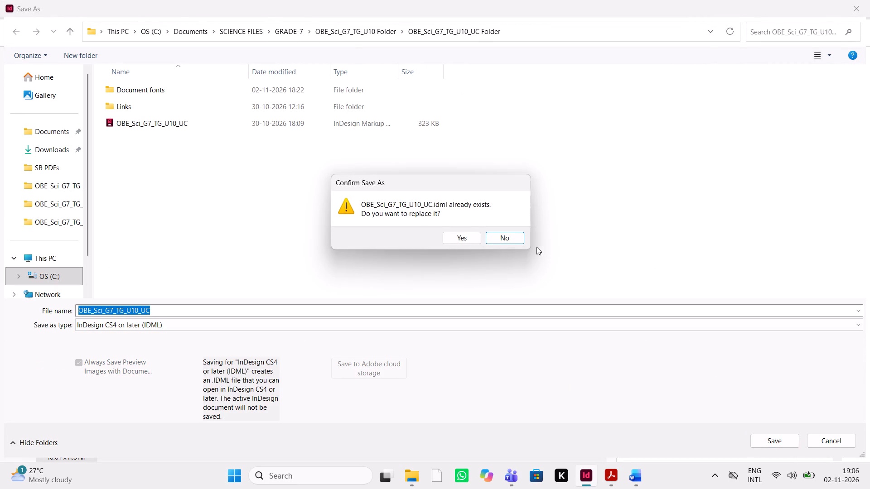
left_click(476, 235)
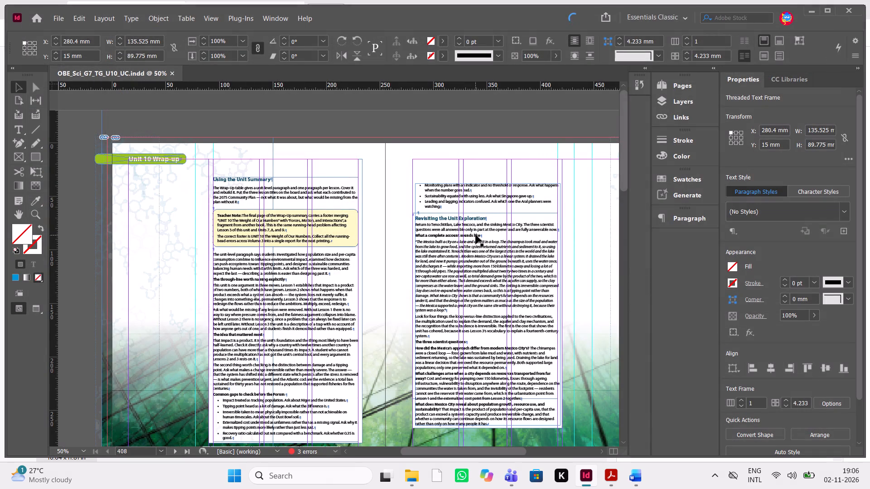
Export all pages of OBE_Sci_G7_TG_U10_UC as a High Quality Print PDF over the existing PDF, and close the document.
key("ctrl+e")
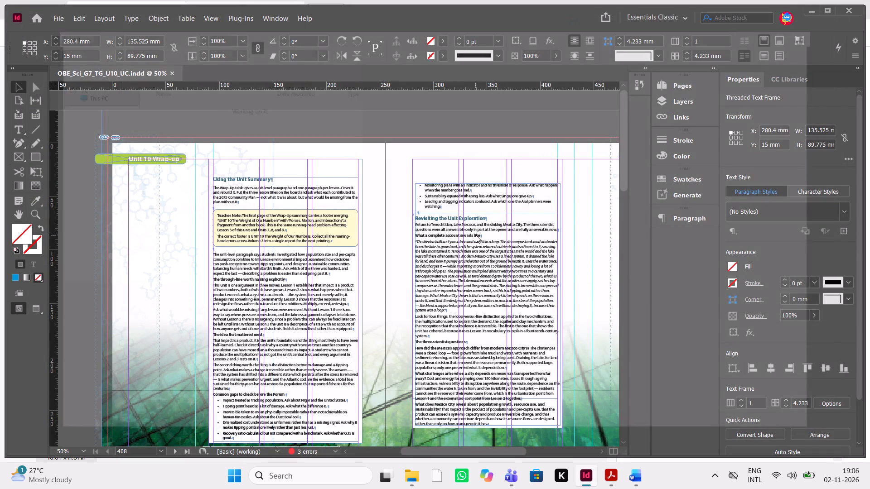
left_click(784, 441)
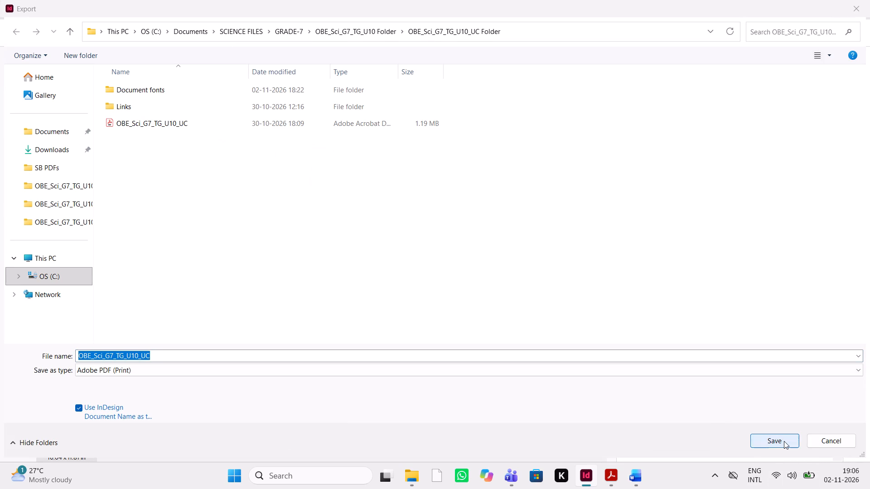
left_click(464, 241)
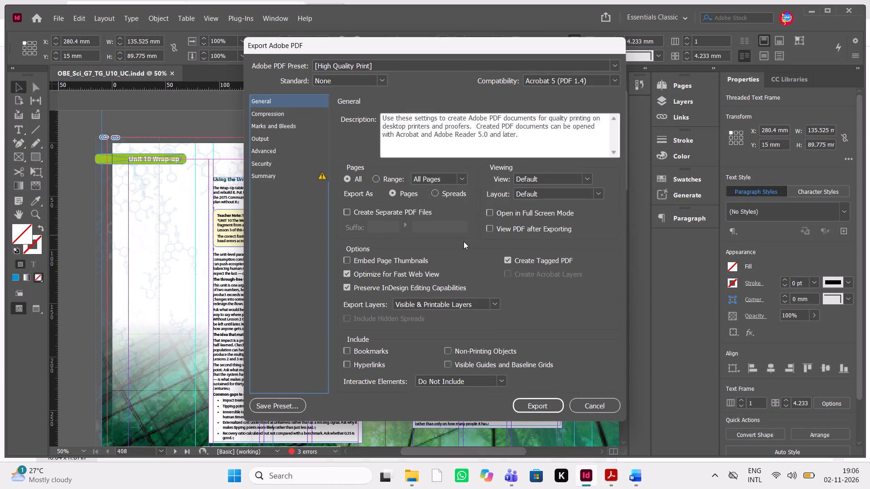
left_click(537, 404)
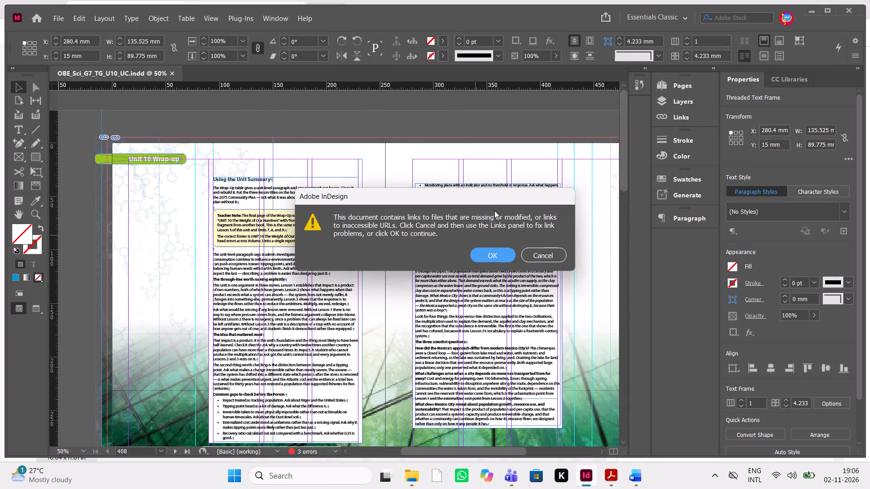
left_click(479, 255)
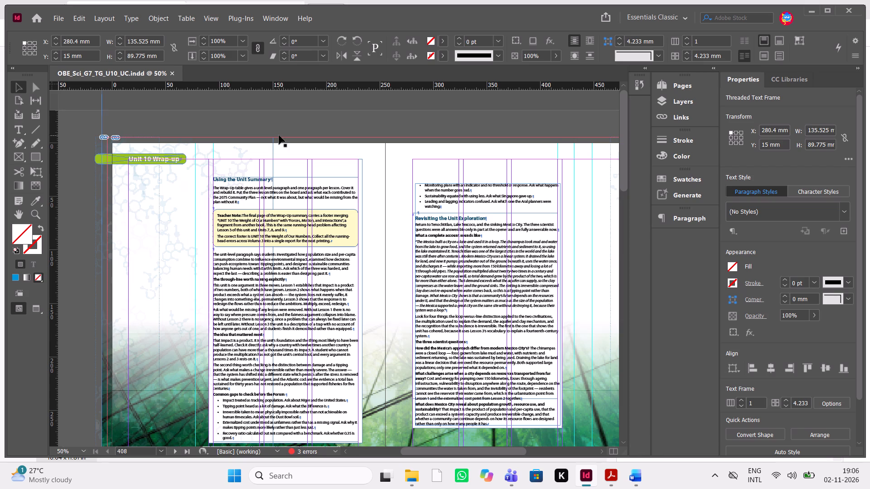
left_click(171, 71)
In File Explorer, compress OBE_Sci_G7_TG_U10 Folder in SCIENCE FILES > GRADE-7 into a ZIP file of the same name.
left_click(423, 483)
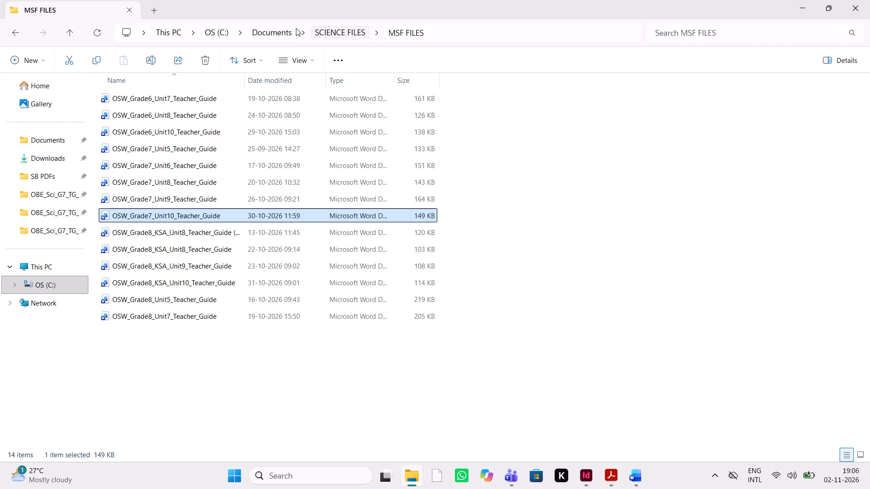
left_click(287, 28)
double_click(413, 160)
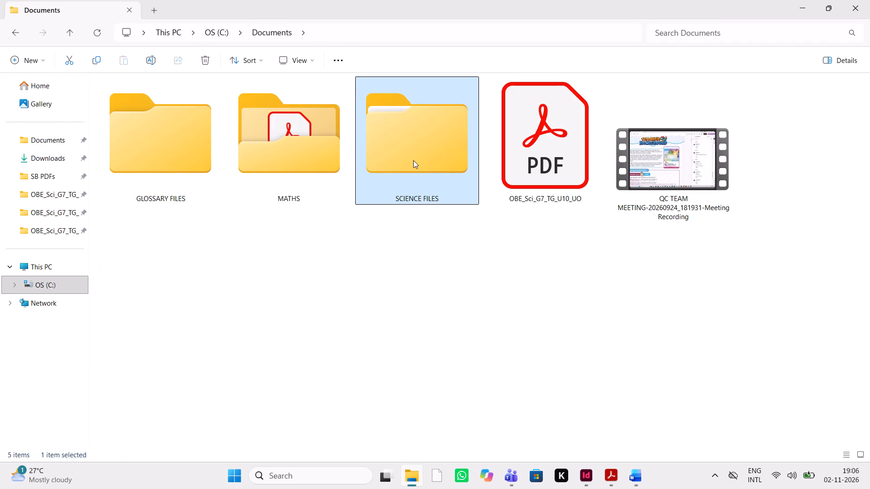
double_click(573, 168)
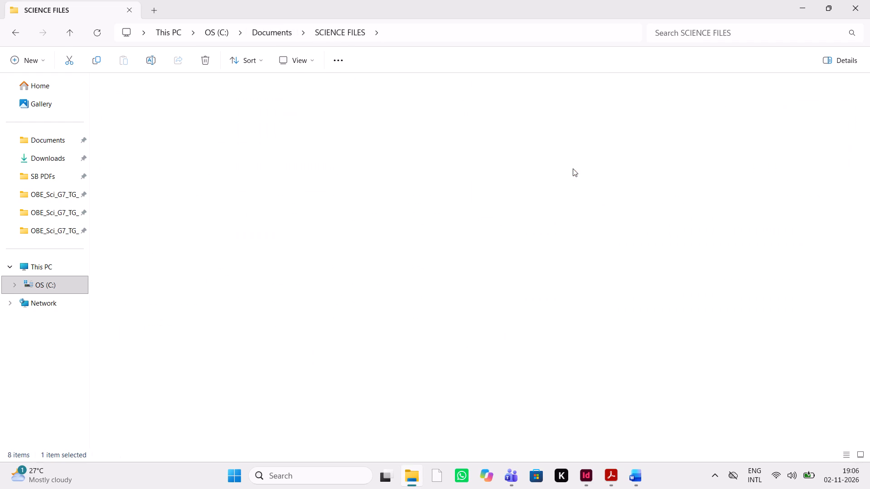
left_click(237, 129)
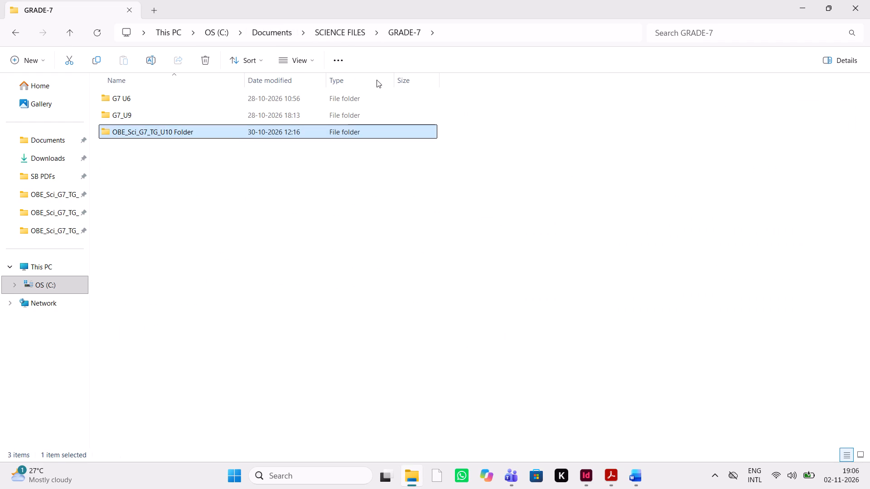
left_click(340, 58)
left_click(329, 107)
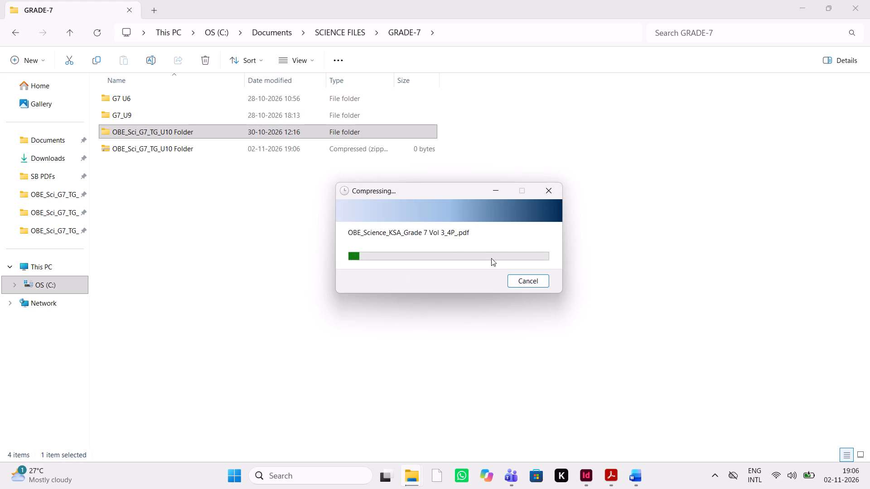
Switch to the open OSW teacher guide document in Word.
left_click(633, 479)
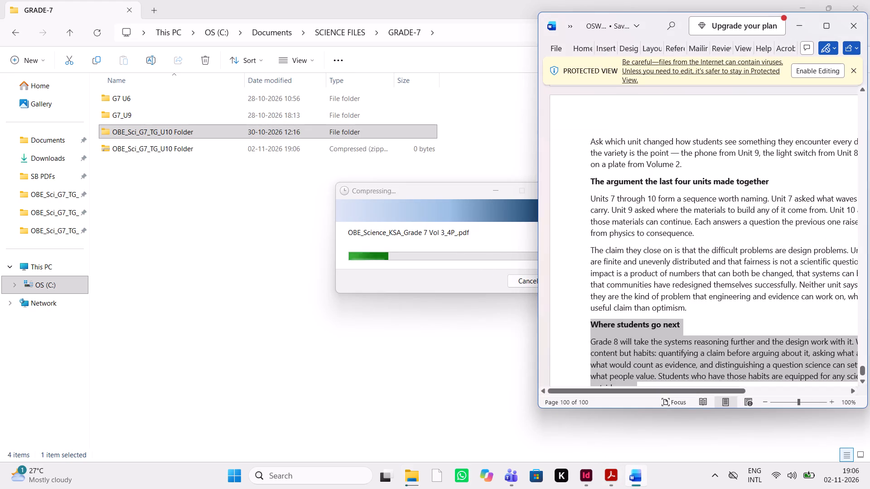
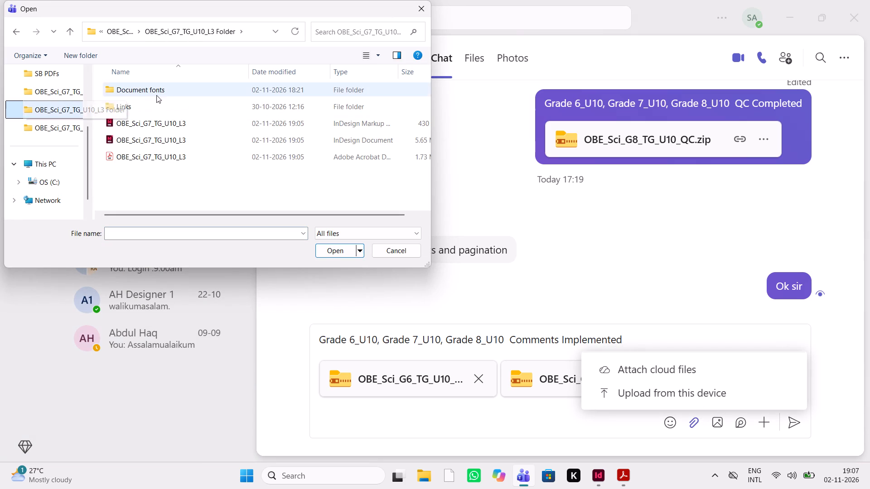
Select the compressed OBE_Sci_G7_TG_U10 Folder file in the GRADE-7 folder as an attachment for the drafted chat message.
left_click(126, 32)
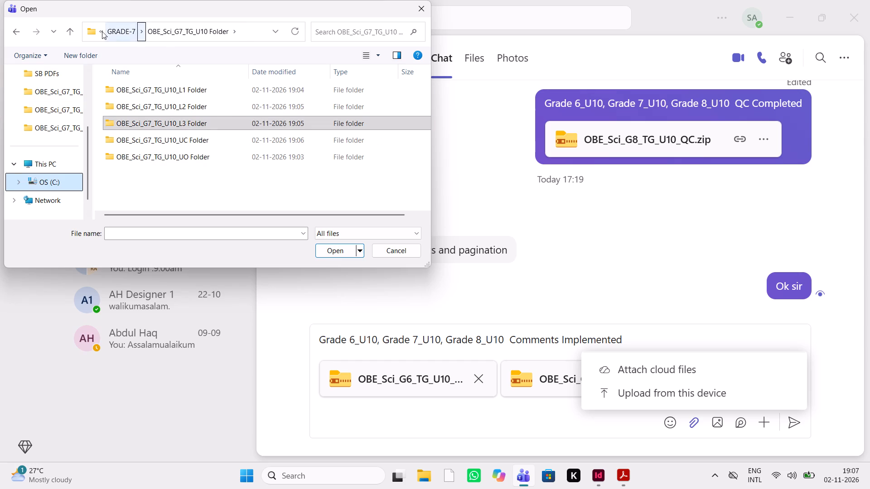
left_click(119, 32)
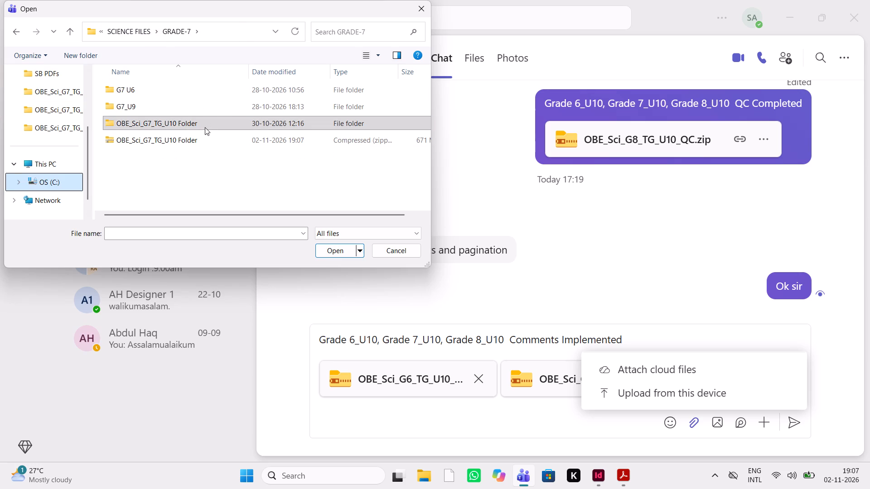
left_click(200, 140)
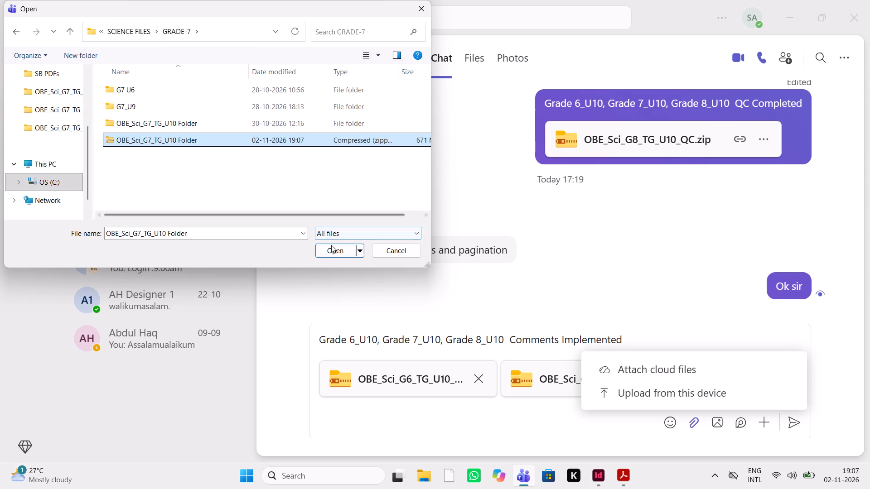
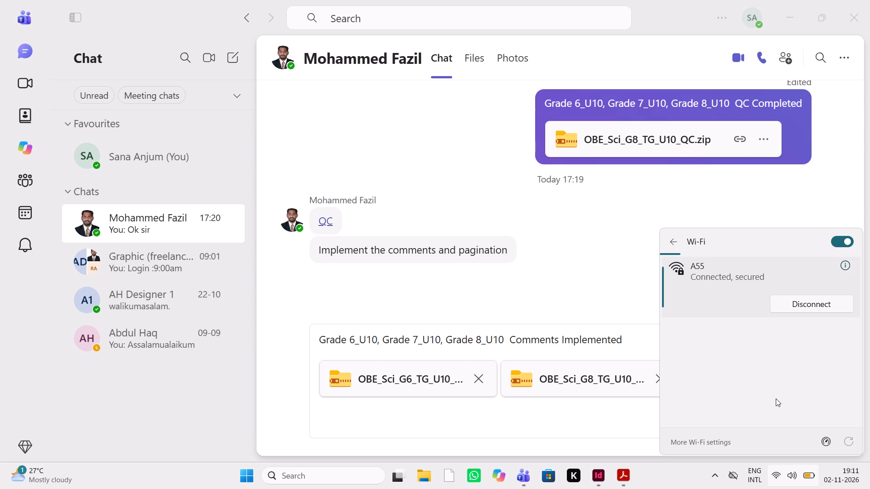
Disconnect the computer from the A55 Wi-Fi network and switch to the Galaxy A17 5G 5E8B network.
left_click(801, 306)
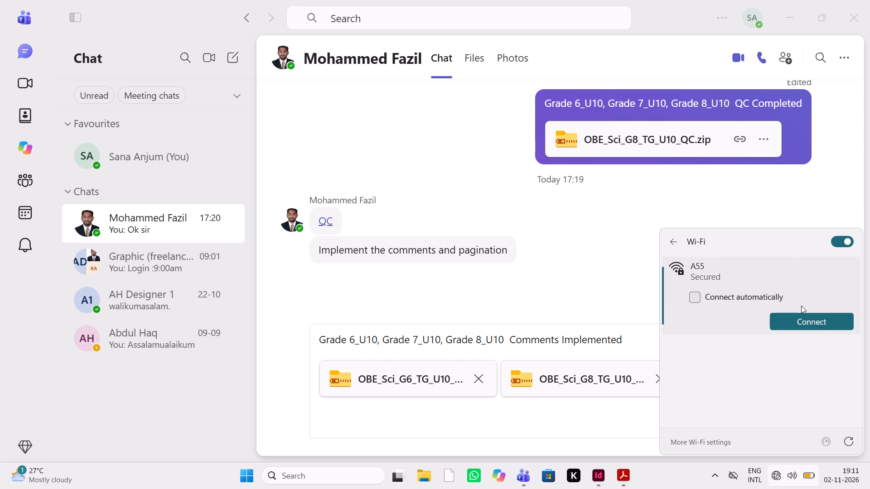
left_click(780, 282)
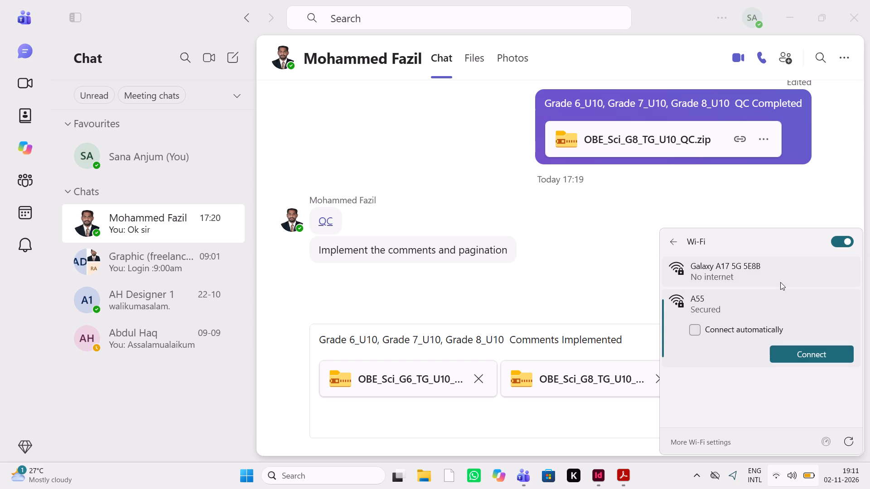
left_click(755, 376)
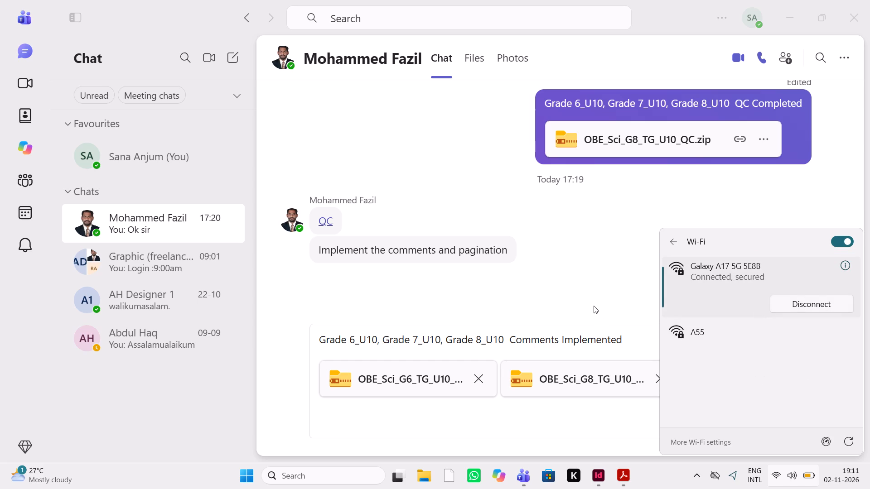
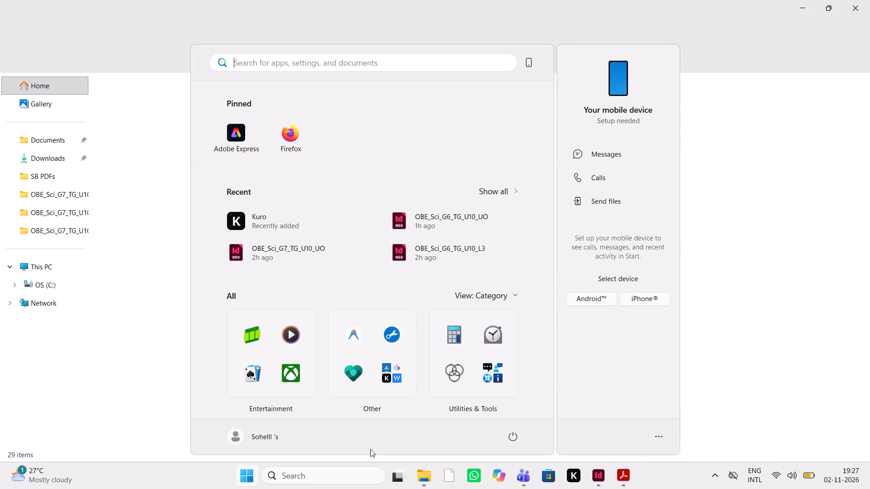
Shut down the computer.
left_click(514, 447)
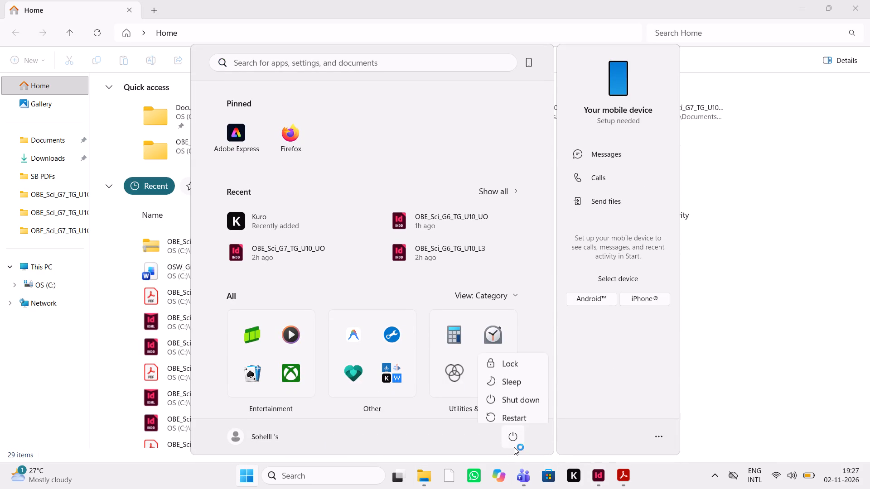
left_click(529, 397)
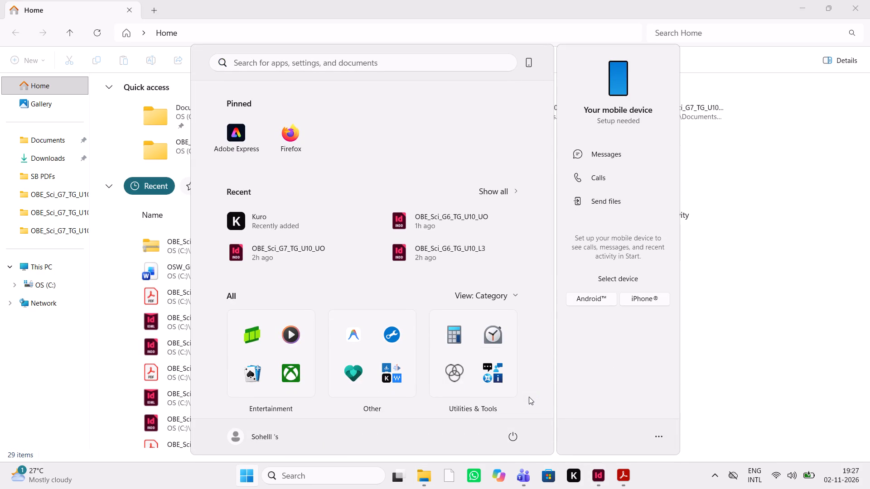